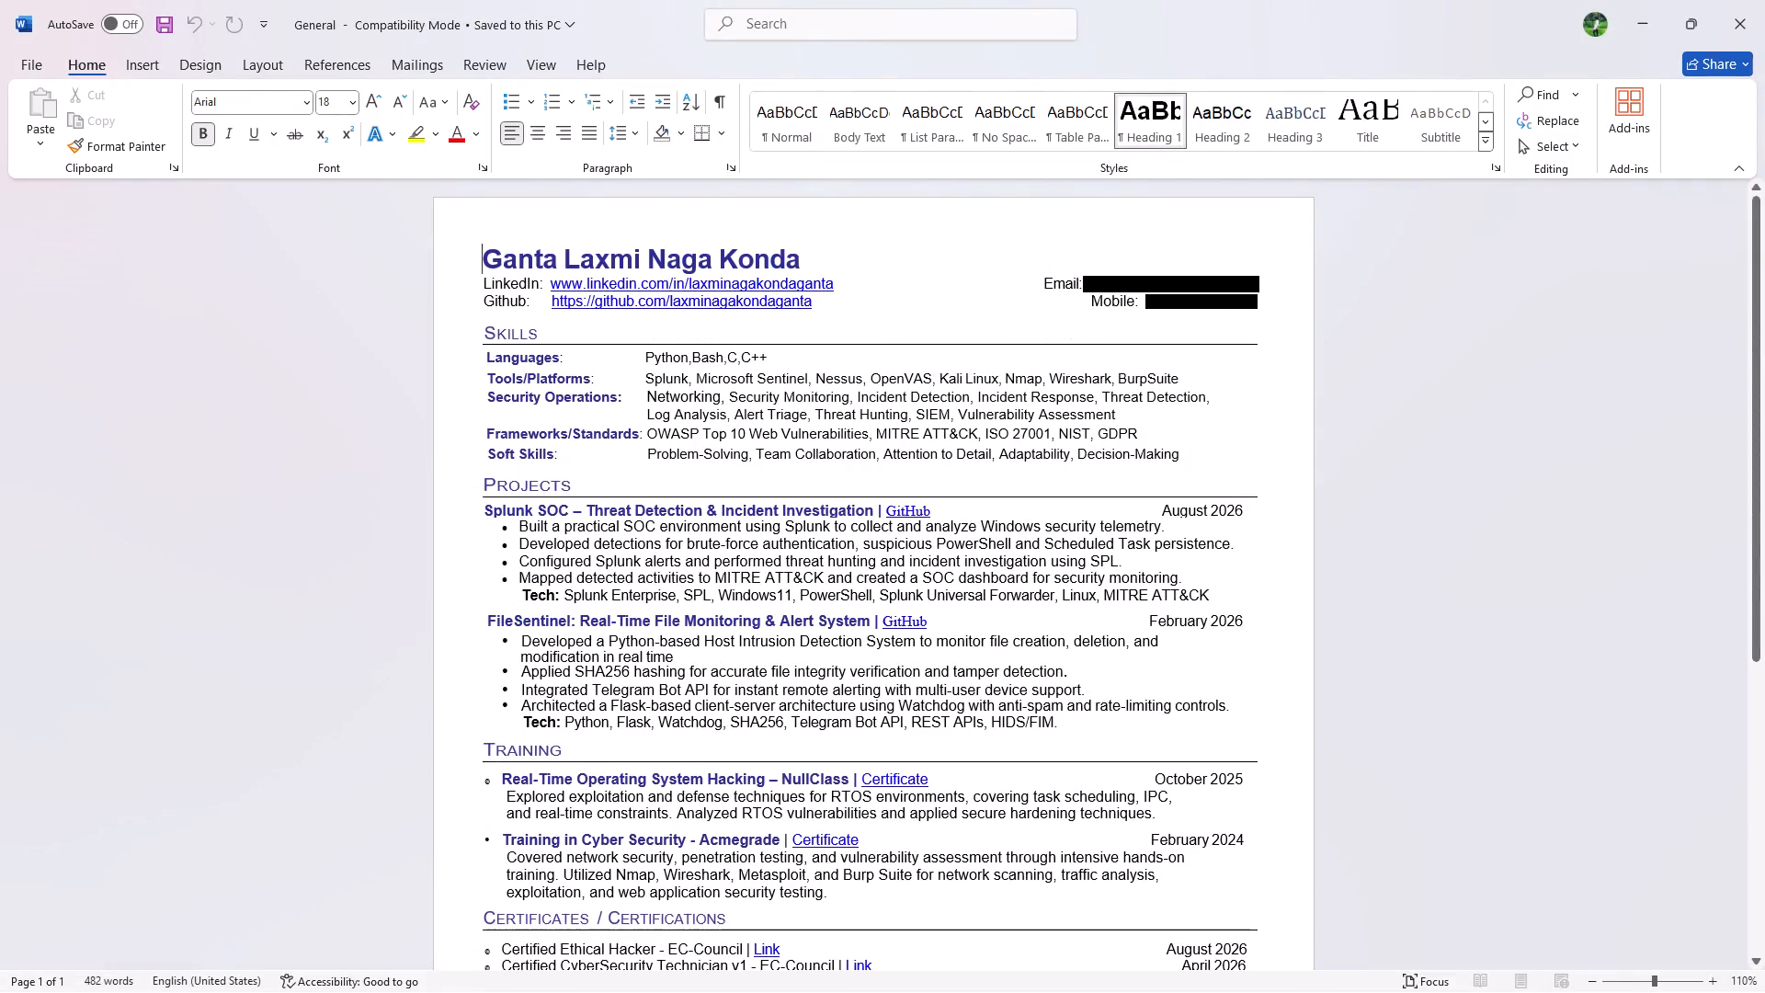
# Look through the General résumé from the Skills section down to Education.
pyautogui.scroll(-1, 939, 619)
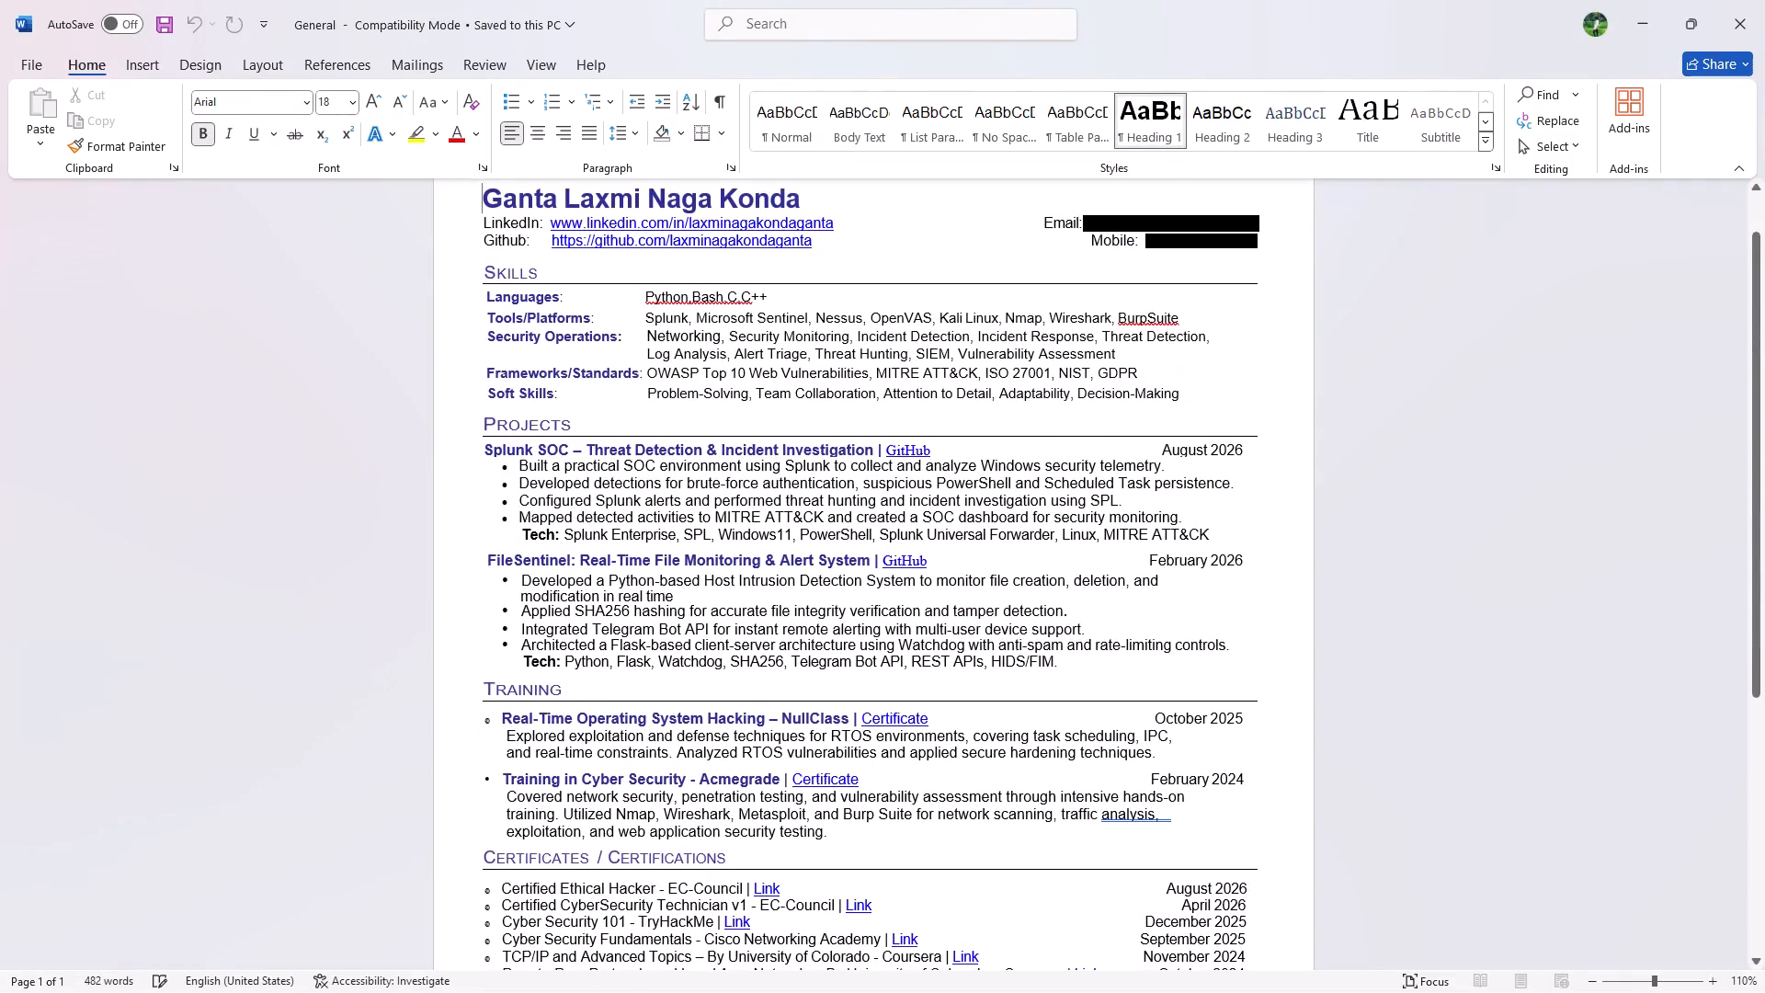
pyautogui.scroll(-2, 939, 619)
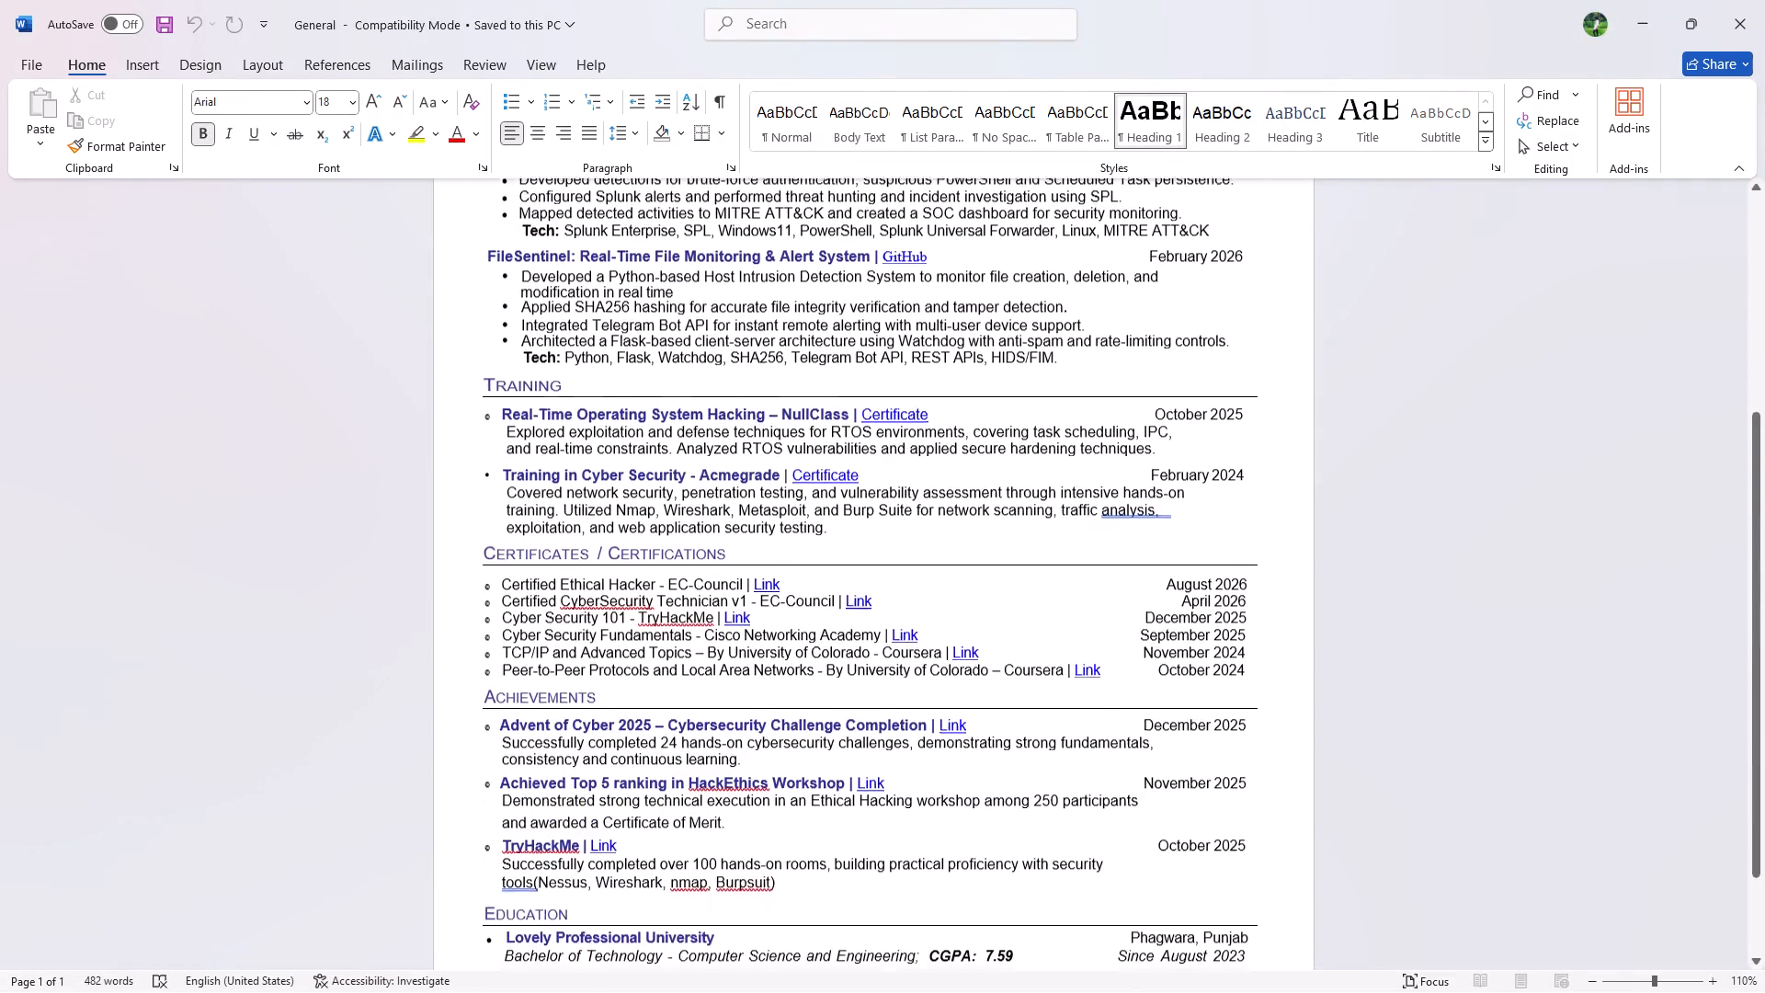
pyautogui.scroll(-1, 939, 619)
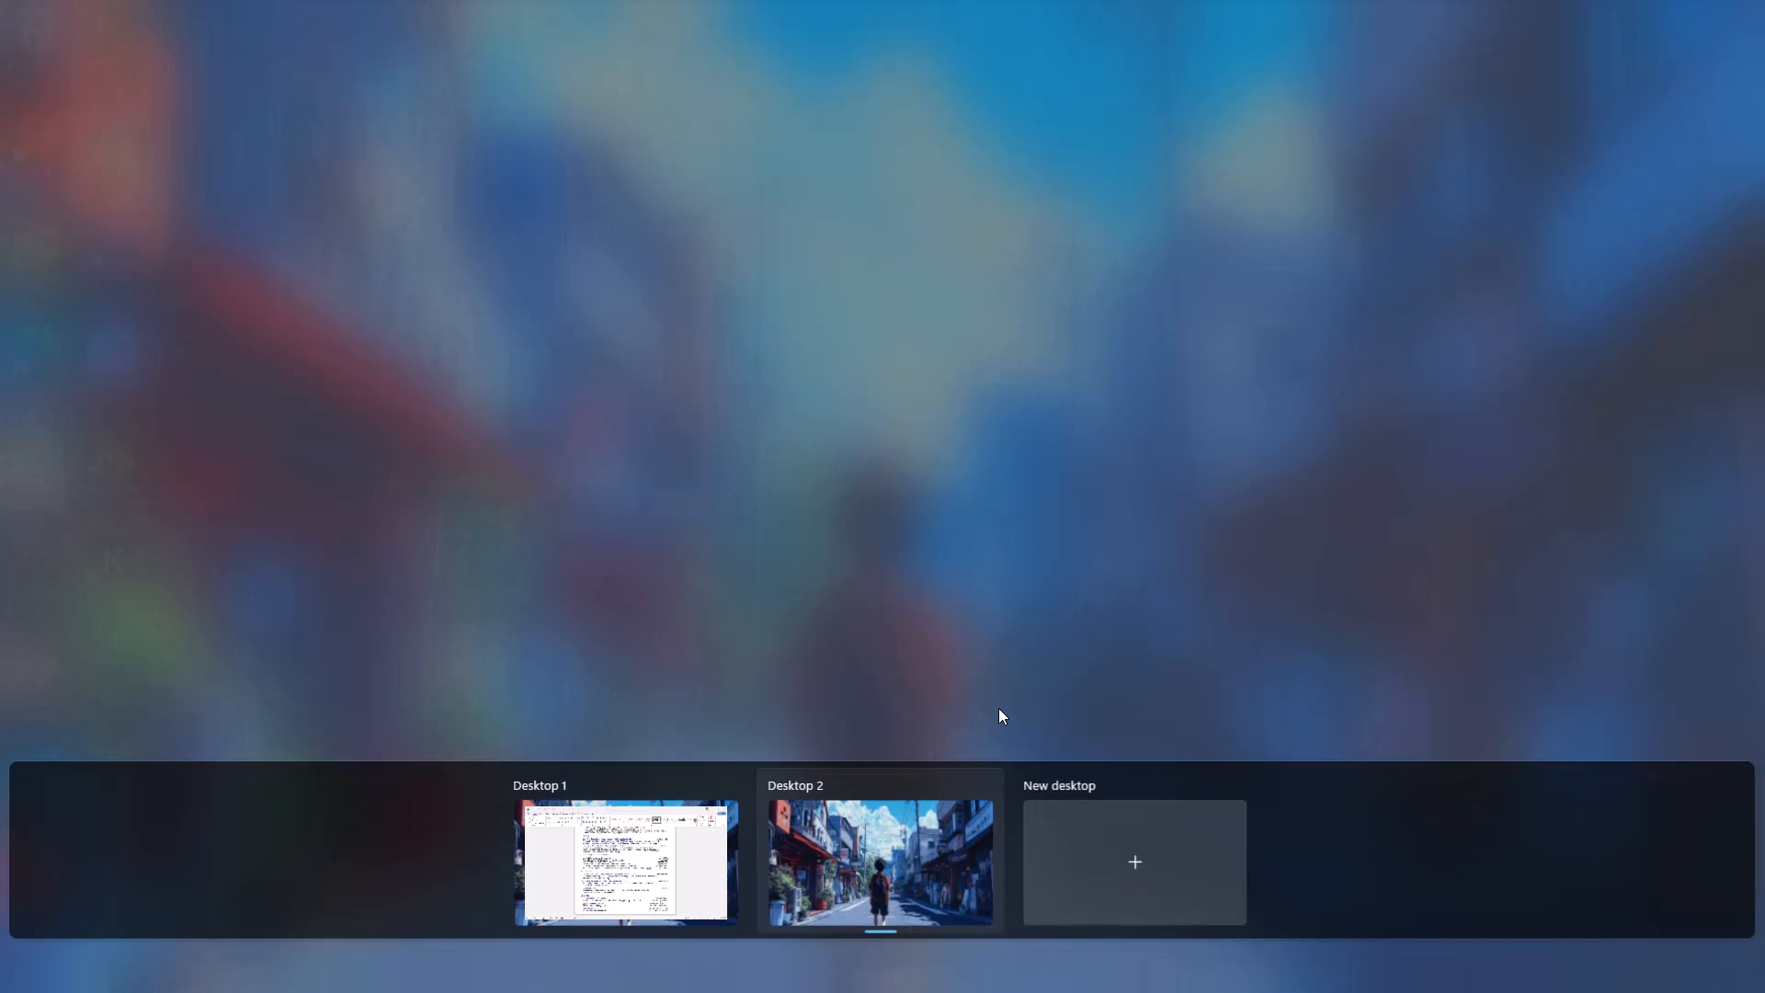
# Close the second Word document, the CV folder window and the Certified Cyber Security Analyst browser window on Desktop 1.
pyautogui.click(924, 877)
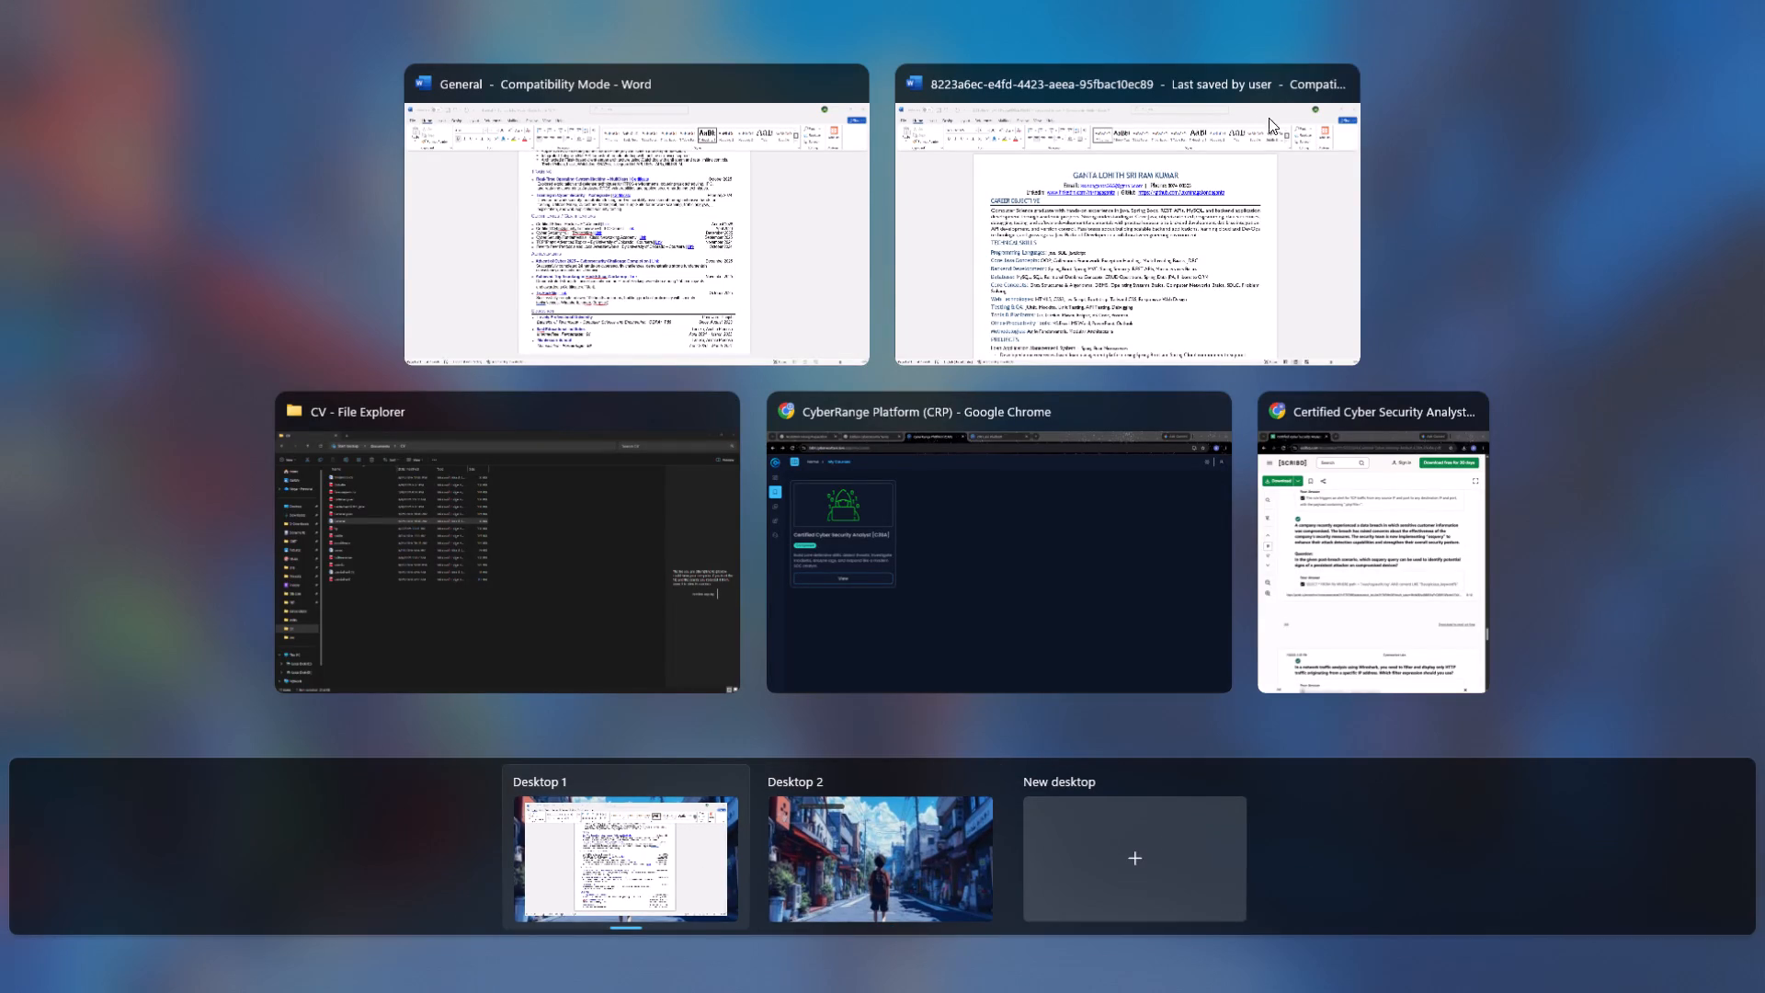
pyautogui.click(1334, 86)
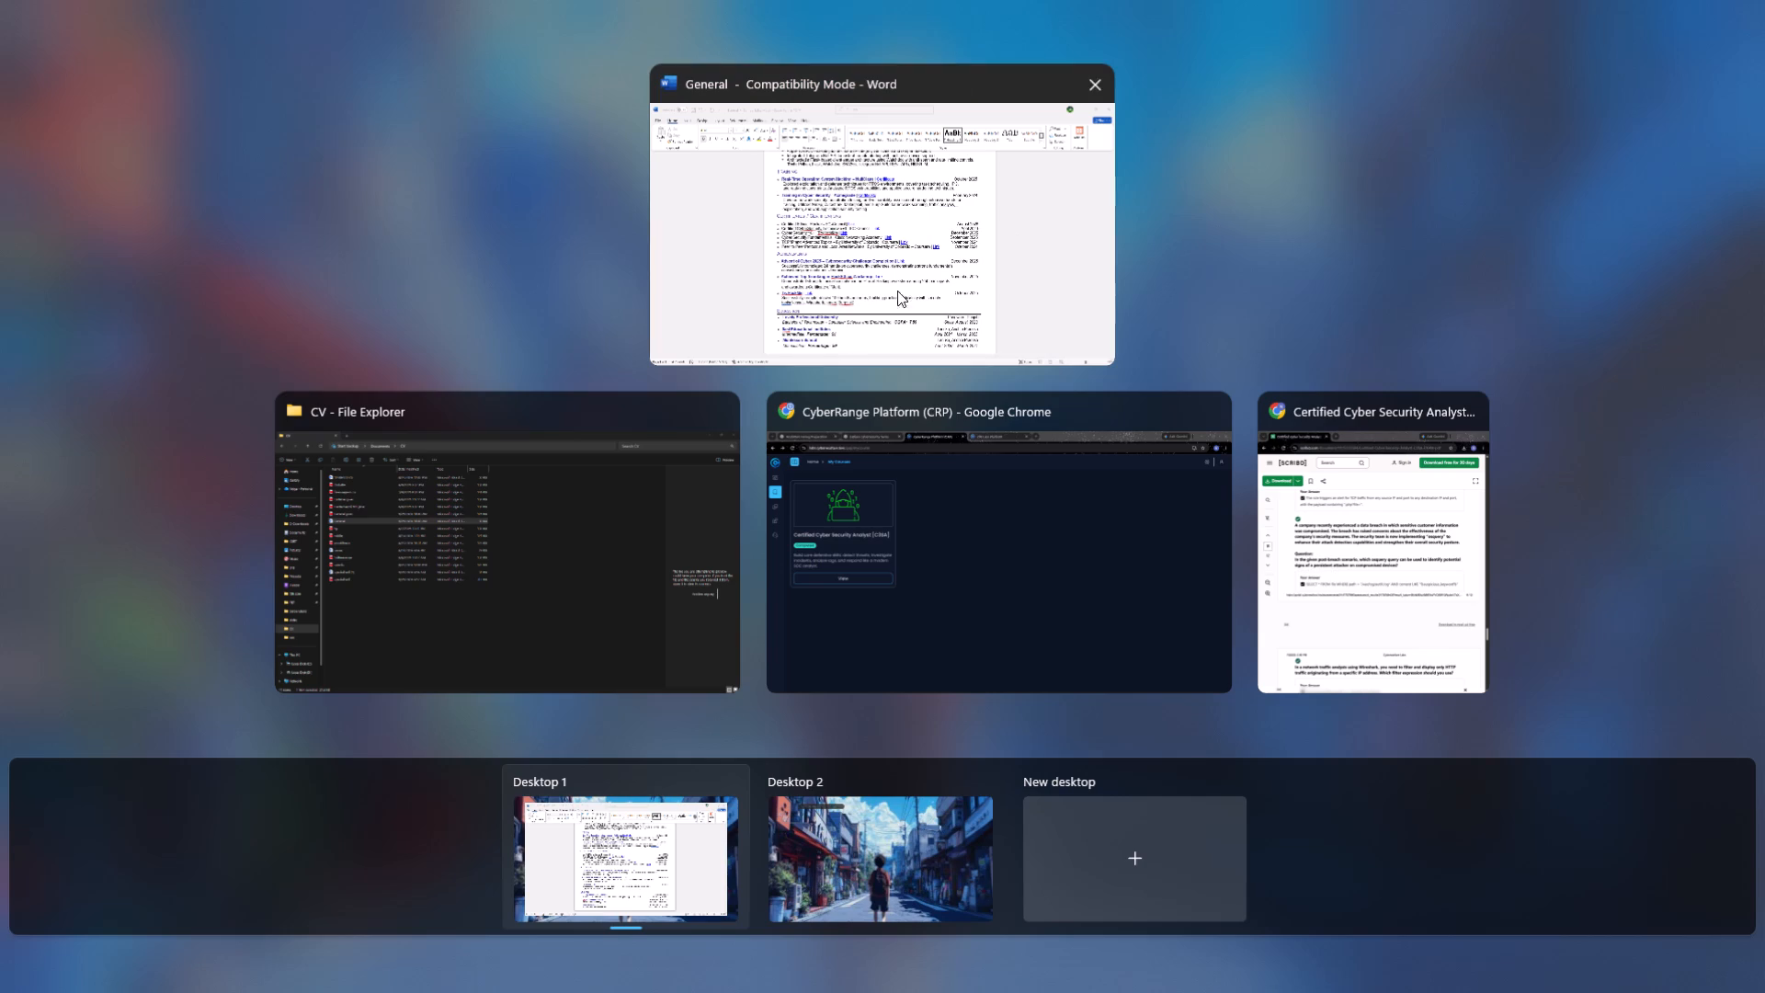
pyautogui.click(708, 412)
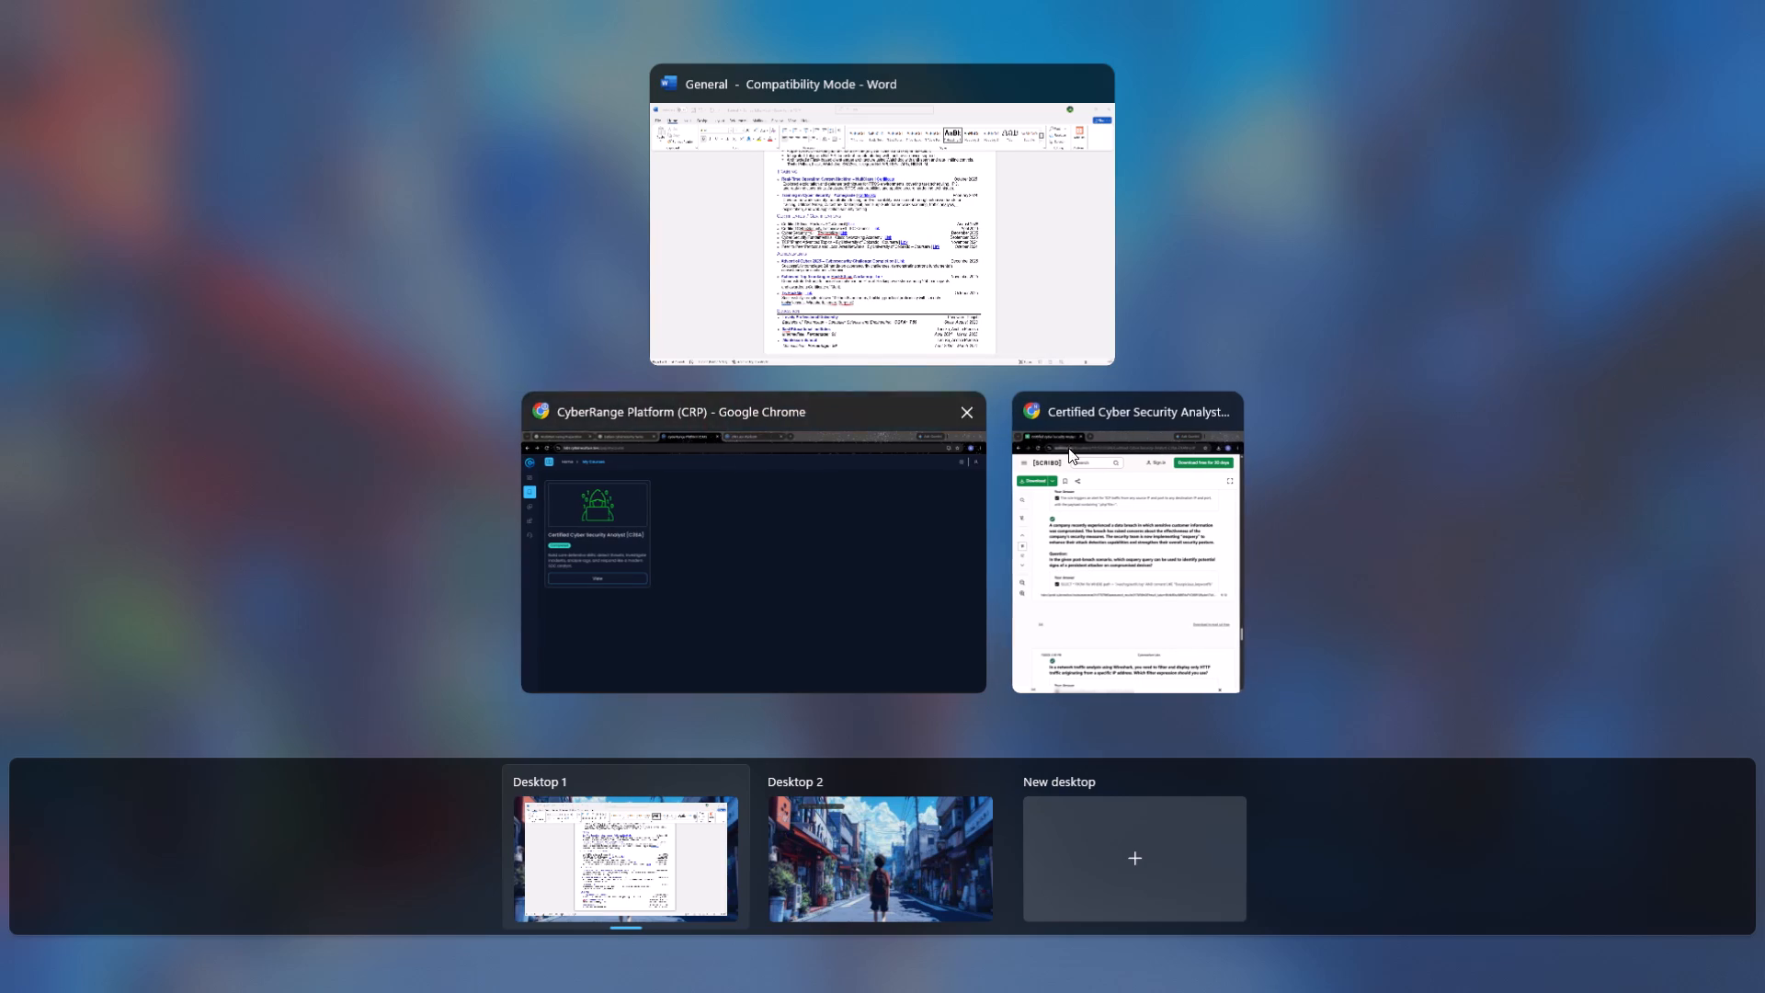
pyautogui.click(1218, 405)
# Move the General Word document window to Desktop 2.
pyautogui.moveTo(926, 211); pyautogui.dragTo(920, 810)
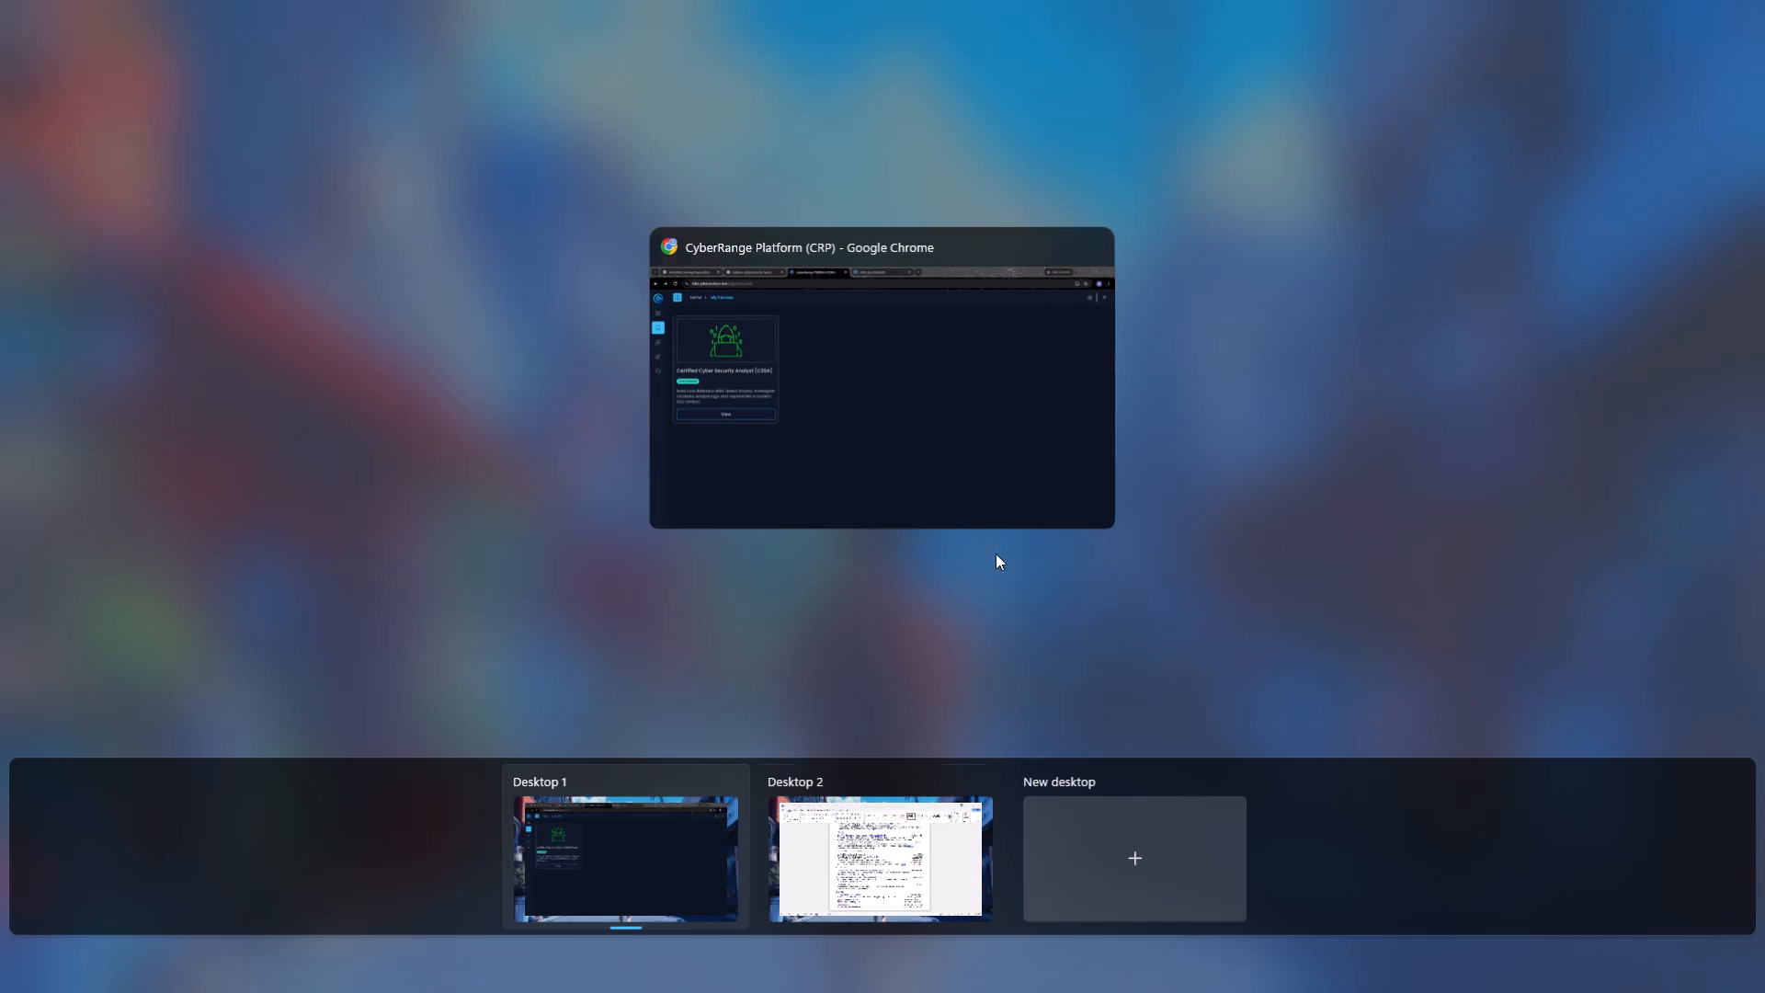
# Switch to the CyberRange Platform window in Chrome and open Google Drive in a new tab.
pyautogui.click(934, 369)
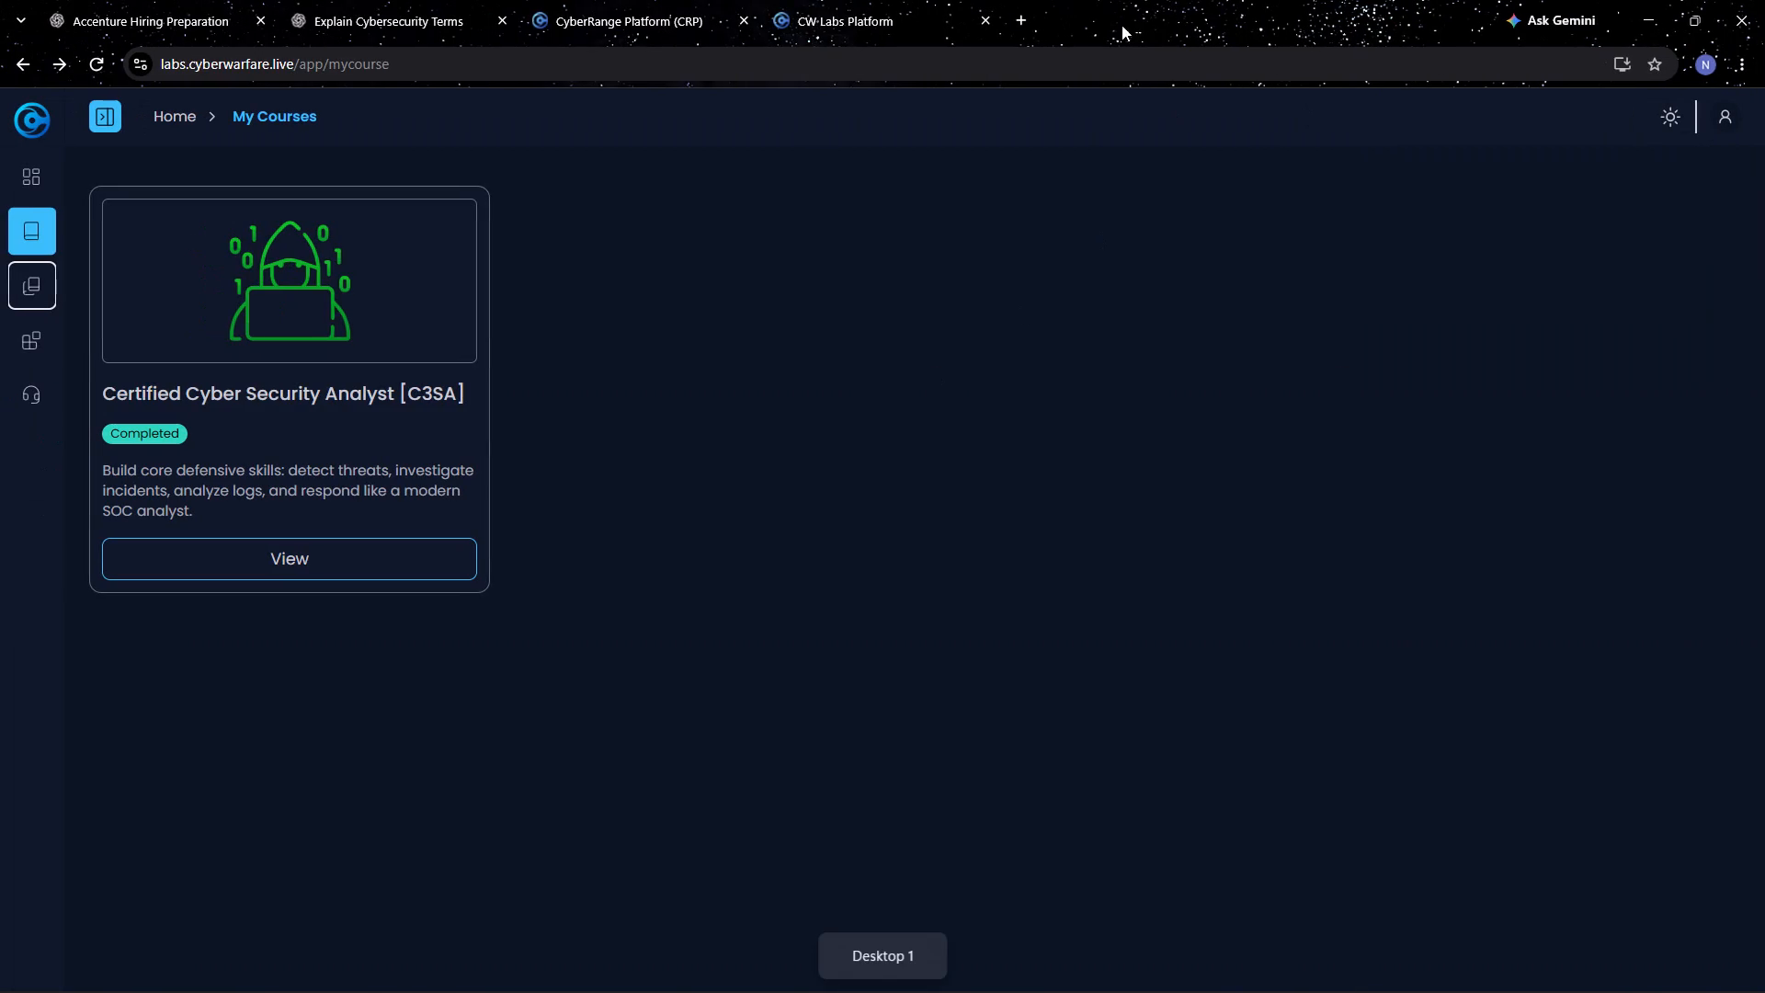
pyautogui.click(1026, 17)
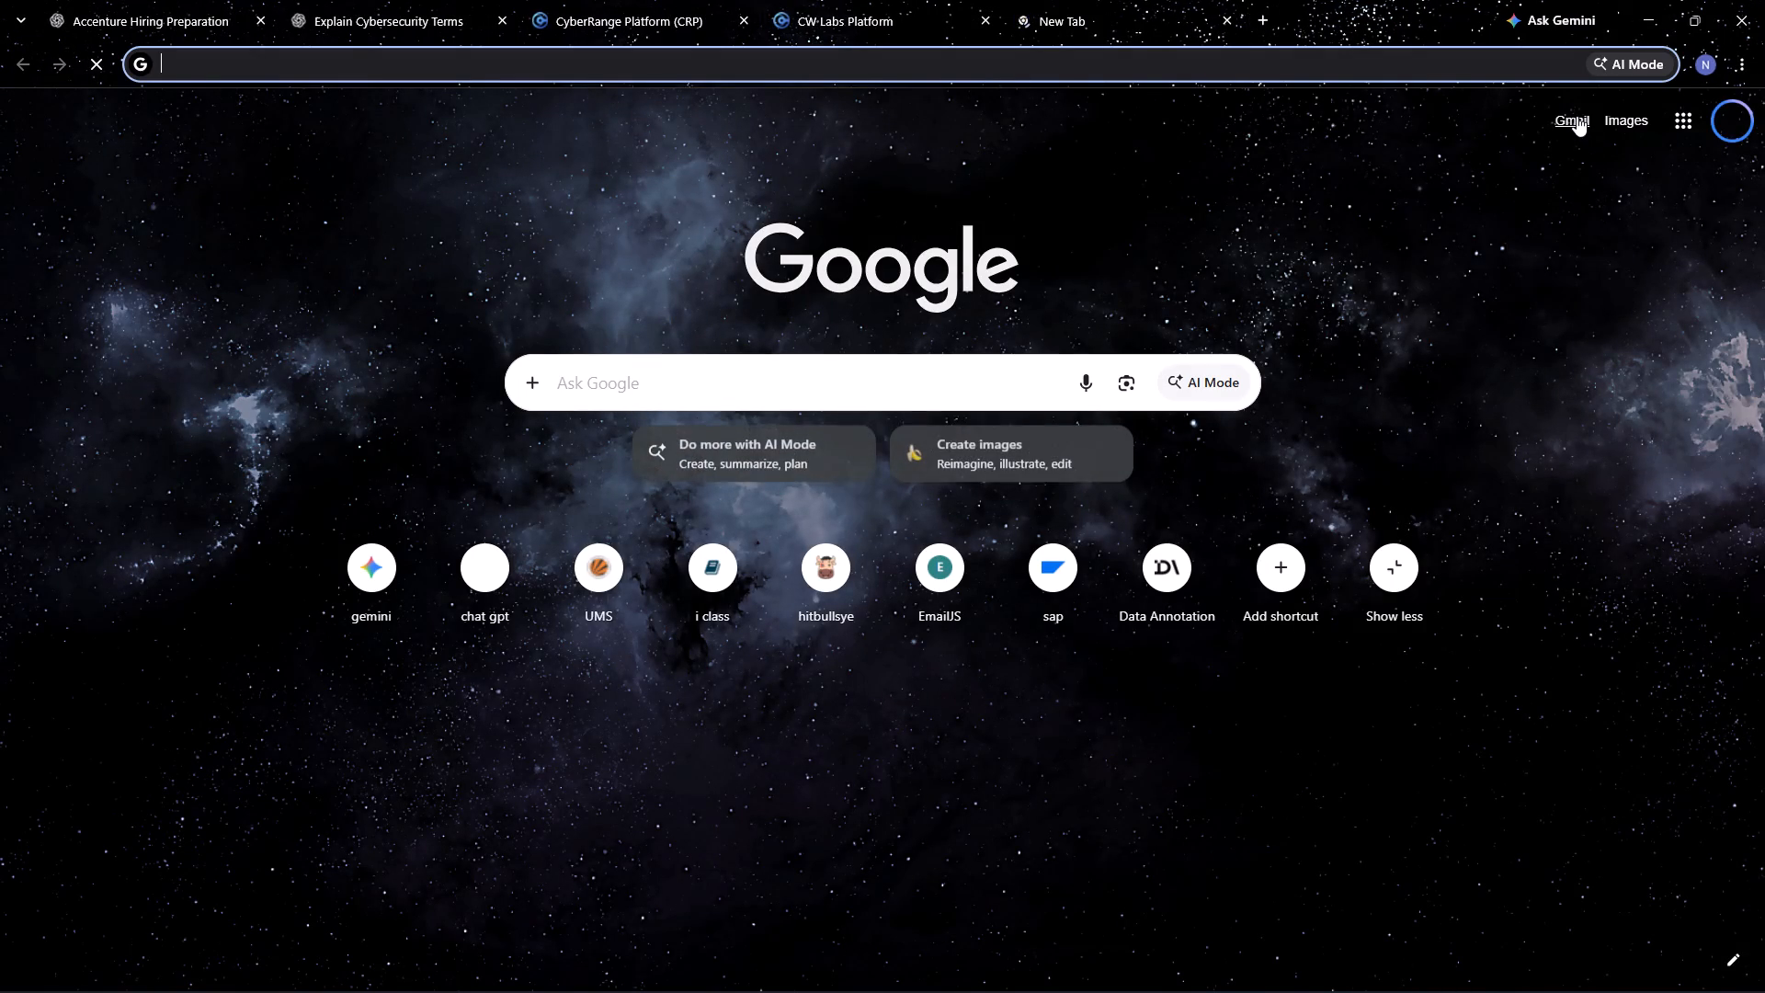
pyautogui.click(1682, 128)
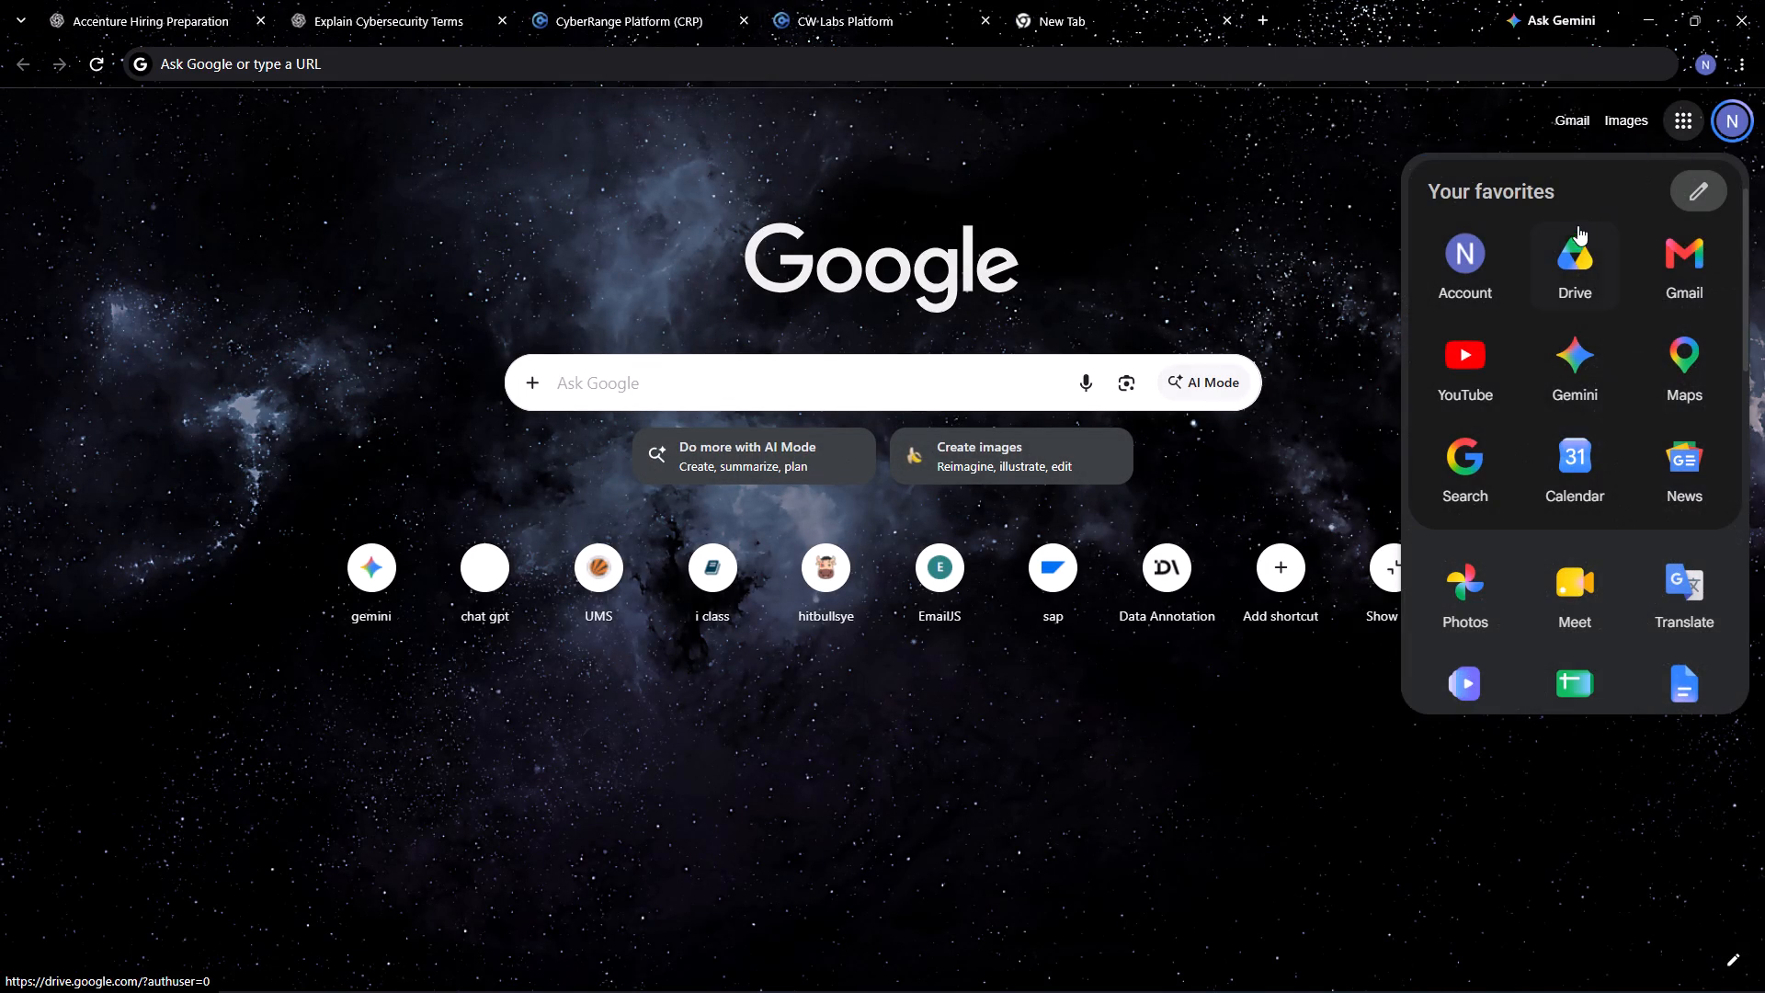
pyautogui.click(1574, 230)
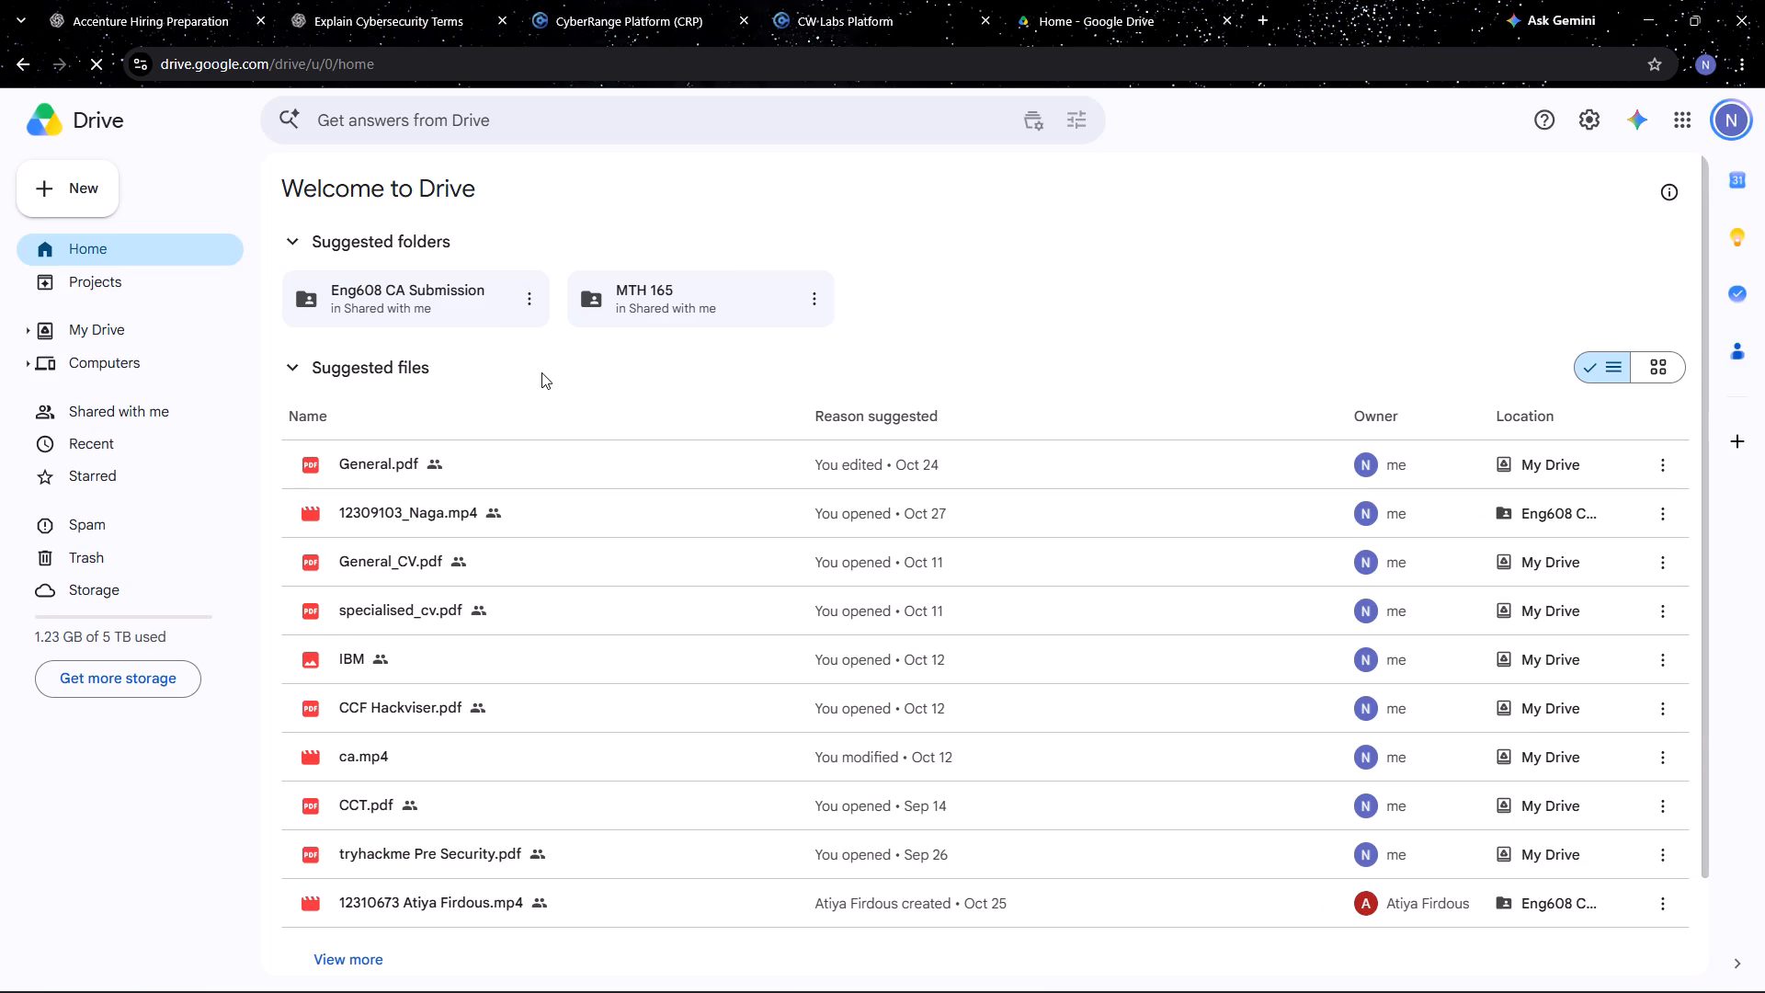
# Upload the C3SA certificate PDF from the Documents > CERT folder to Google Drive.
pyautogui.click(59, 193)
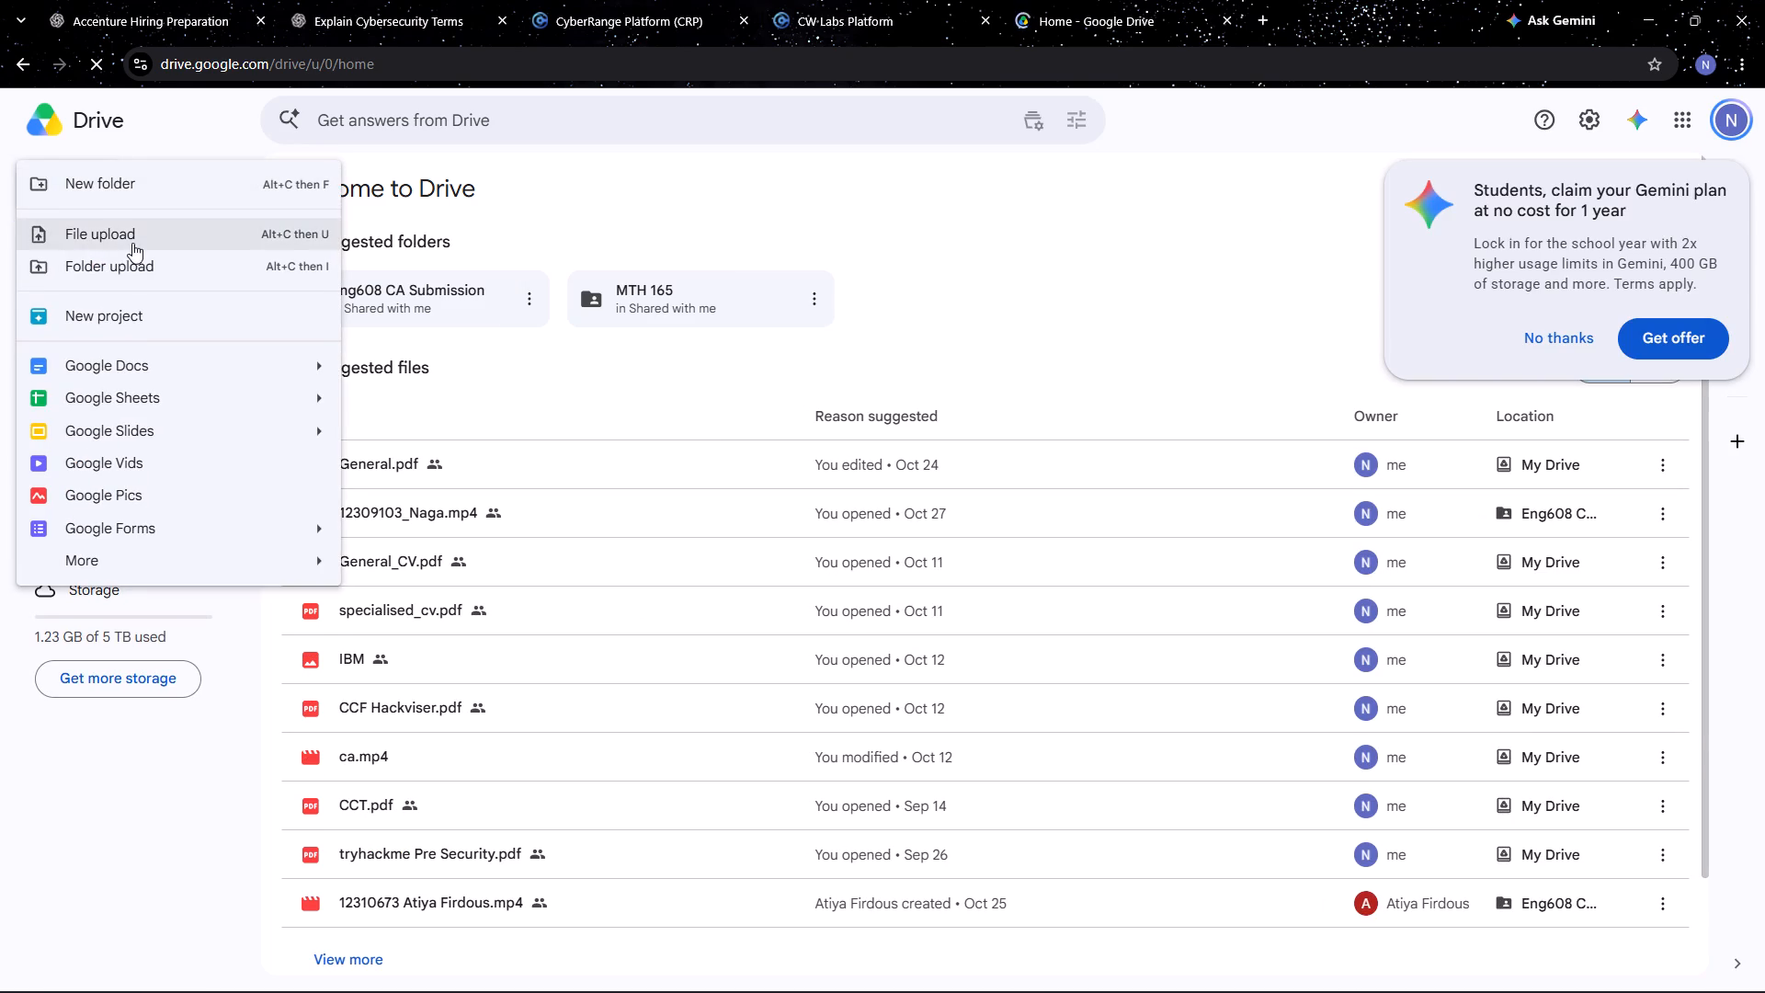
pyautogui.click(108, 234)
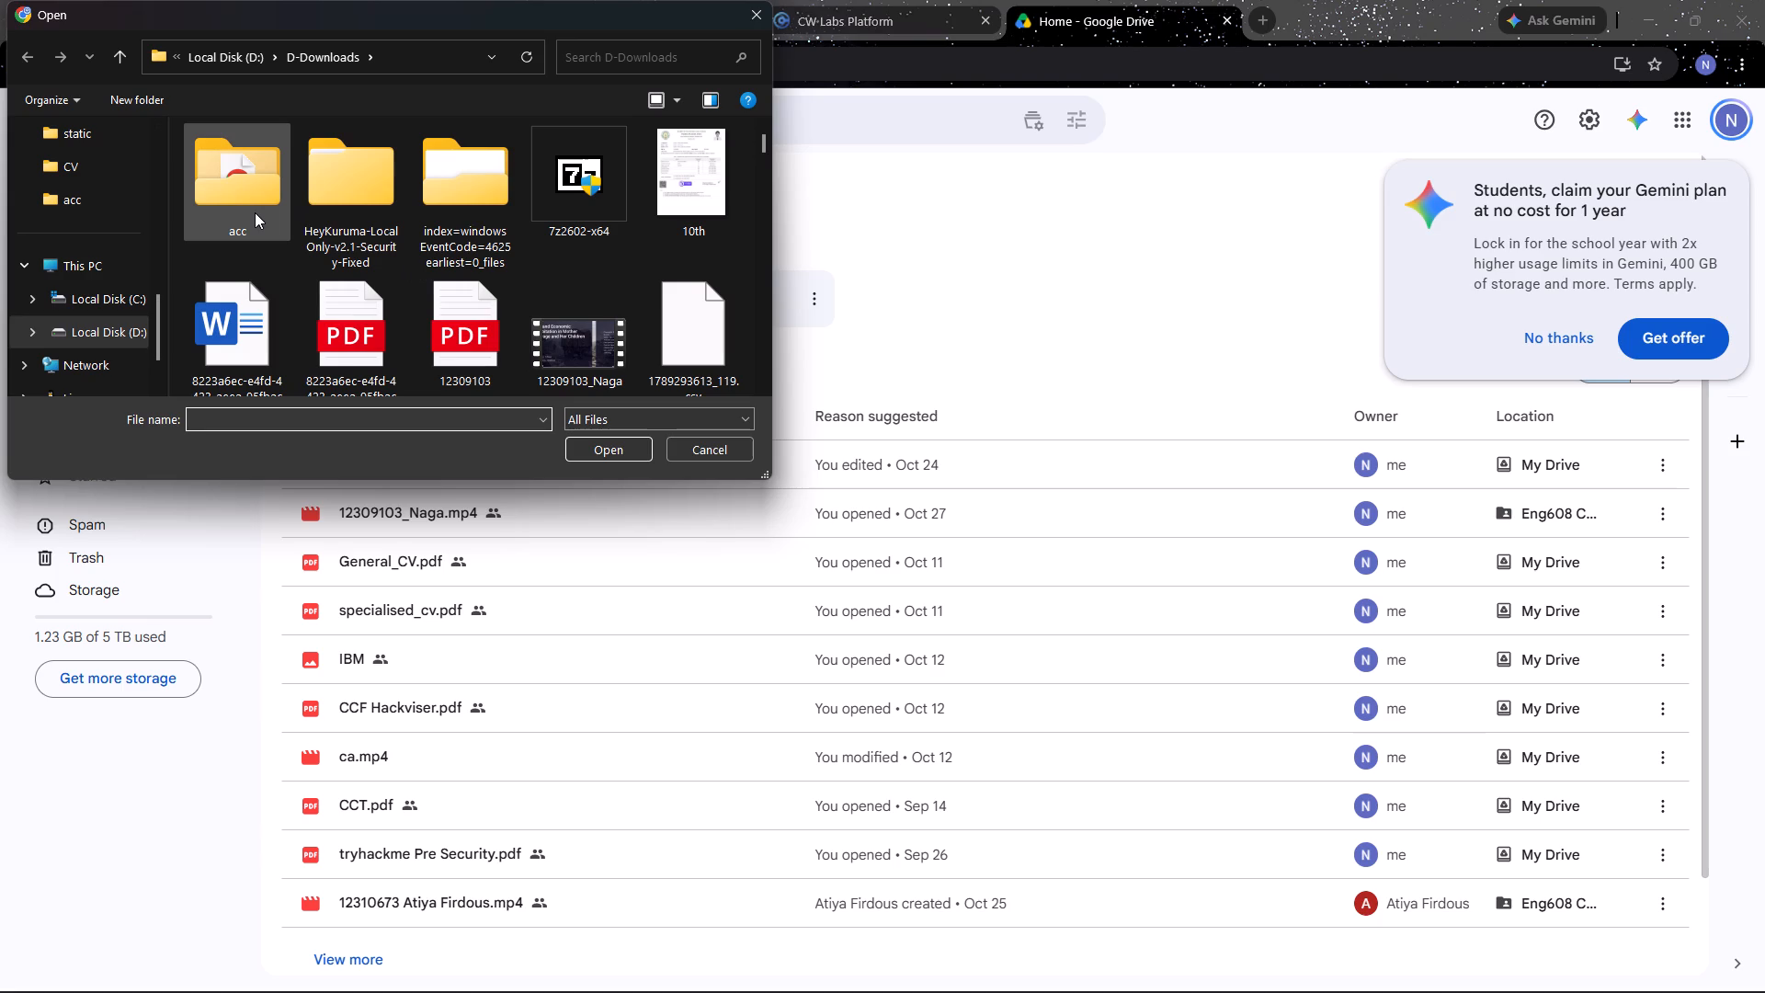
pyautogui.scroll(-1, 255, 212)
pyautogui.scroll(6, 84, 276)
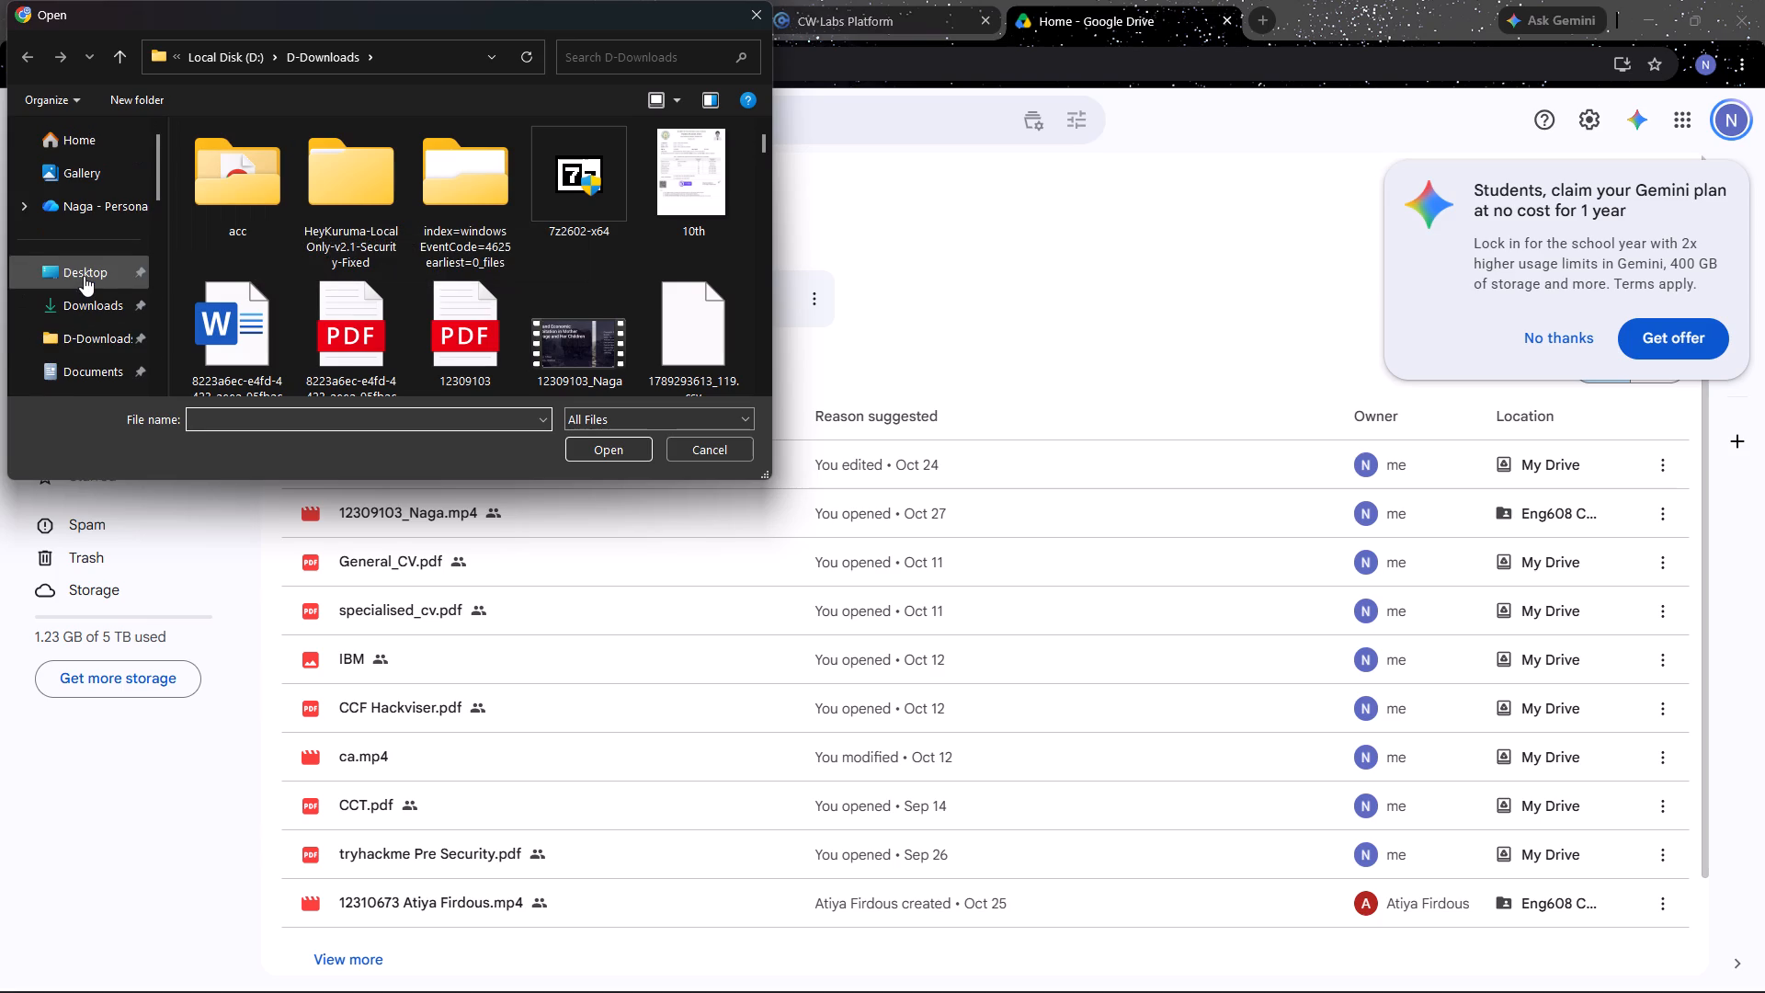
pyautogui.scroll(2, 84, 276)
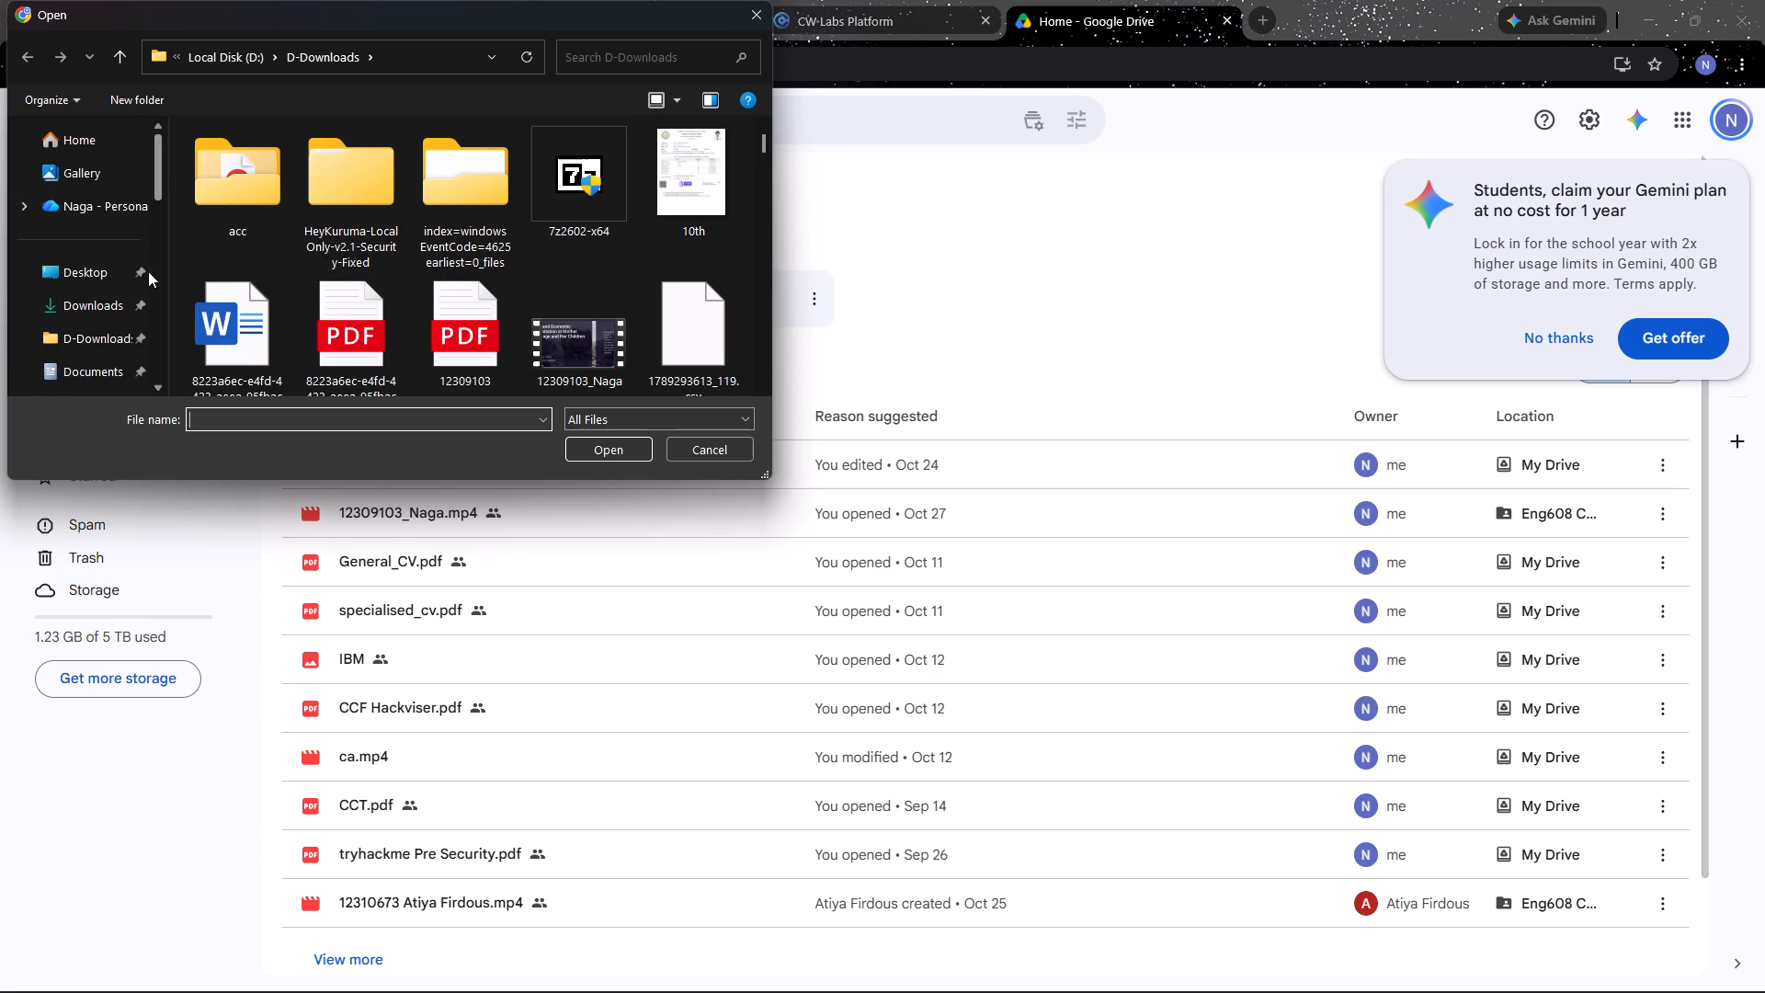
pyautogui.scroll(-1, 79, 338)
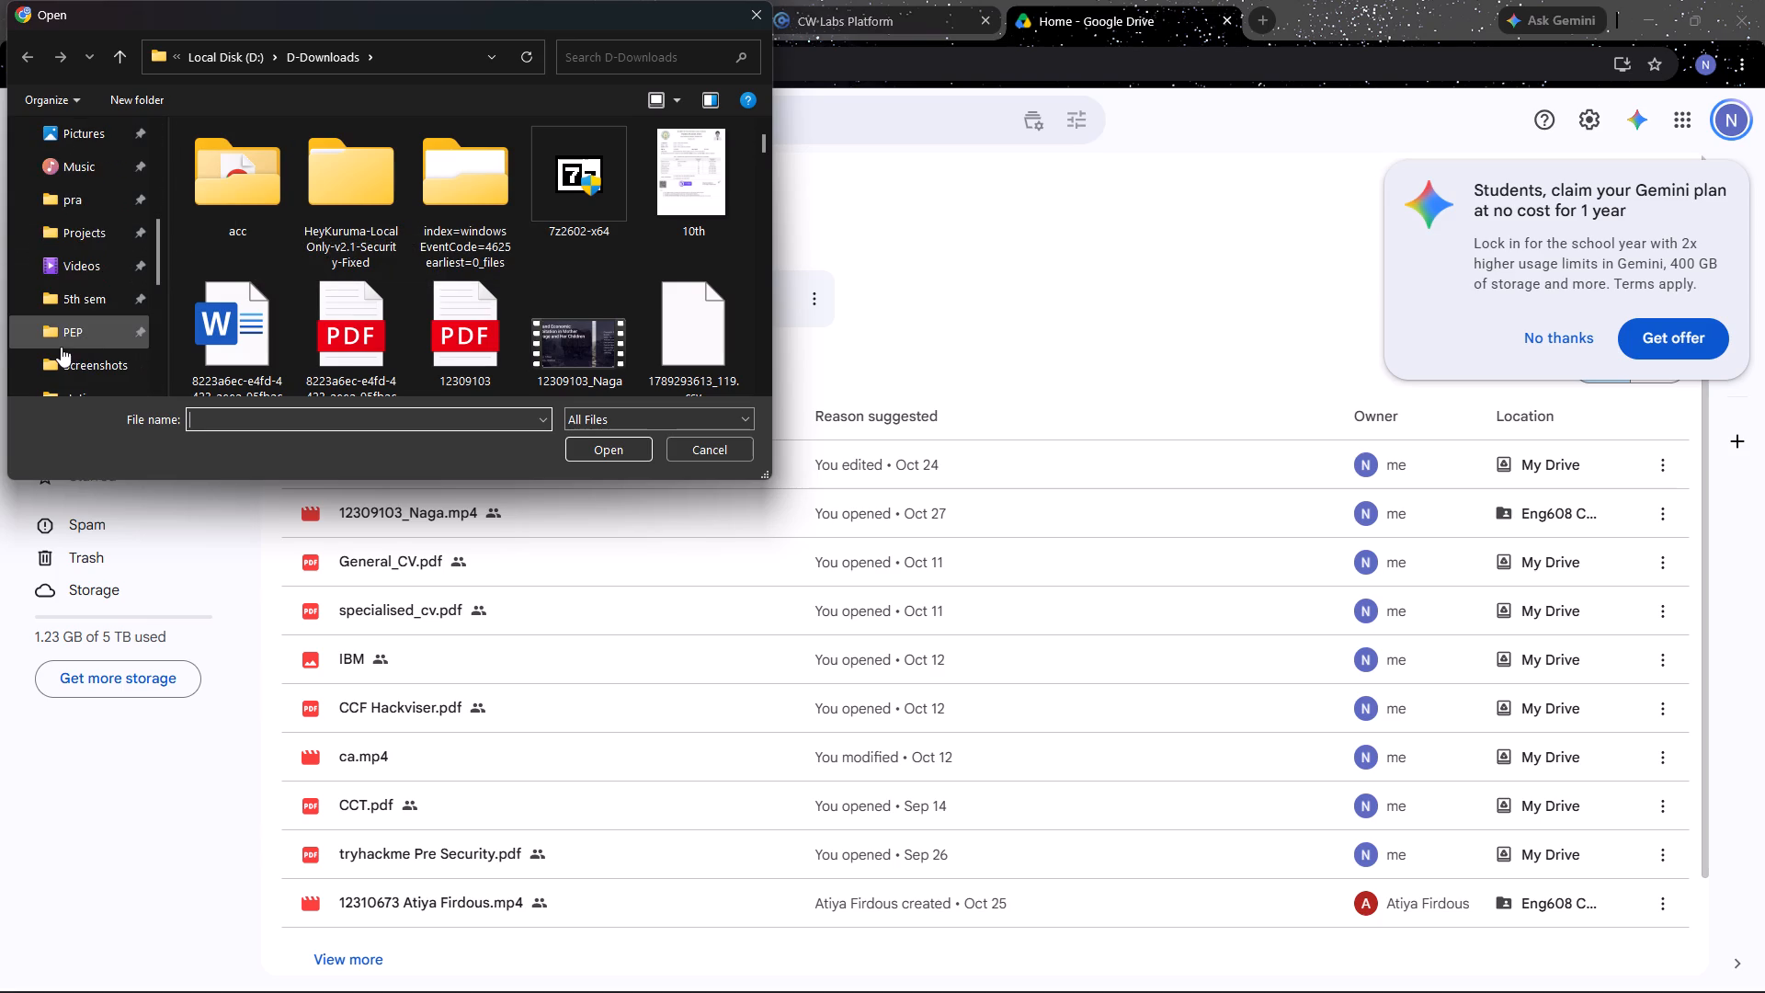
pyautogui.click(75, 334)
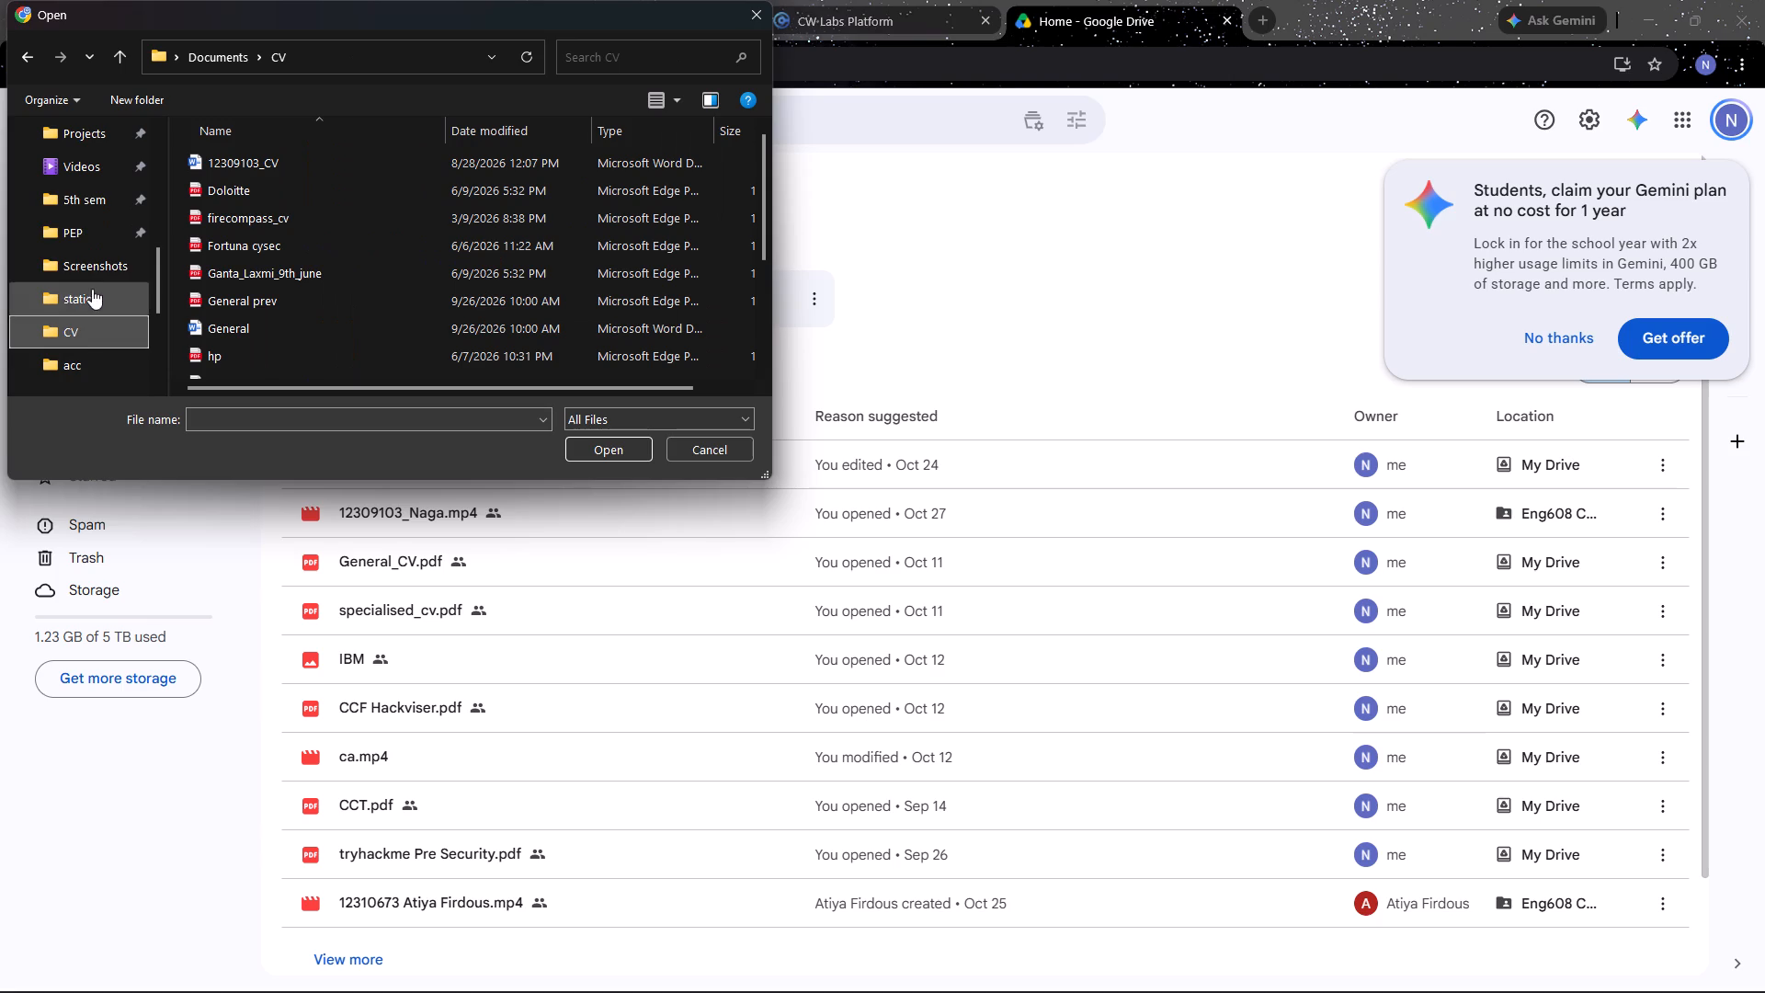
pyautogui.scroll(1, 80, 188)
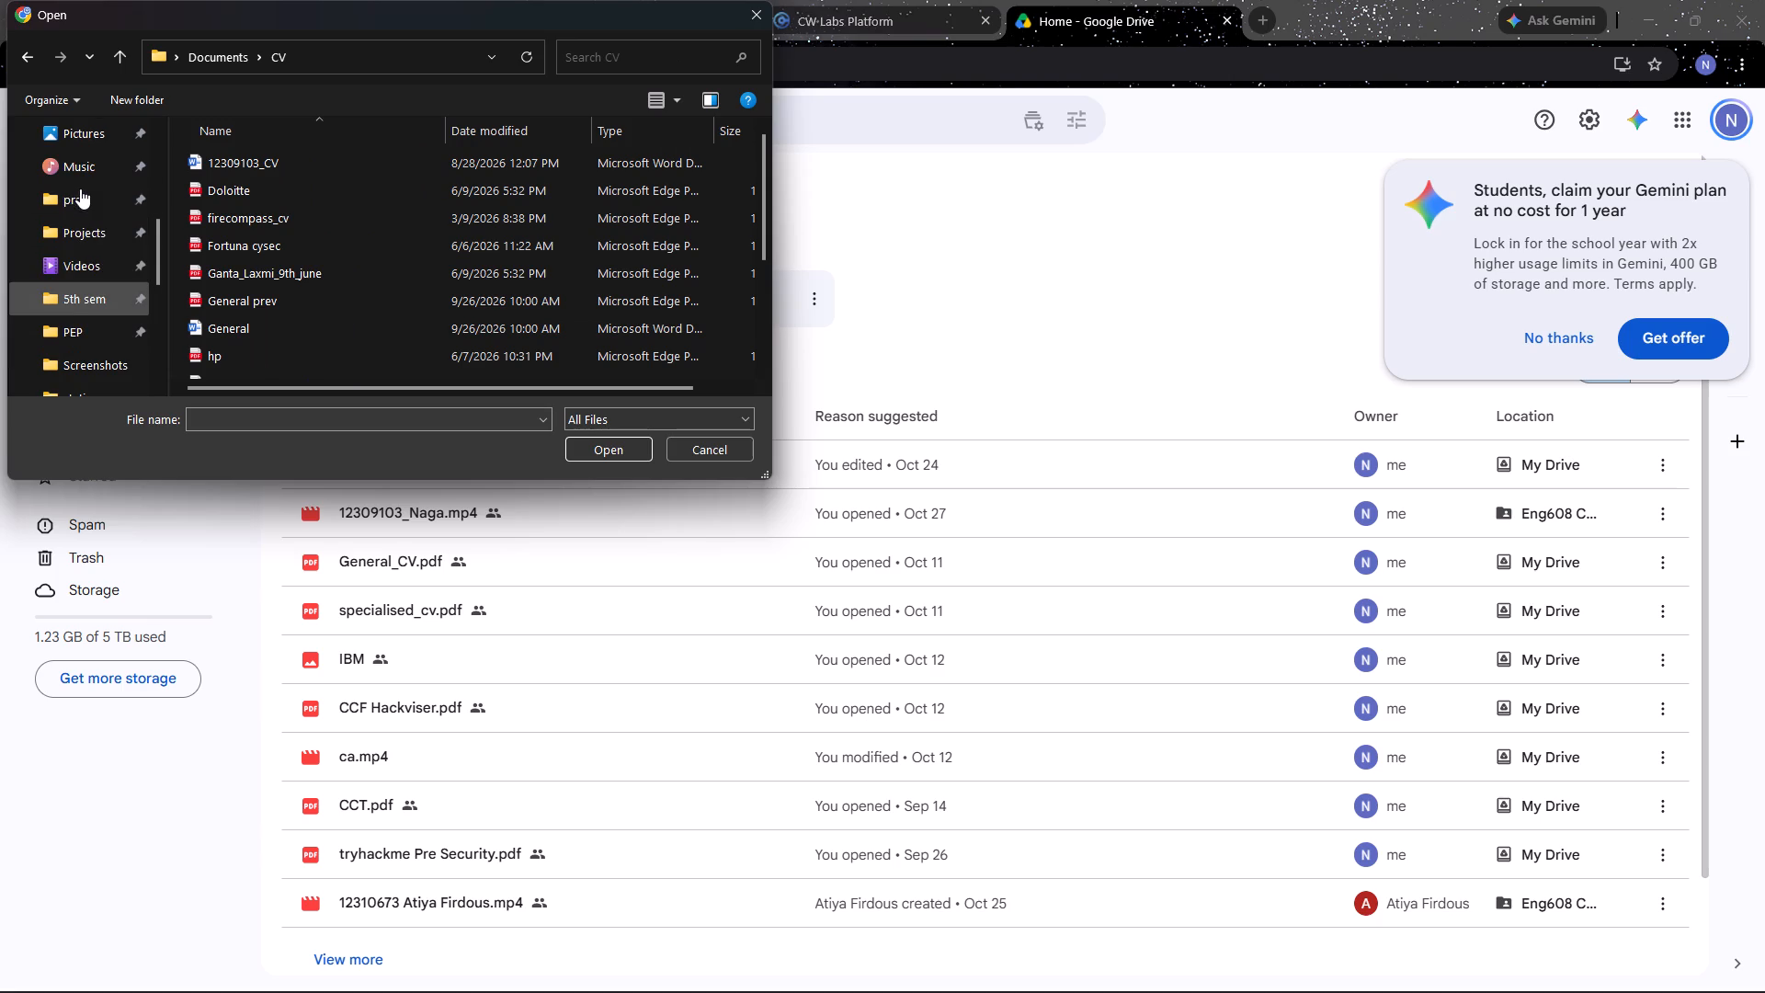
pyautogui.scroll(1, 84, 199)
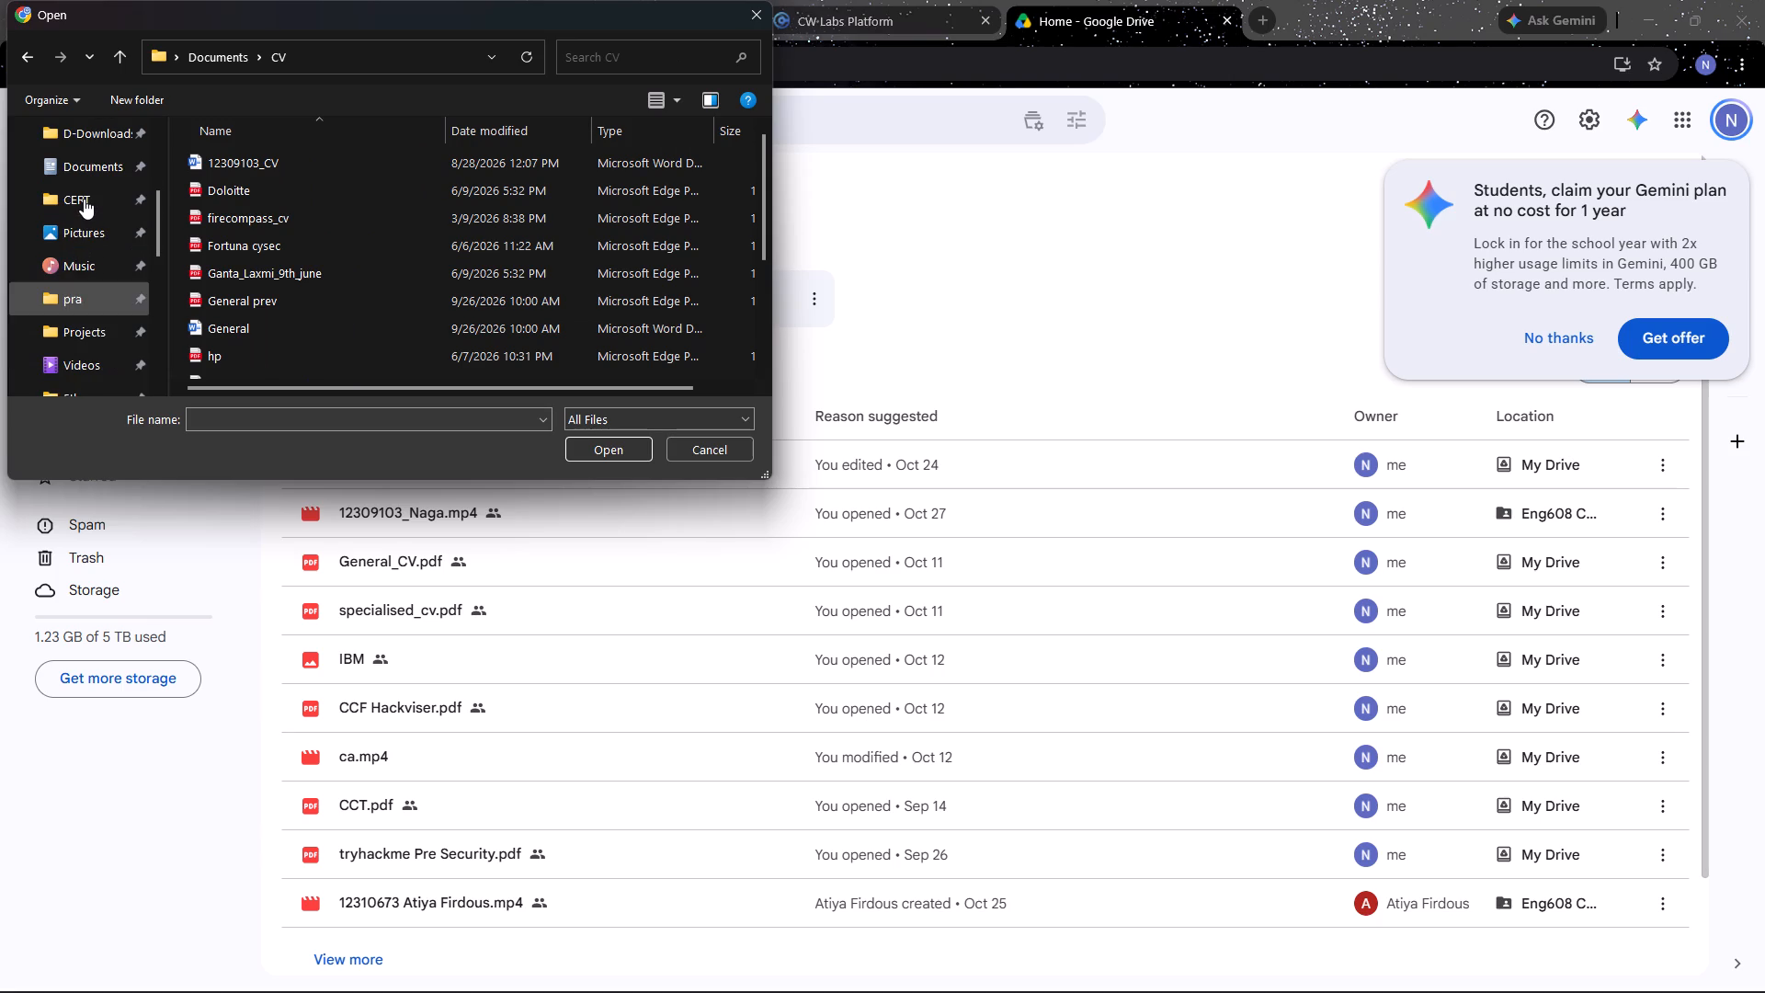
pyautogui.click(84, 199)
pyautogui.scroll(-1, 296, 242)
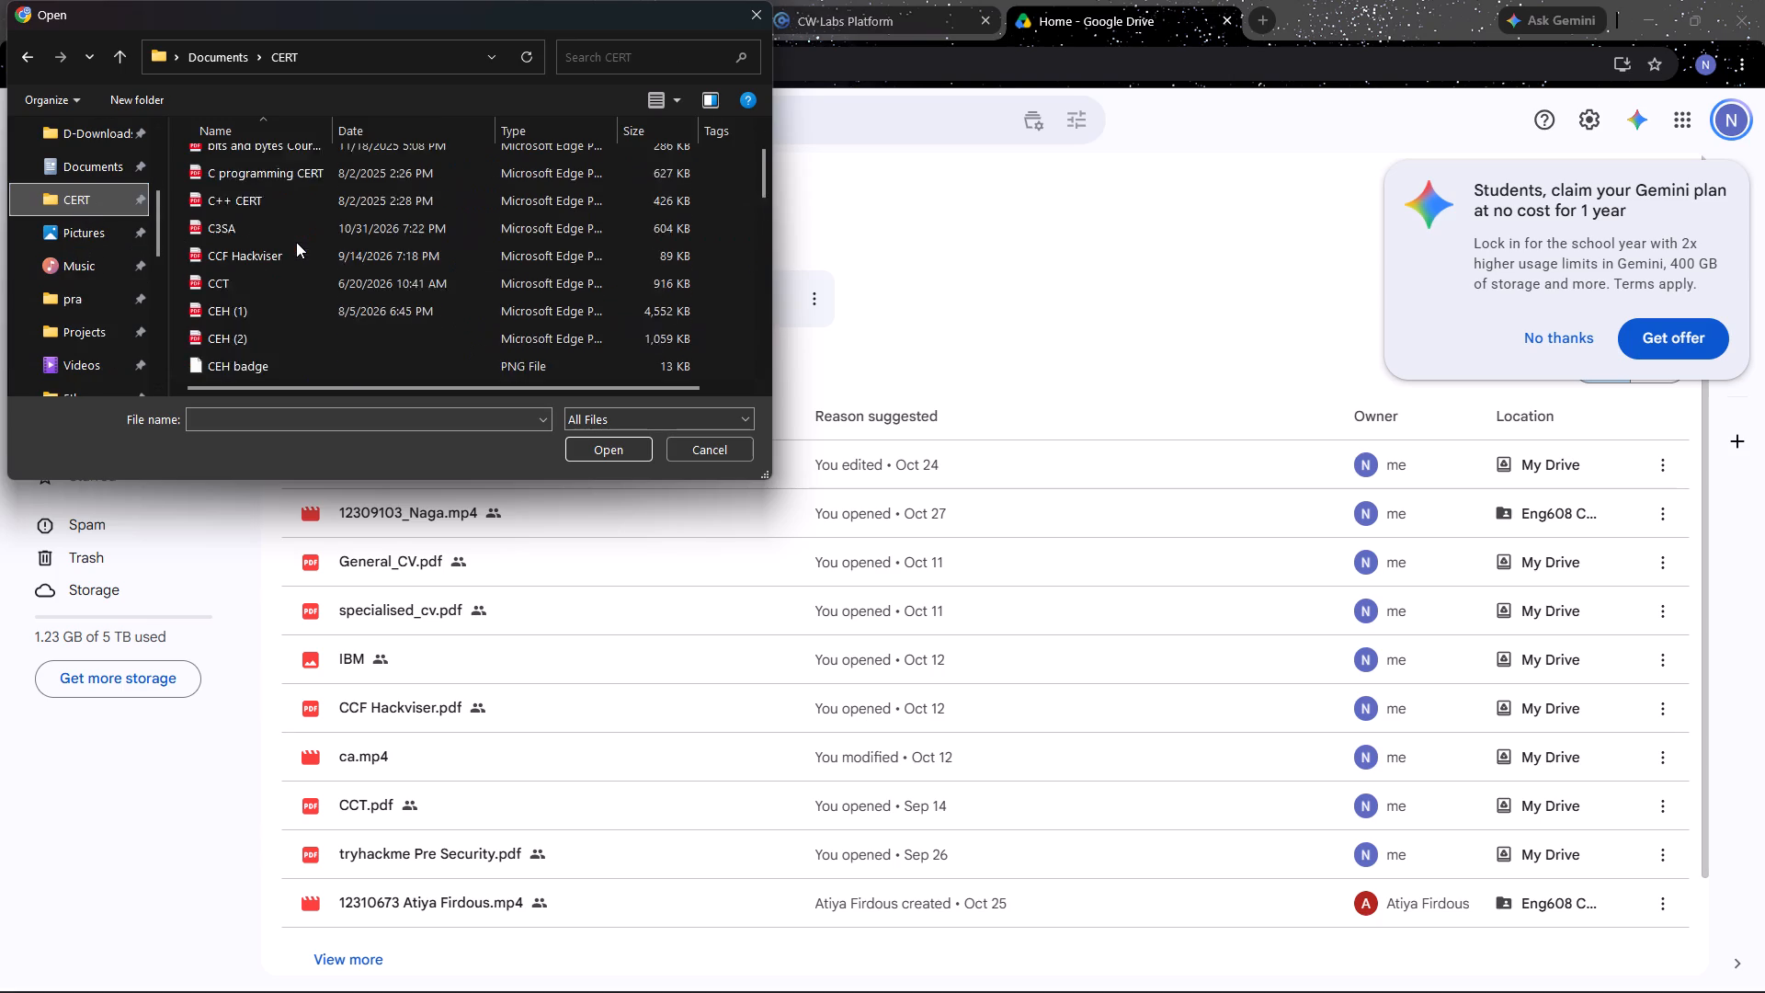
pyautogui.scroll(-1, 296, 242)
pyautogui.scroll(1, 294, 228)
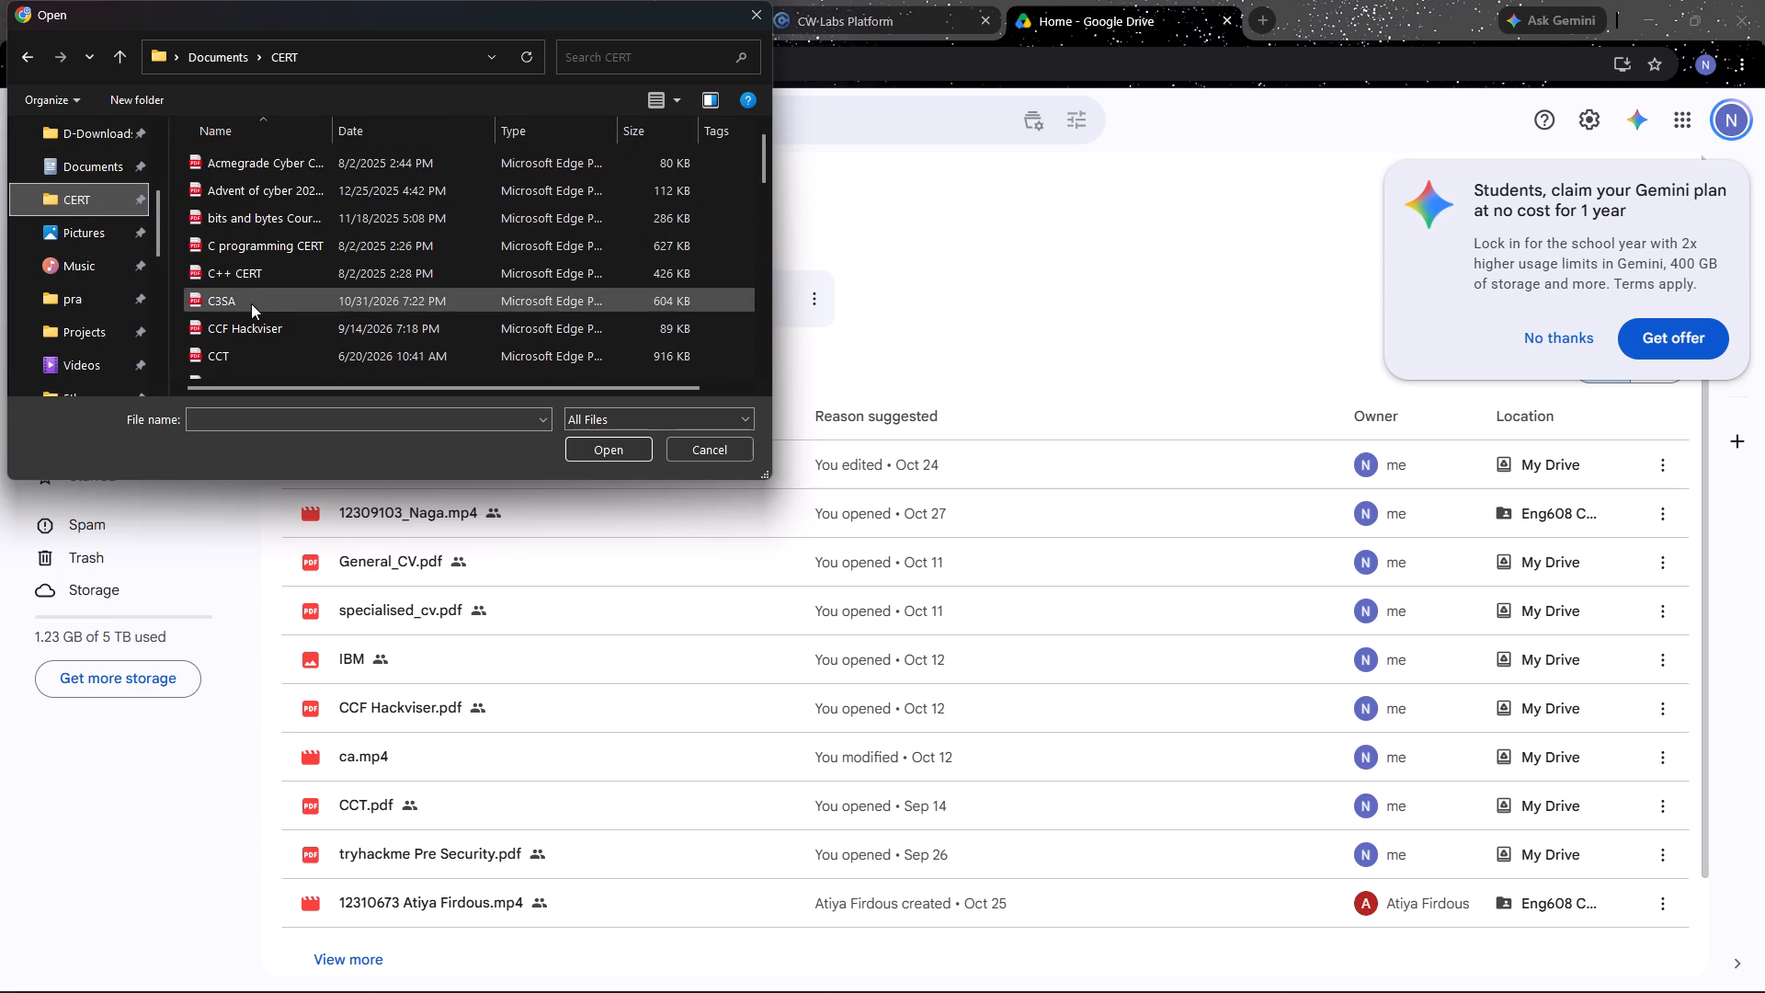
pyautogui.click(251, 303)
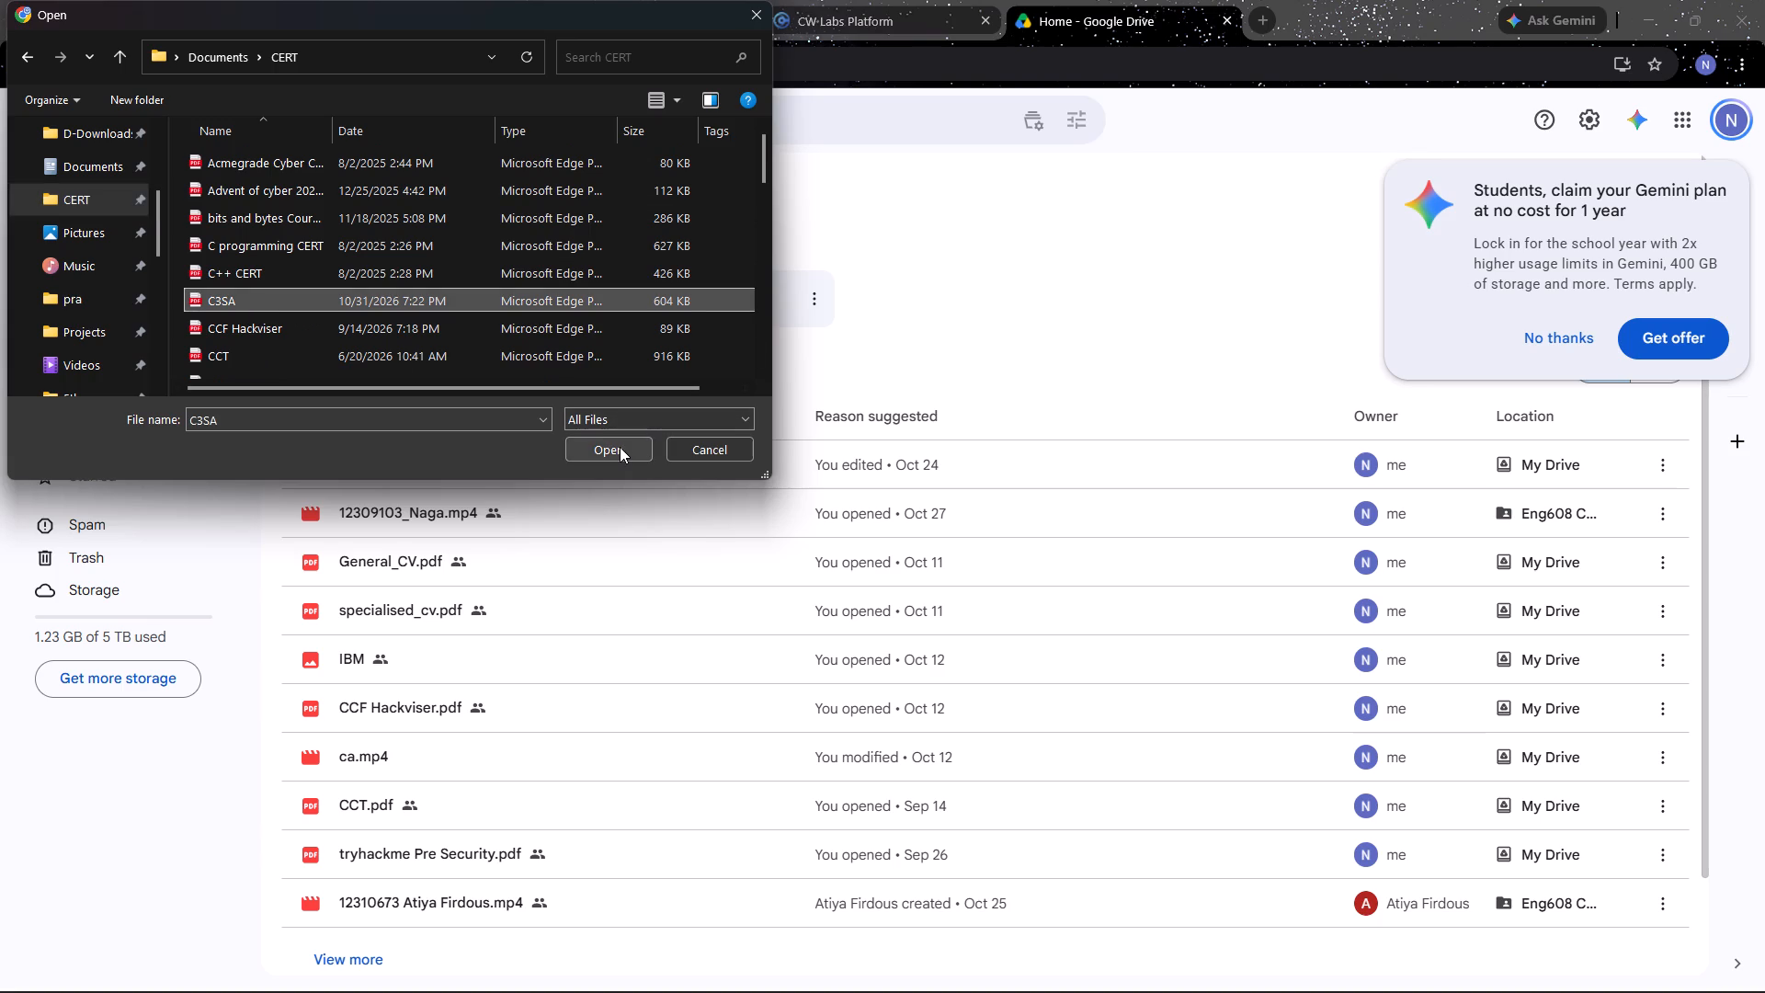
pyautogui.click(620, 447)
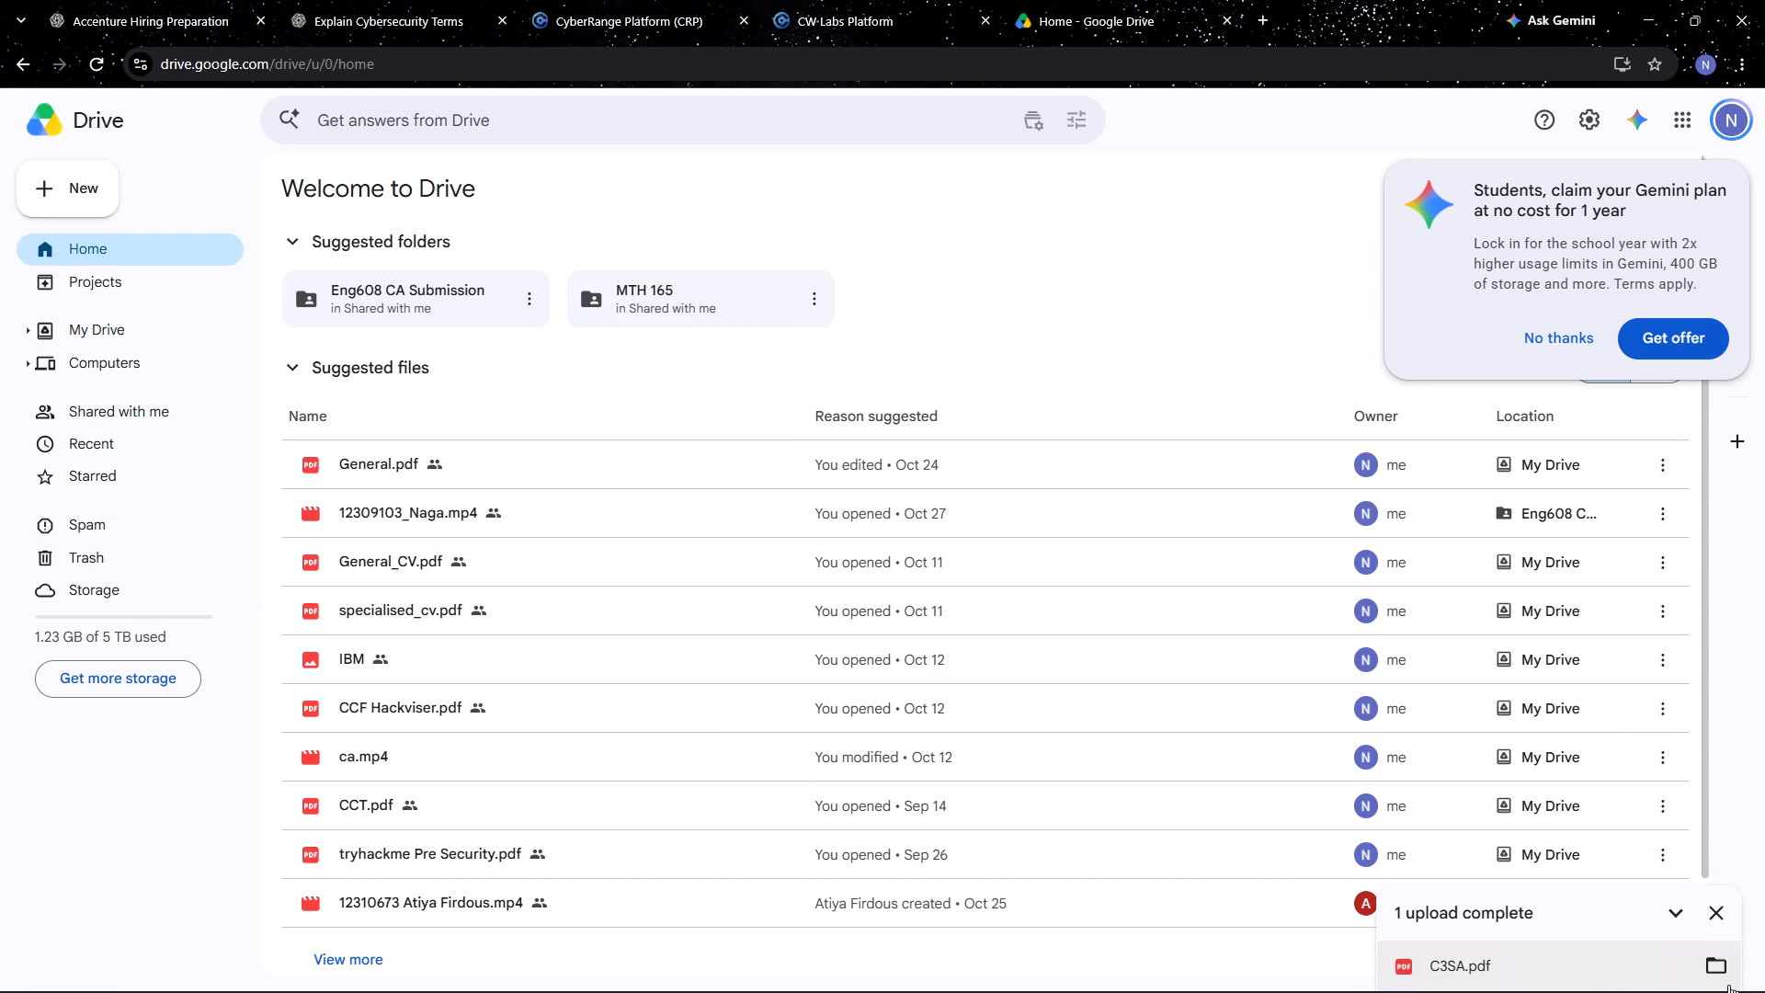
# Locate the uploaded C3SA.pdf in My Drive and open it in the preview.
pyautogui.click(1716, 965)
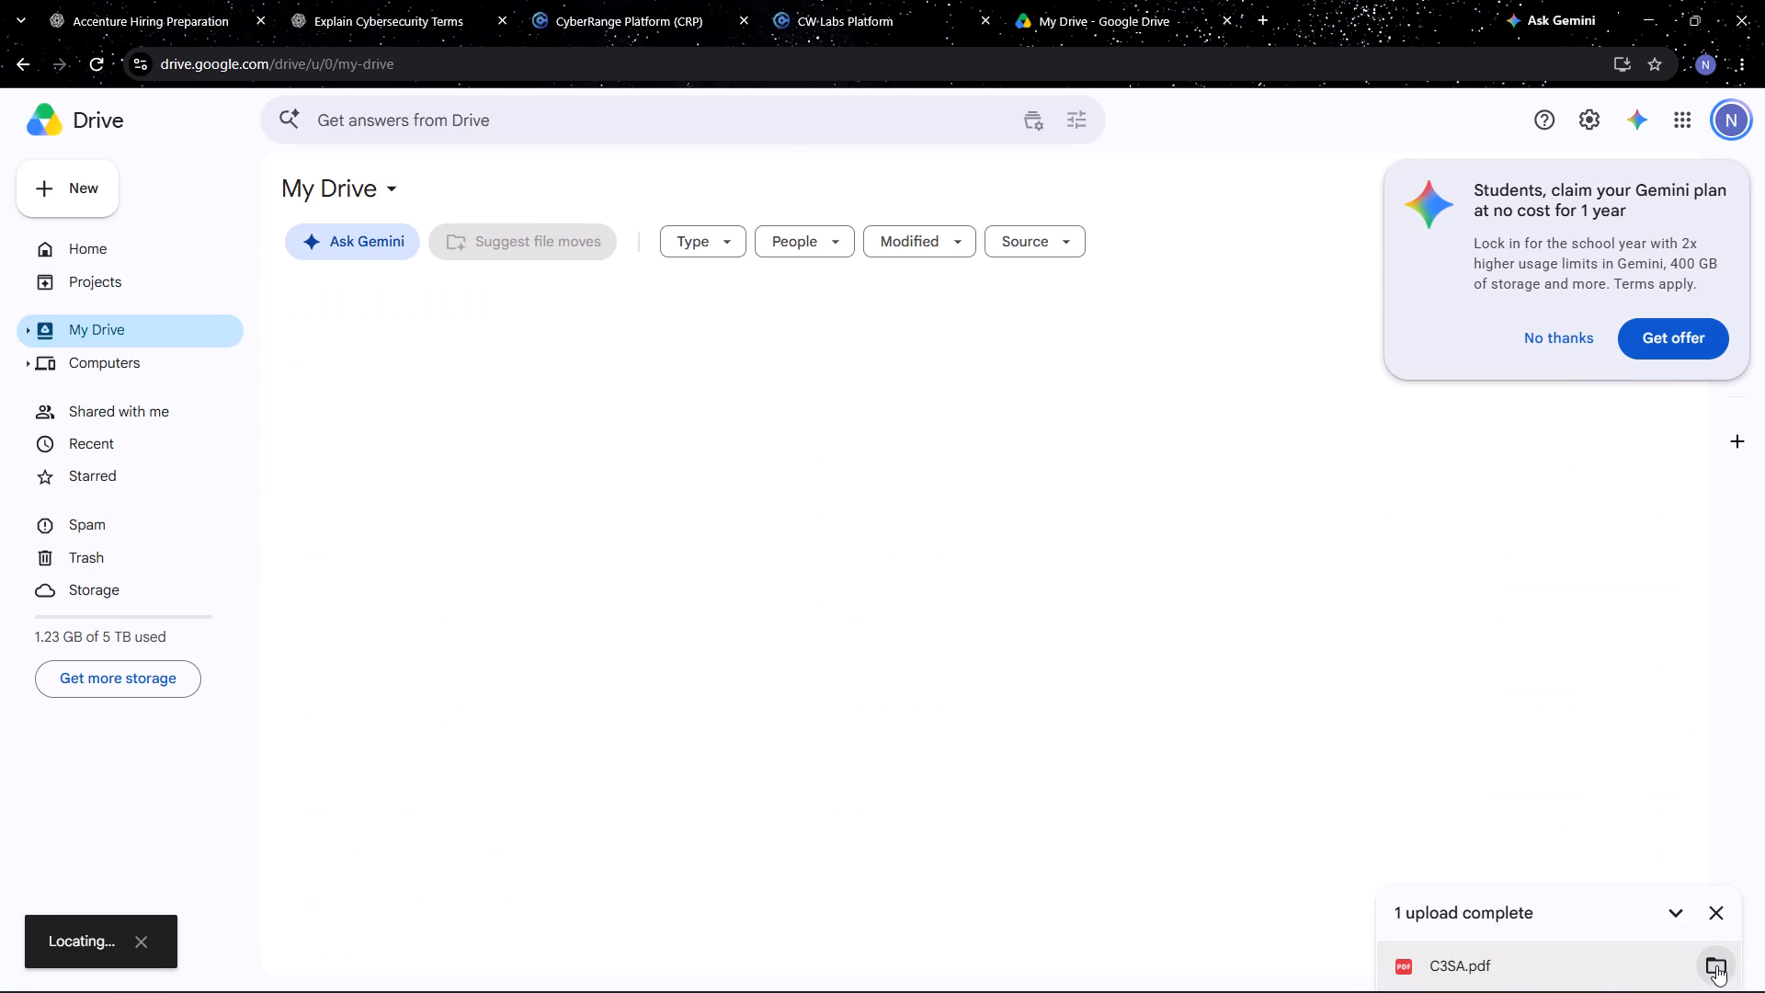
pyautogui.doubleClick(1269, 623)
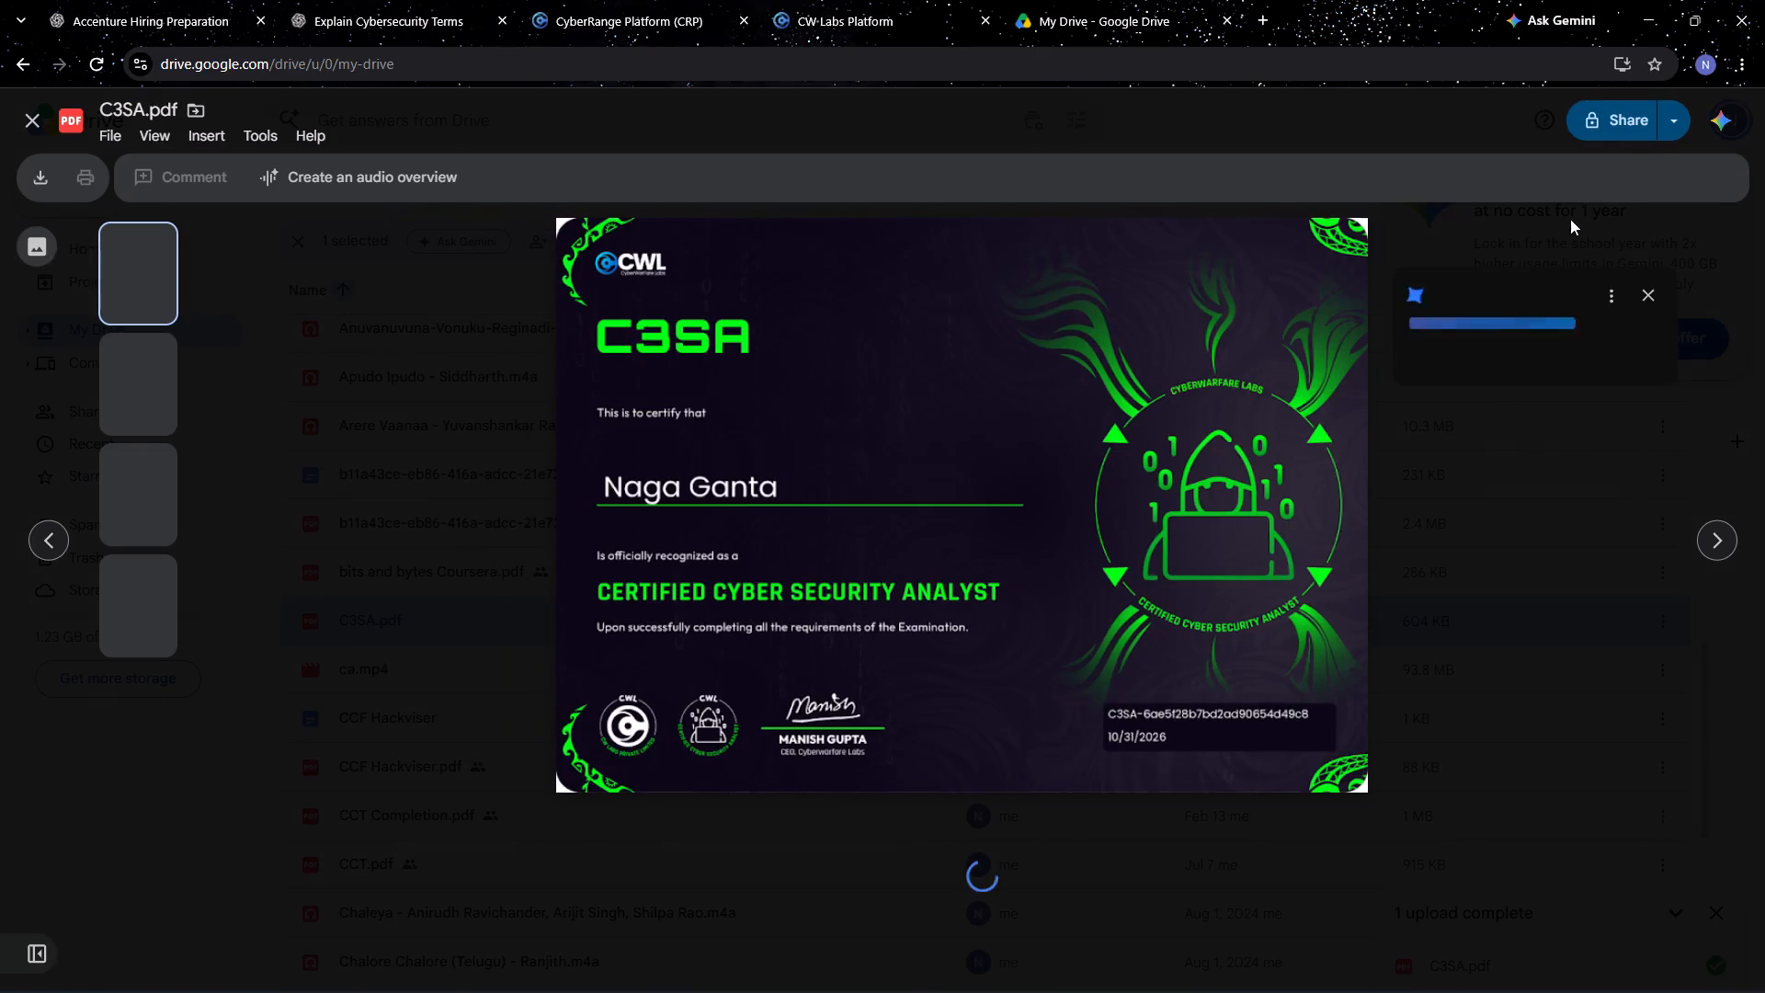
# Set the general access of C3SA.pdf to Anyone with the link and copy its sharing link.
pyautogui.click(1667, 123)
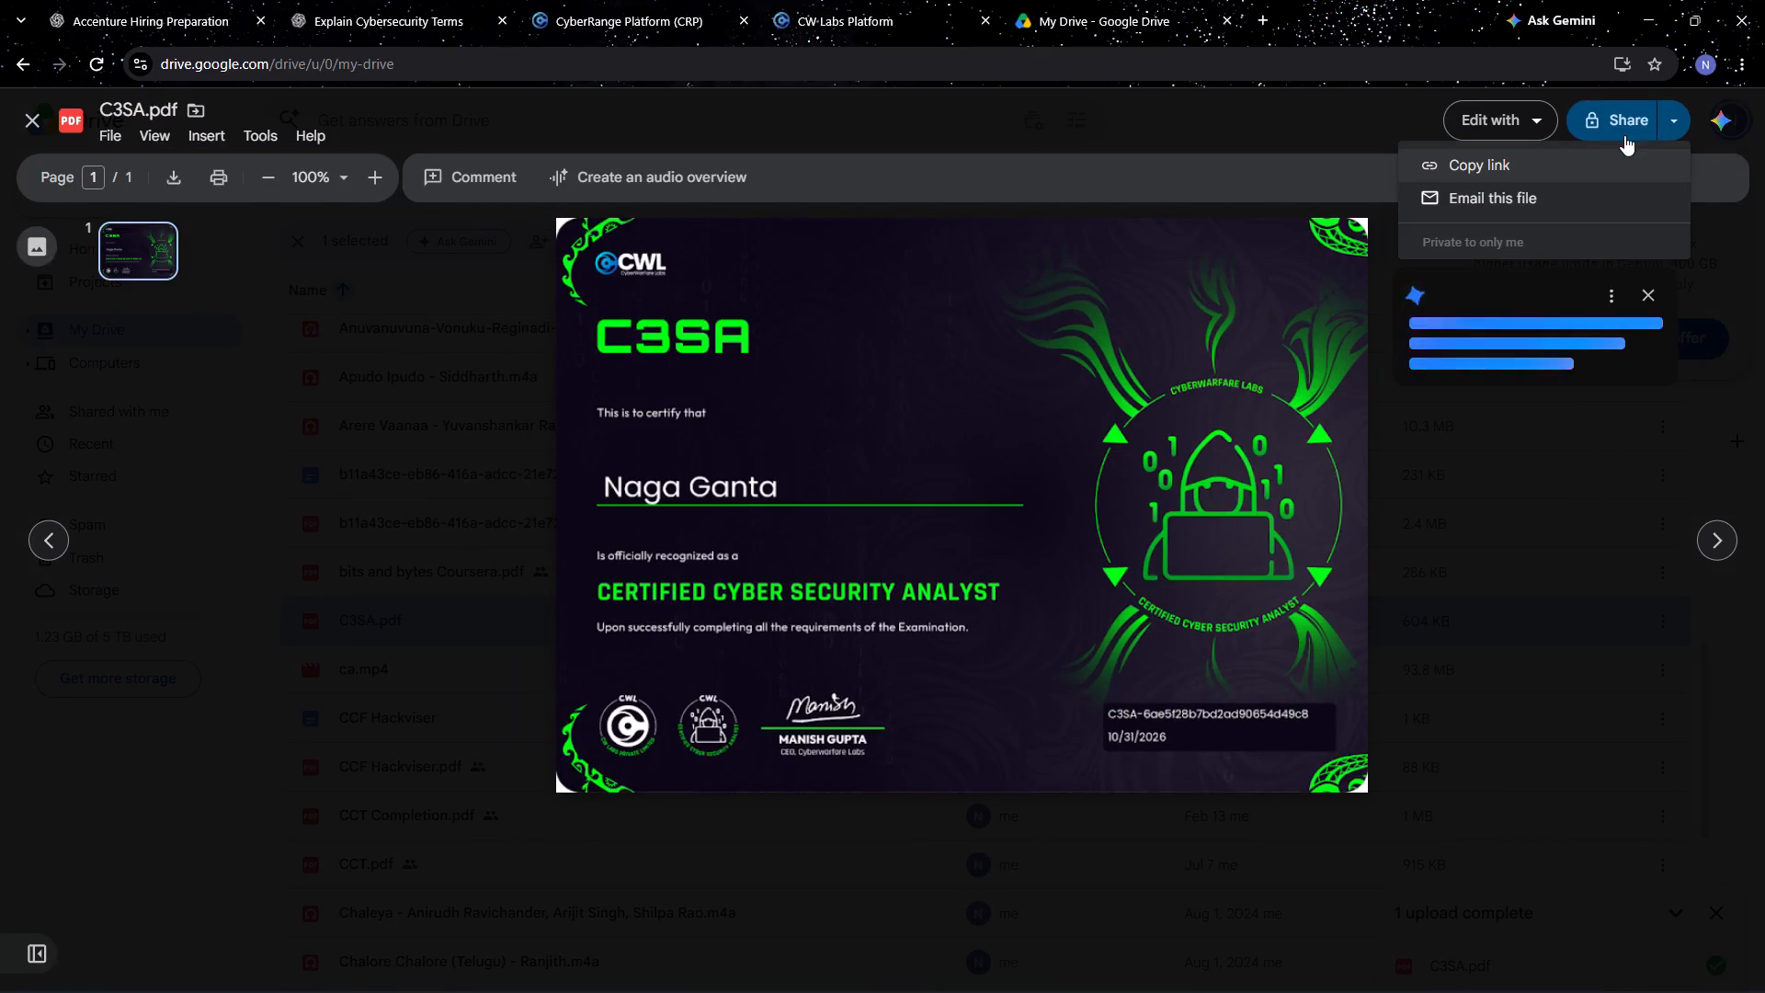
pyautogui.click(1614, 137)
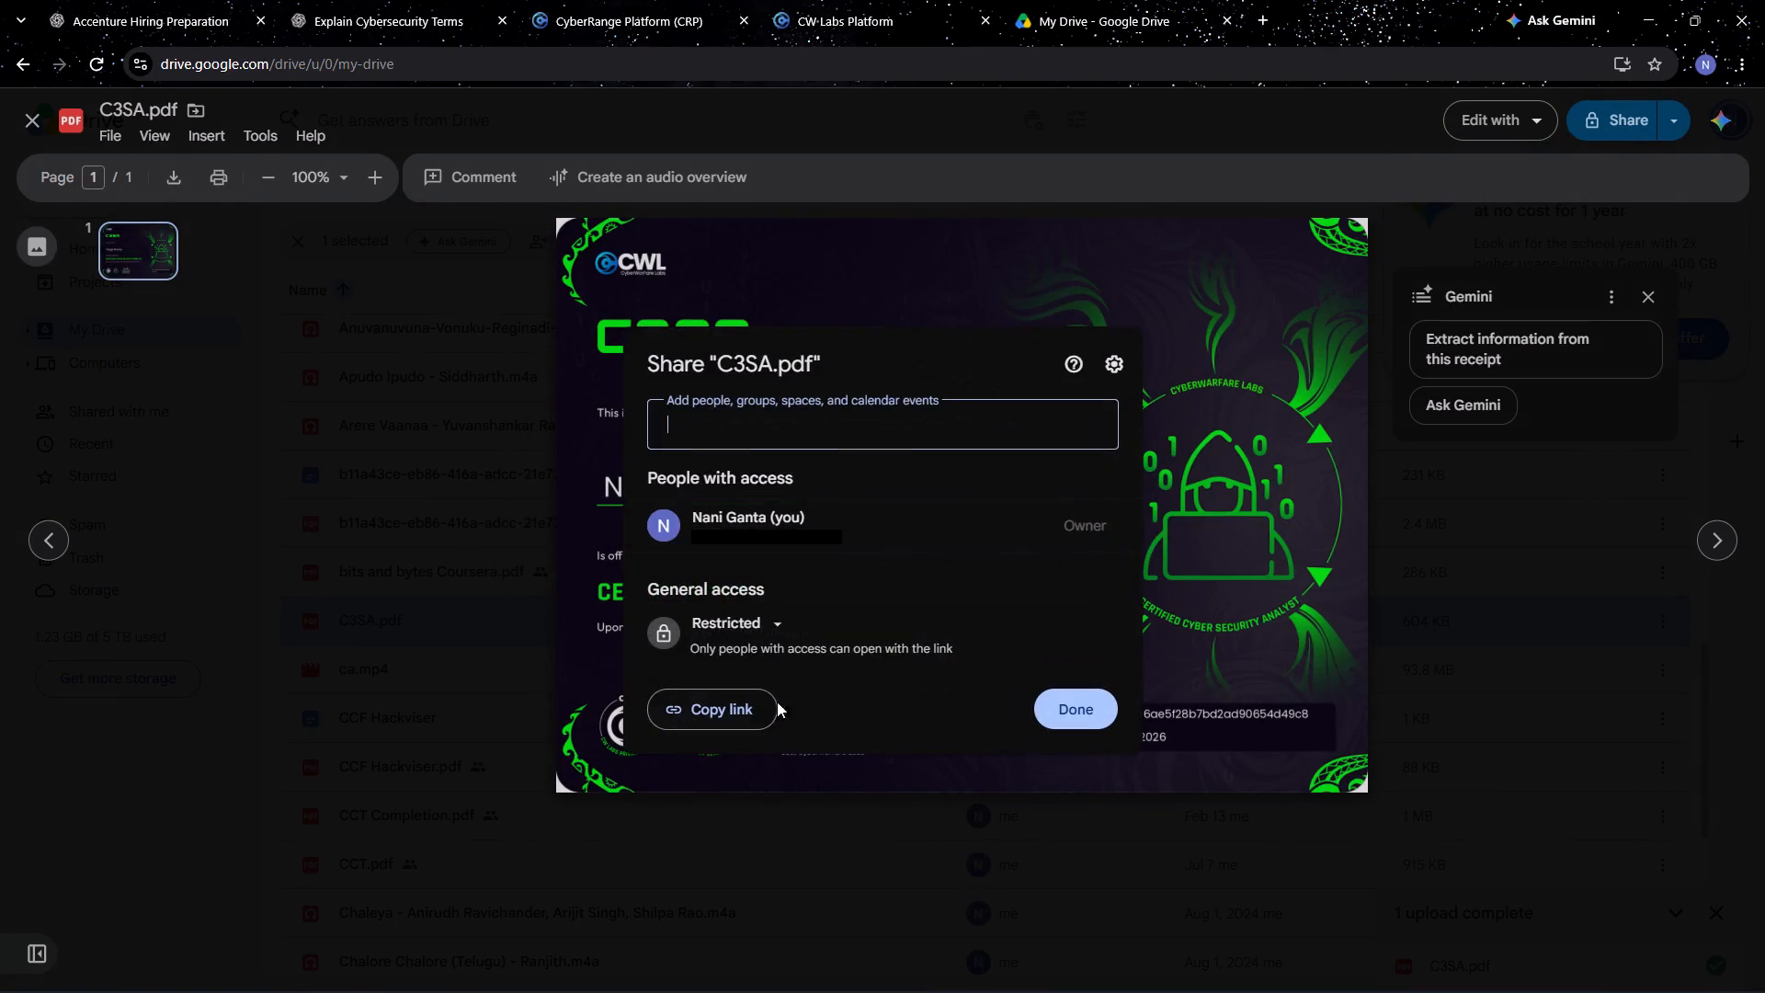
pyautogui.click(718, 629)
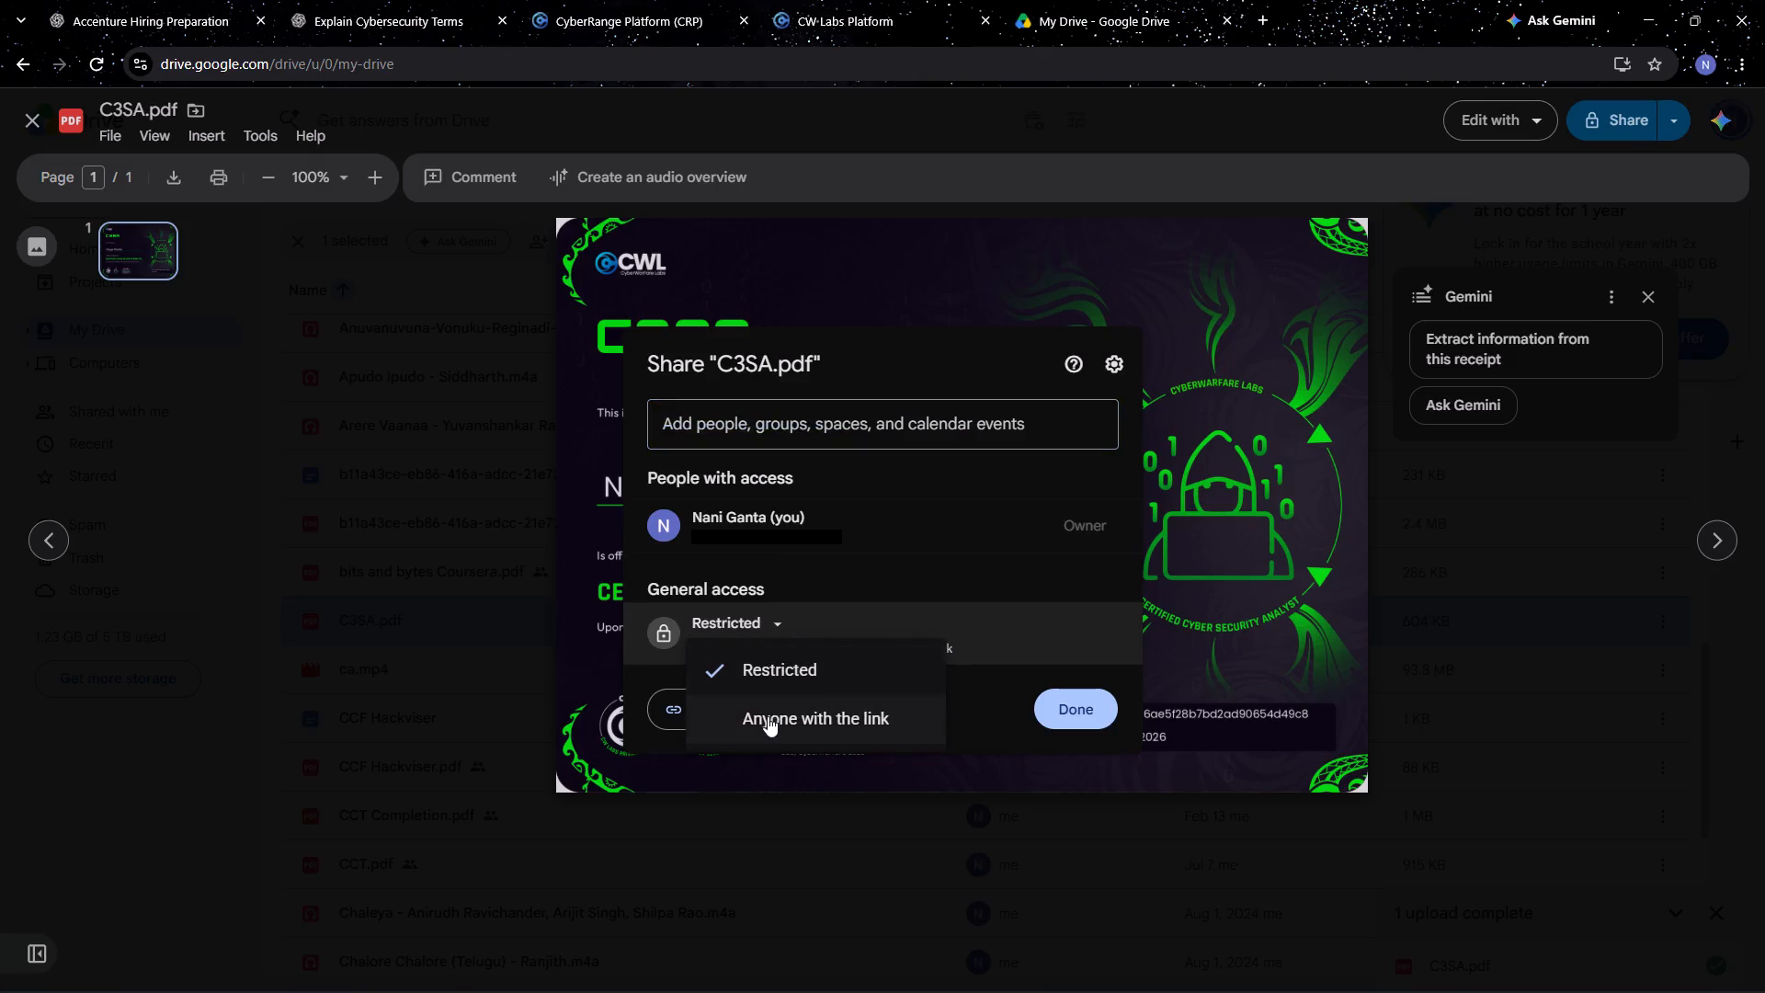
pyautogui.click(768, 716)
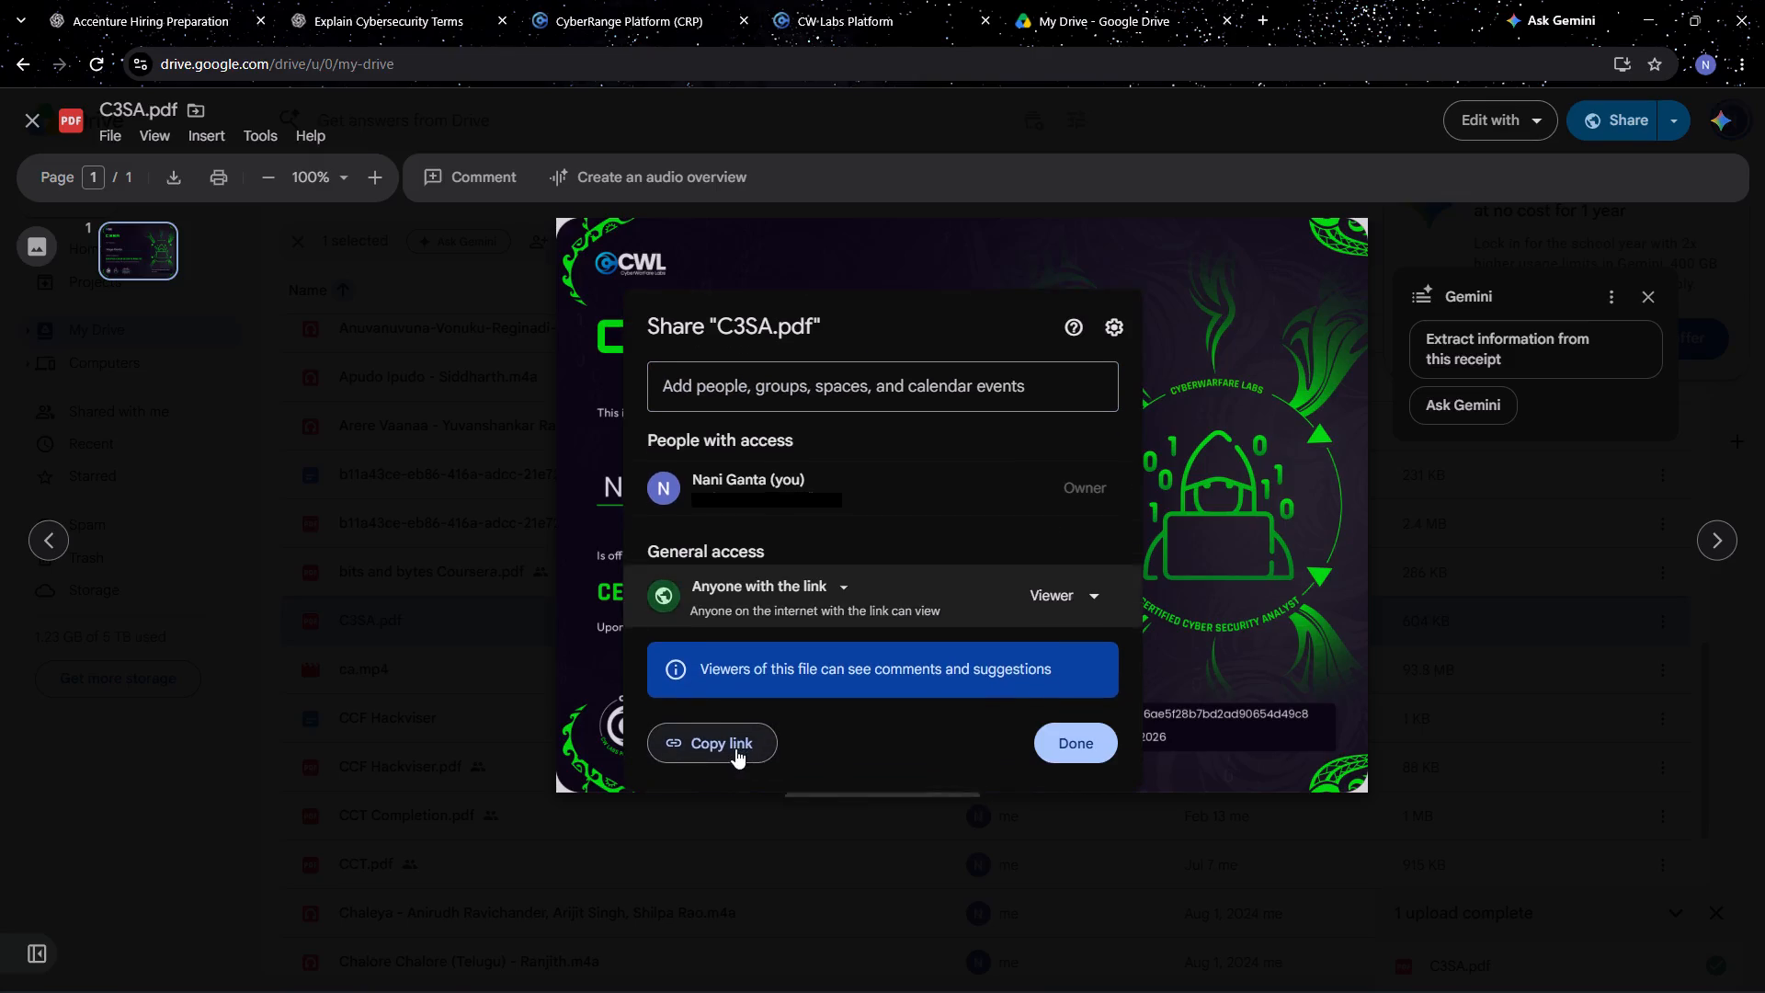
pyautogui.click(735, 748)
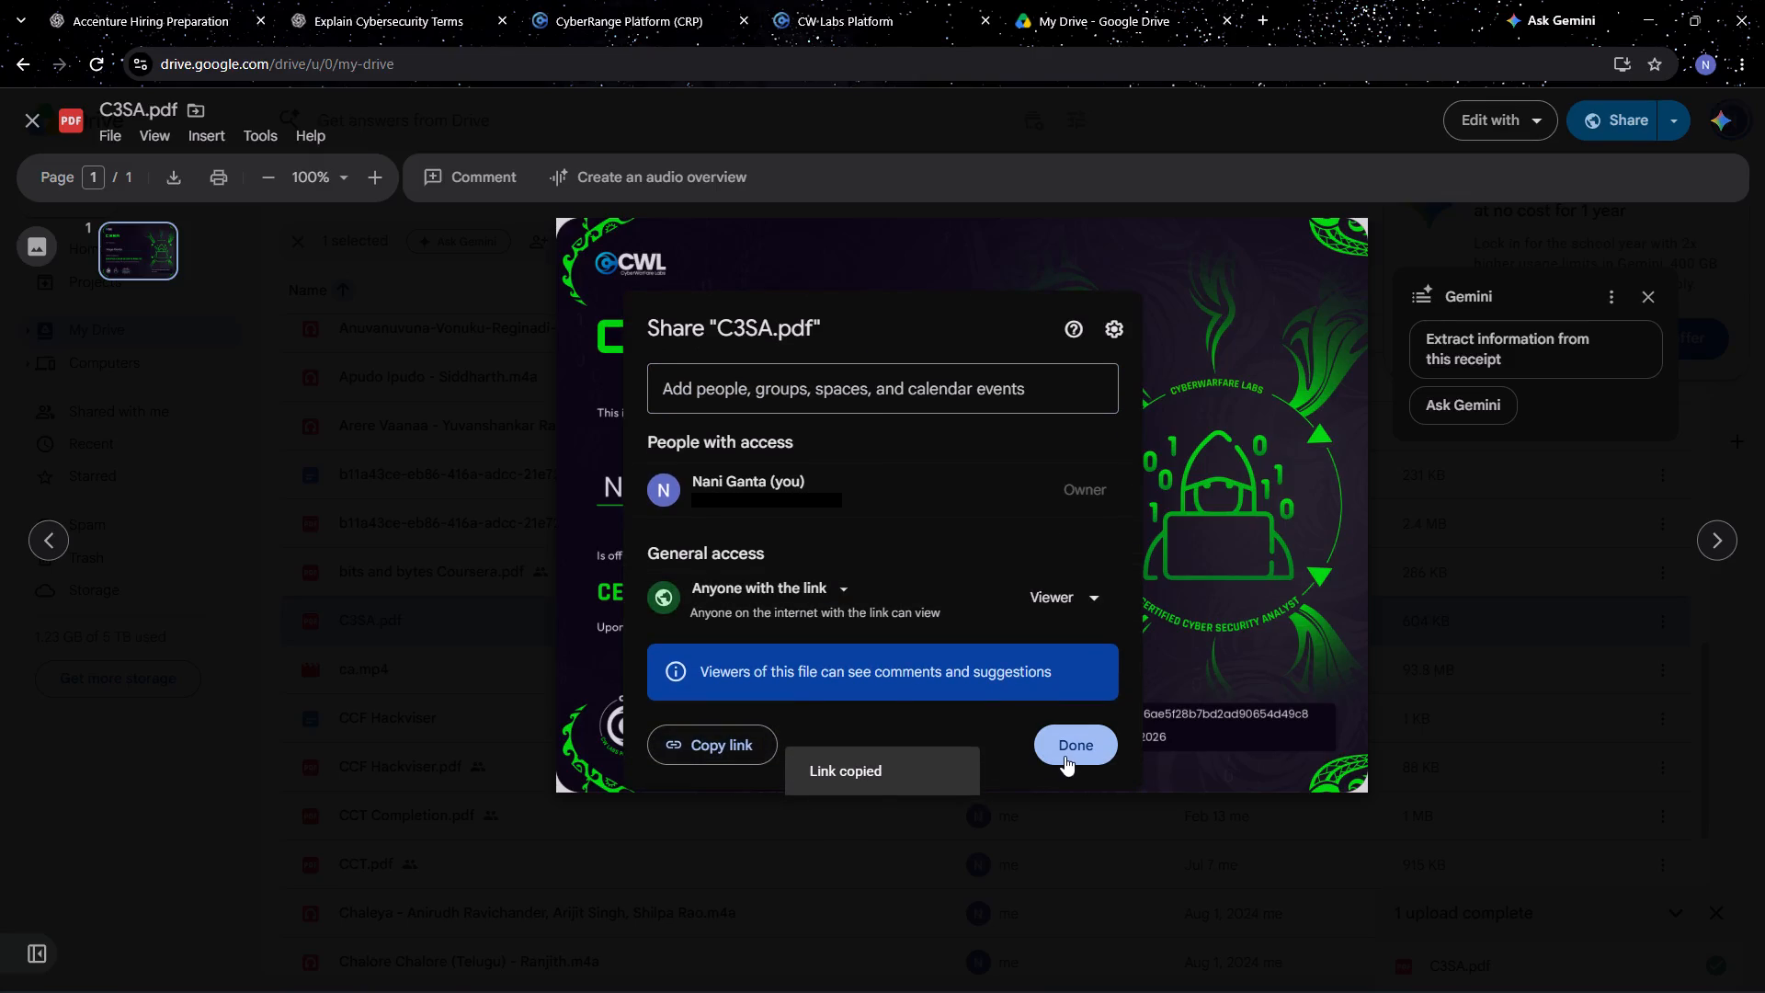
pyautogui.click(1065, 756)
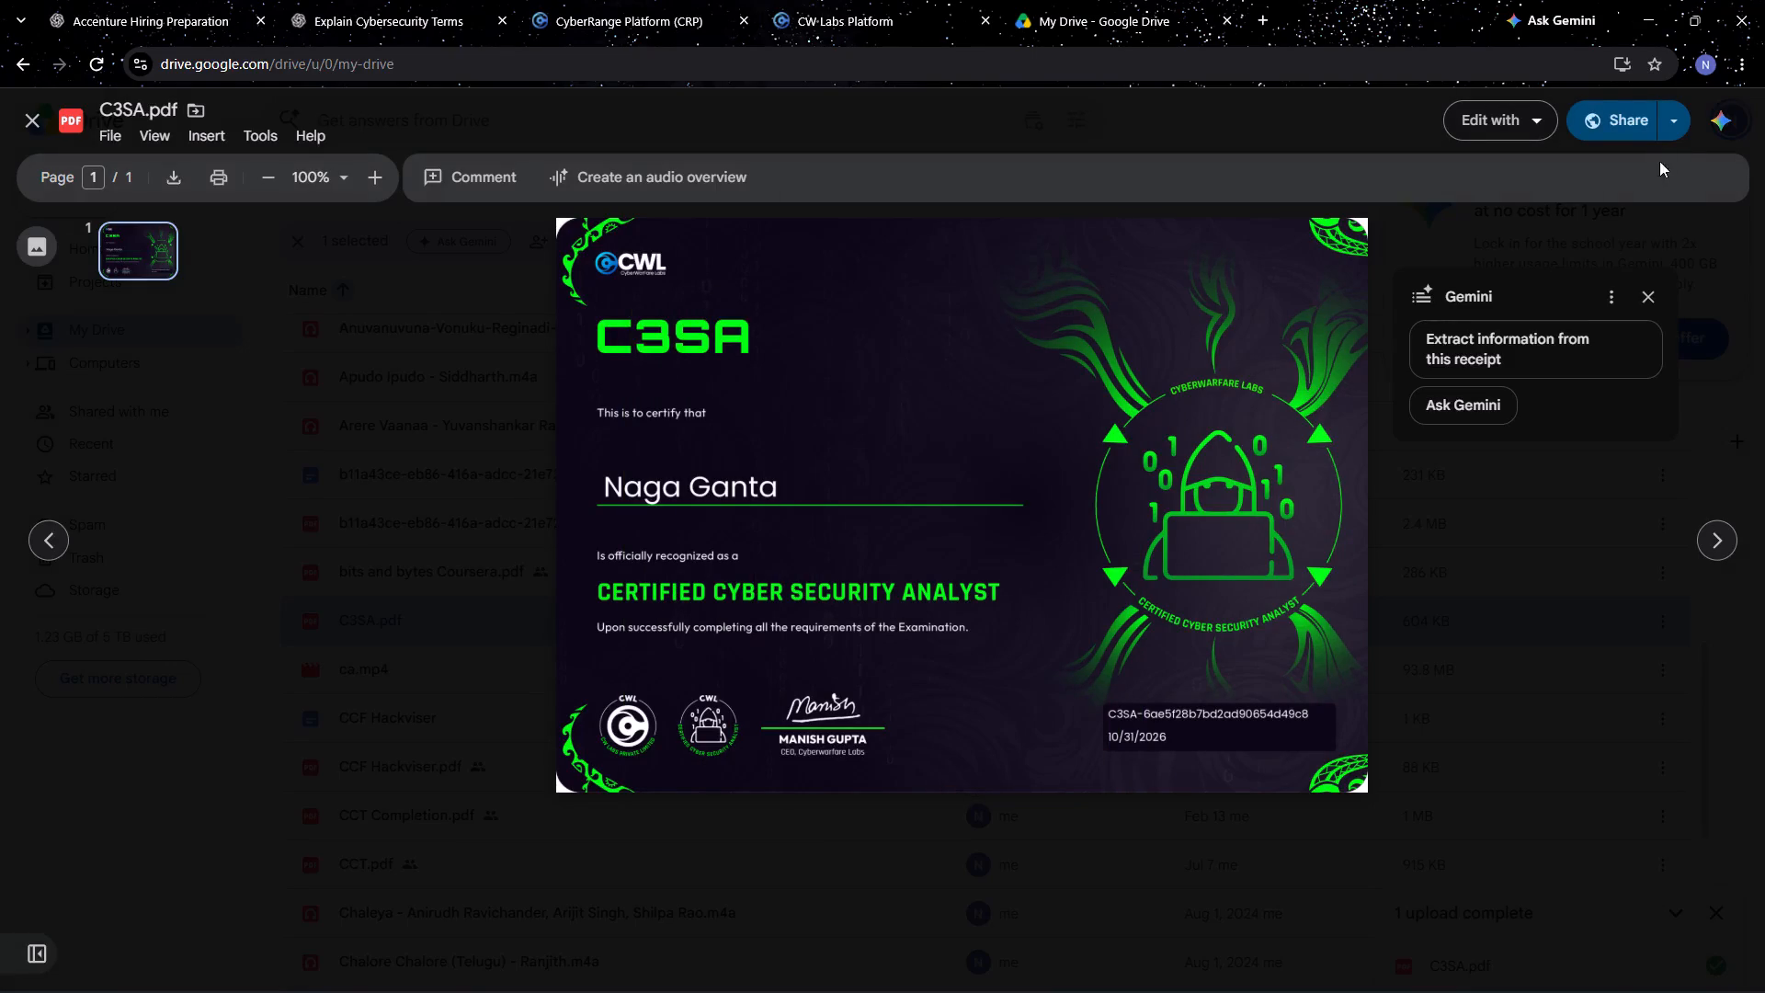
# Reopen the sharing settings of C3SA.pdf and copy its link again.
pyautogui.click(1628, 126)
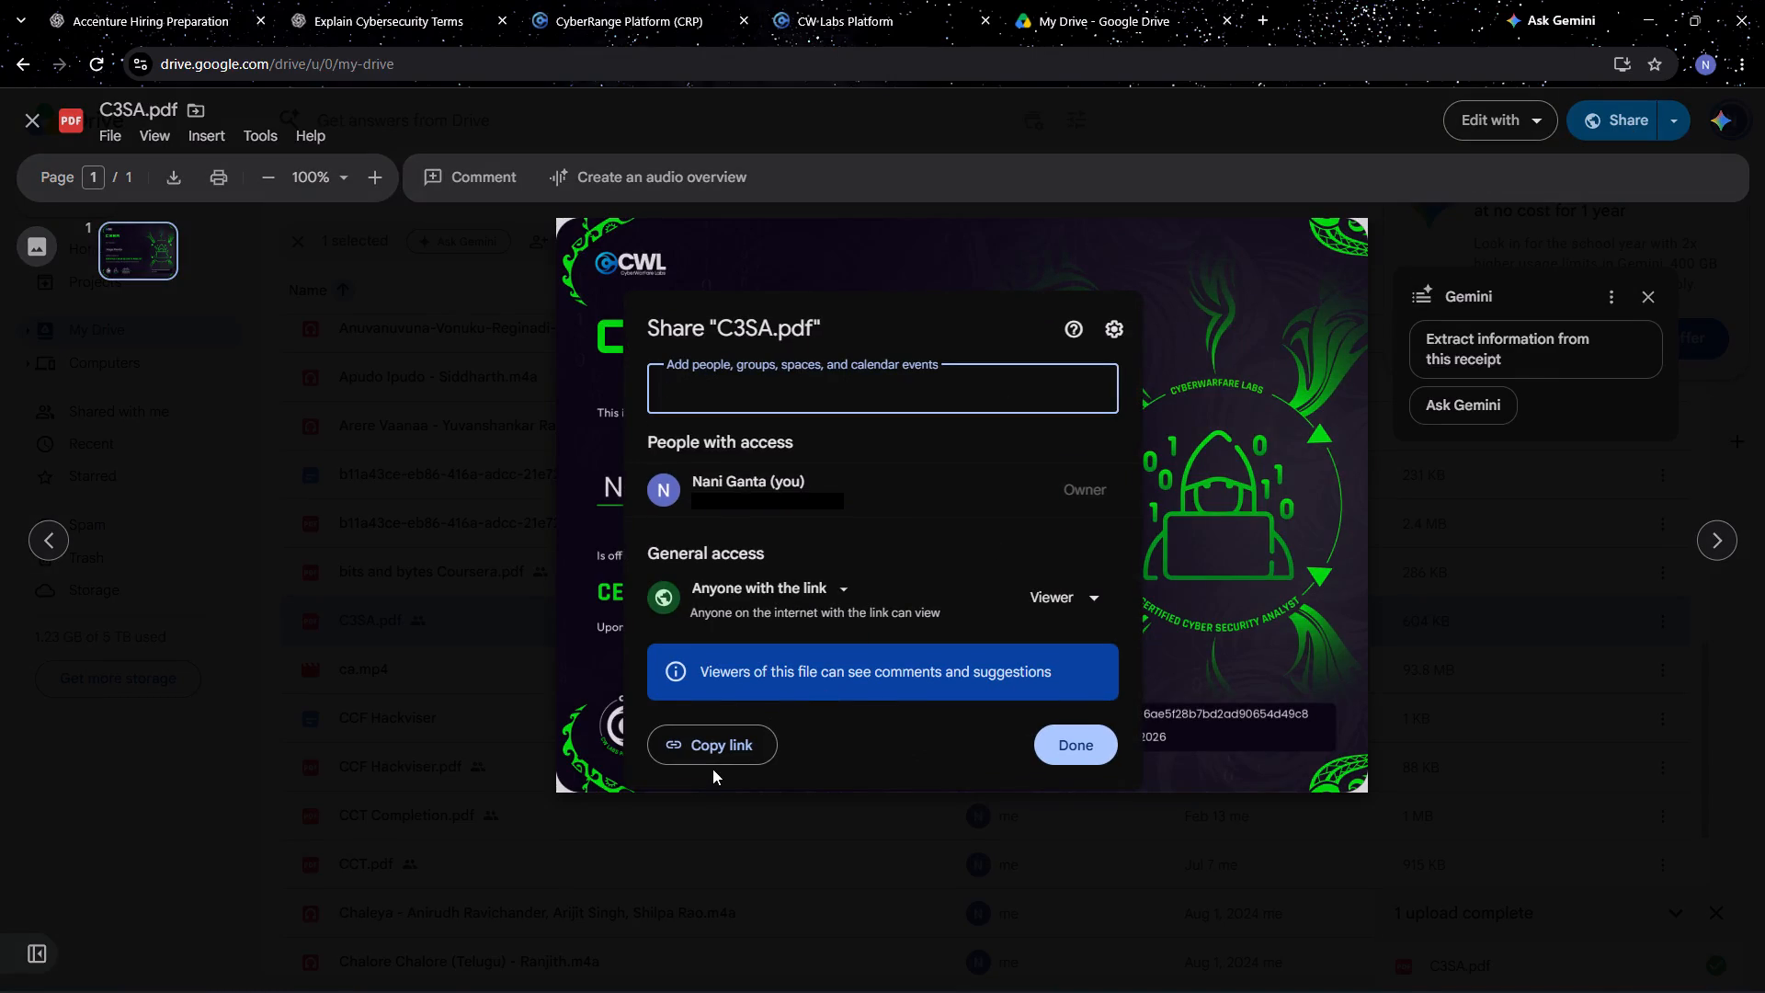
pyautogui.click(708, 761)
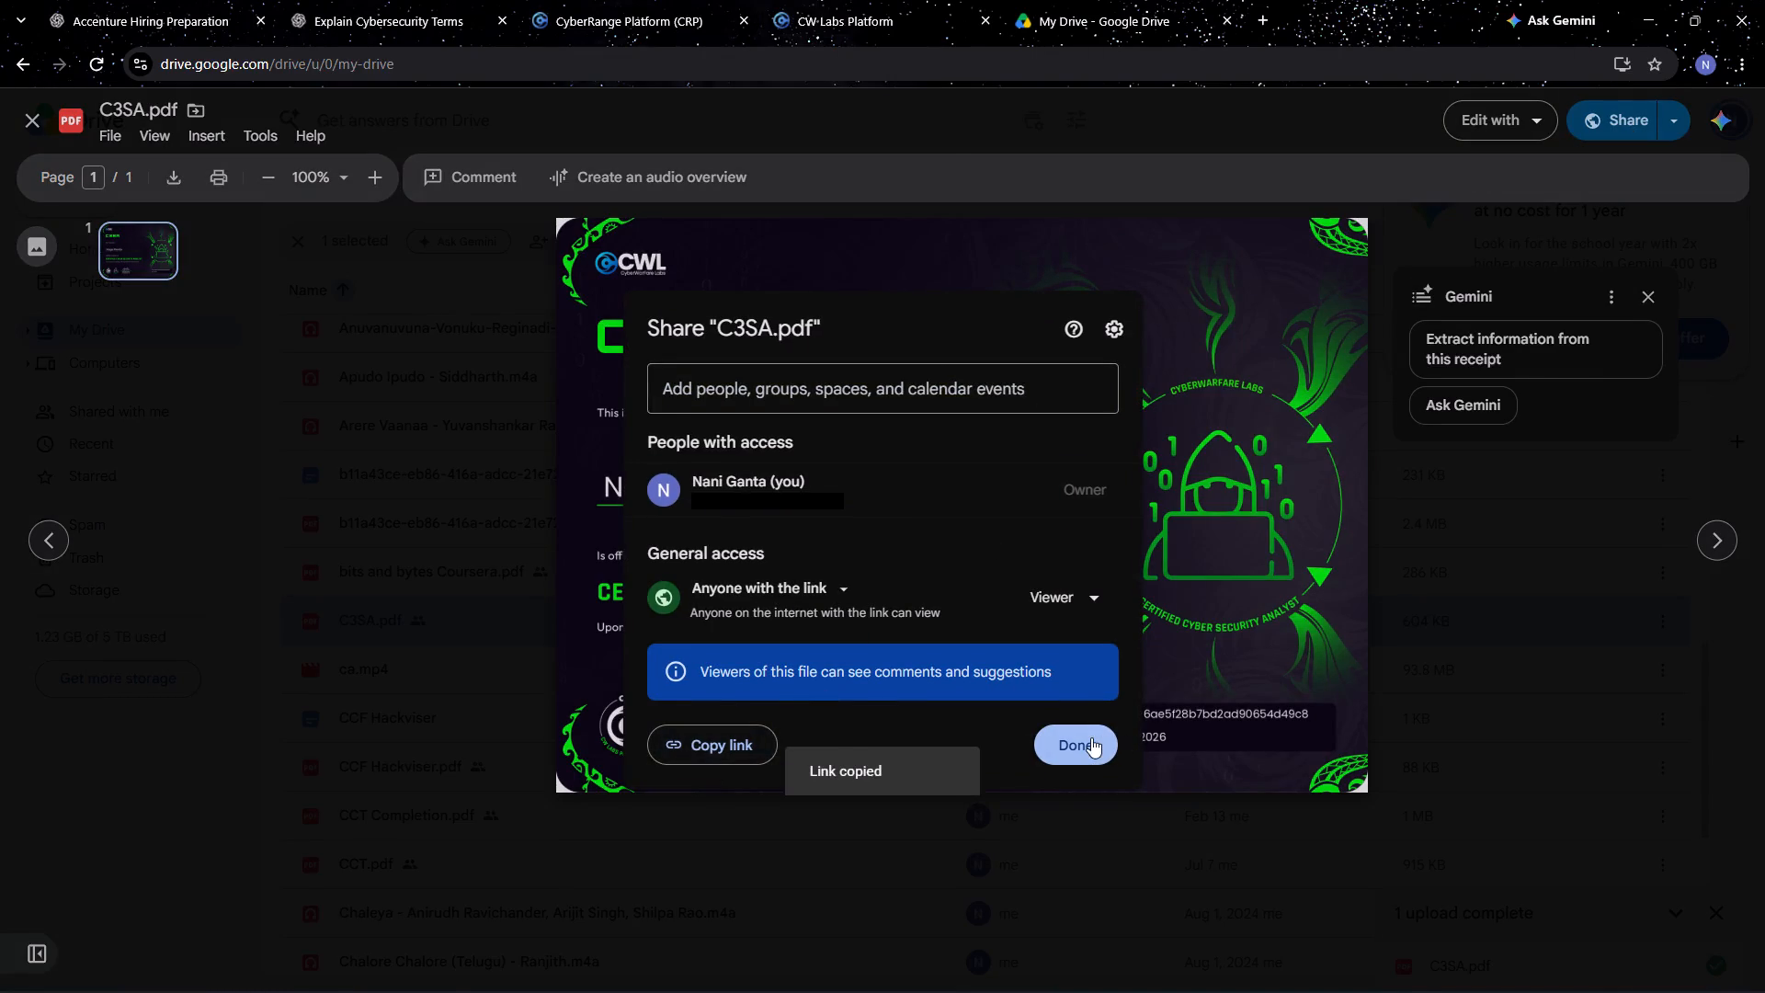
pyautogui.click(1091, 737)
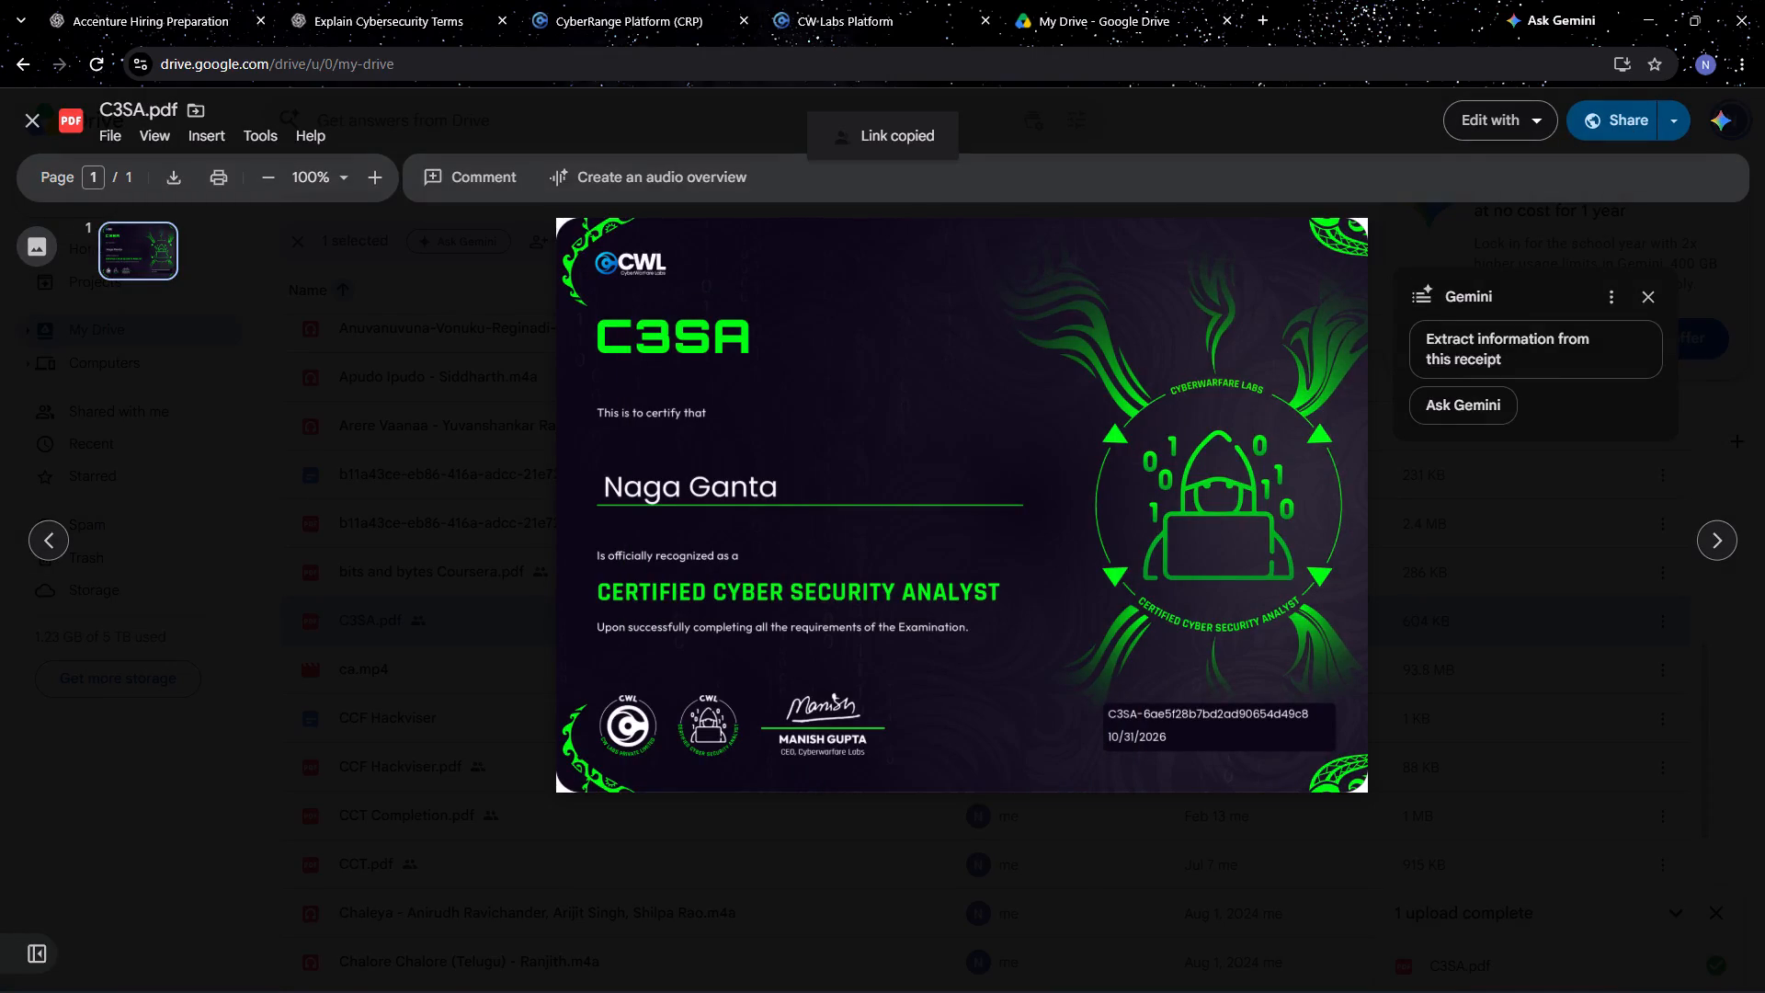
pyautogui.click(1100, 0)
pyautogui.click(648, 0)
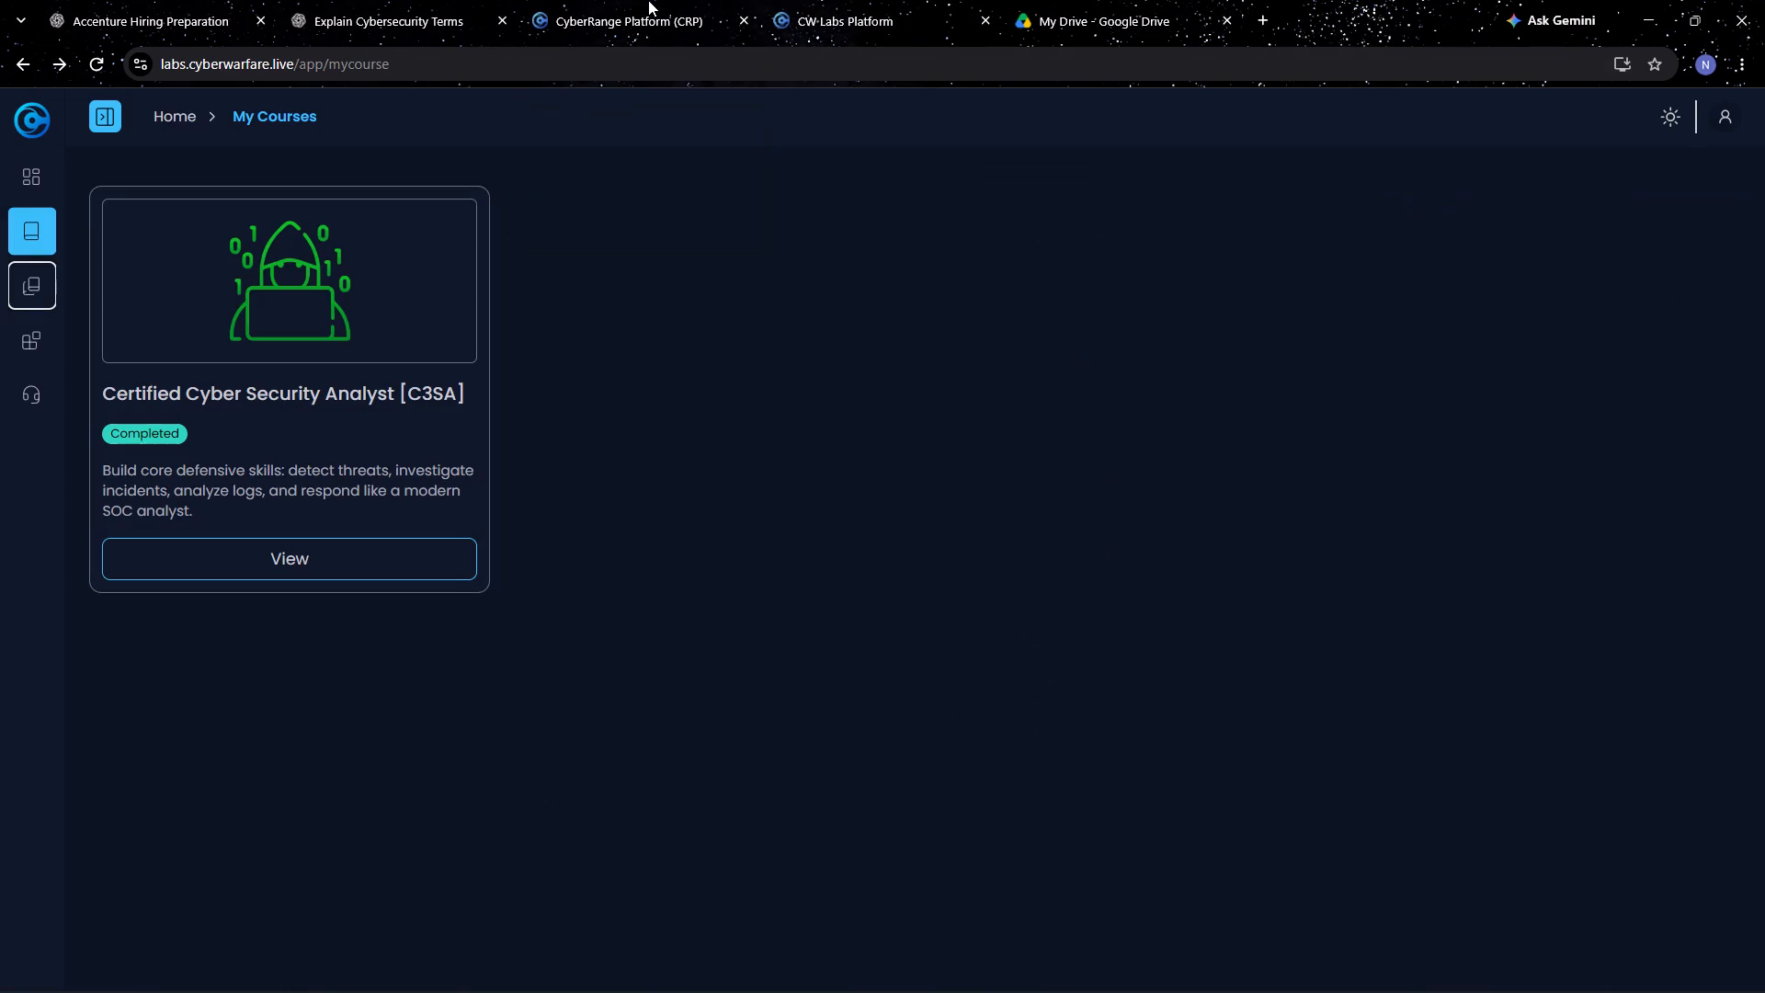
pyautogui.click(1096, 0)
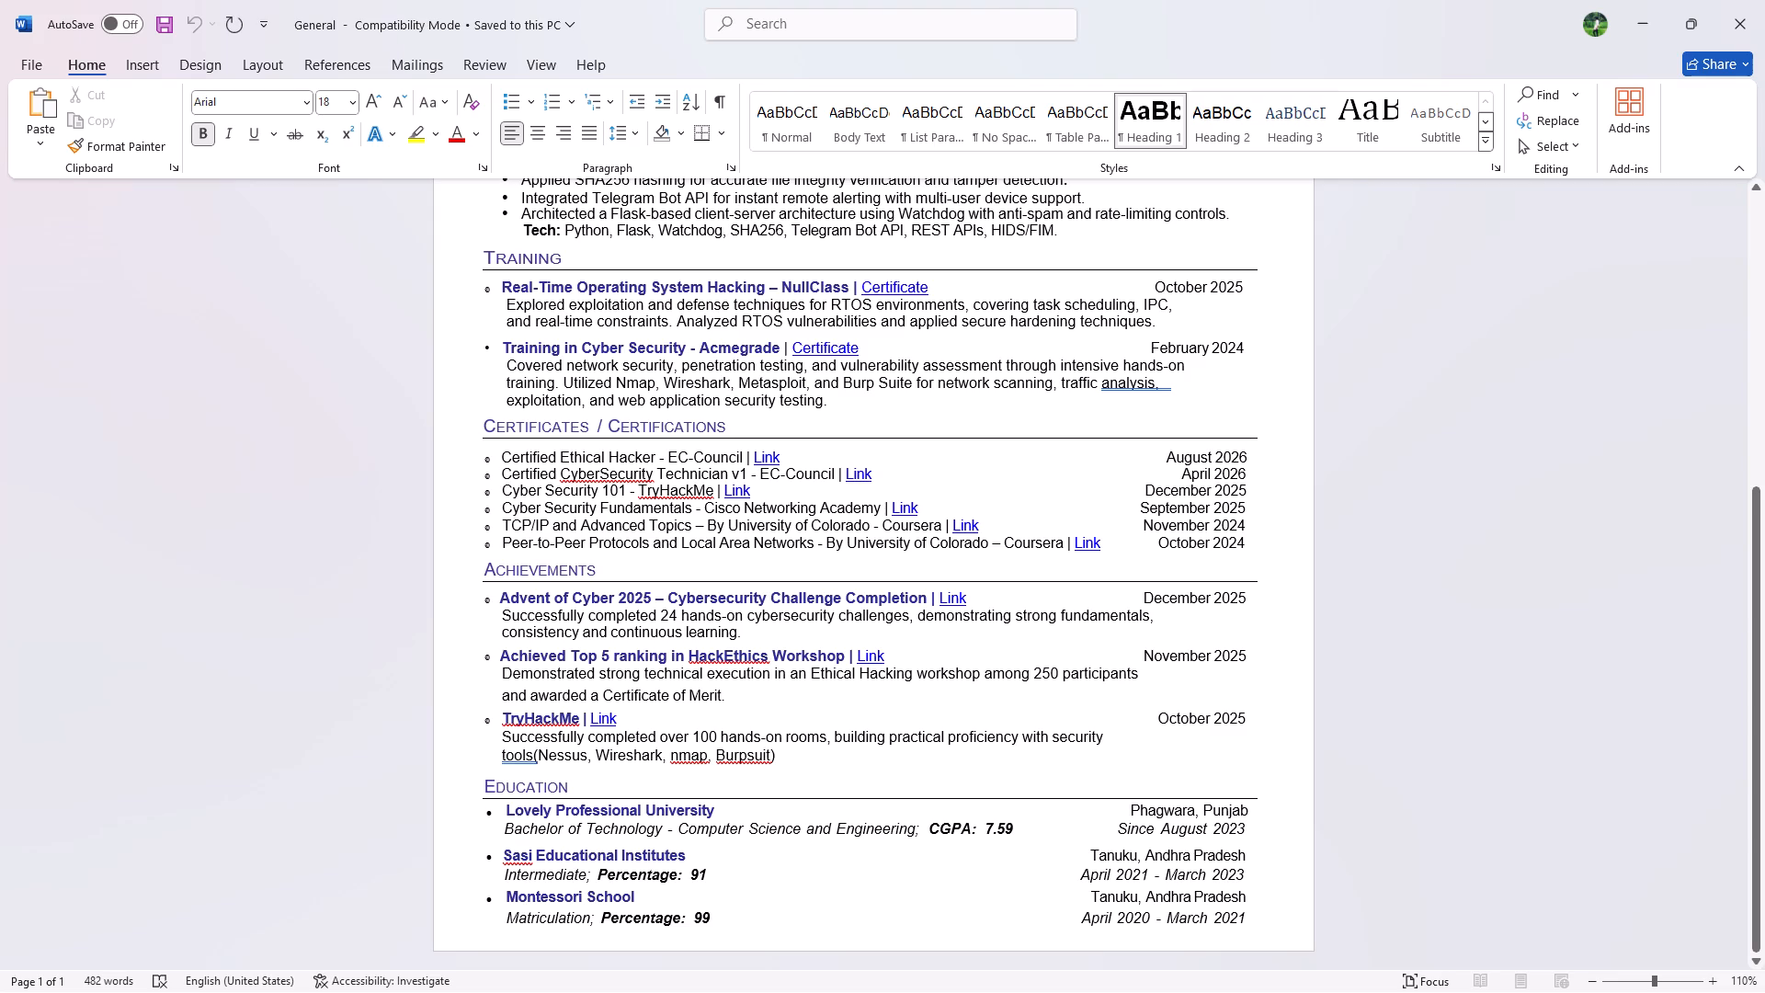
# In the General résumé in Word, delete the Peer-to-Peer Protocols and Local Area Networks entry and its bullet from the certifications list.
pyautogui.moveTo(1255, 543); pyautogui.dragTo(837, 561)
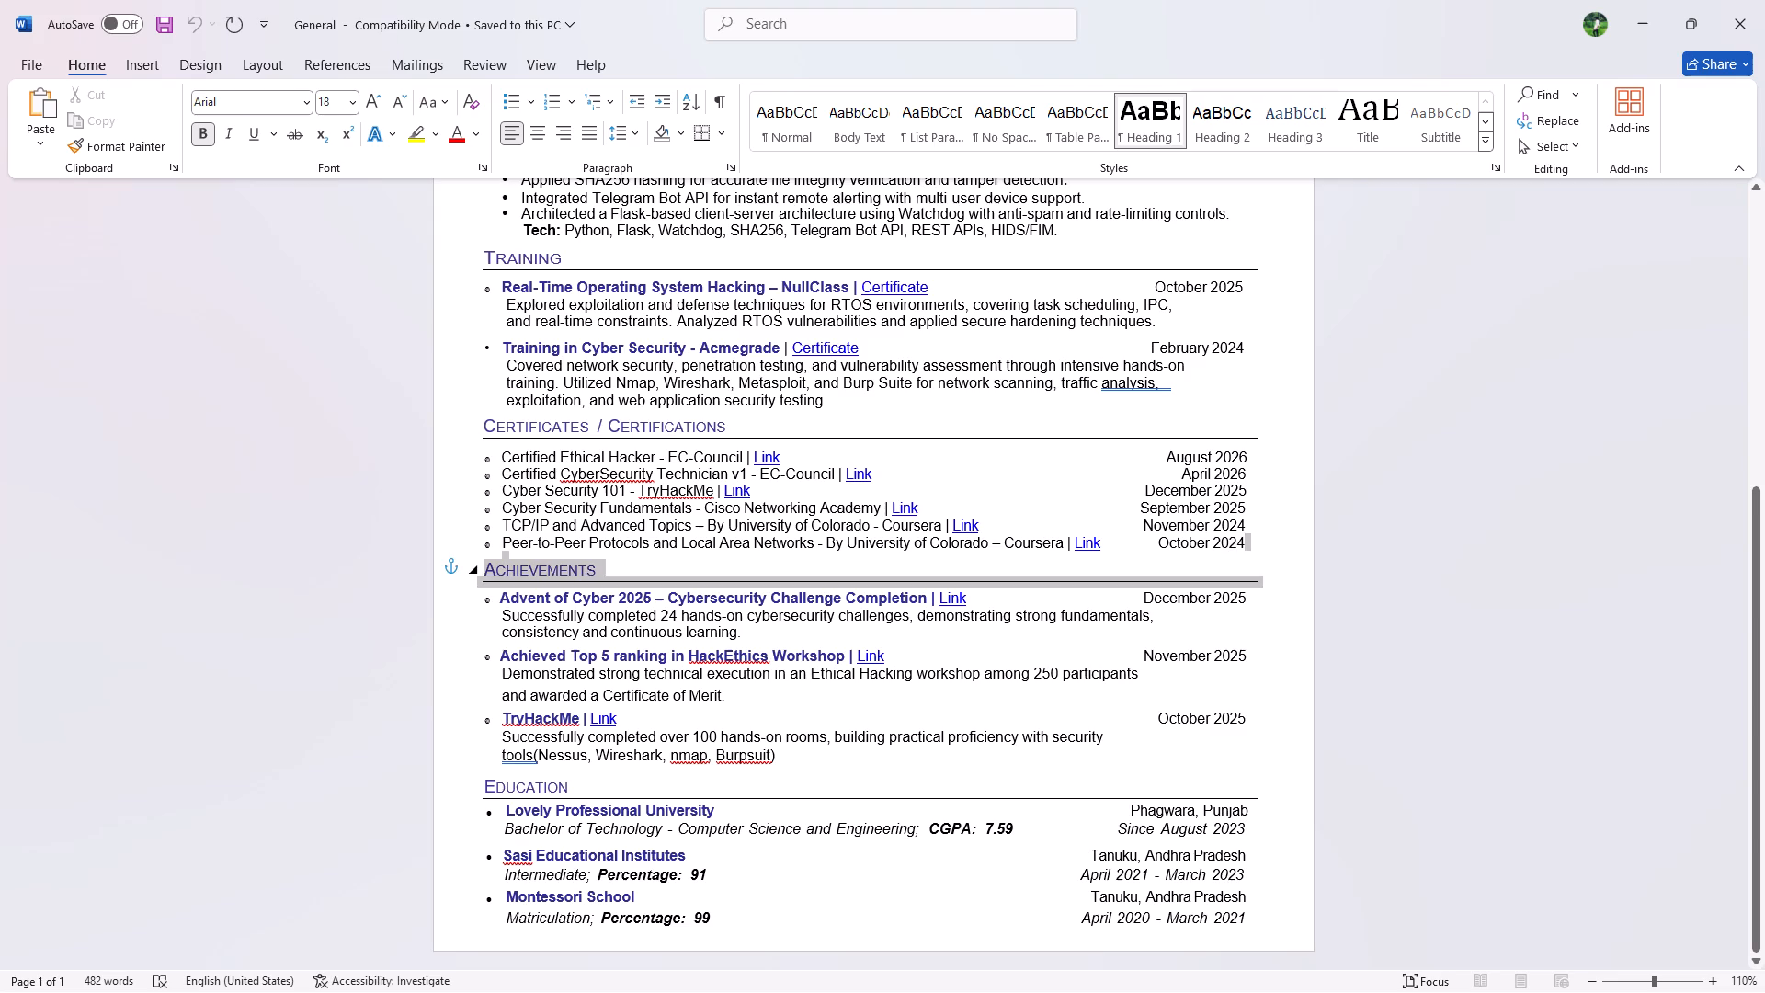
pyautogui.moveTo(837, 561); pyautogui.dragTo(496, 544)
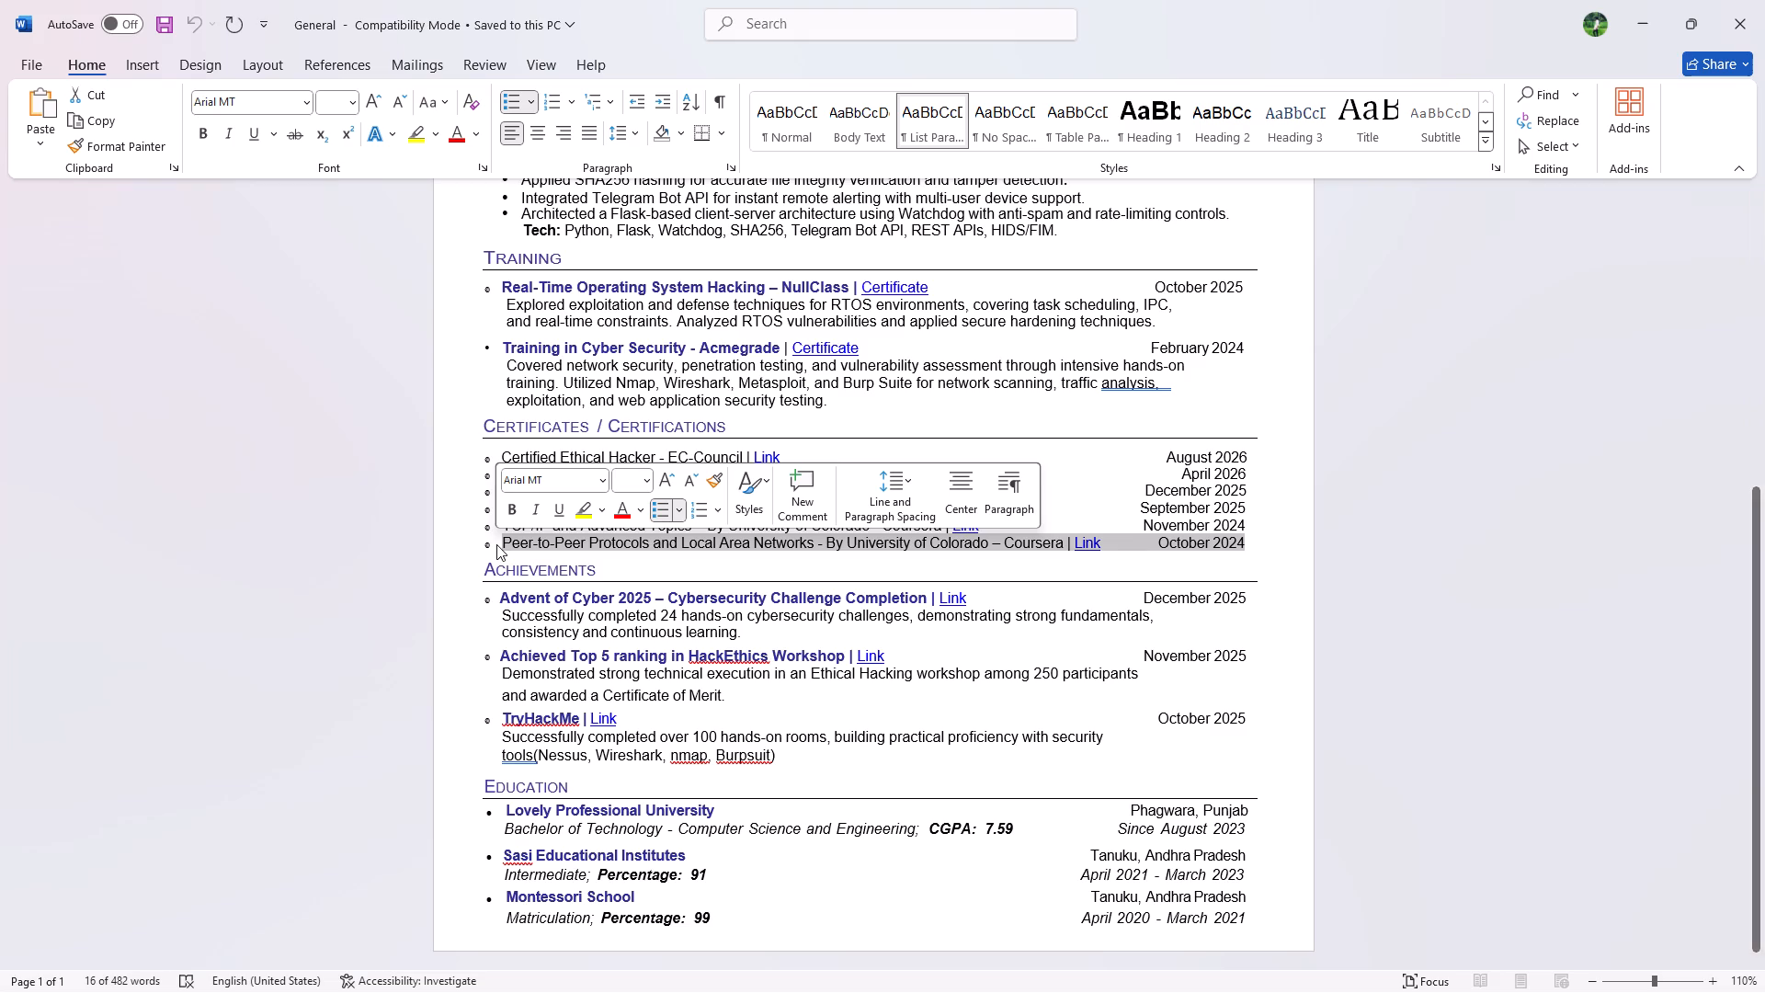
pyautogui.press('BackSpace')
pyautogui.press('BackSpace')
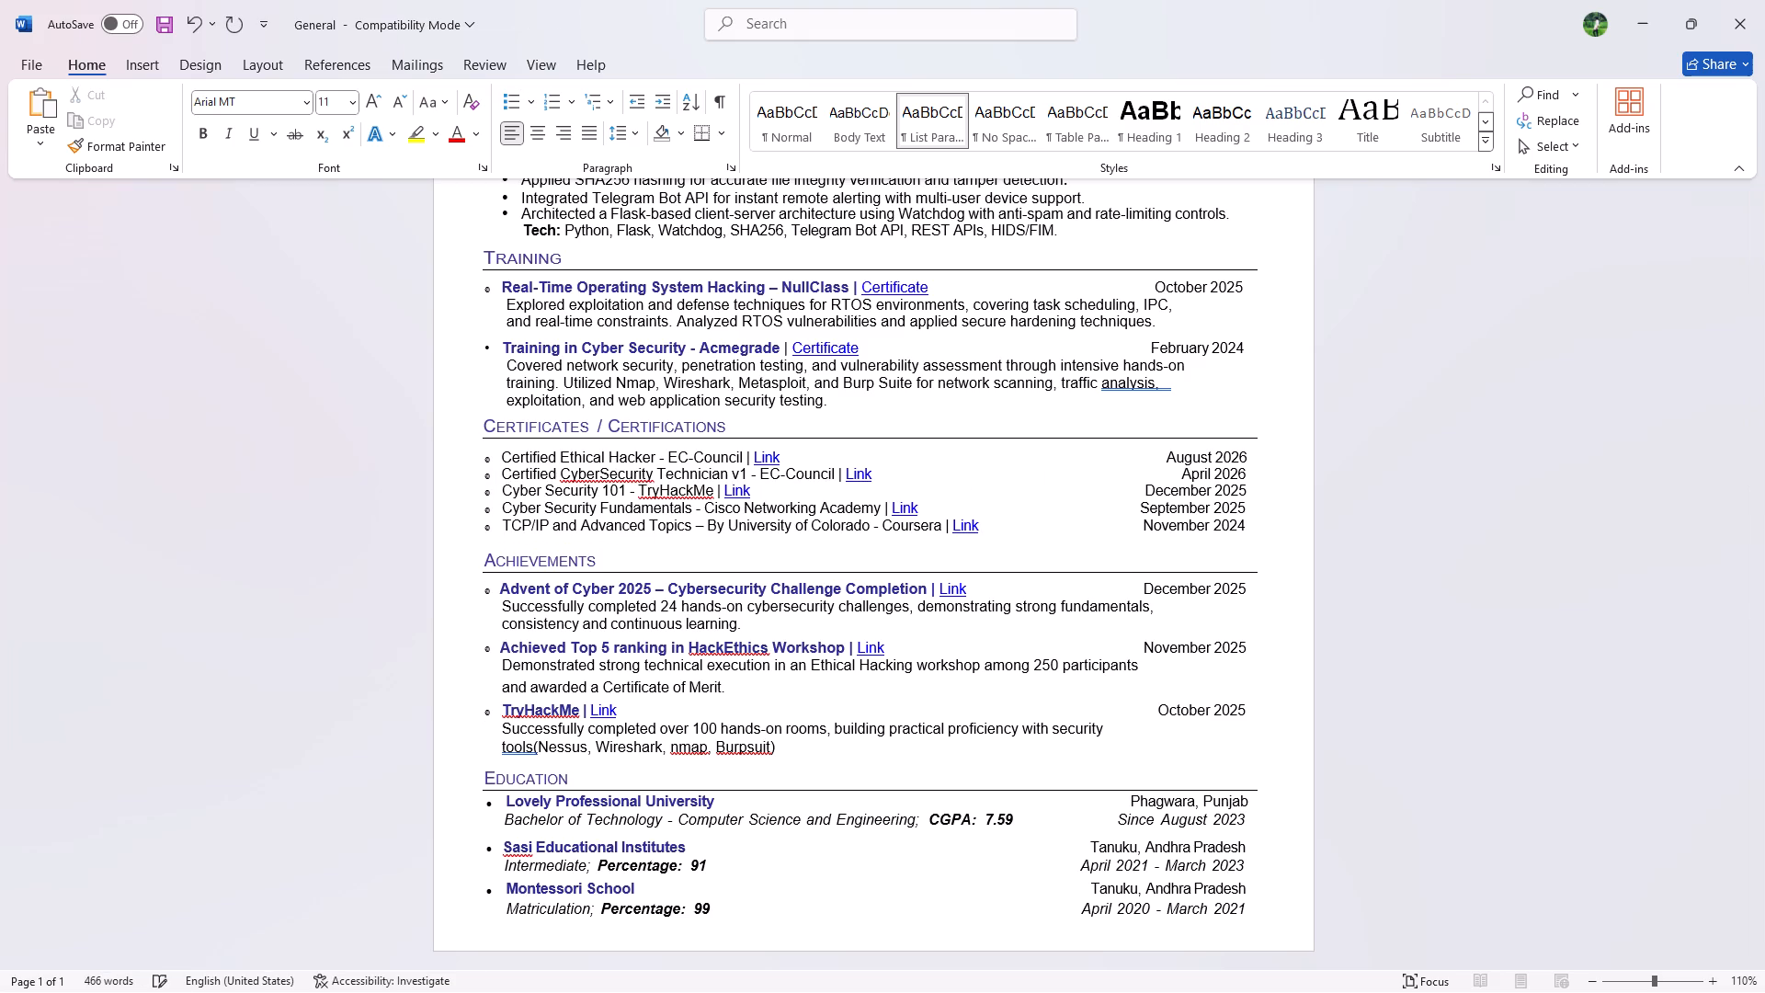
# Insert a new bullet above Certified Ethical Hacker in the certifications list and start its text with "Certified".
pyautogui.click(506, 455)
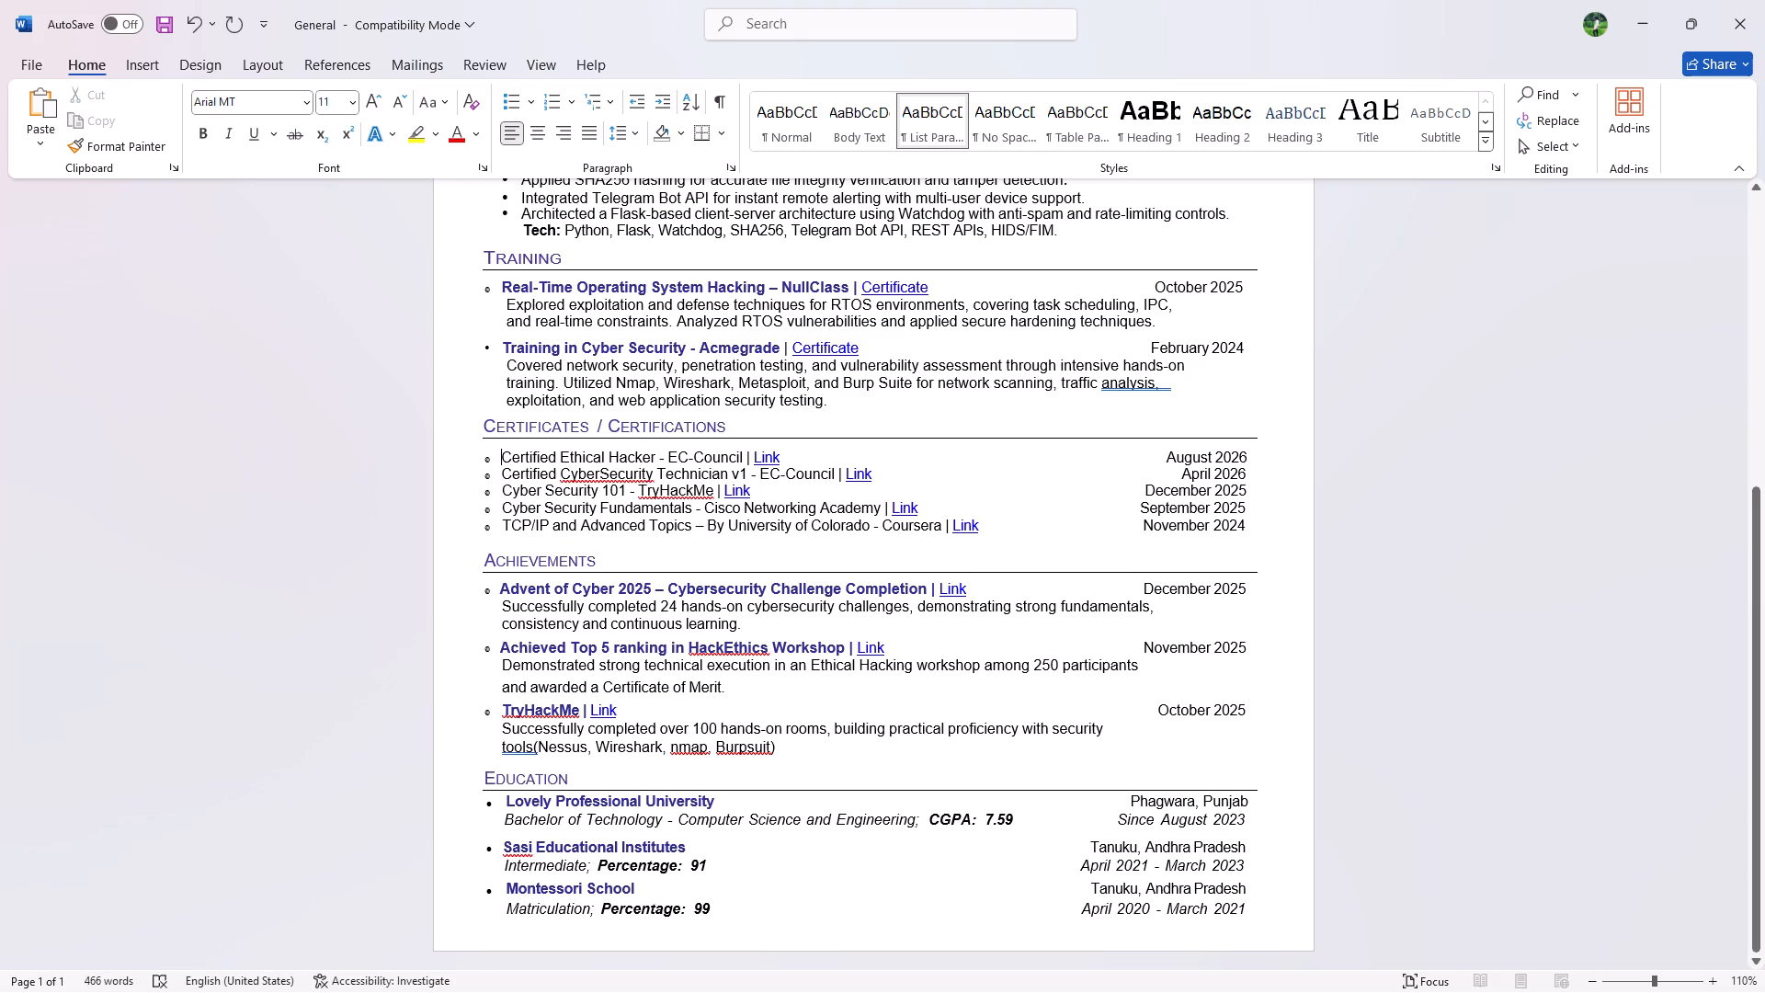
pyautogui.press('Return')
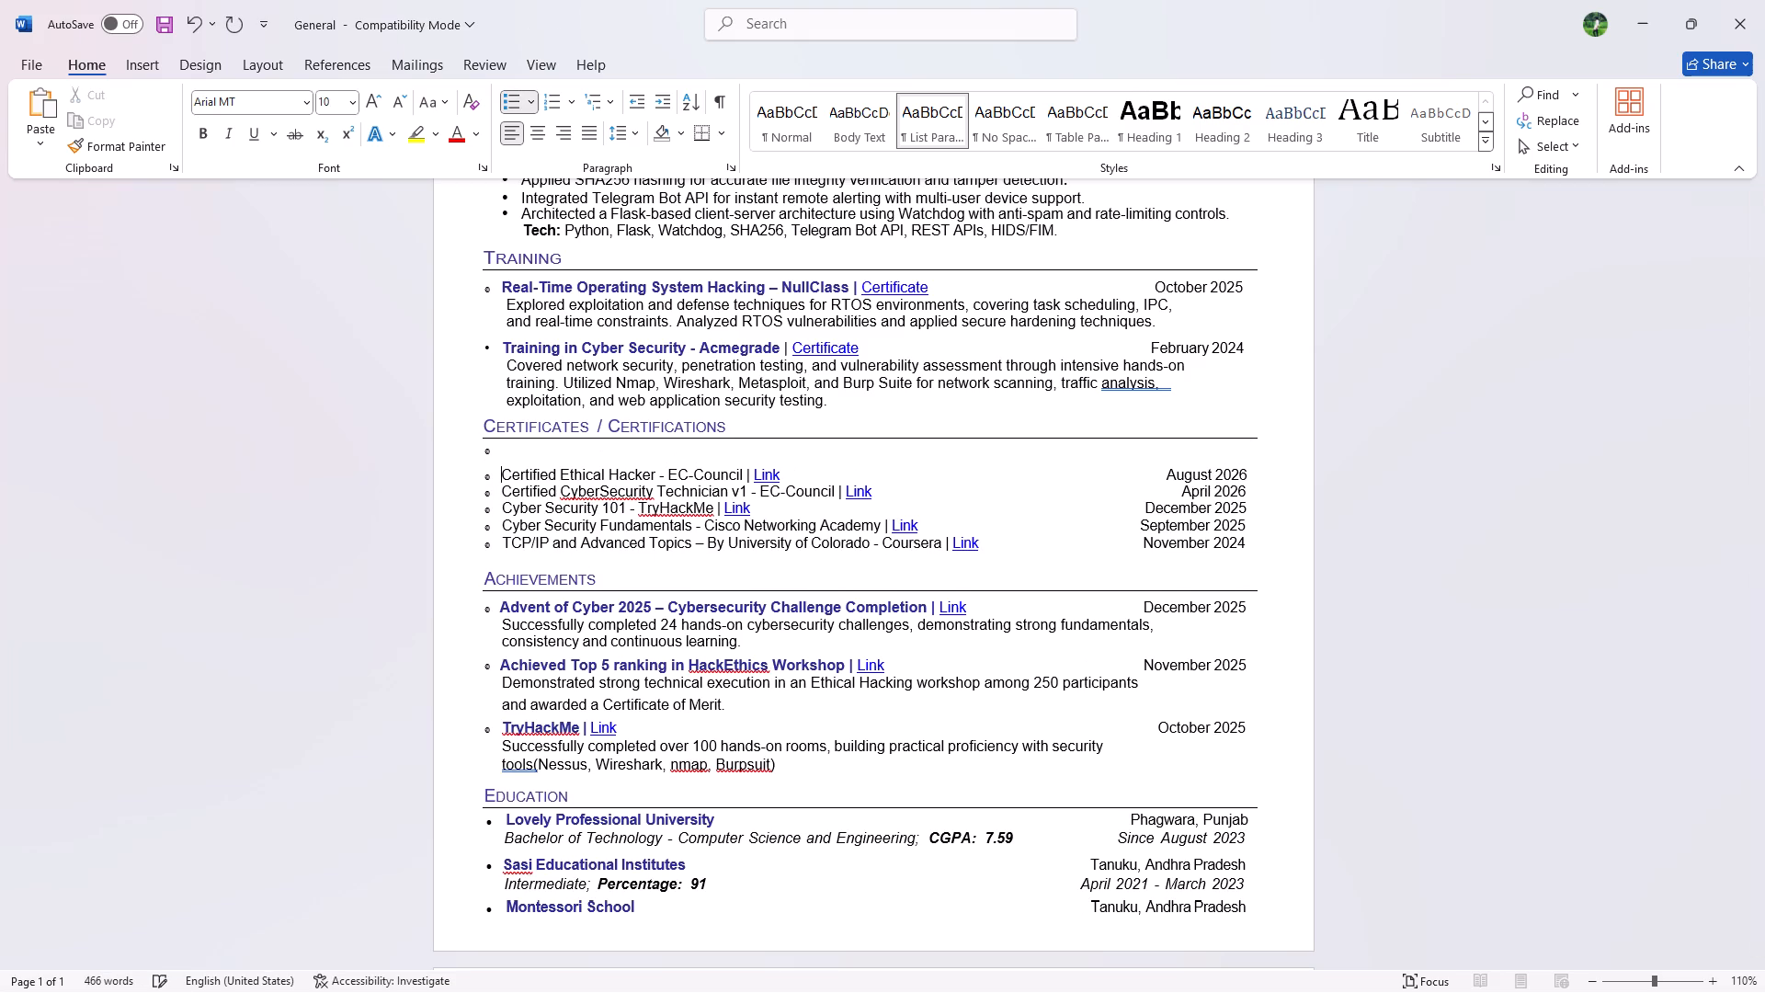
pyautogui.press('Up')
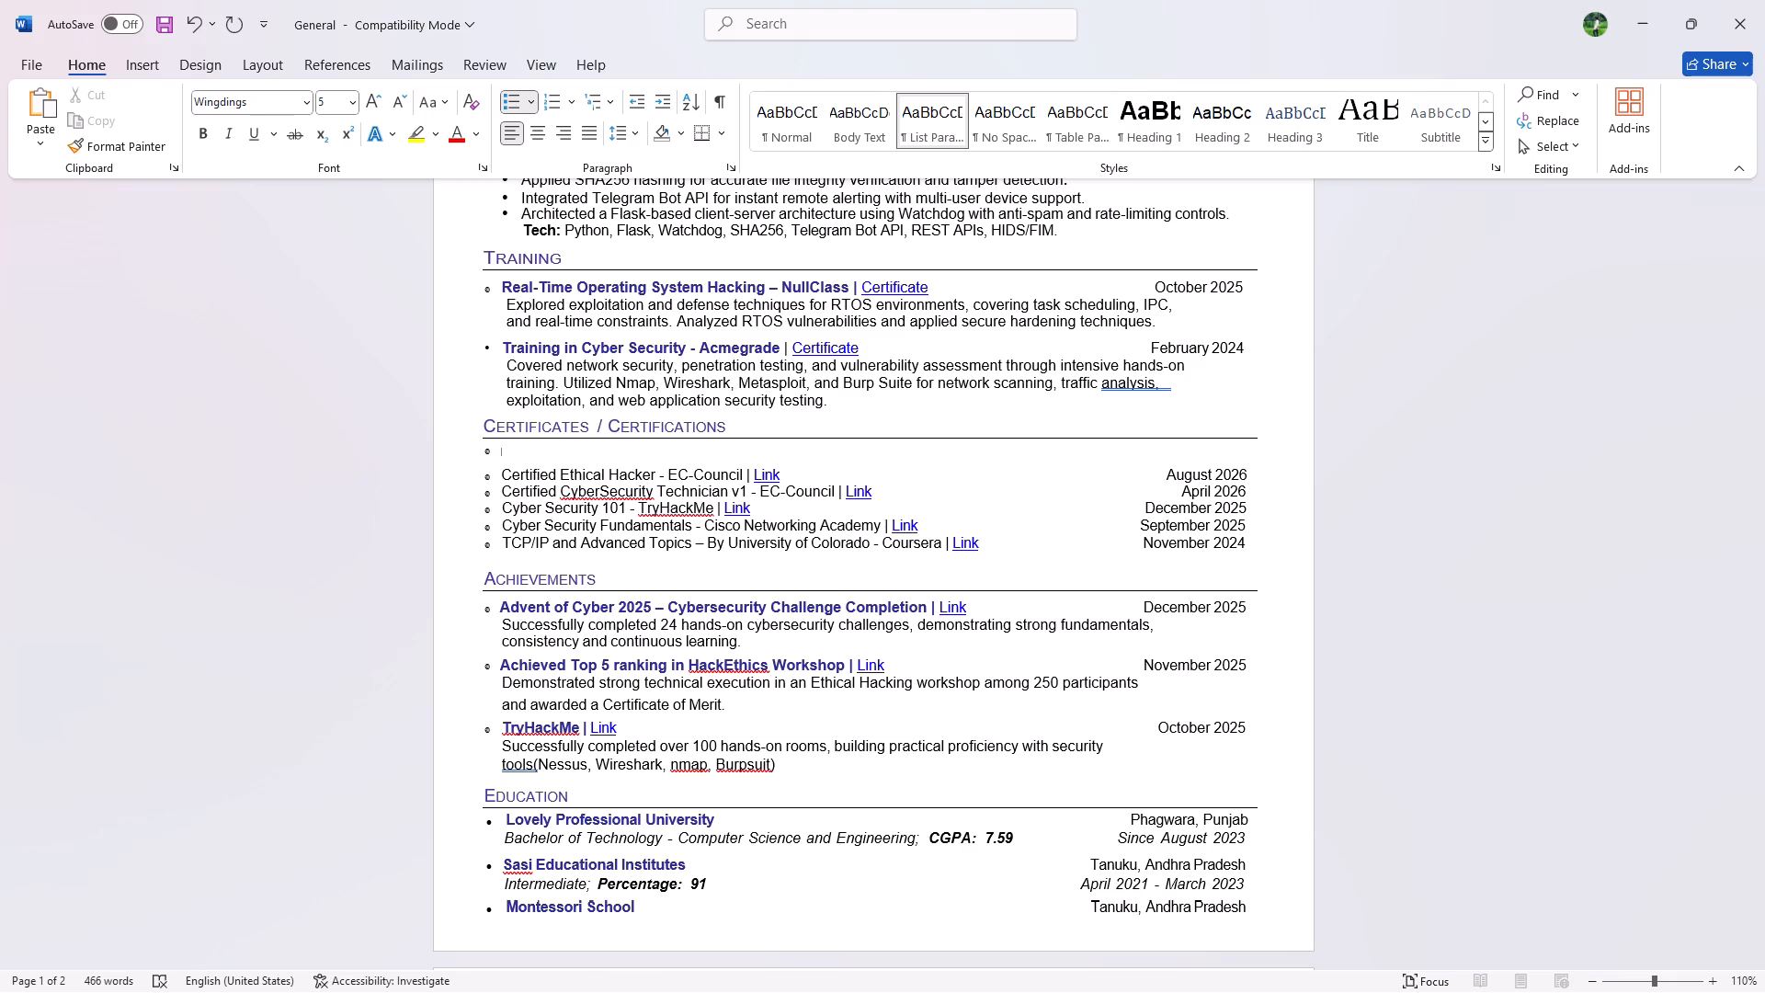
pyautogui.press('c')
pyautogui.press('BackSpace')
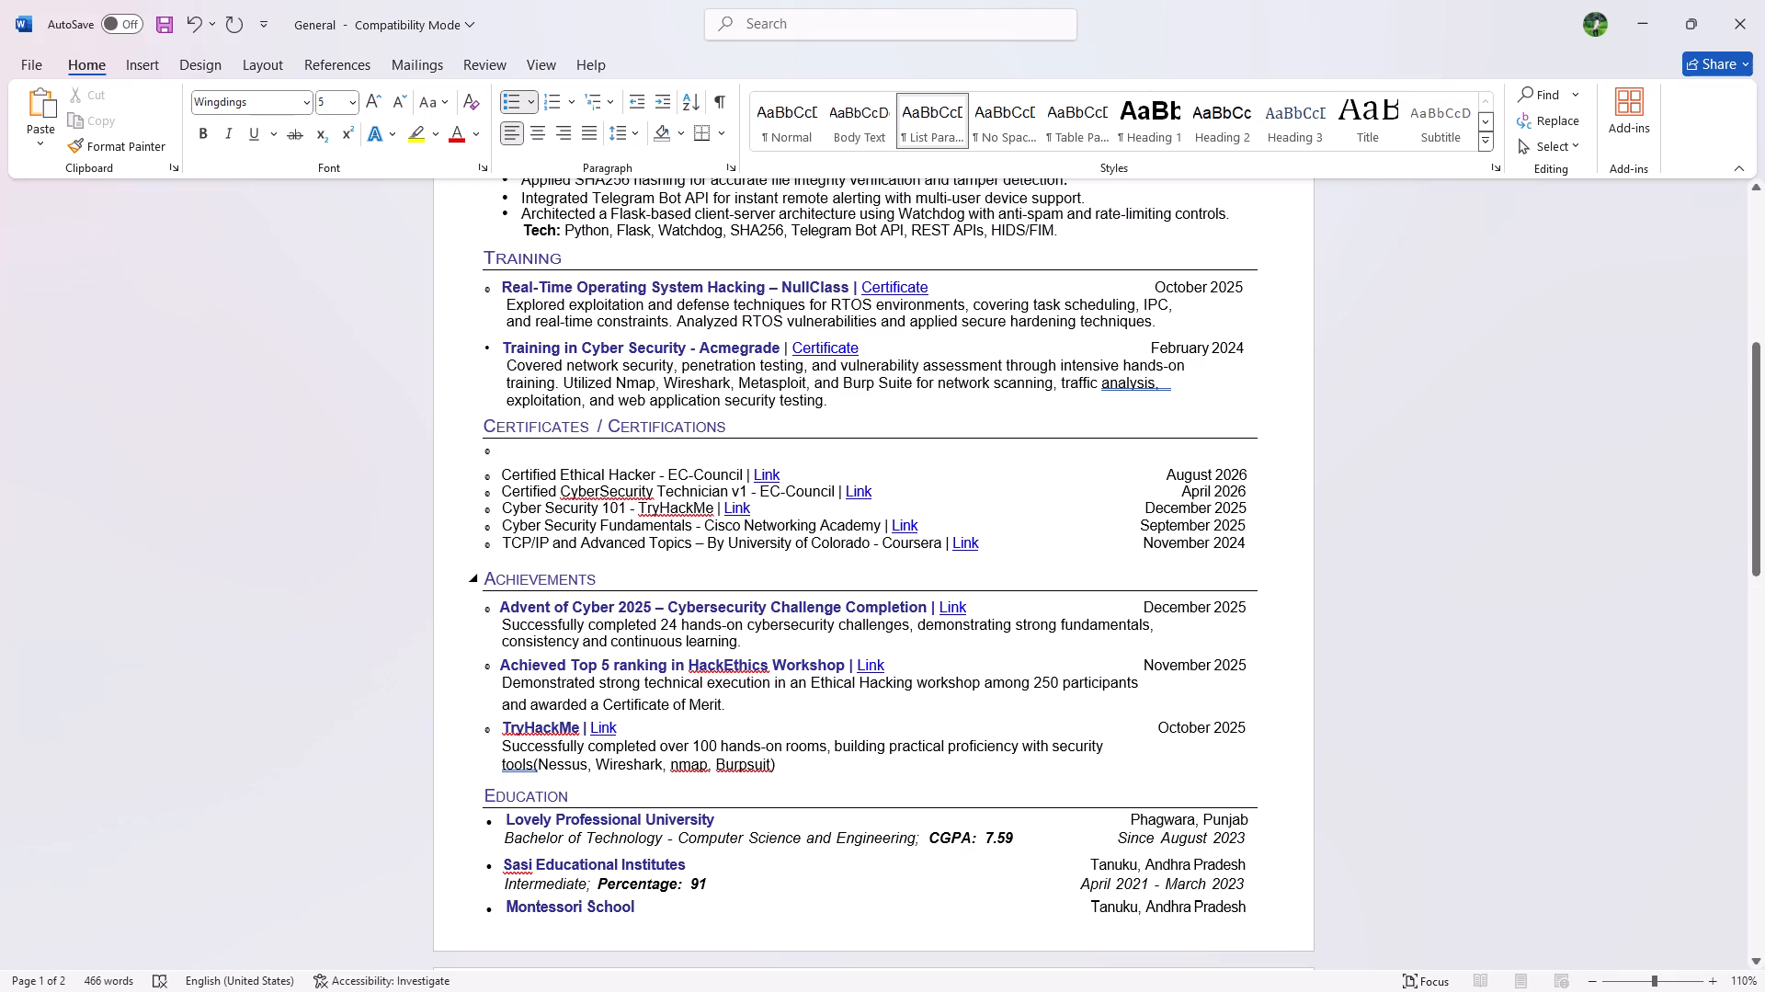
pyautogui.press('c')
pyautogui.write('ertified')
# Copy the formatting of the Certified Ethical Hacker entry onto the new bullet's text with Format Painter.
pyautogui.moveTo(499, 479); pyautogui.dragTo(606, 481)
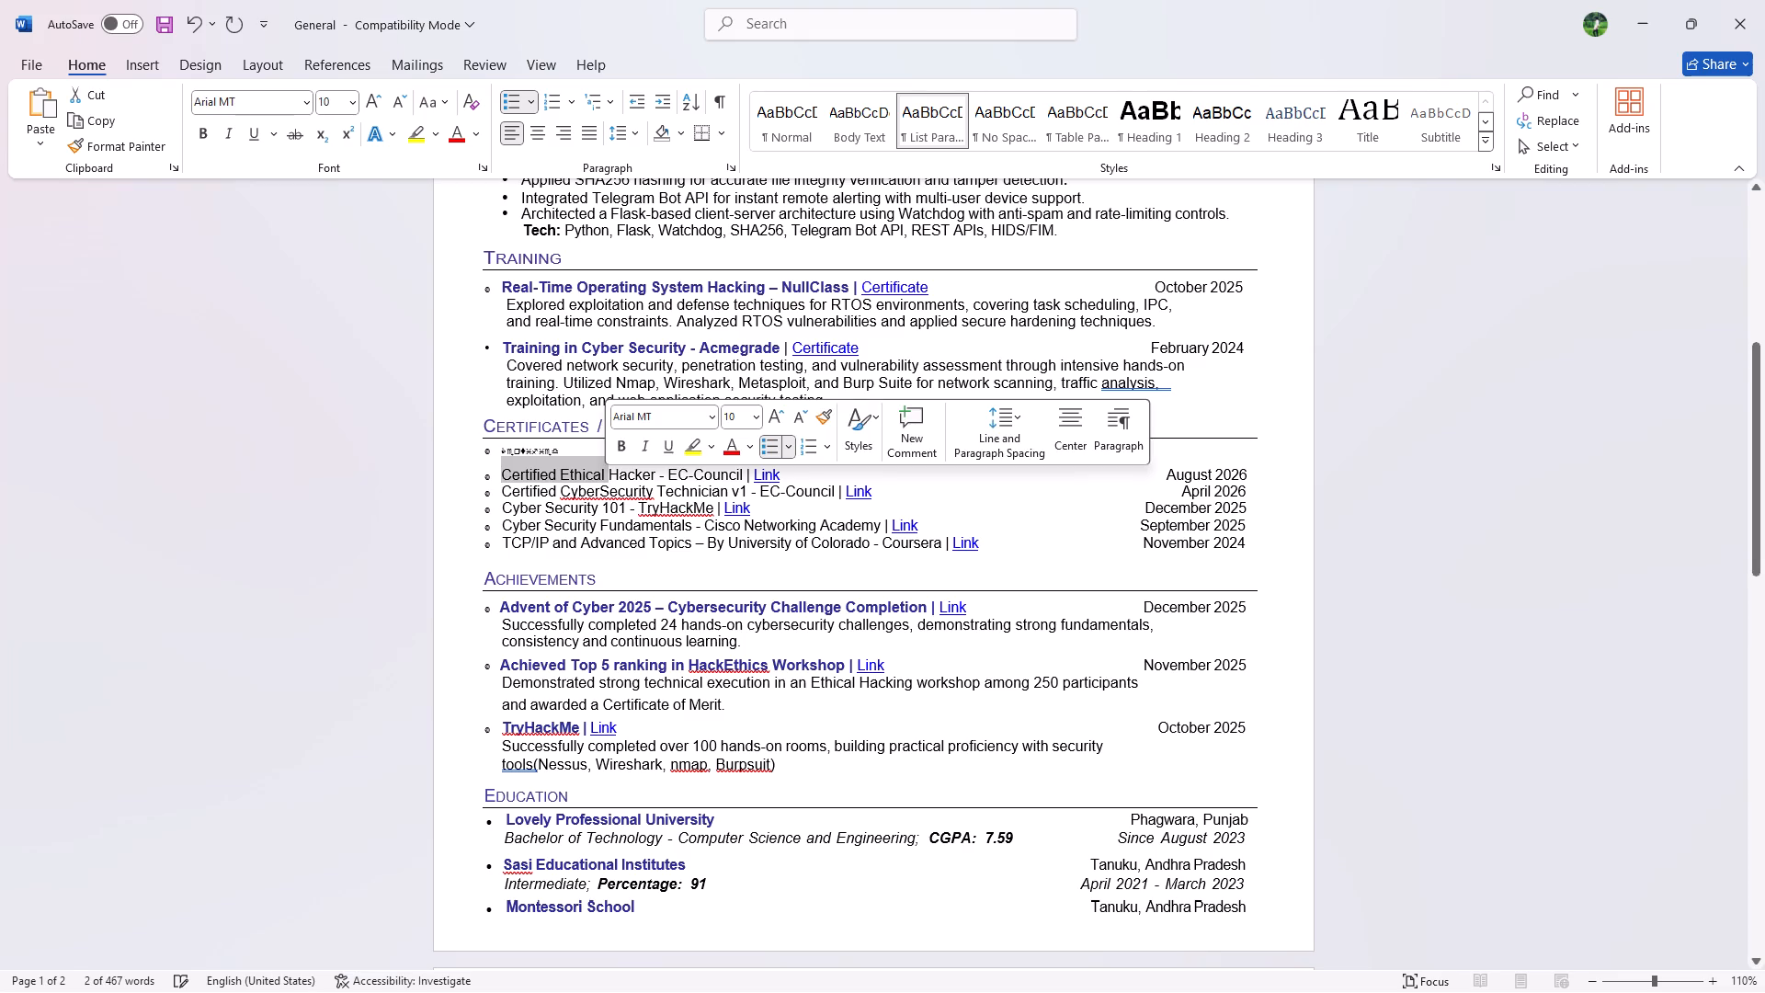
pyautogui.click(828, 411)
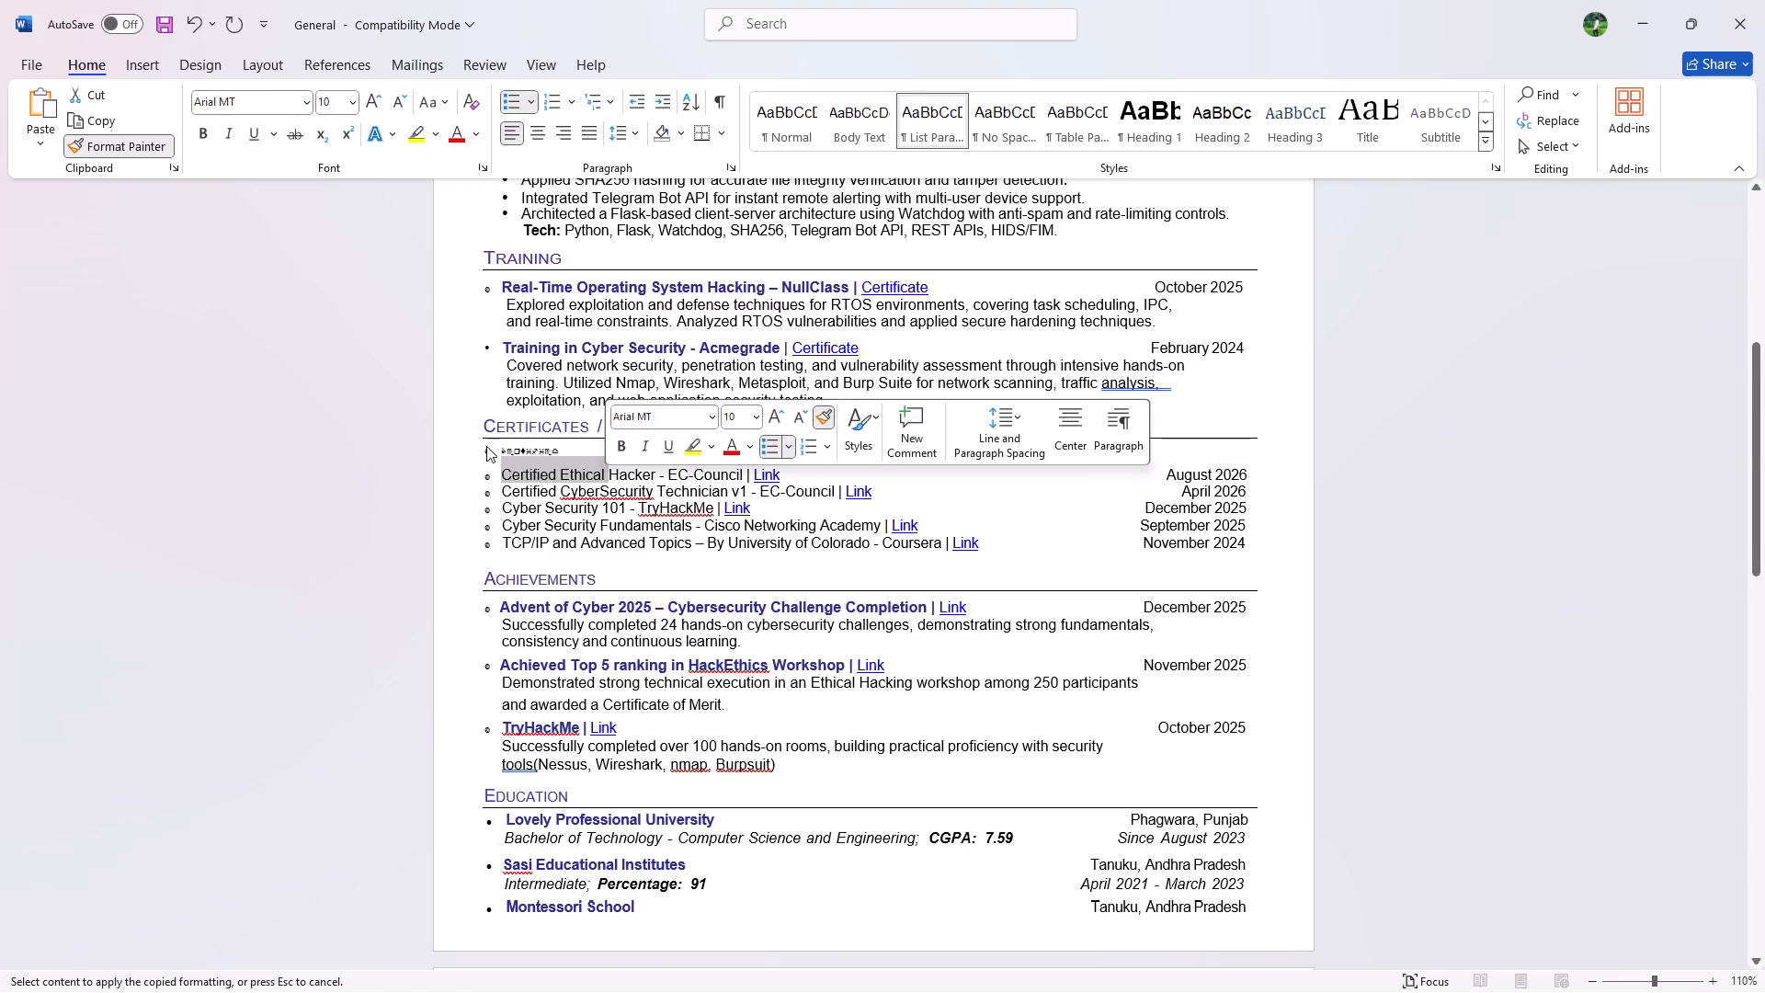
pyautogui.moveTo(482, 445); pyautogui.dragTo(565, 453)
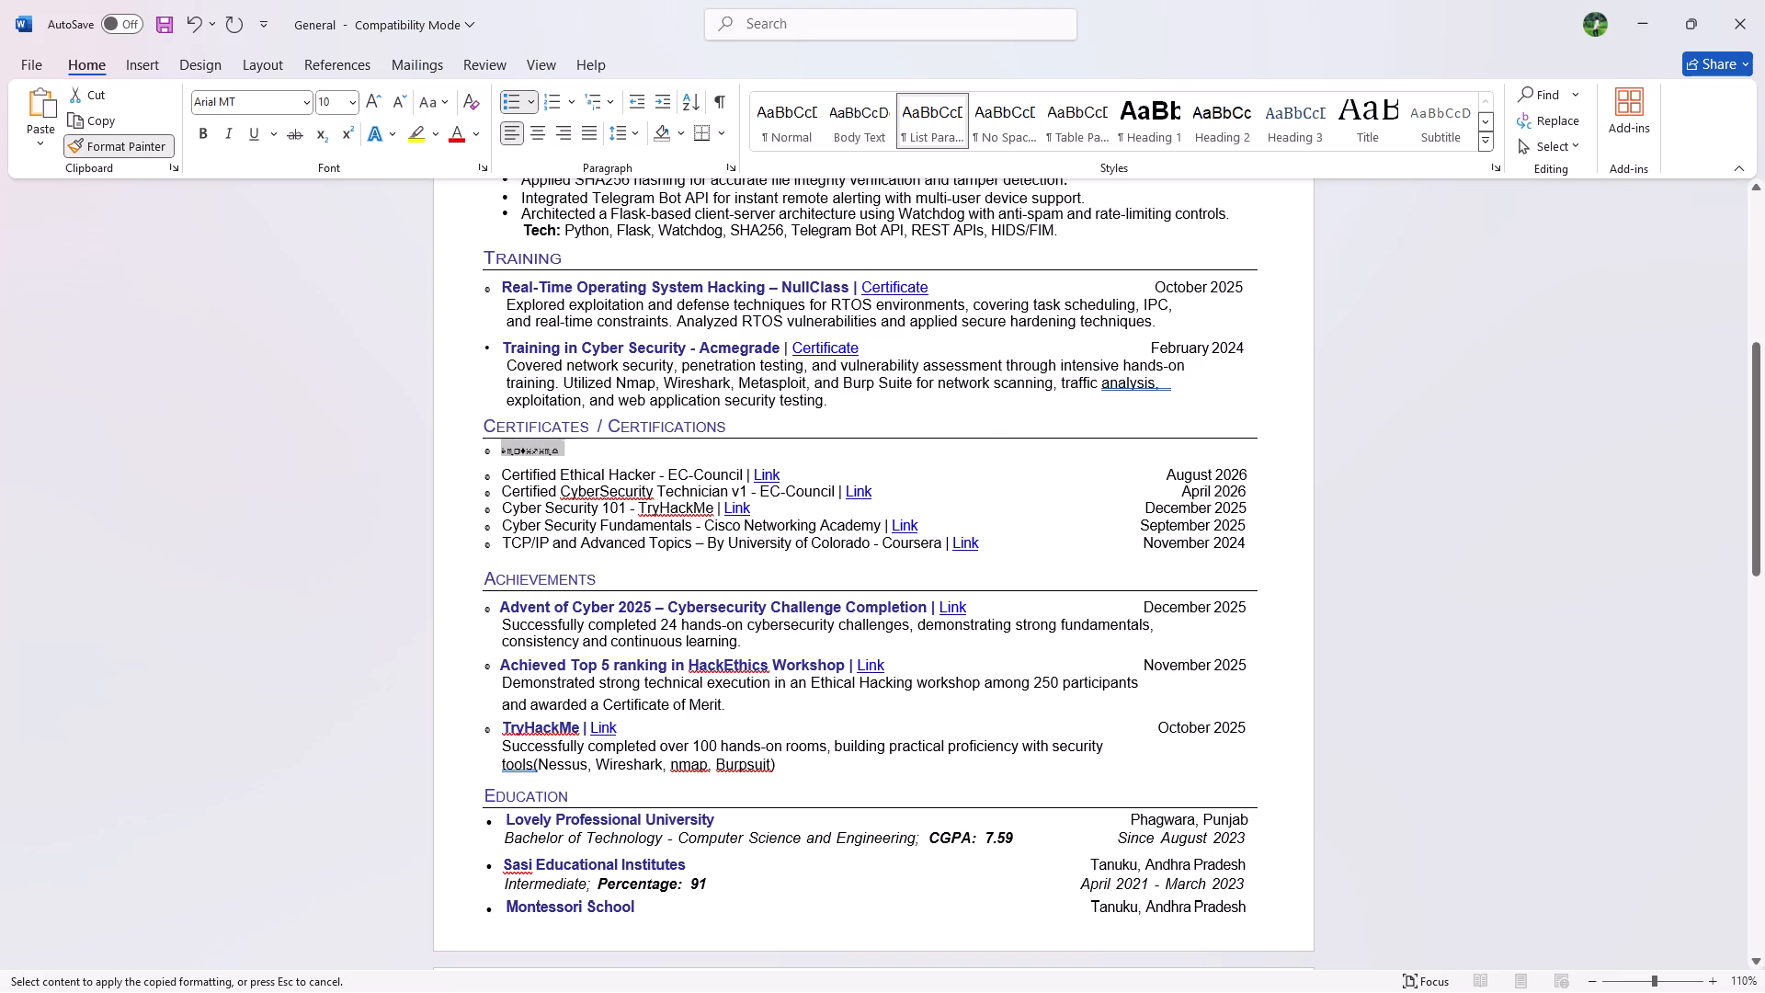
pyautogui.moveTo(565, 453); pyautogui.dragTo(569, 453)
pyautogui.click(608, 462)
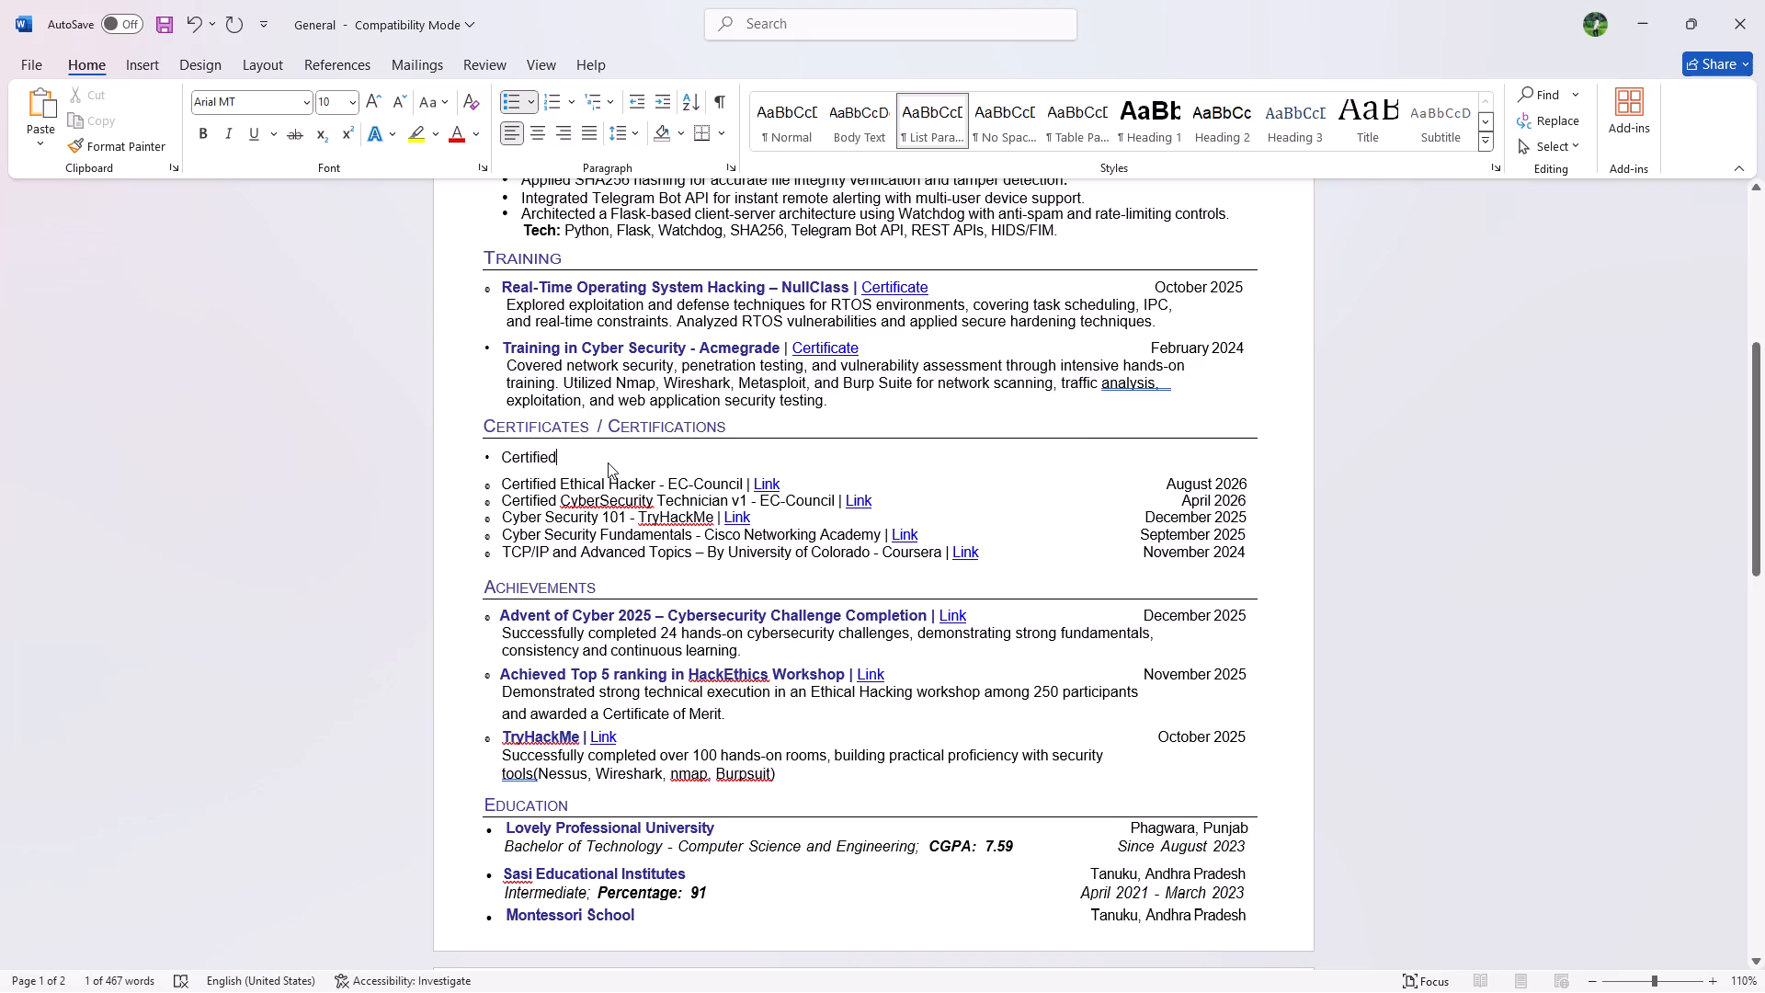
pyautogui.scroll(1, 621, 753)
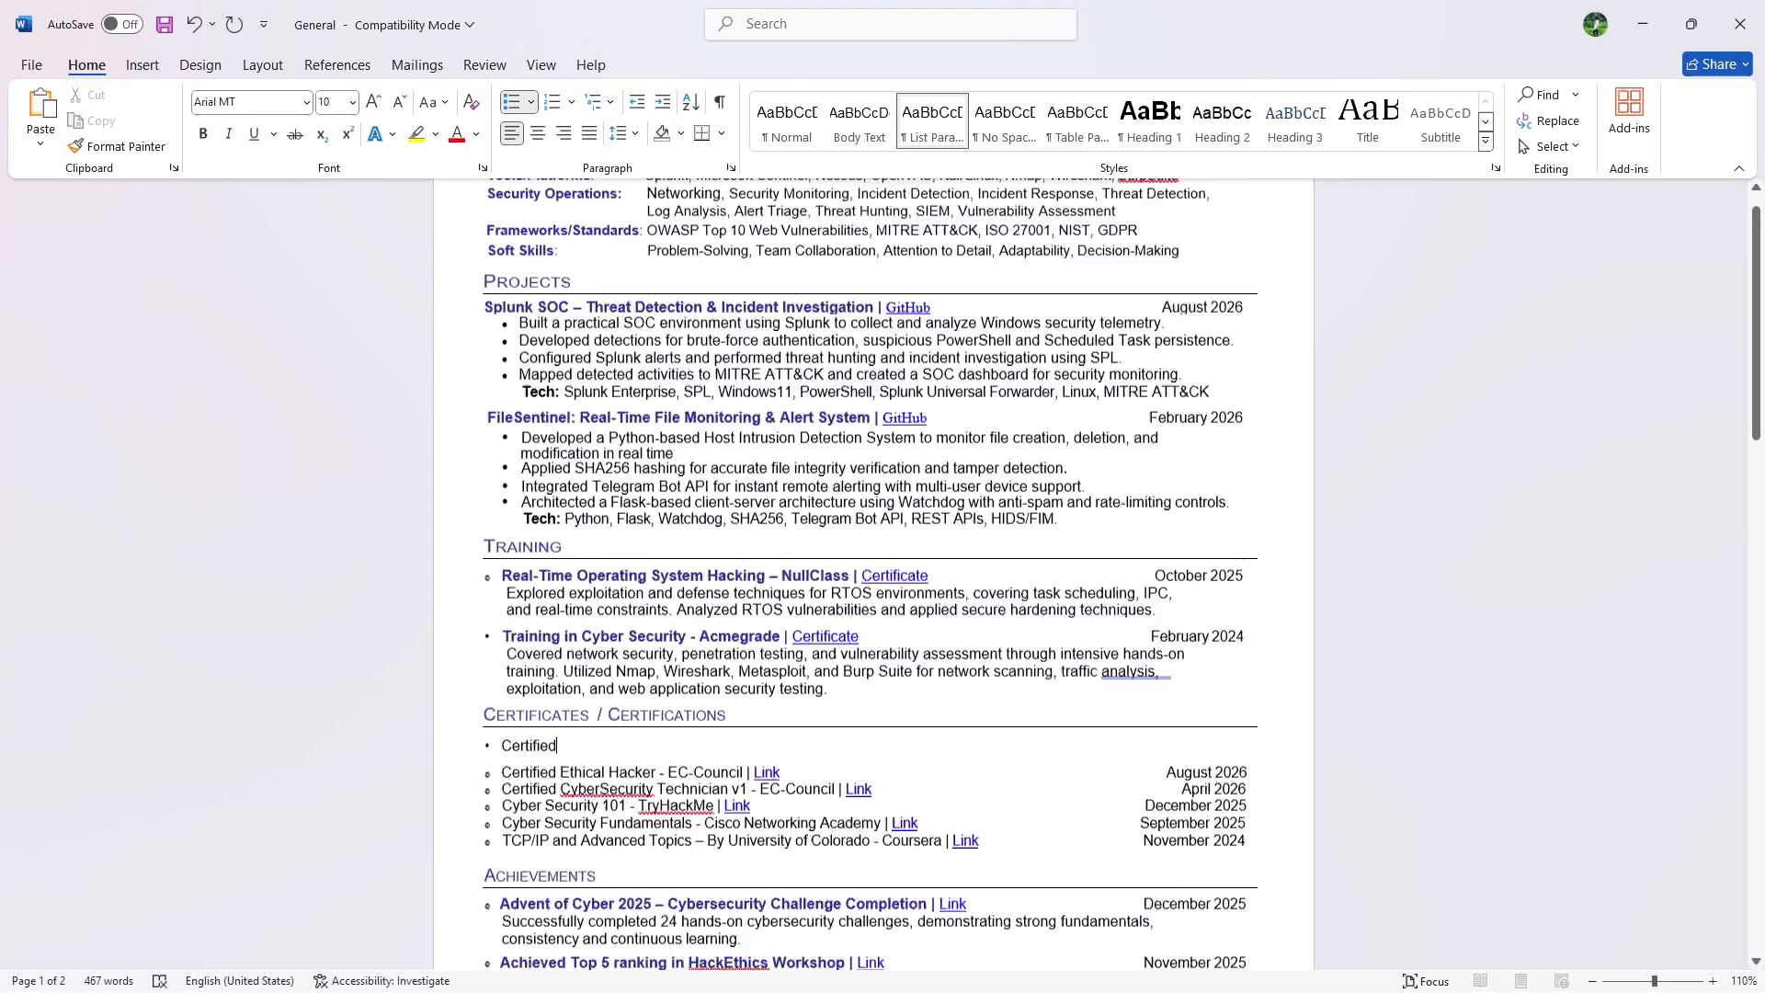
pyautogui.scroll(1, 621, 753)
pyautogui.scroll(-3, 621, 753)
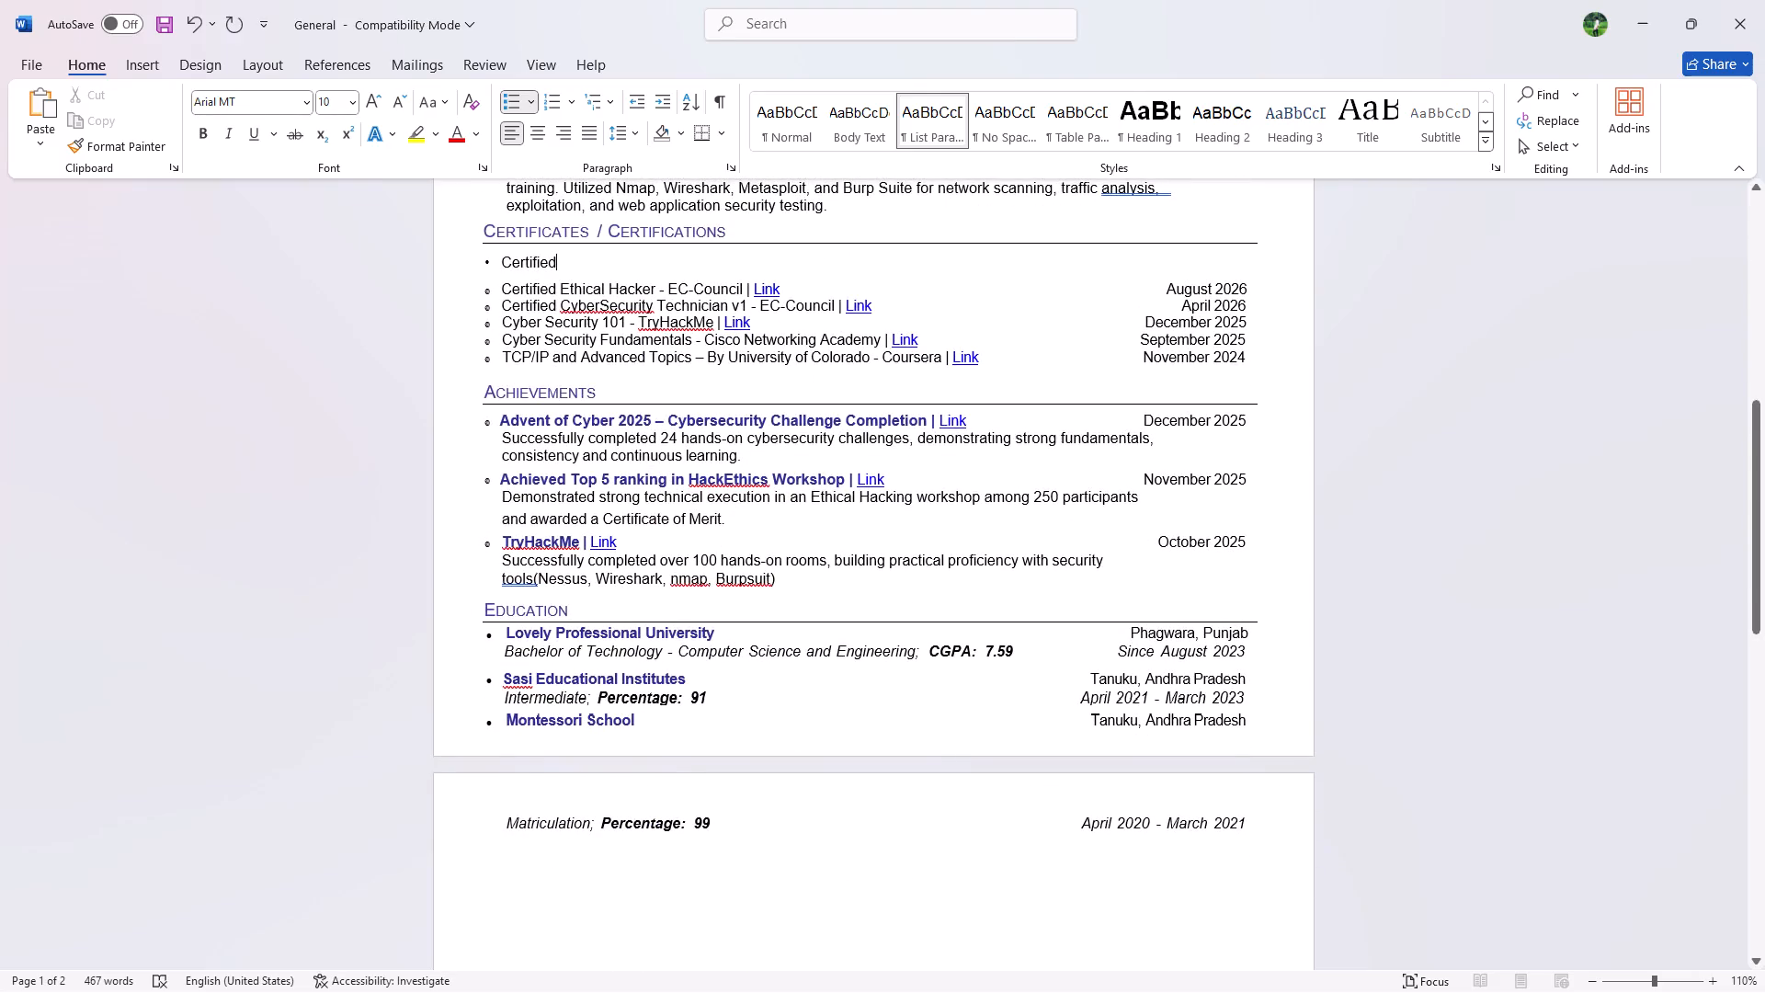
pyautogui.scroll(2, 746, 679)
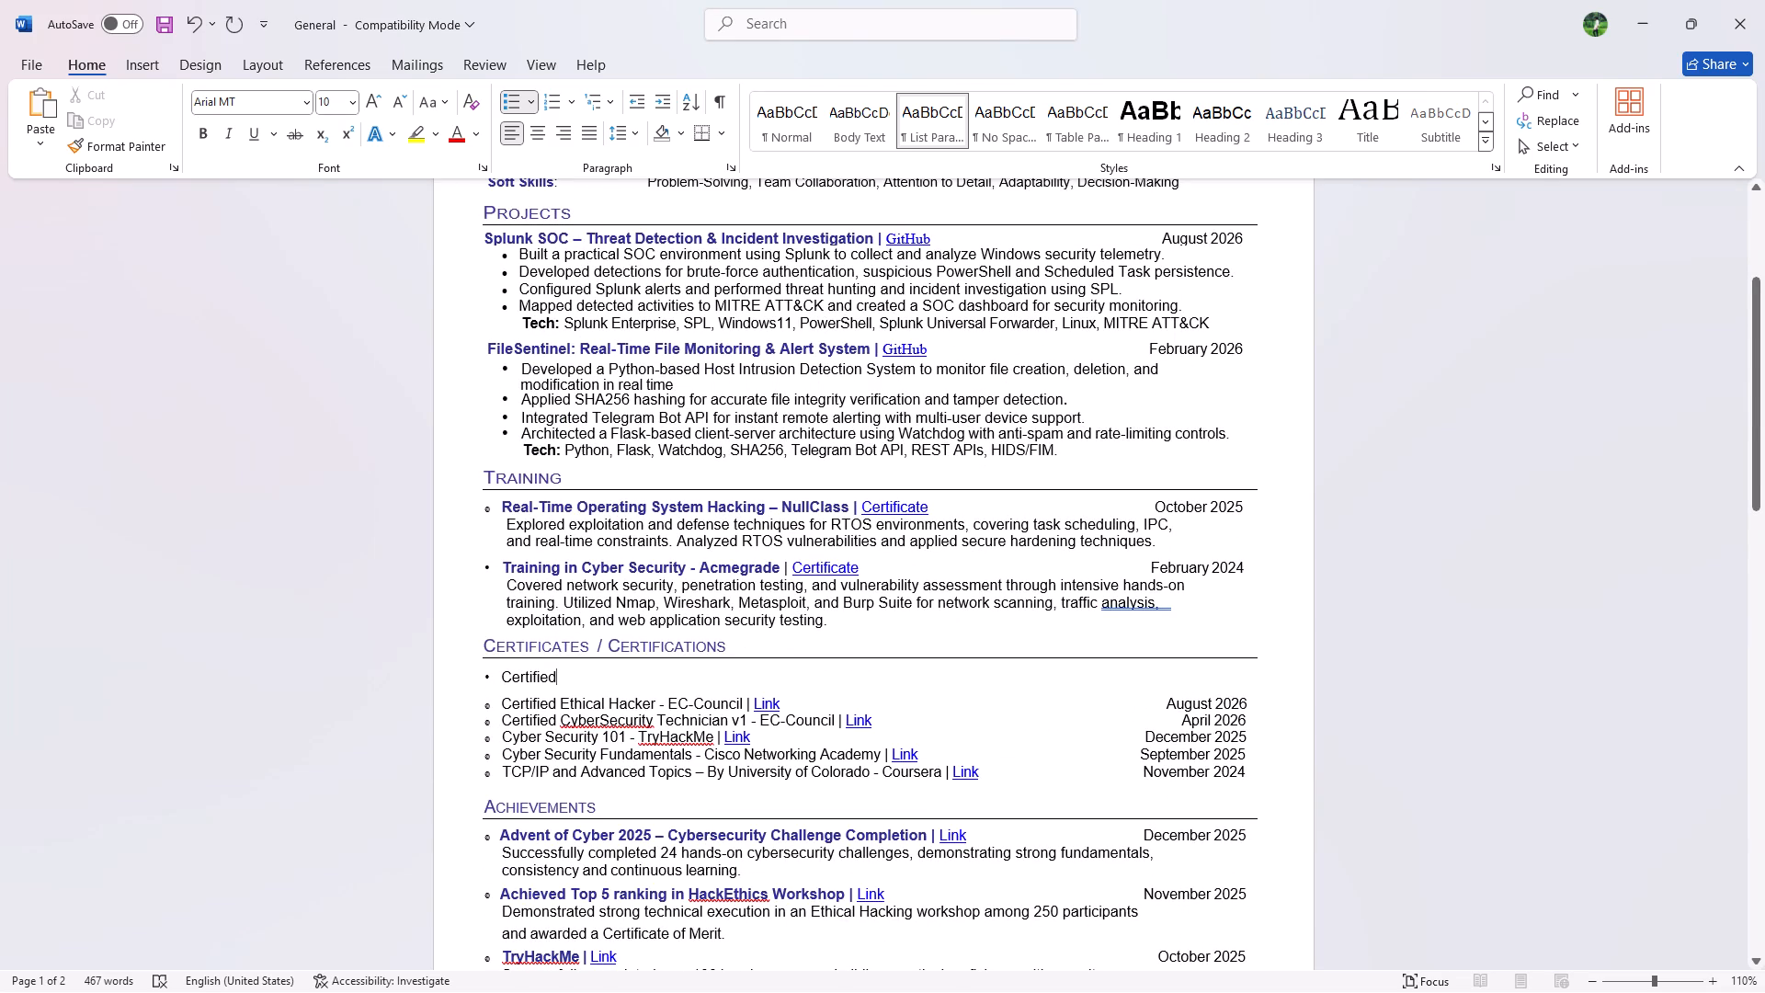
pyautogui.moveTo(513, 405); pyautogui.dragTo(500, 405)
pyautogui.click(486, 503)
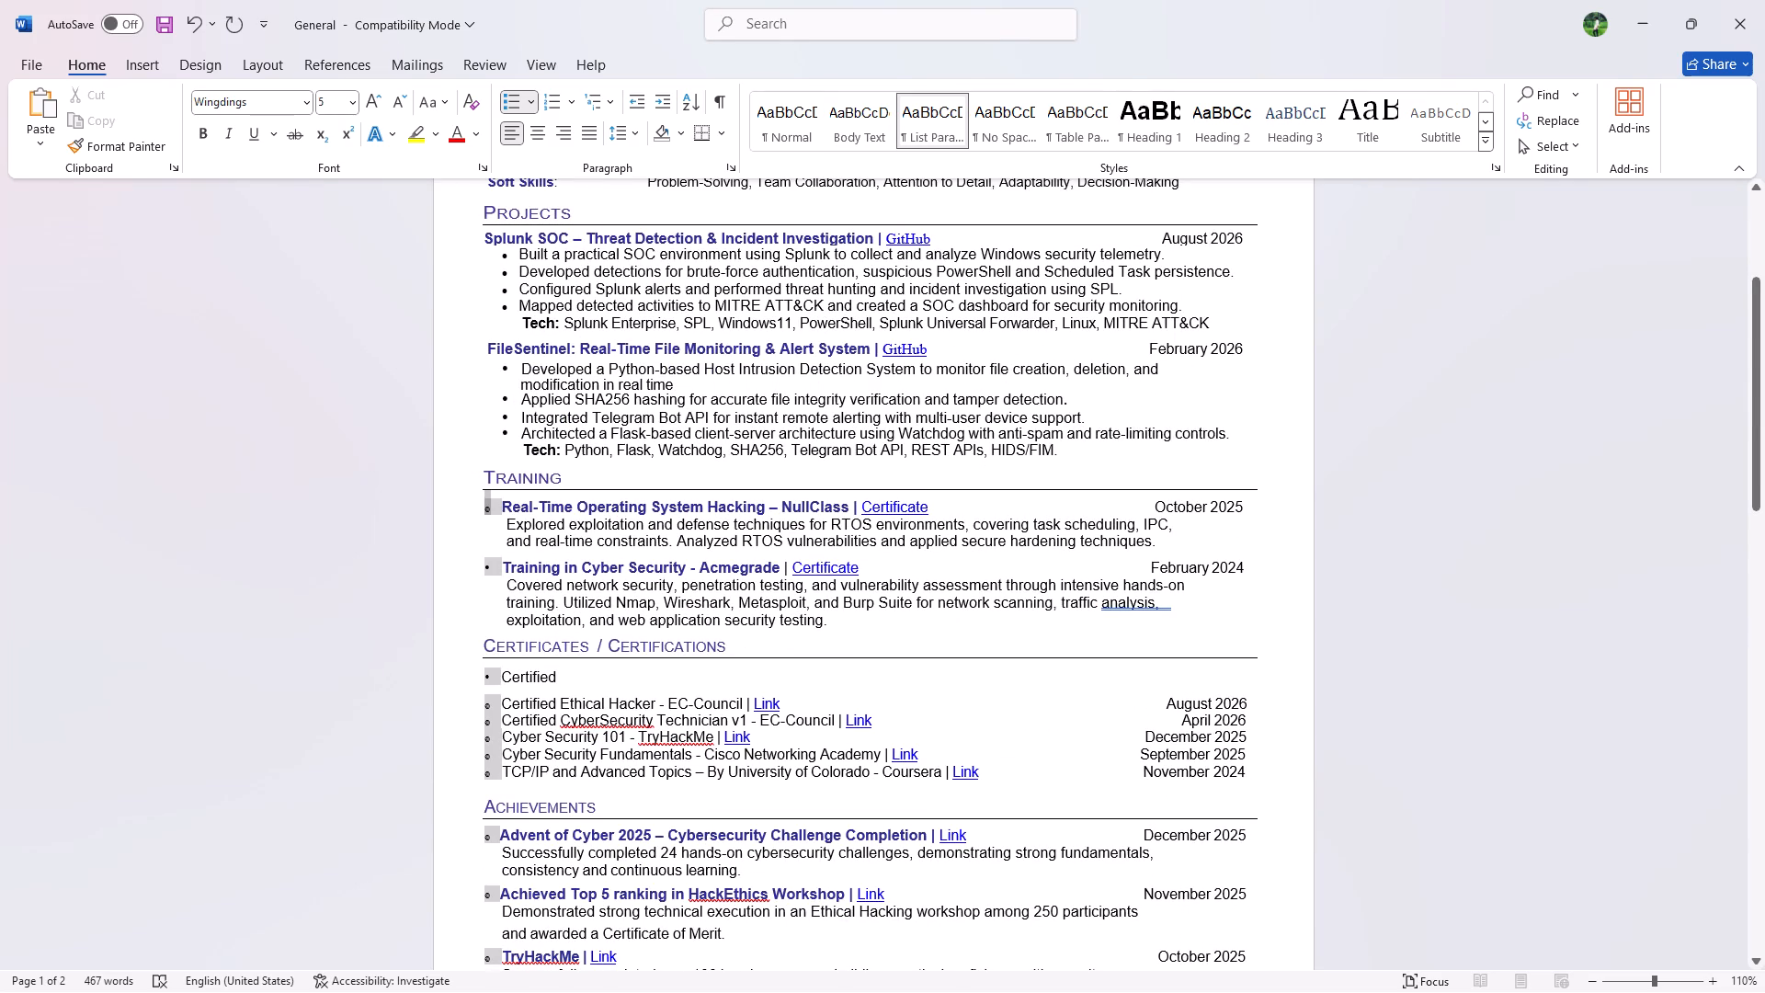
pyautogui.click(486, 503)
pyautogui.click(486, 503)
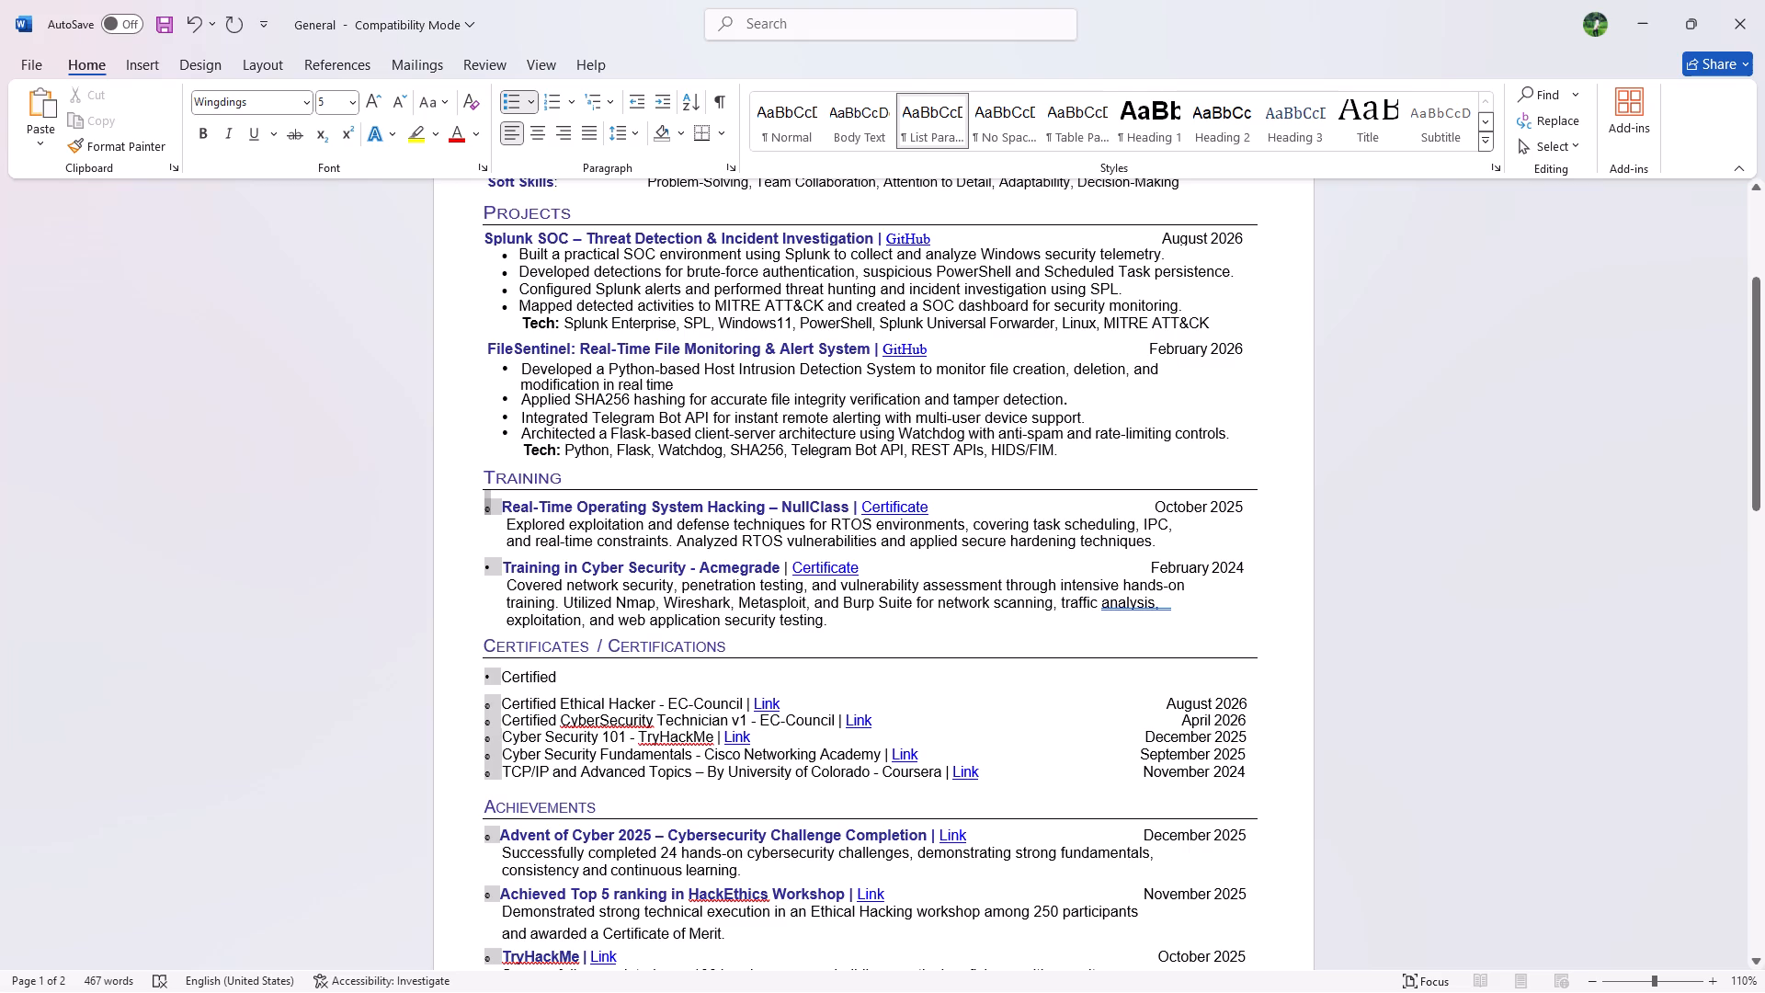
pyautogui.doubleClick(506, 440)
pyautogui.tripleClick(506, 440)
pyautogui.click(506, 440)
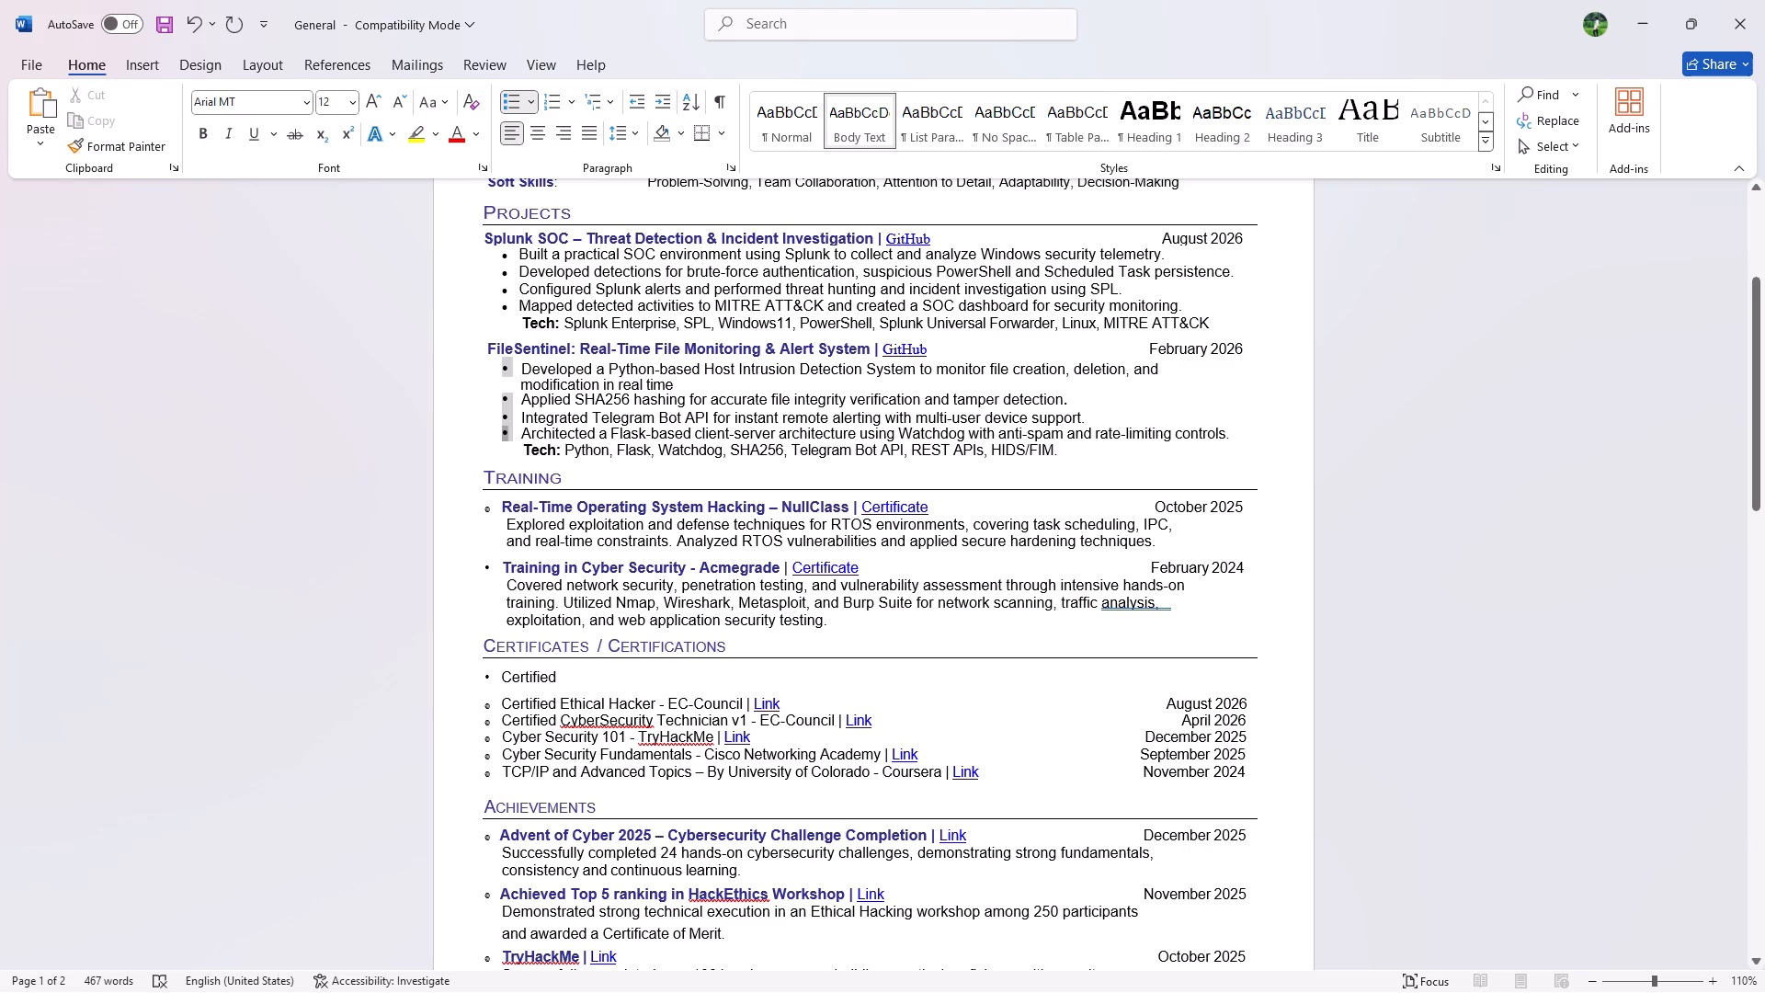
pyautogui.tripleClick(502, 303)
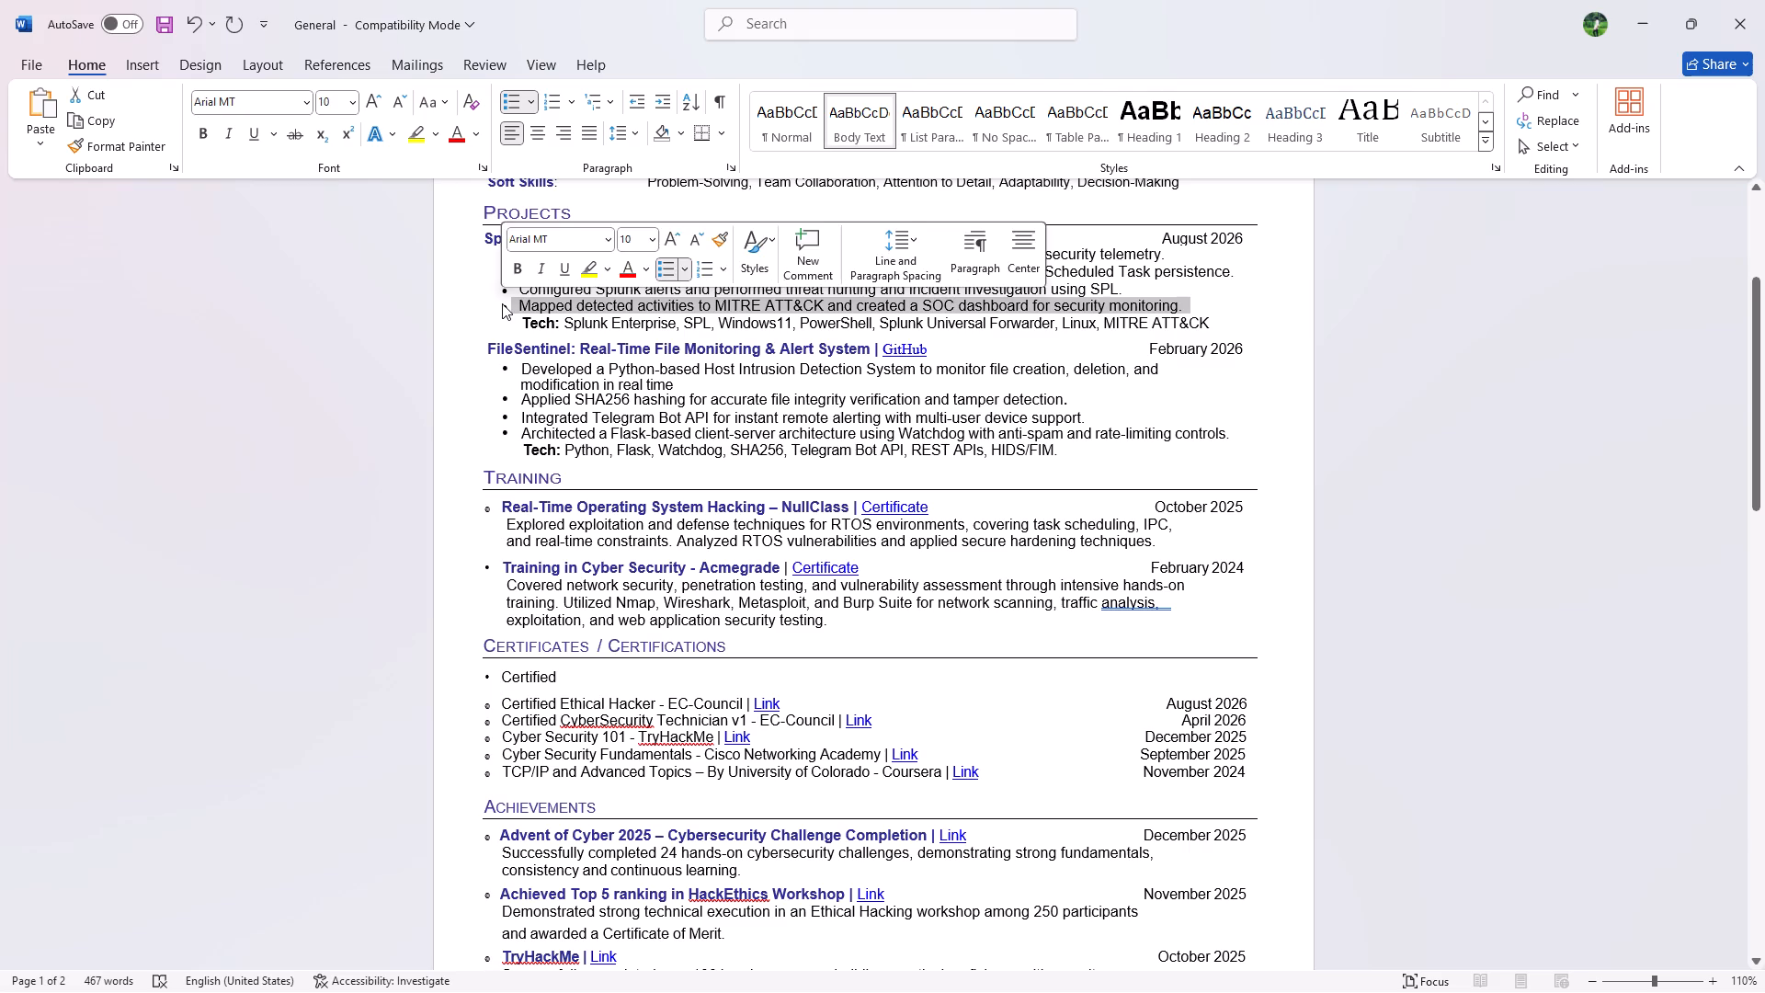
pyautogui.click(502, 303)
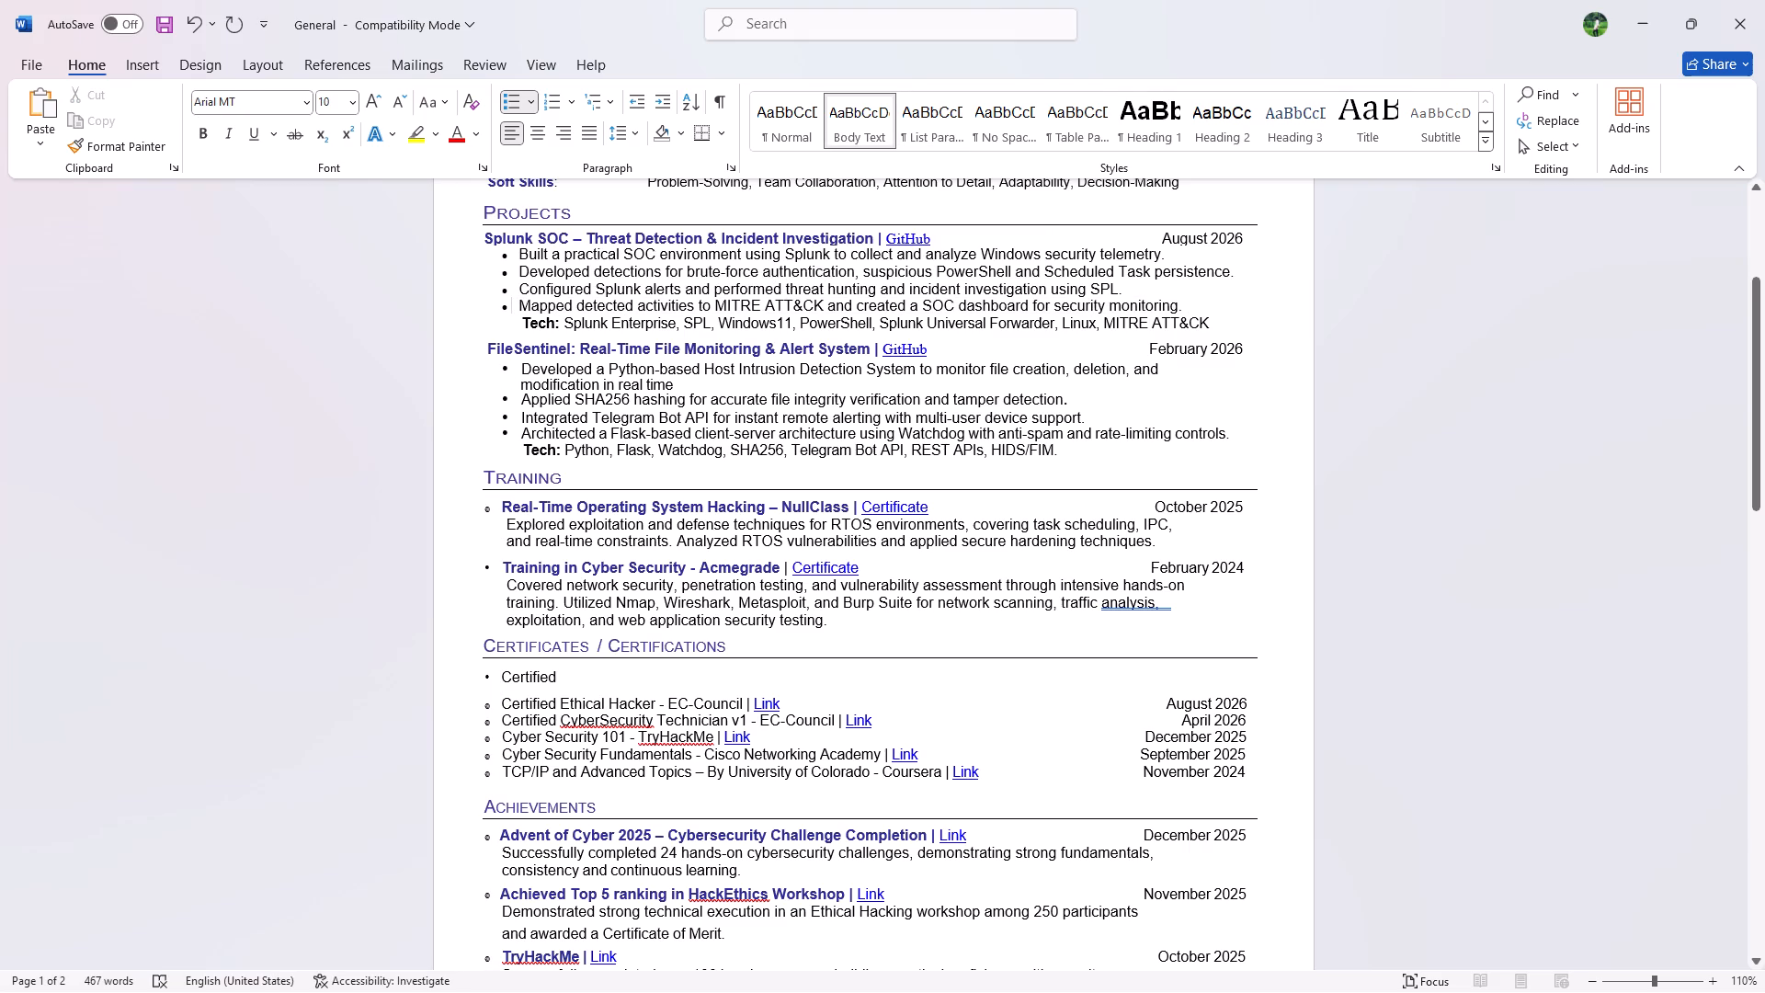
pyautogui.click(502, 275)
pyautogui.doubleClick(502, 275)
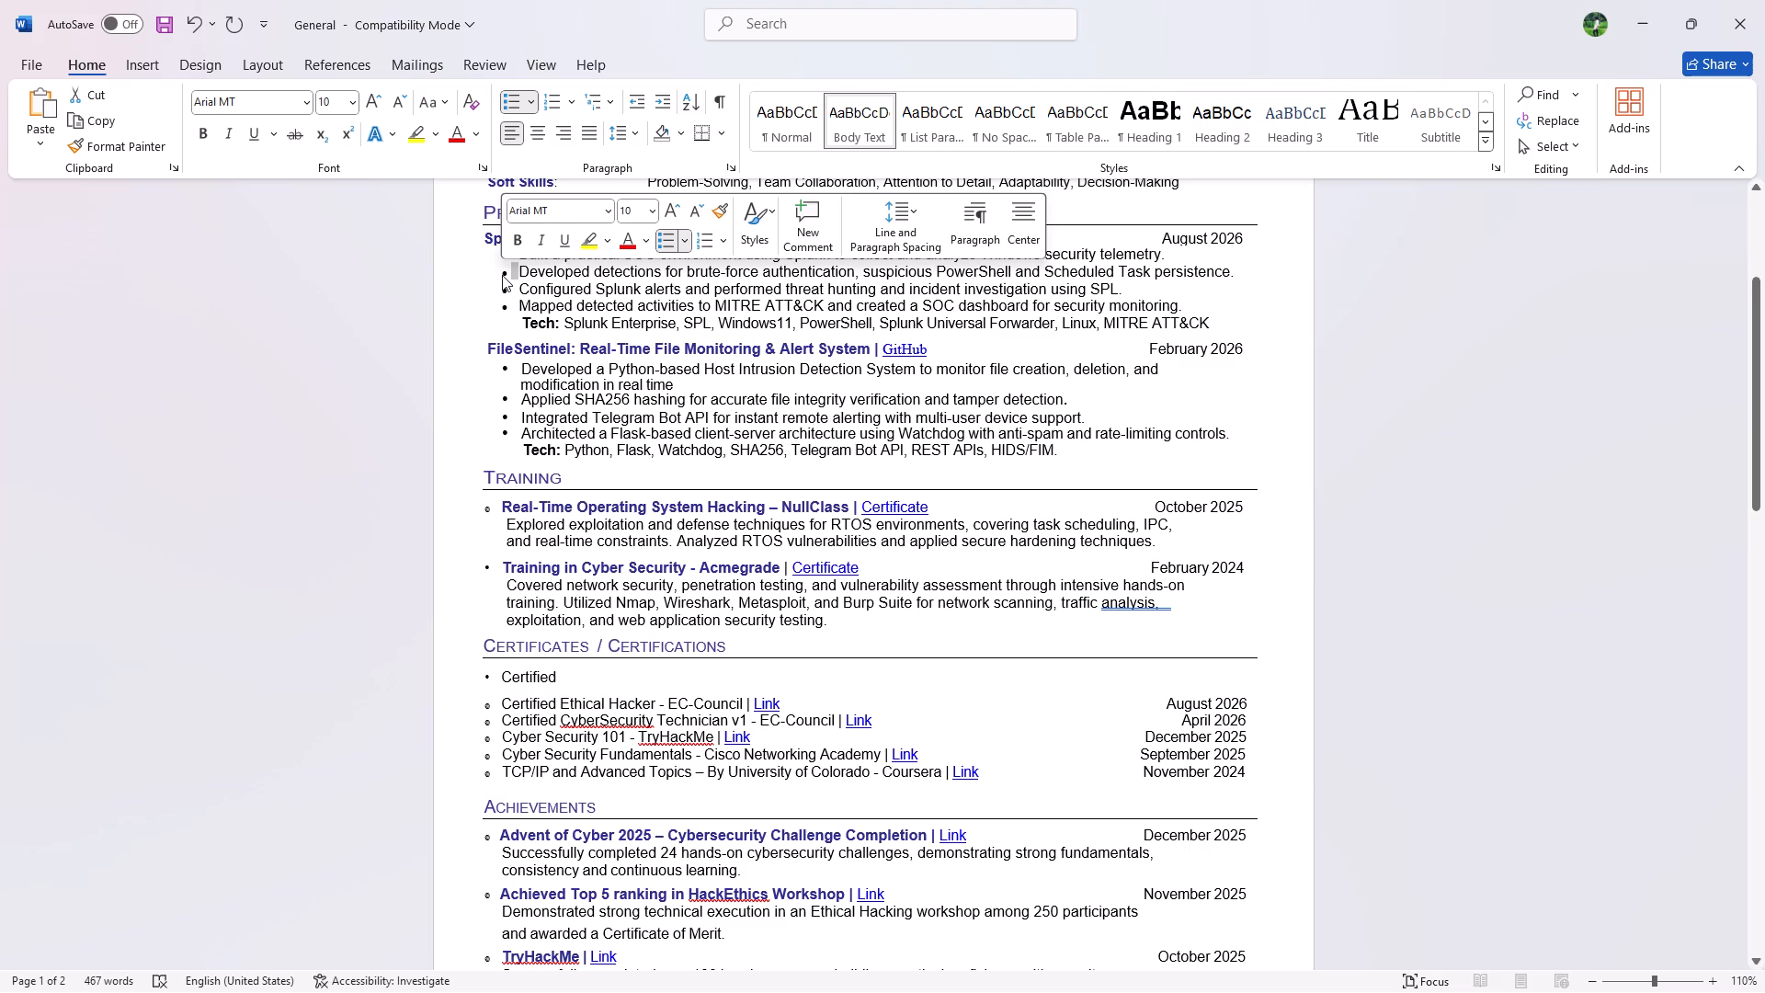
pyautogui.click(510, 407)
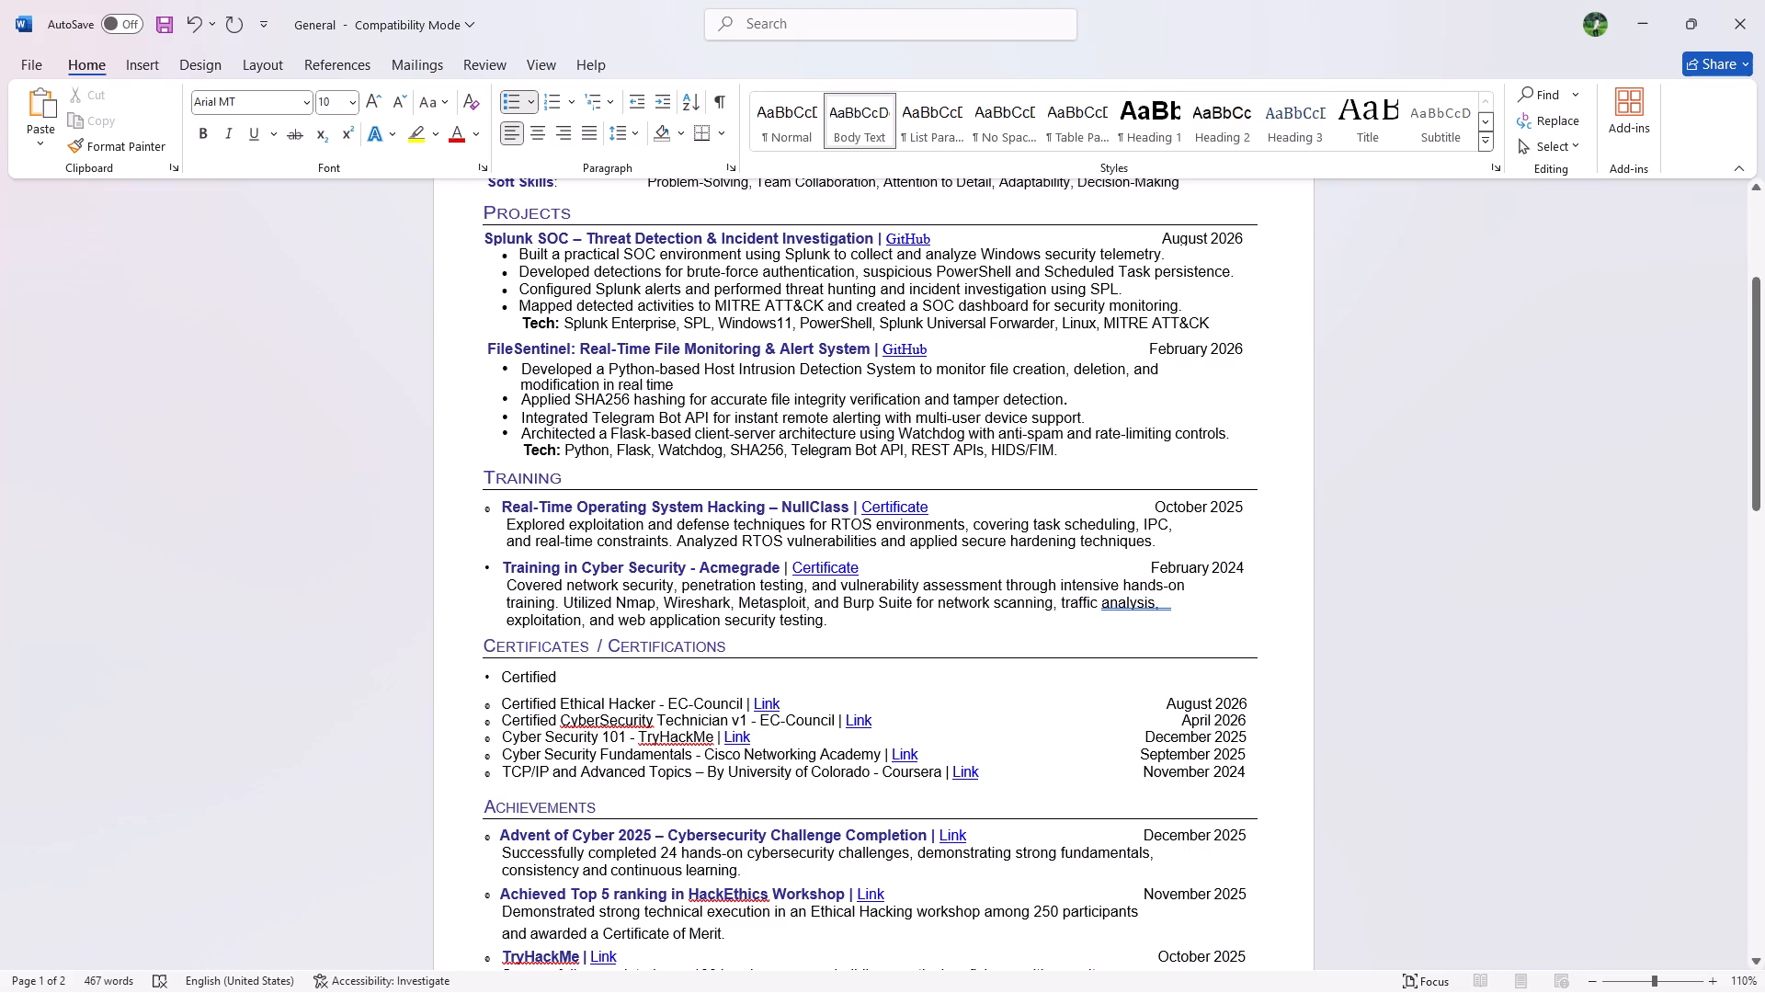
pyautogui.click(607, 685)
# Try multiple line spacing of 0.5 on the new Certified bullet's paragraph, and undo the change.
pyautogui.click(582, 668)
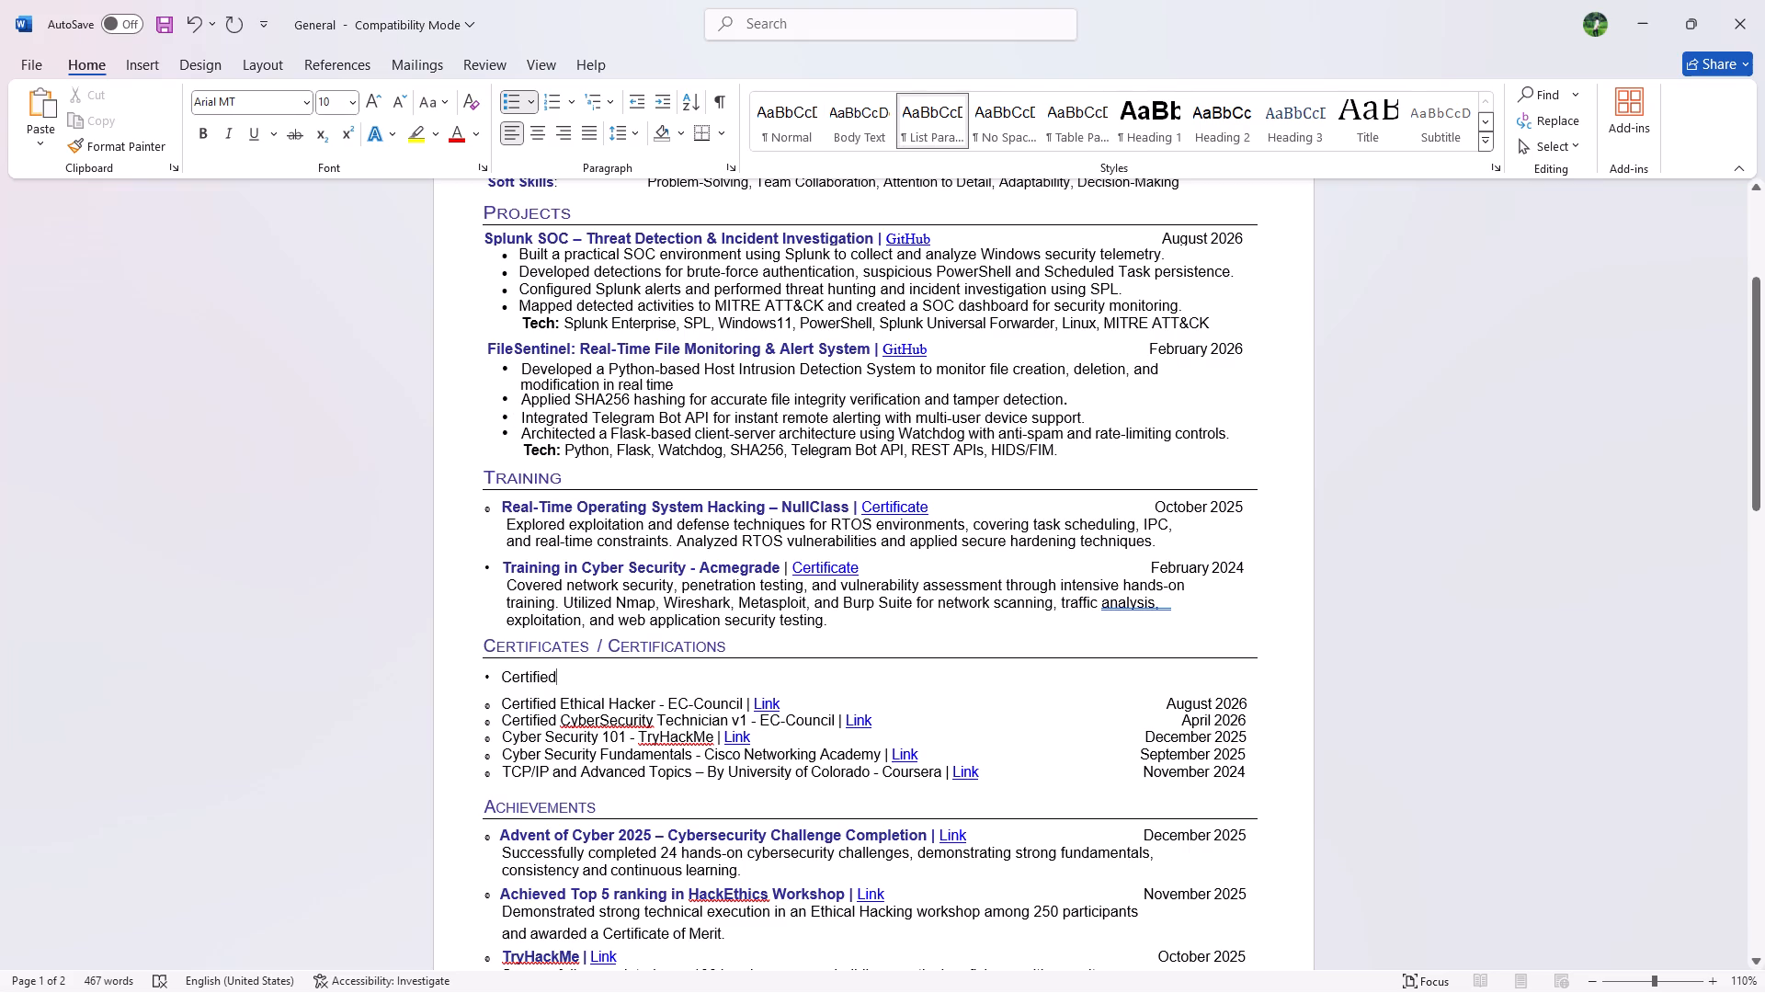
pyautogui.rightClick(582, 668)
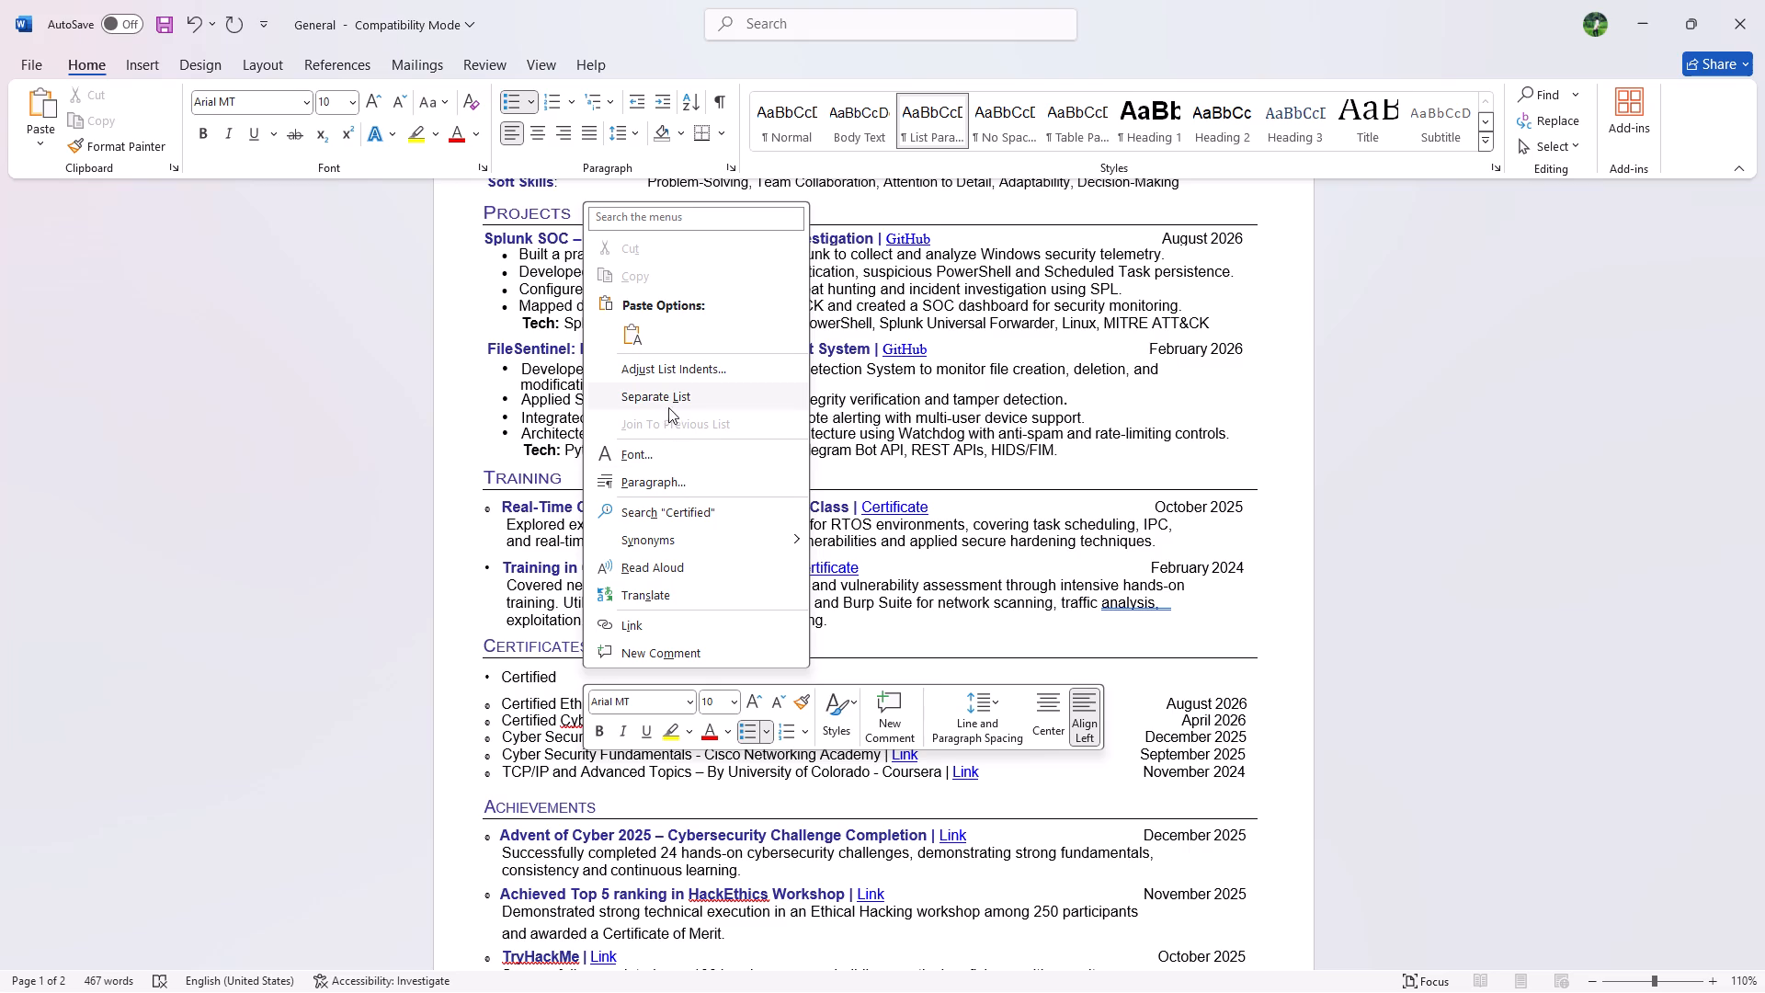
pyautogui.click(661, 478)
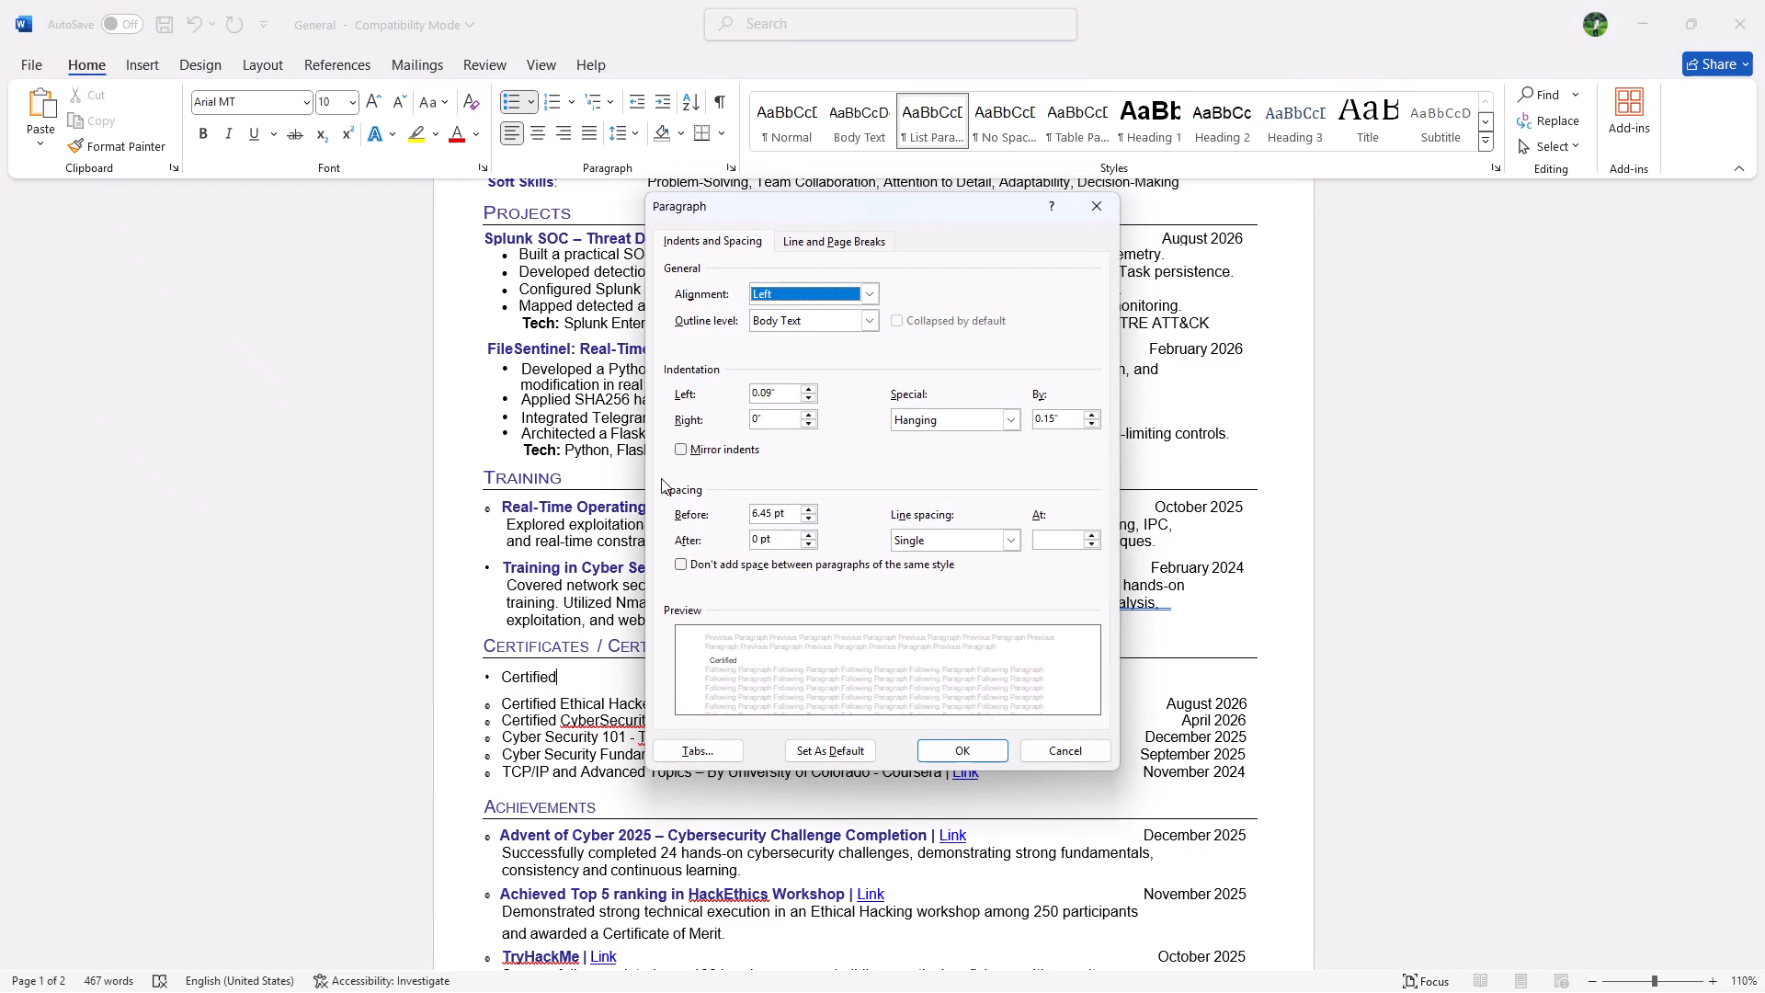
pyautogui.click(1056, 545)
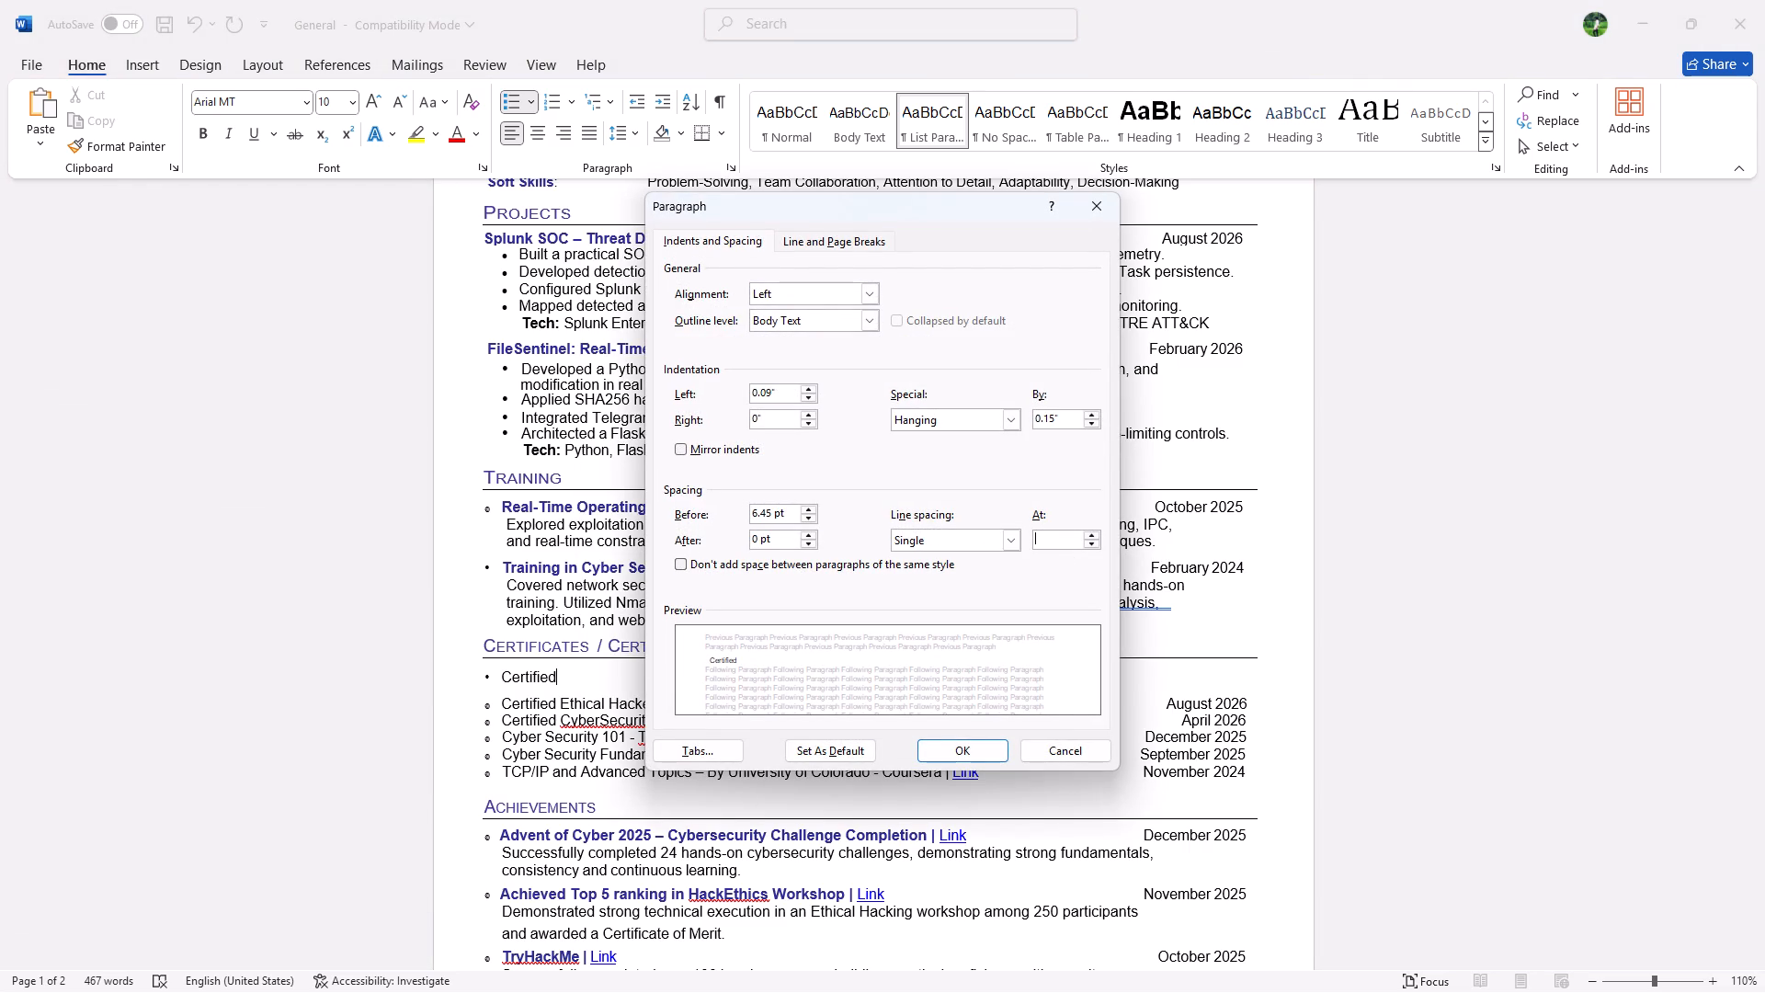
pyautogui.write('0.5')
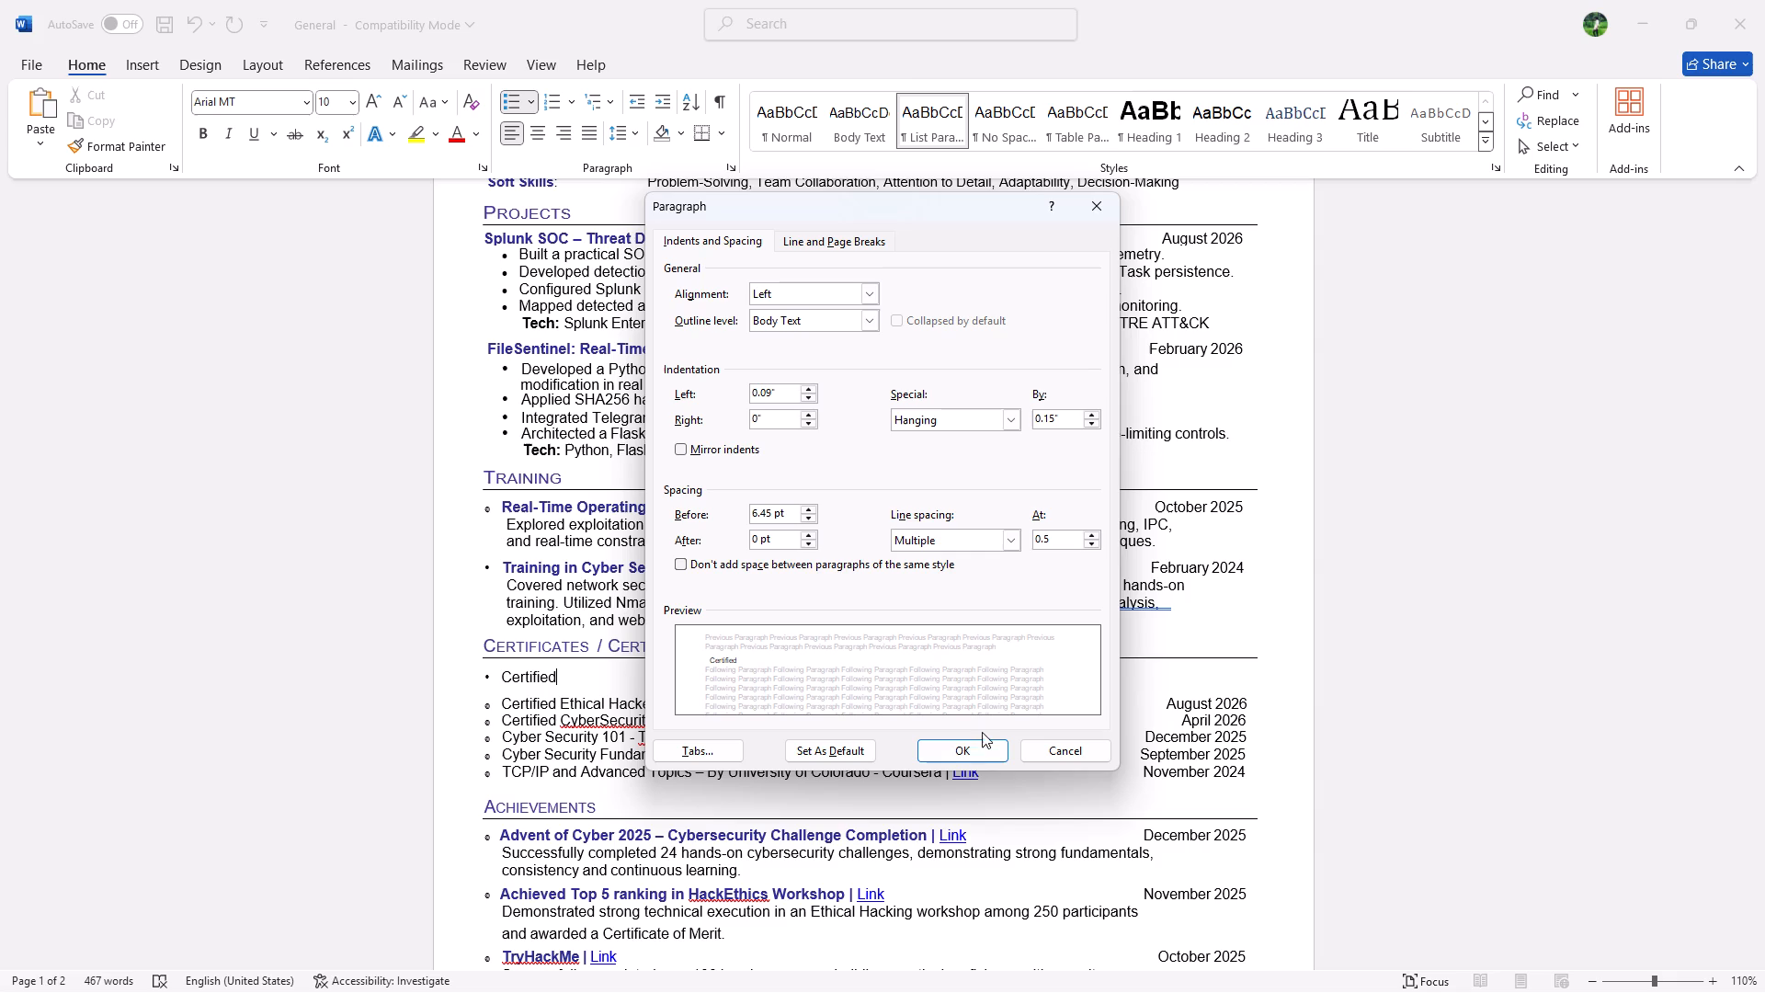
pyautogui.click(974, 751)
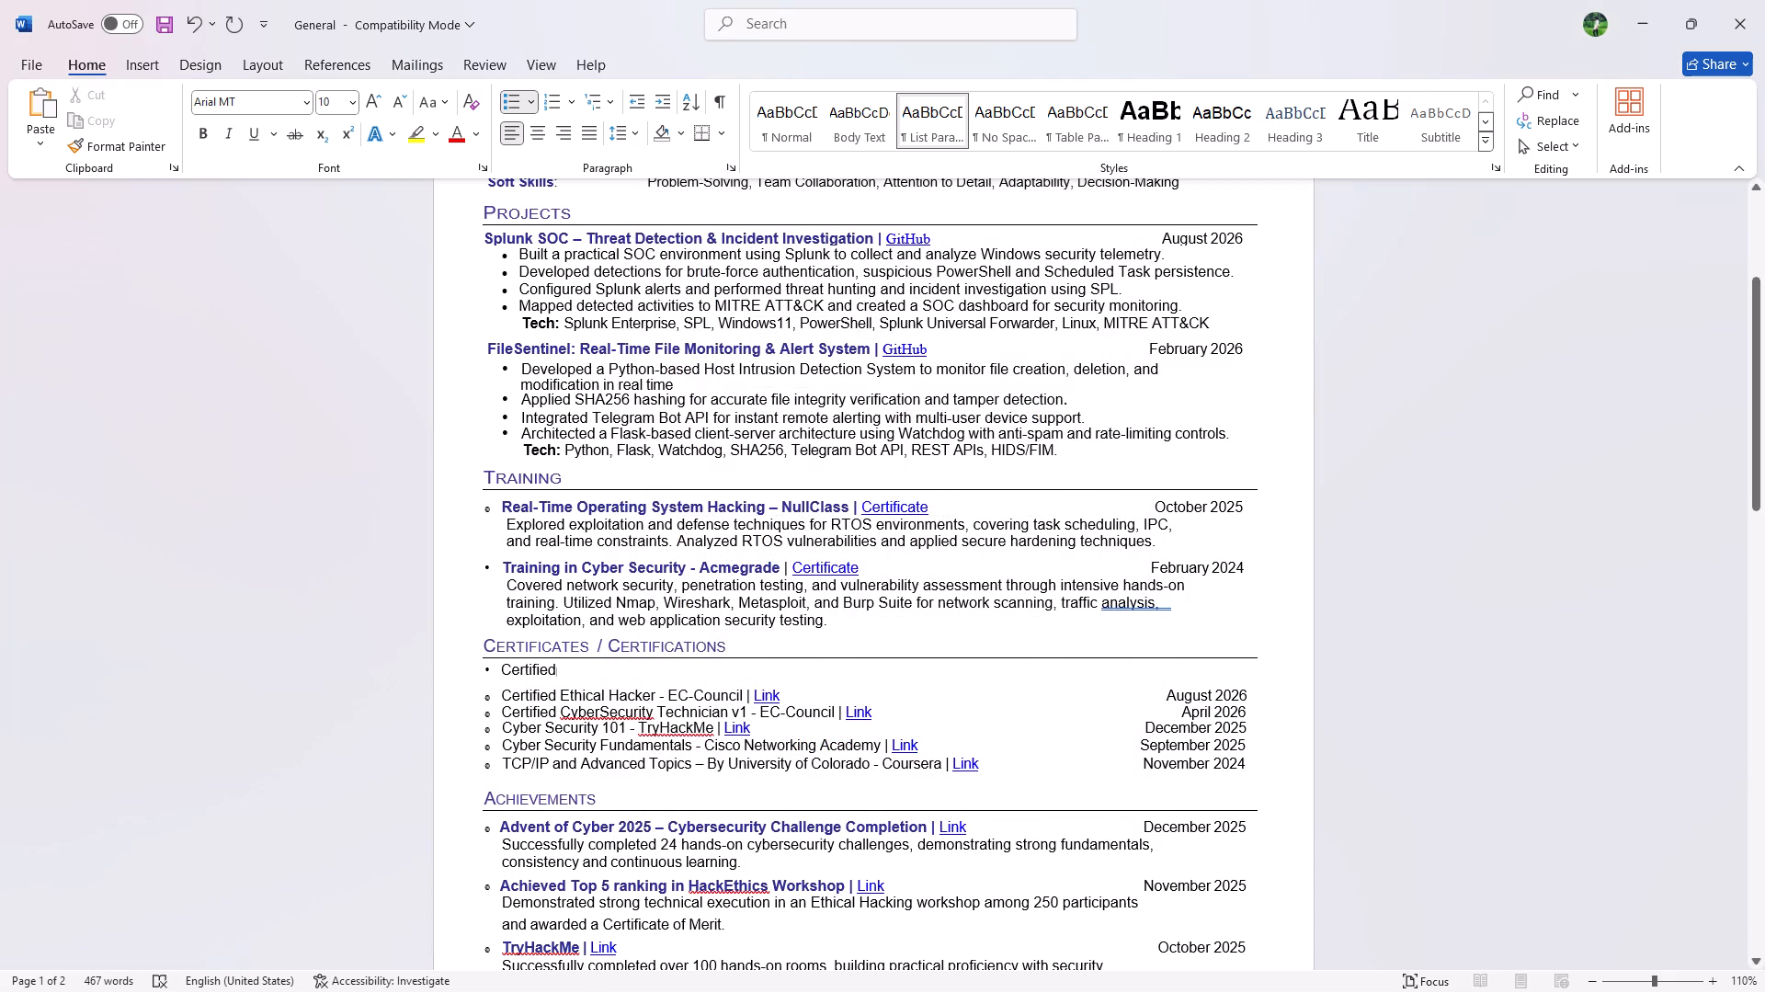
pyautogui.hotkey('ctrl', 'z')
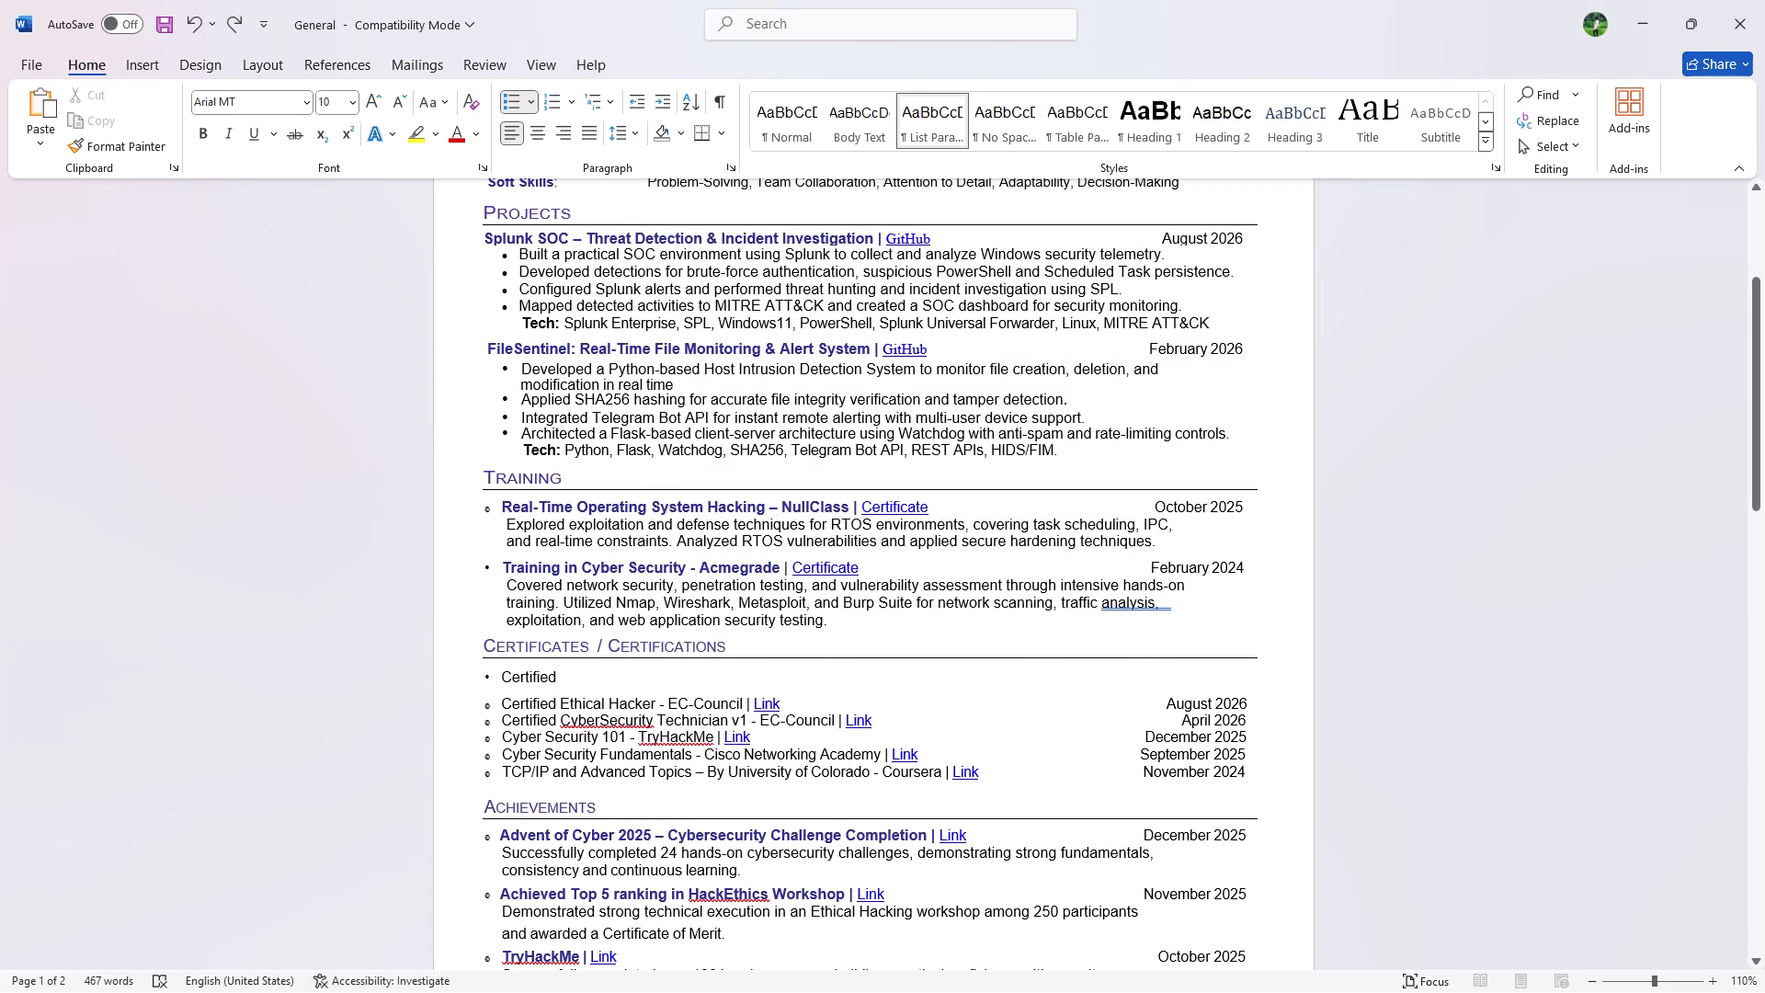
# Delete the "Certified" bullet above Certified Ethical Hacker from the certifications list.
pyautogui.moveTo(585, 676); pyautogui.dragTo(471, 680)
pyautogui.press('BackSpace')
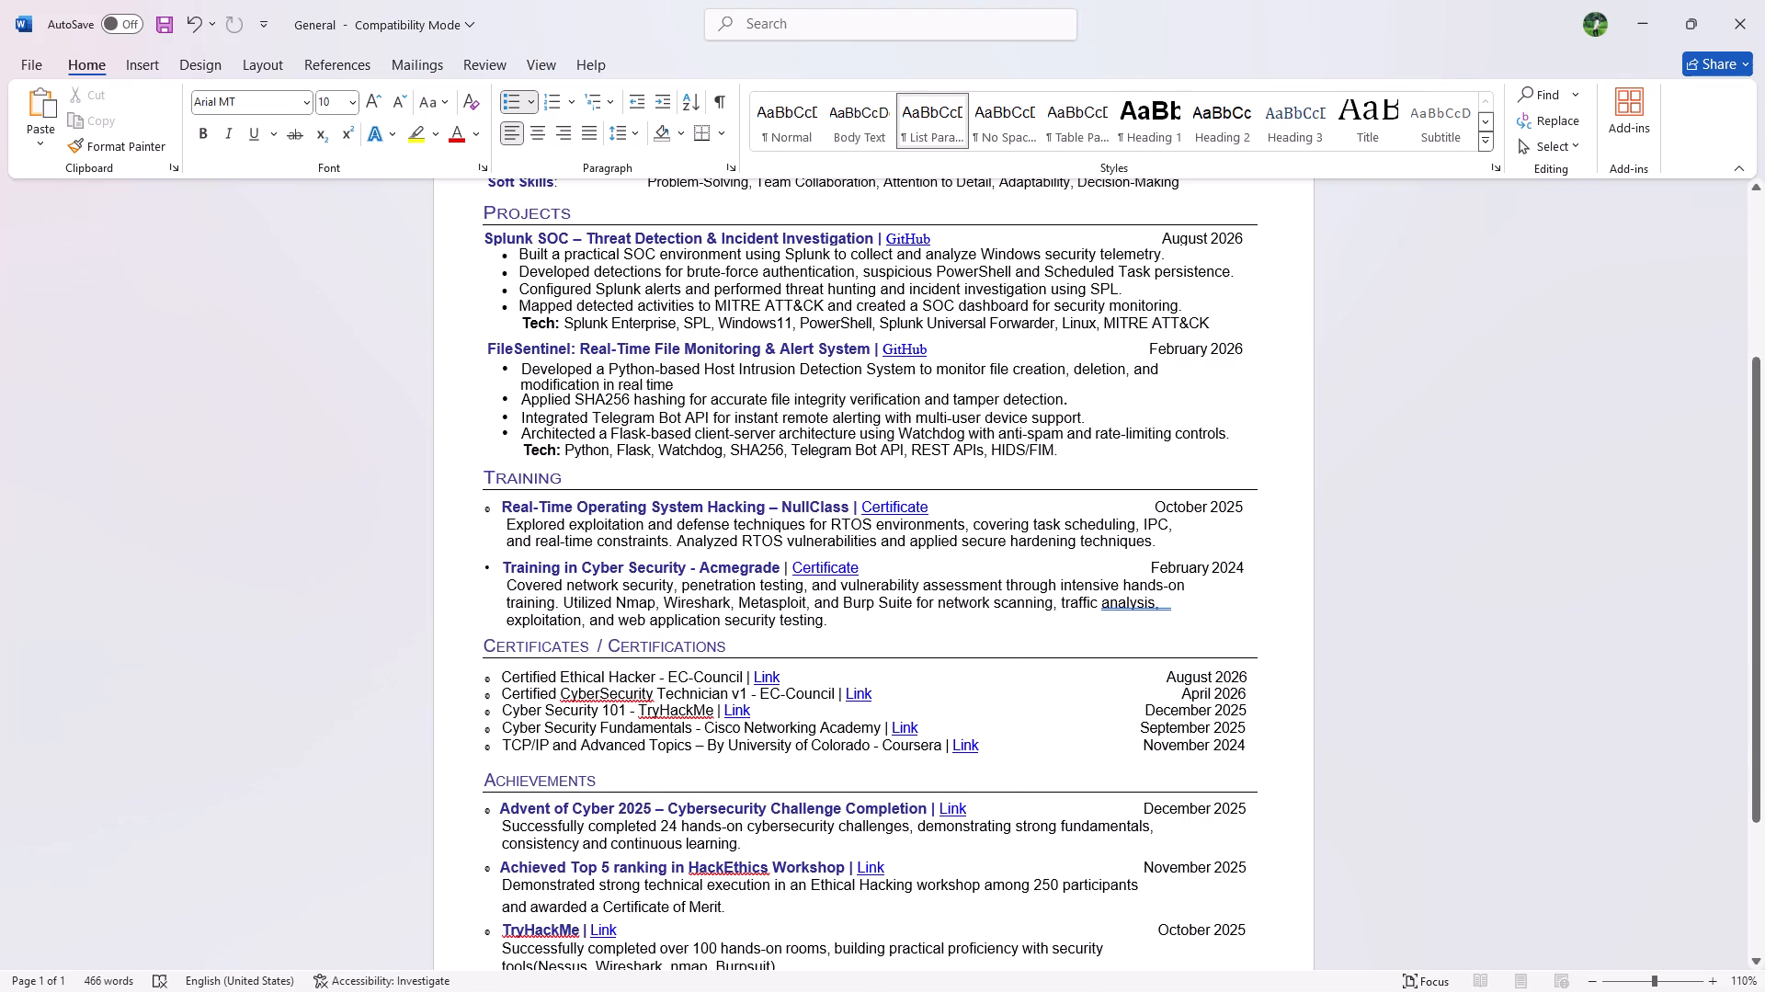
# Duplicate the Certified Ethical Hacker entry directly below itself and remove the leftover empty bullet.
pyautogui.click(1250, 672)
pyautogui.press('Return')
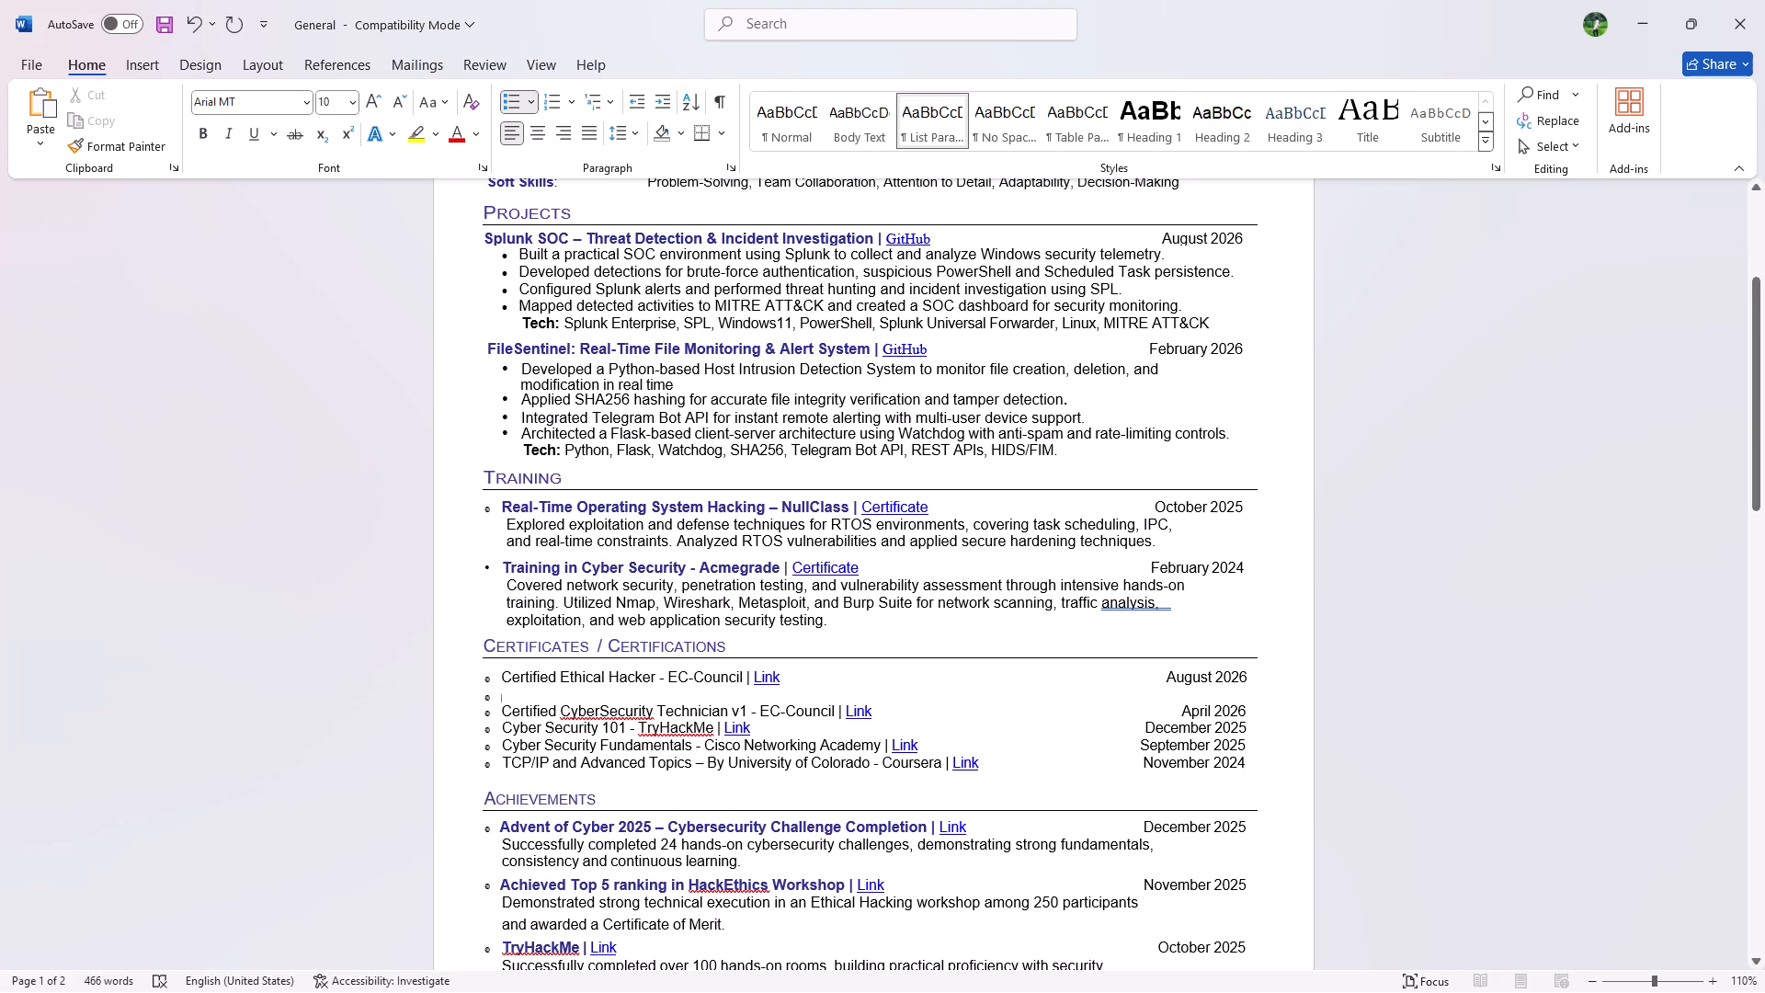
pyautogui.moveTo(504, 682); pyautogui.dragTo(1287, 675)
pyautogui.hotkey('ctrl', 'c')
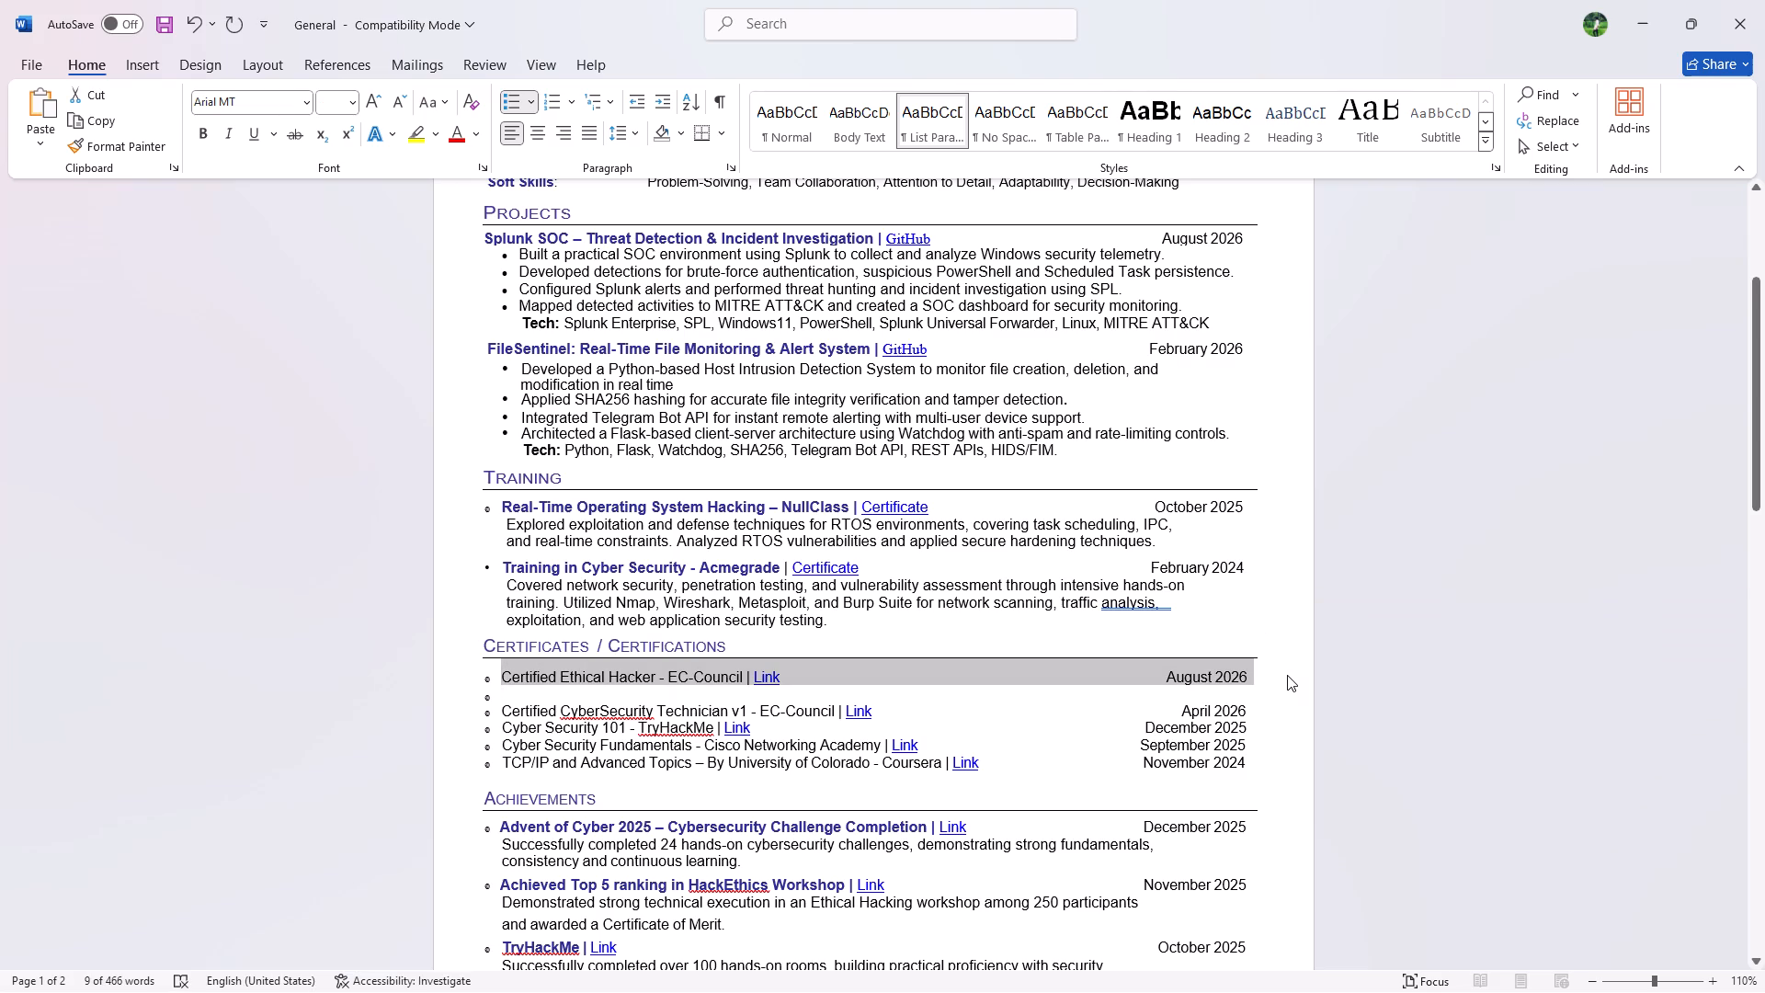
pyautogui.click(623, 694)
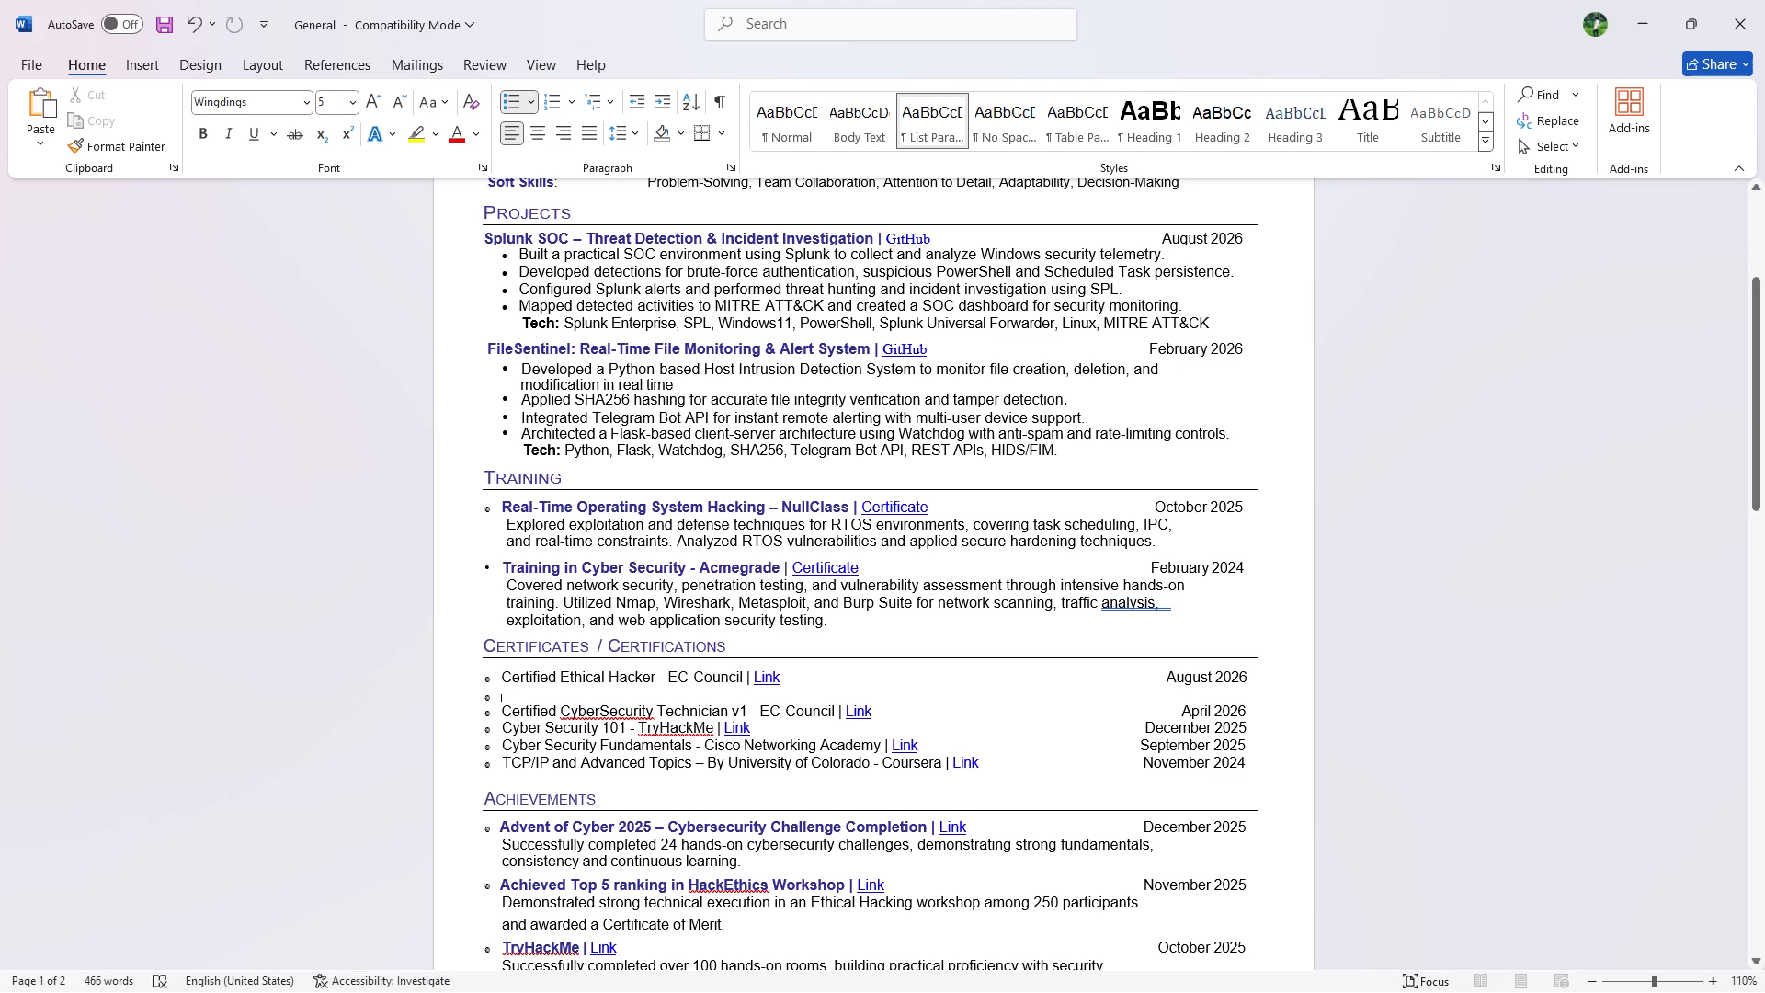
pyautogui.hotkey('ctrl', 'v')
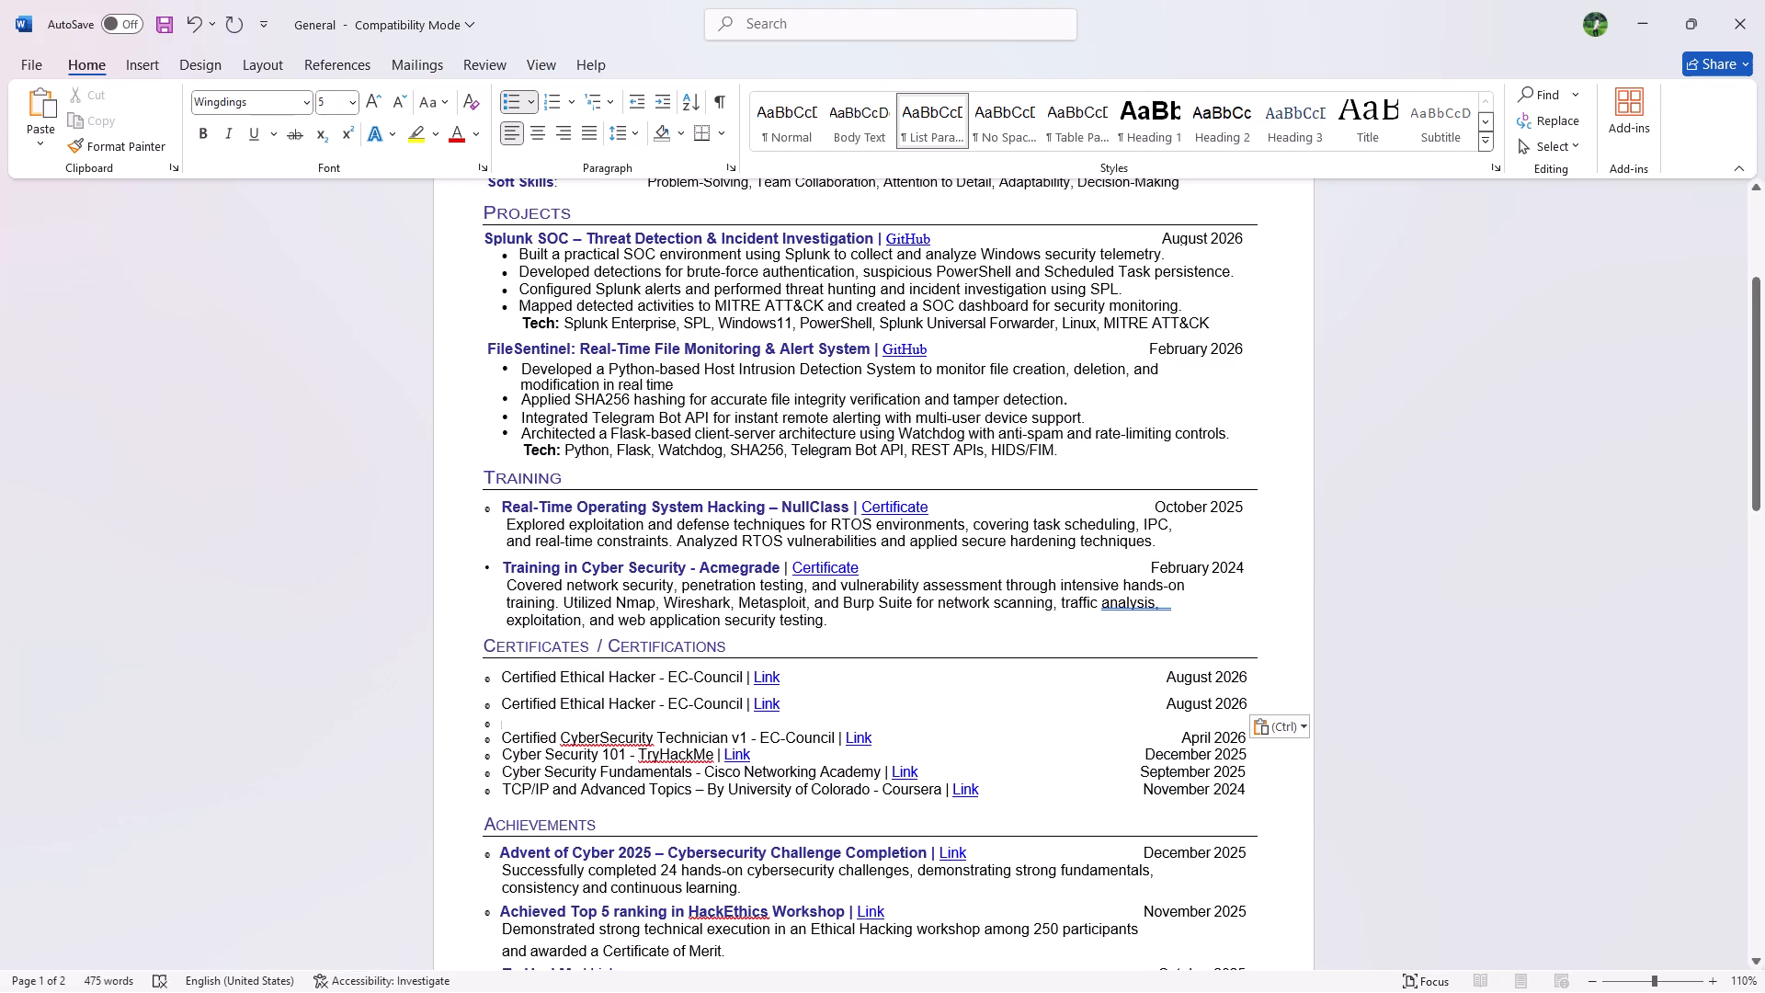
pyautogui.press('BackSpace')
pyautogui.press('BackSpace')
pyautogui.press('BackSpace')
pyautogui.press('BackSpace')
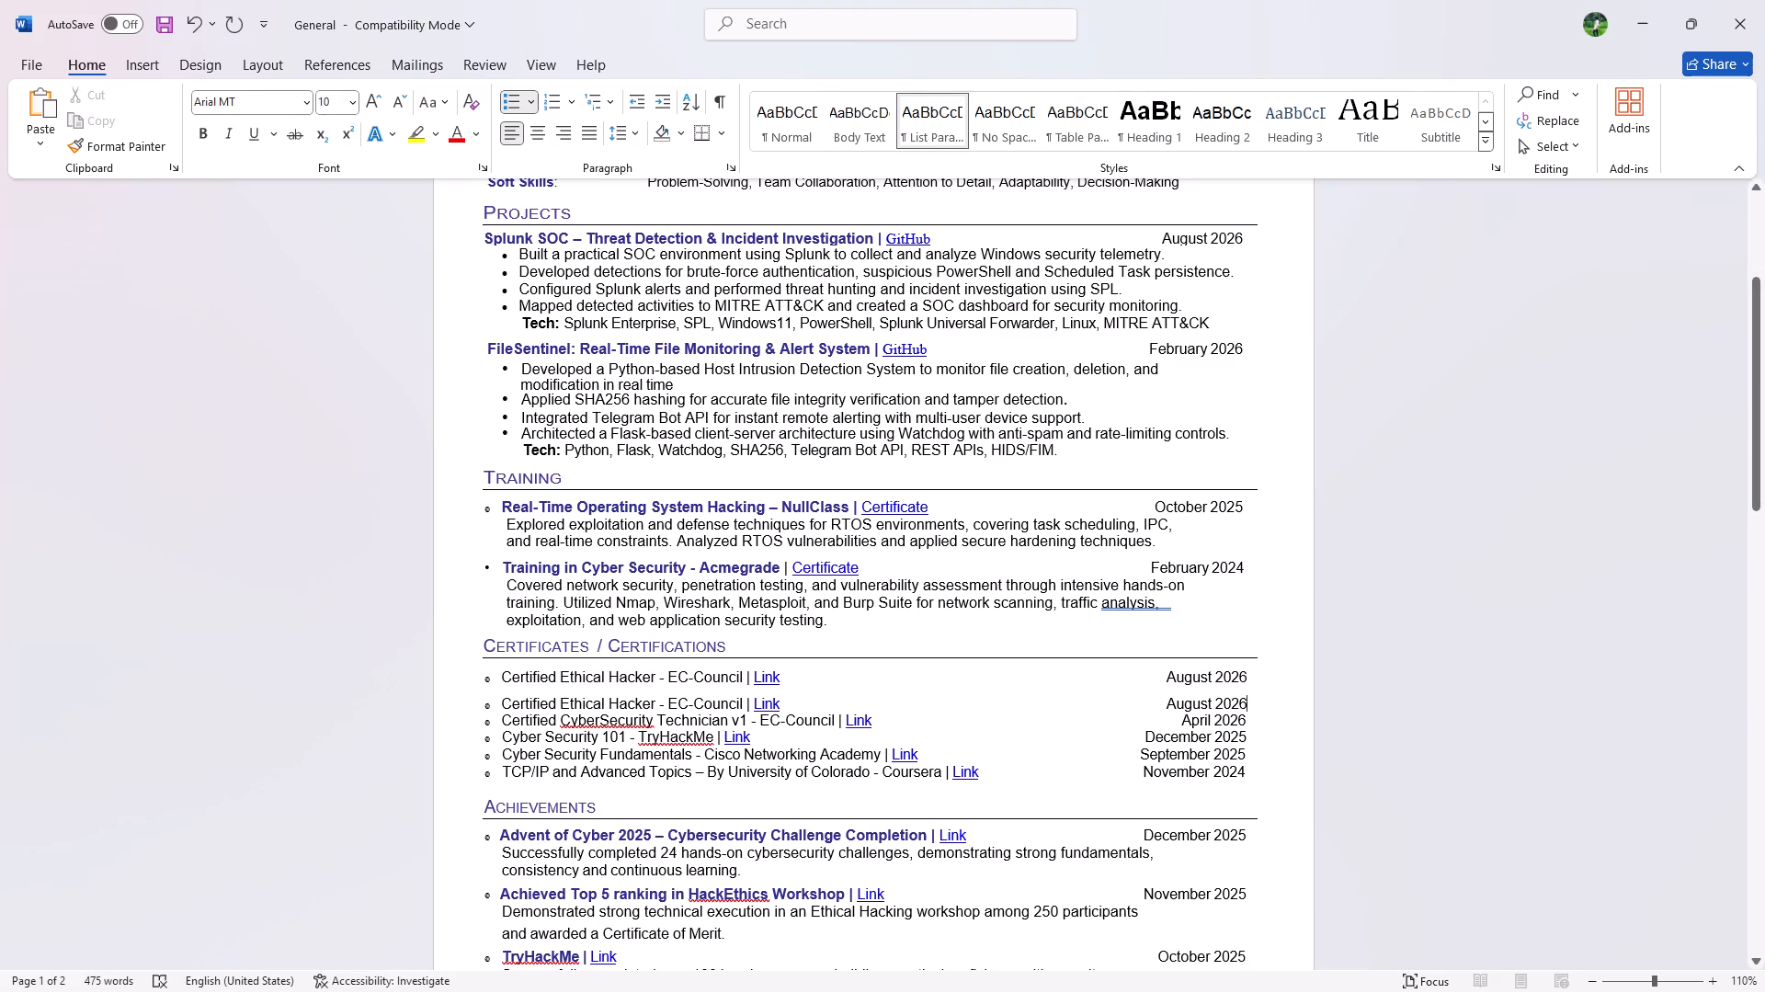
# Set multiple line spacing of 0.5 on the second Certified Ethical Hacker entry's paragraph.
pyautogui.click(1275, 681)
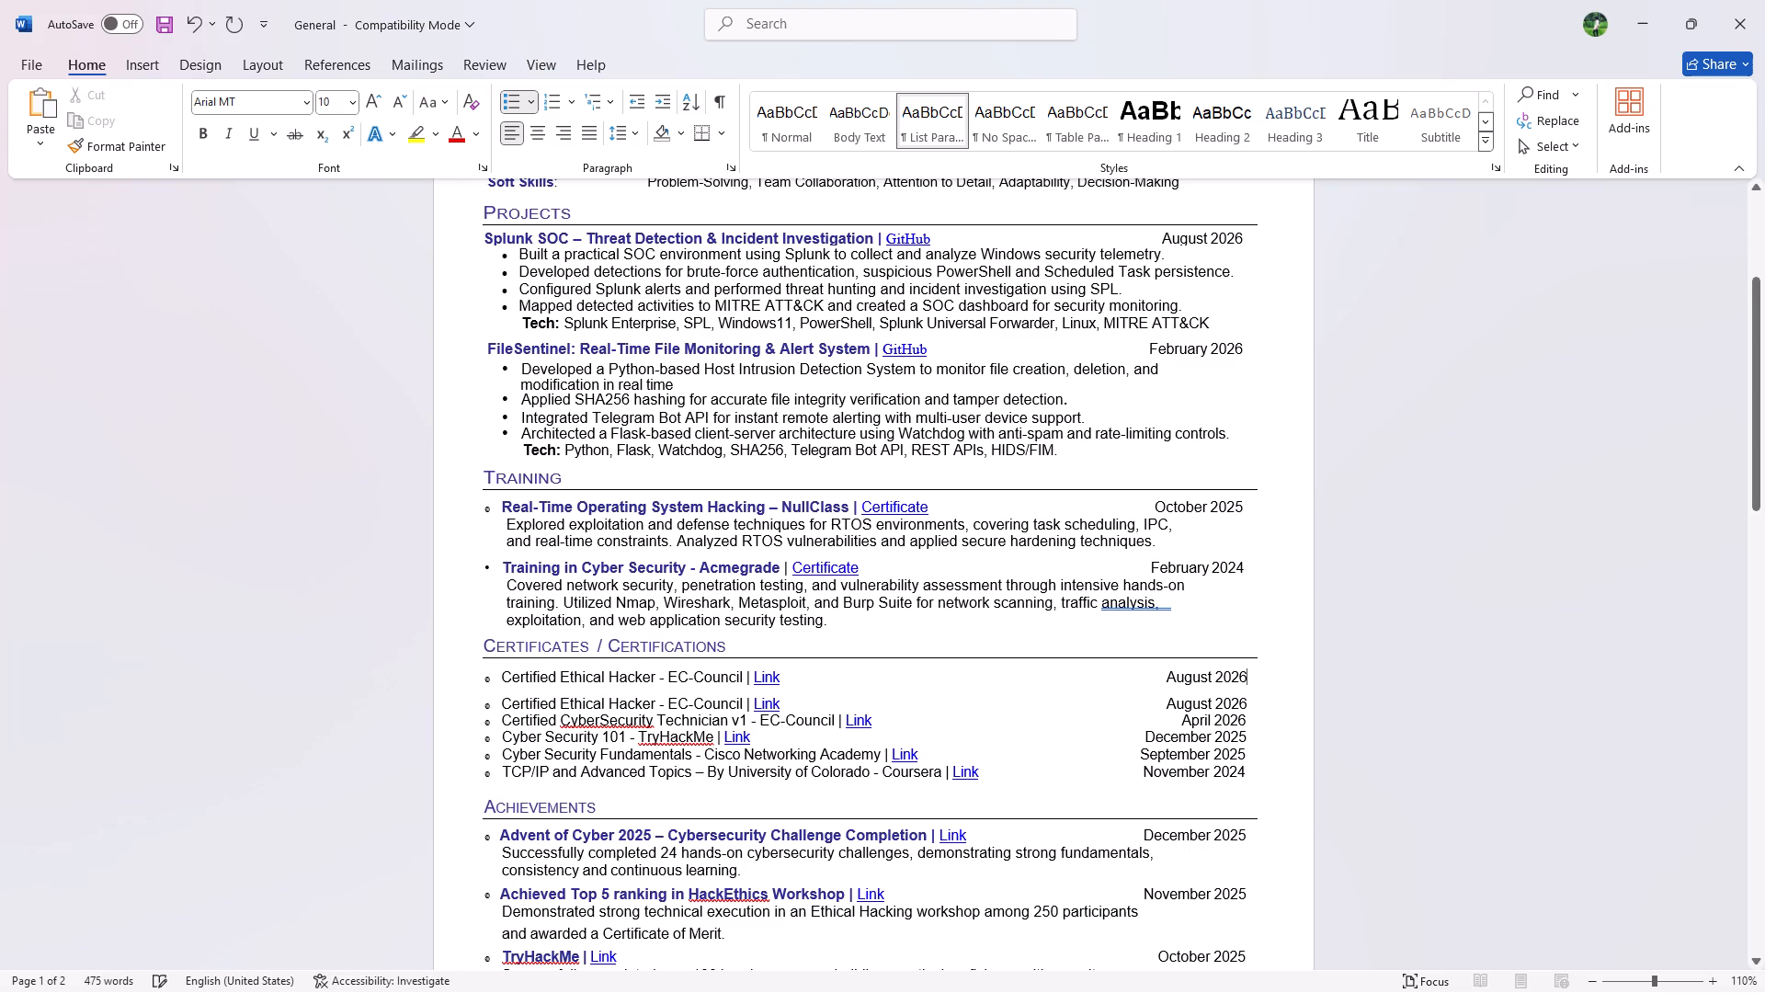
pyautogui.rightClick(1275, 681)
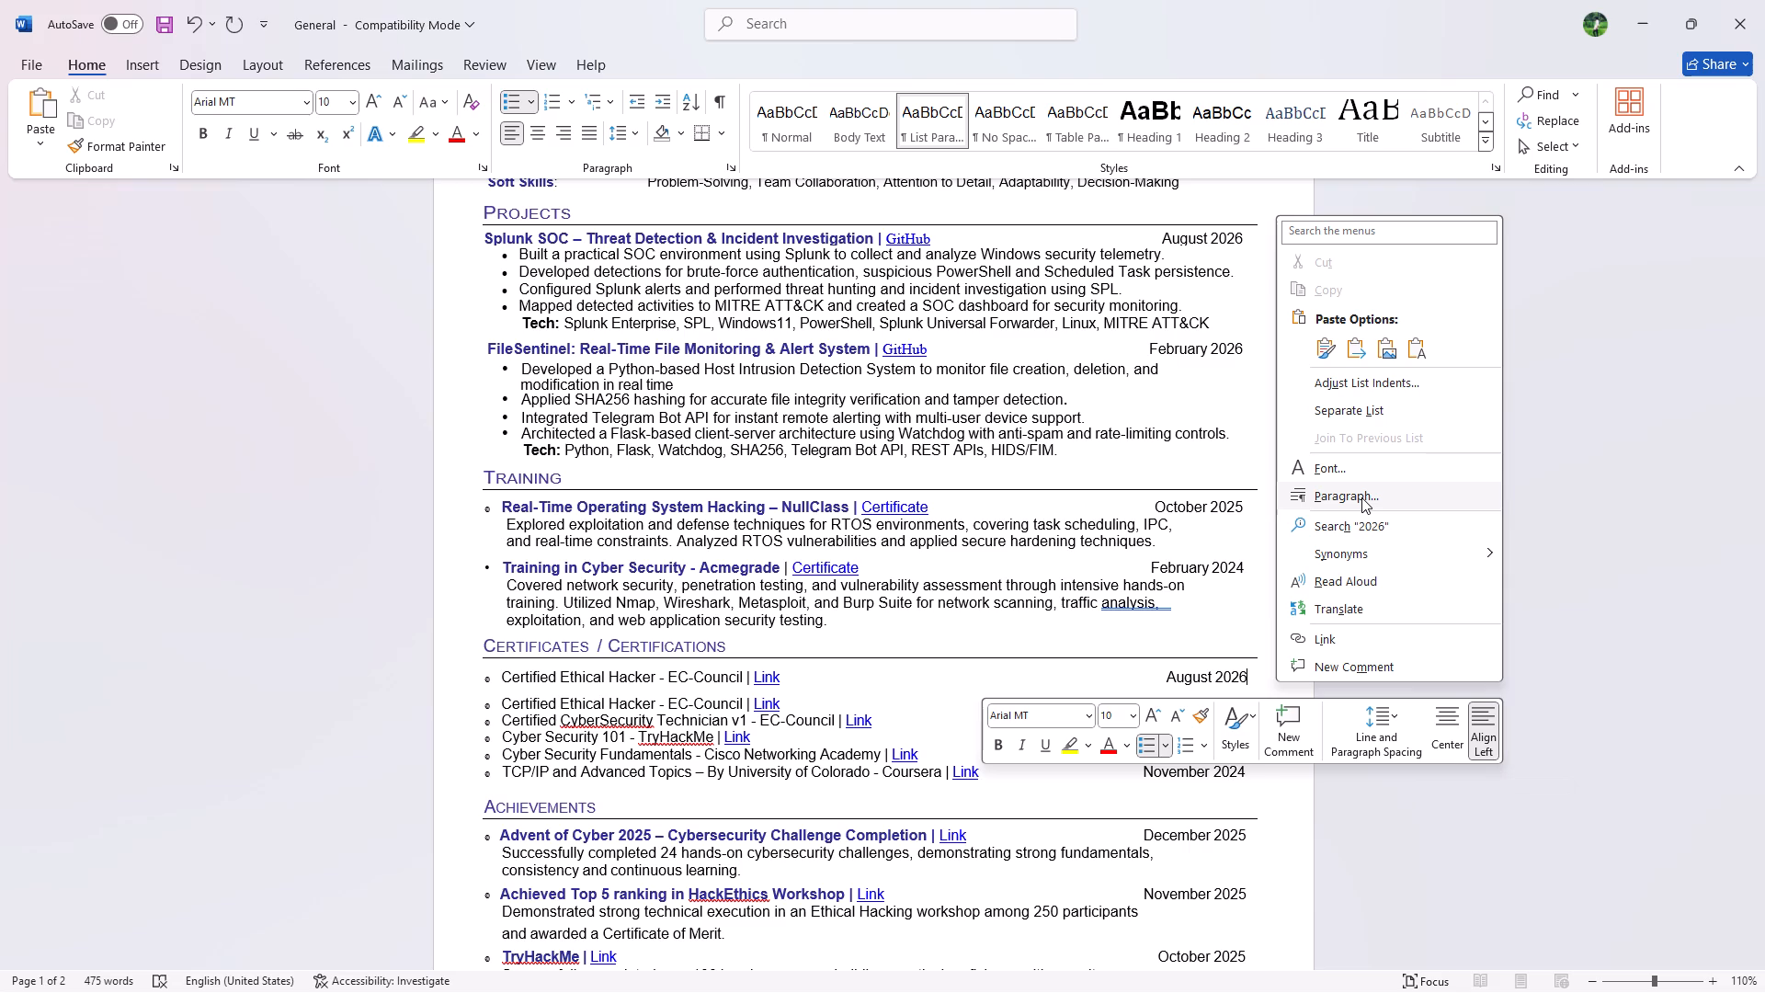
pyautogui.click(508, 706)
pyautogui.click(502, 703)
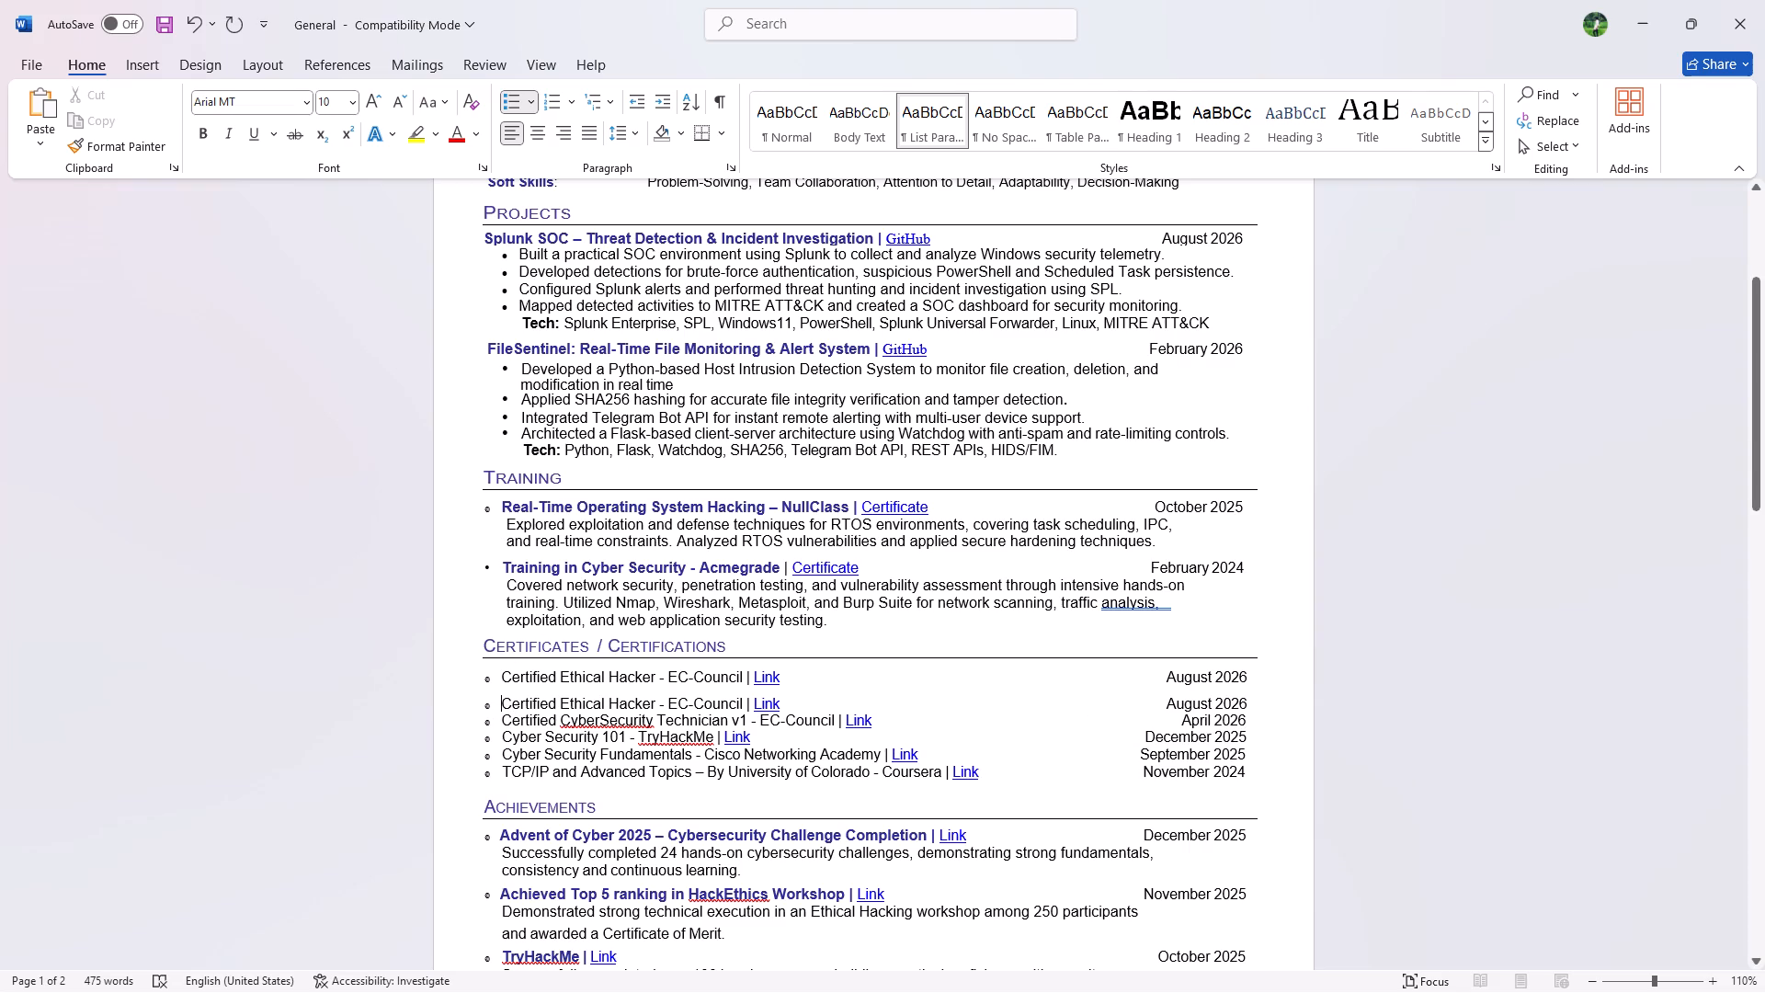
pyautogui.rightClick(502, 703)
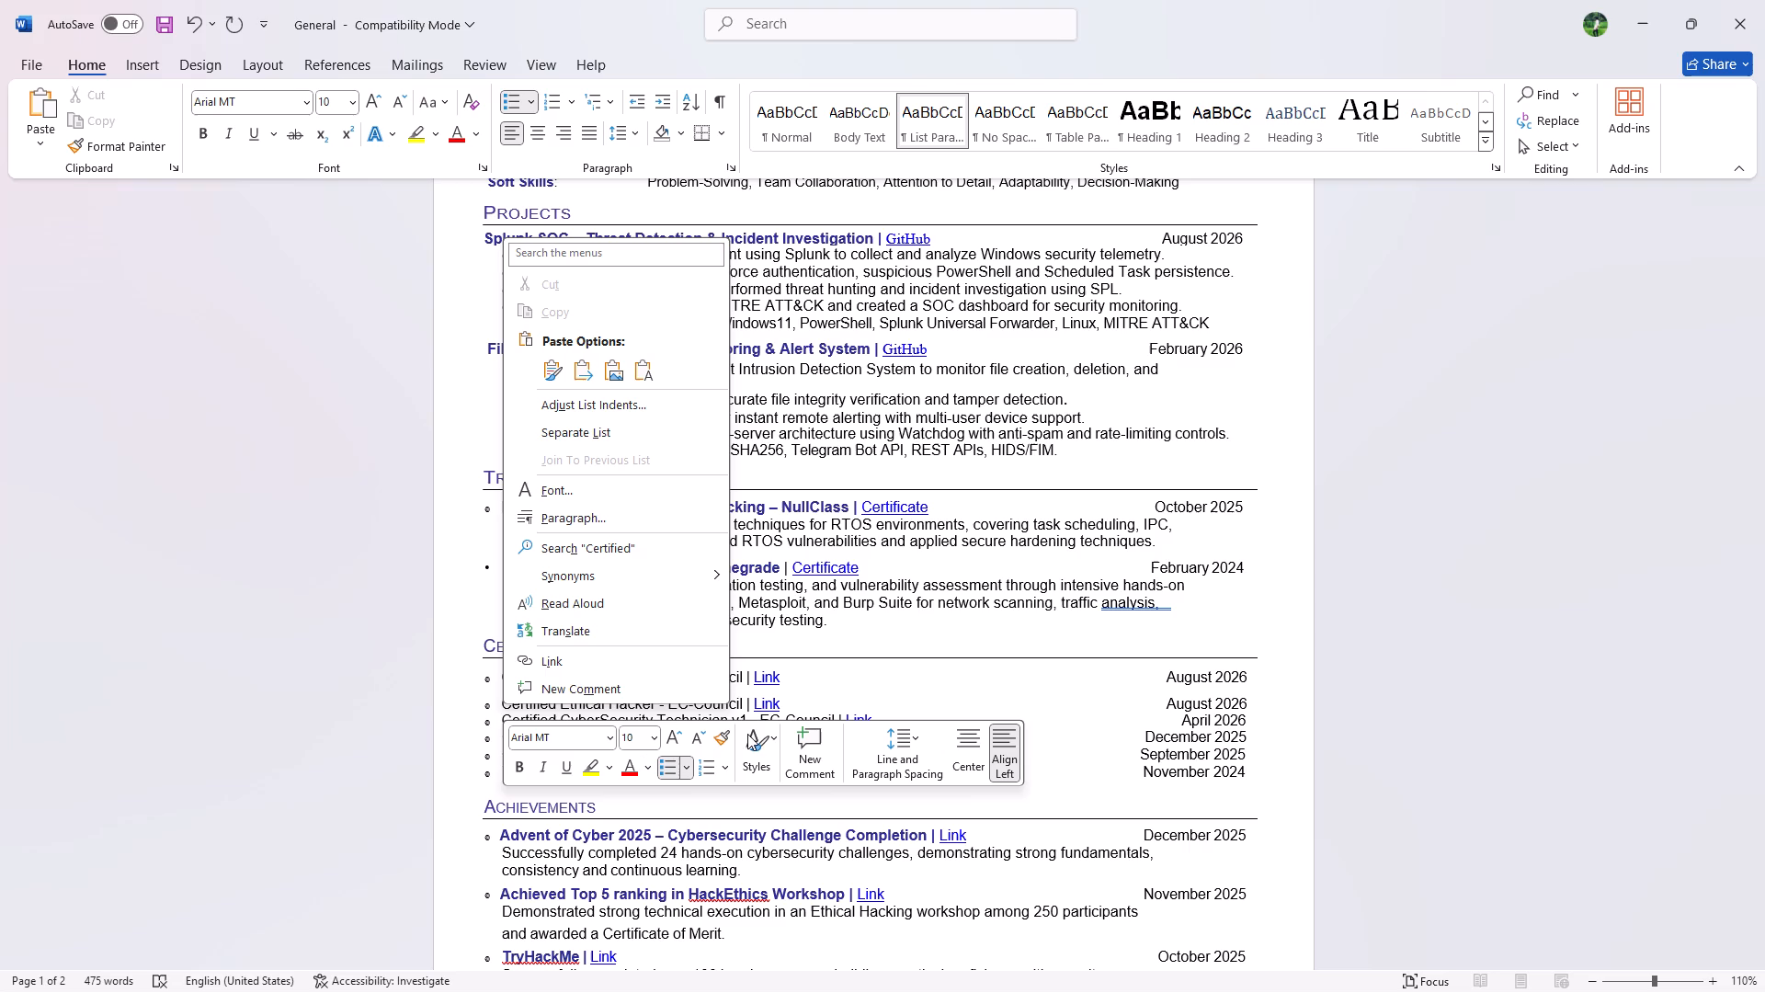
pyautogui.click(610, 513)
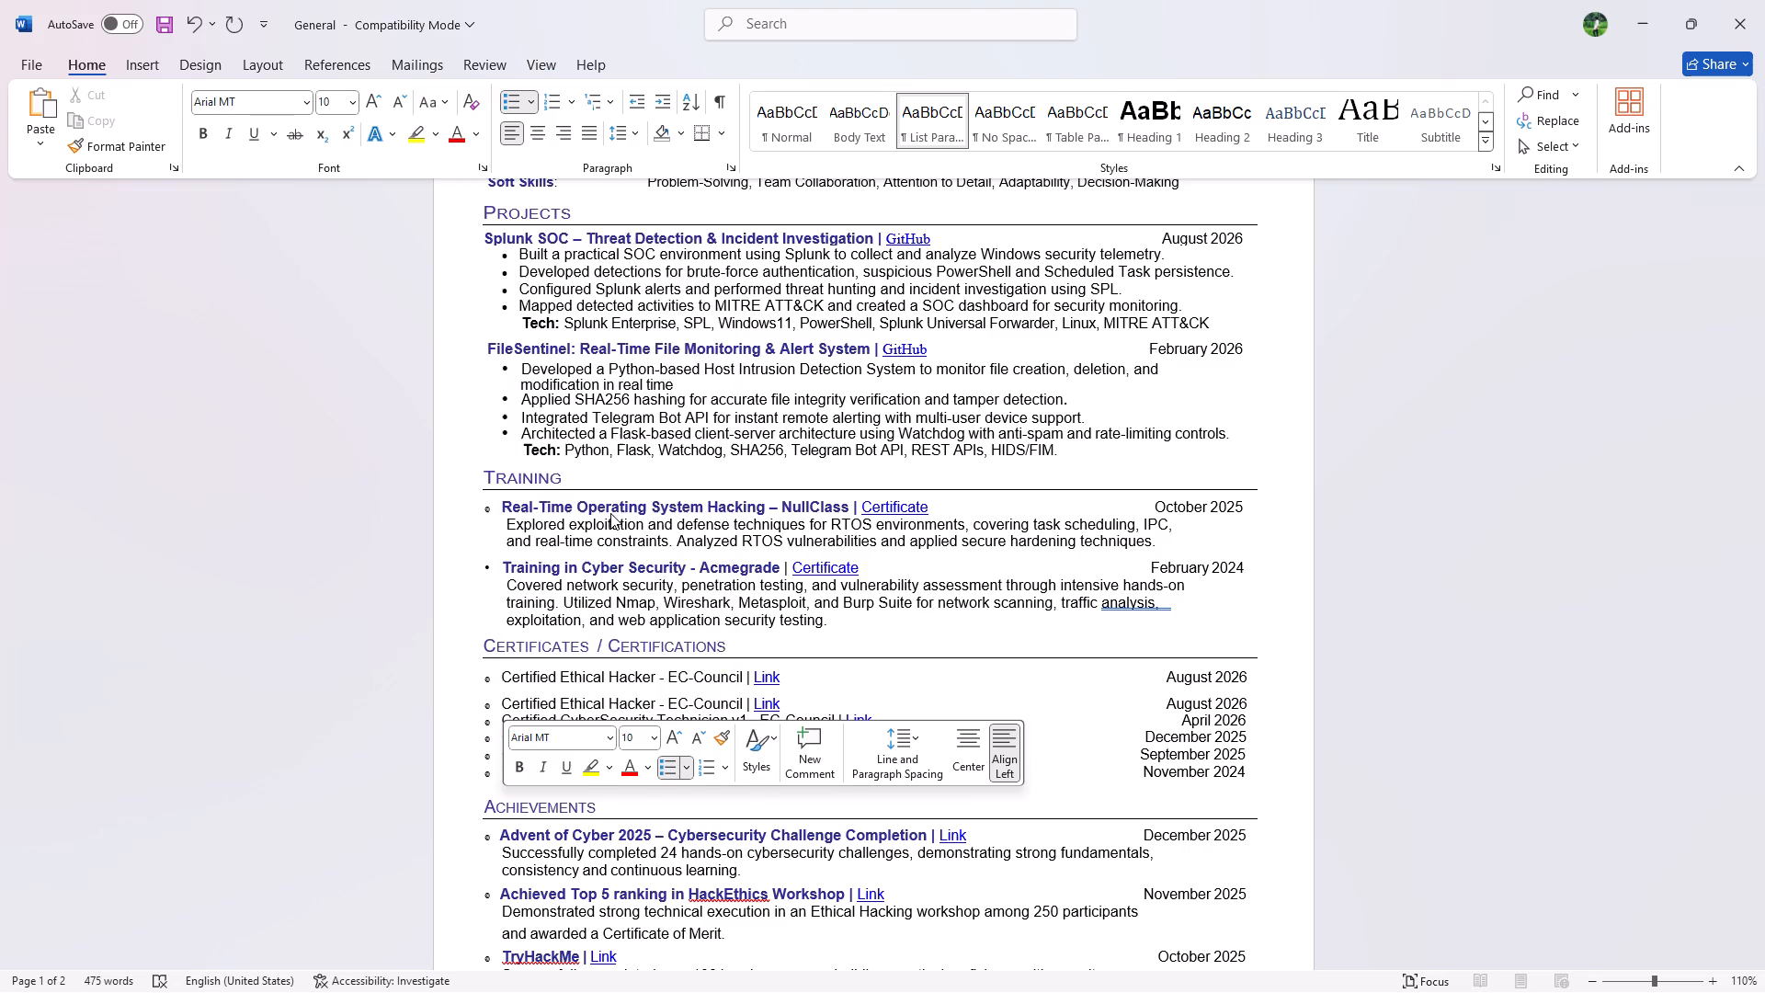
pyautogui.click(1061, 538)
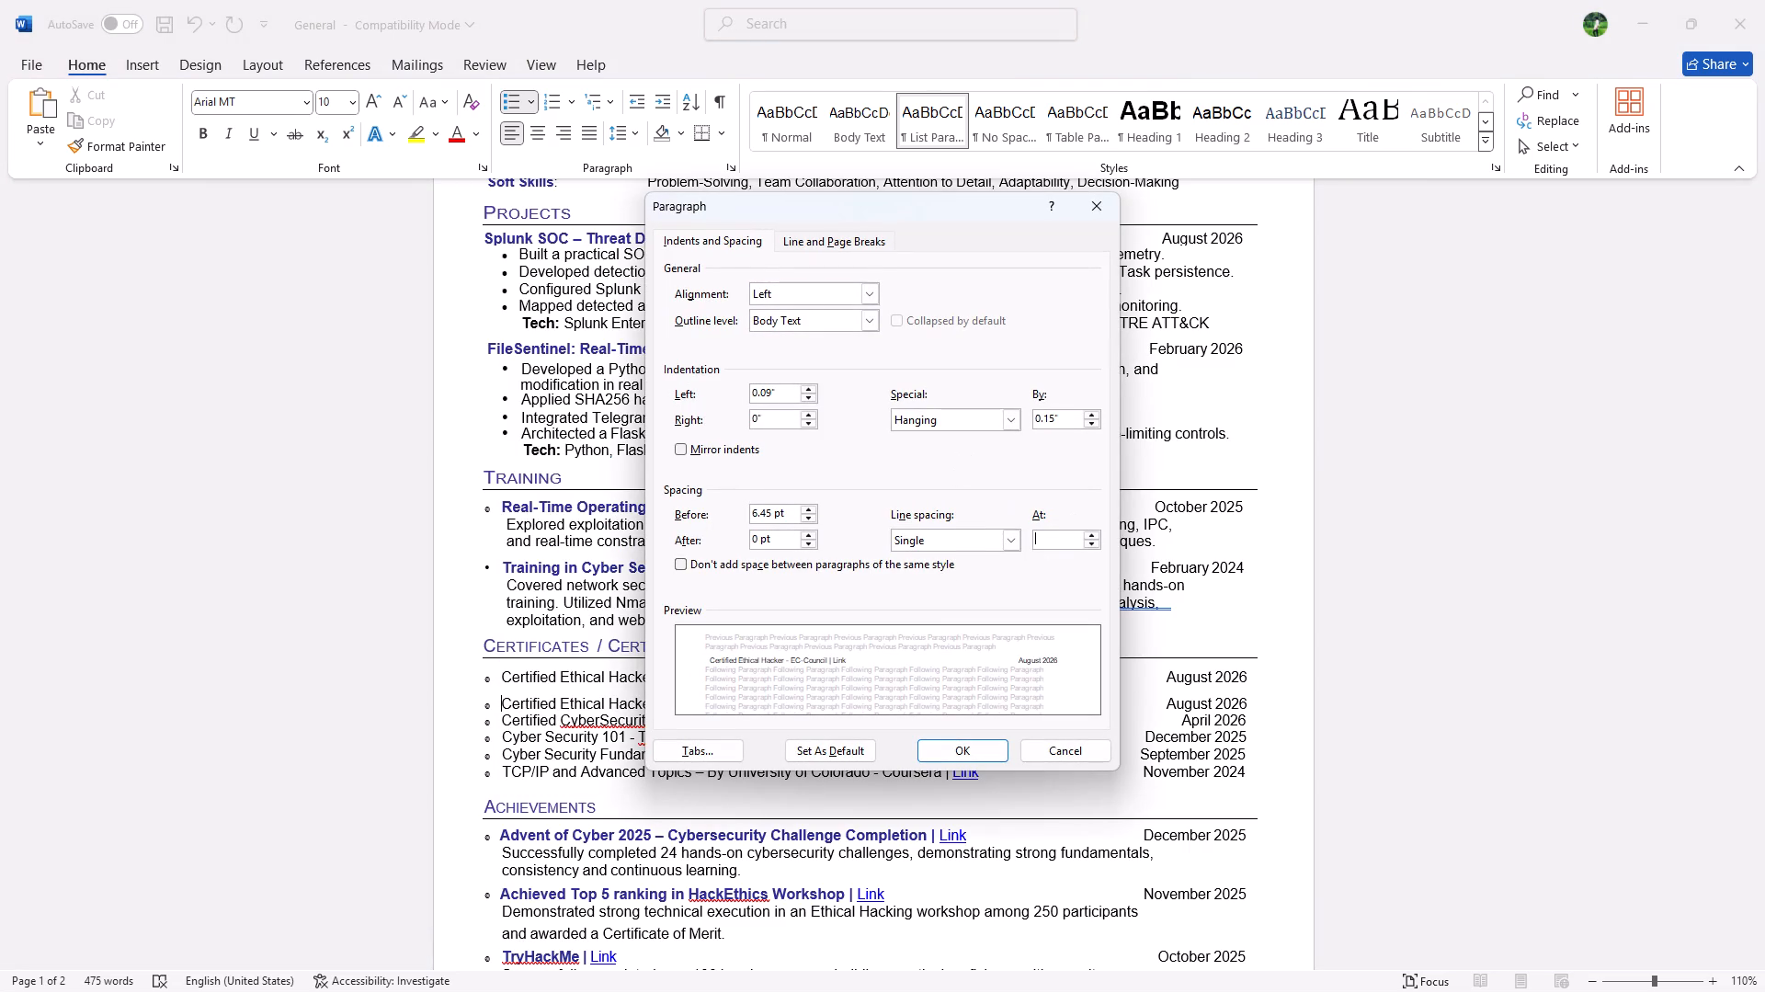
pyautogui.press('Insert')
pyautogui.press('Delete')
pyautogui.press('Clear')
pyautogui.press('Insert')
pyautogui.write('0.')
pyautogui.press('5')
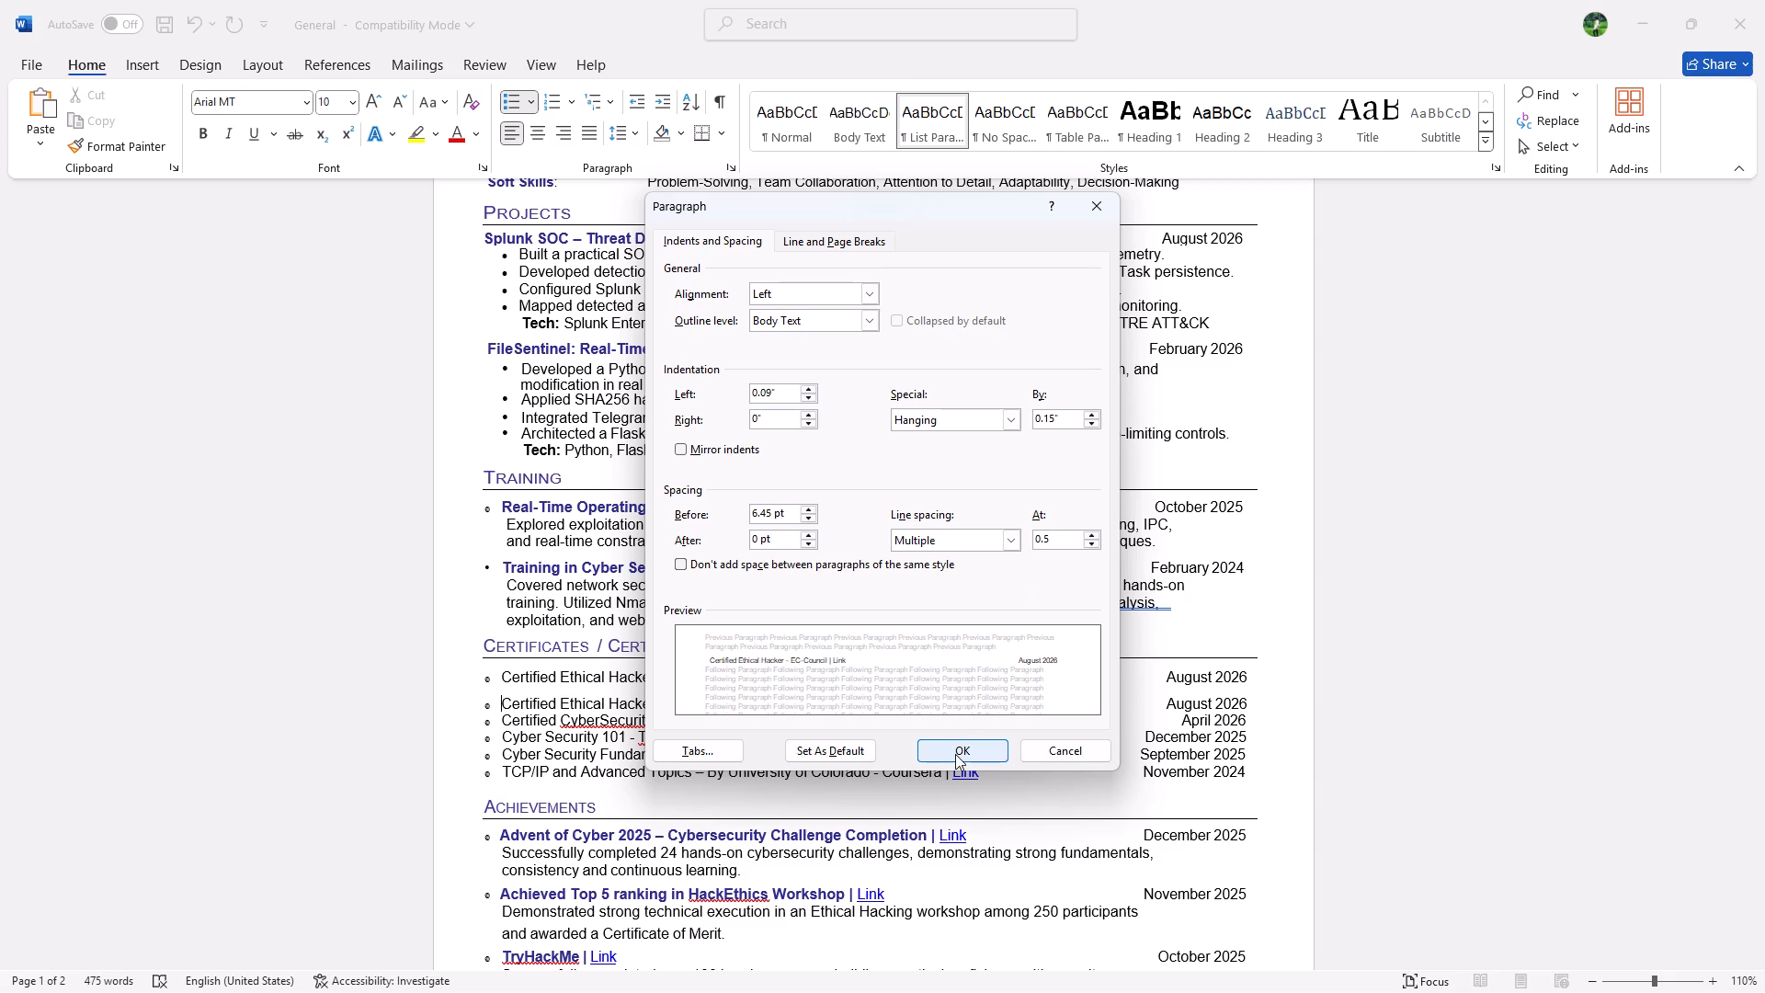
pyautogui.click(955, 754)
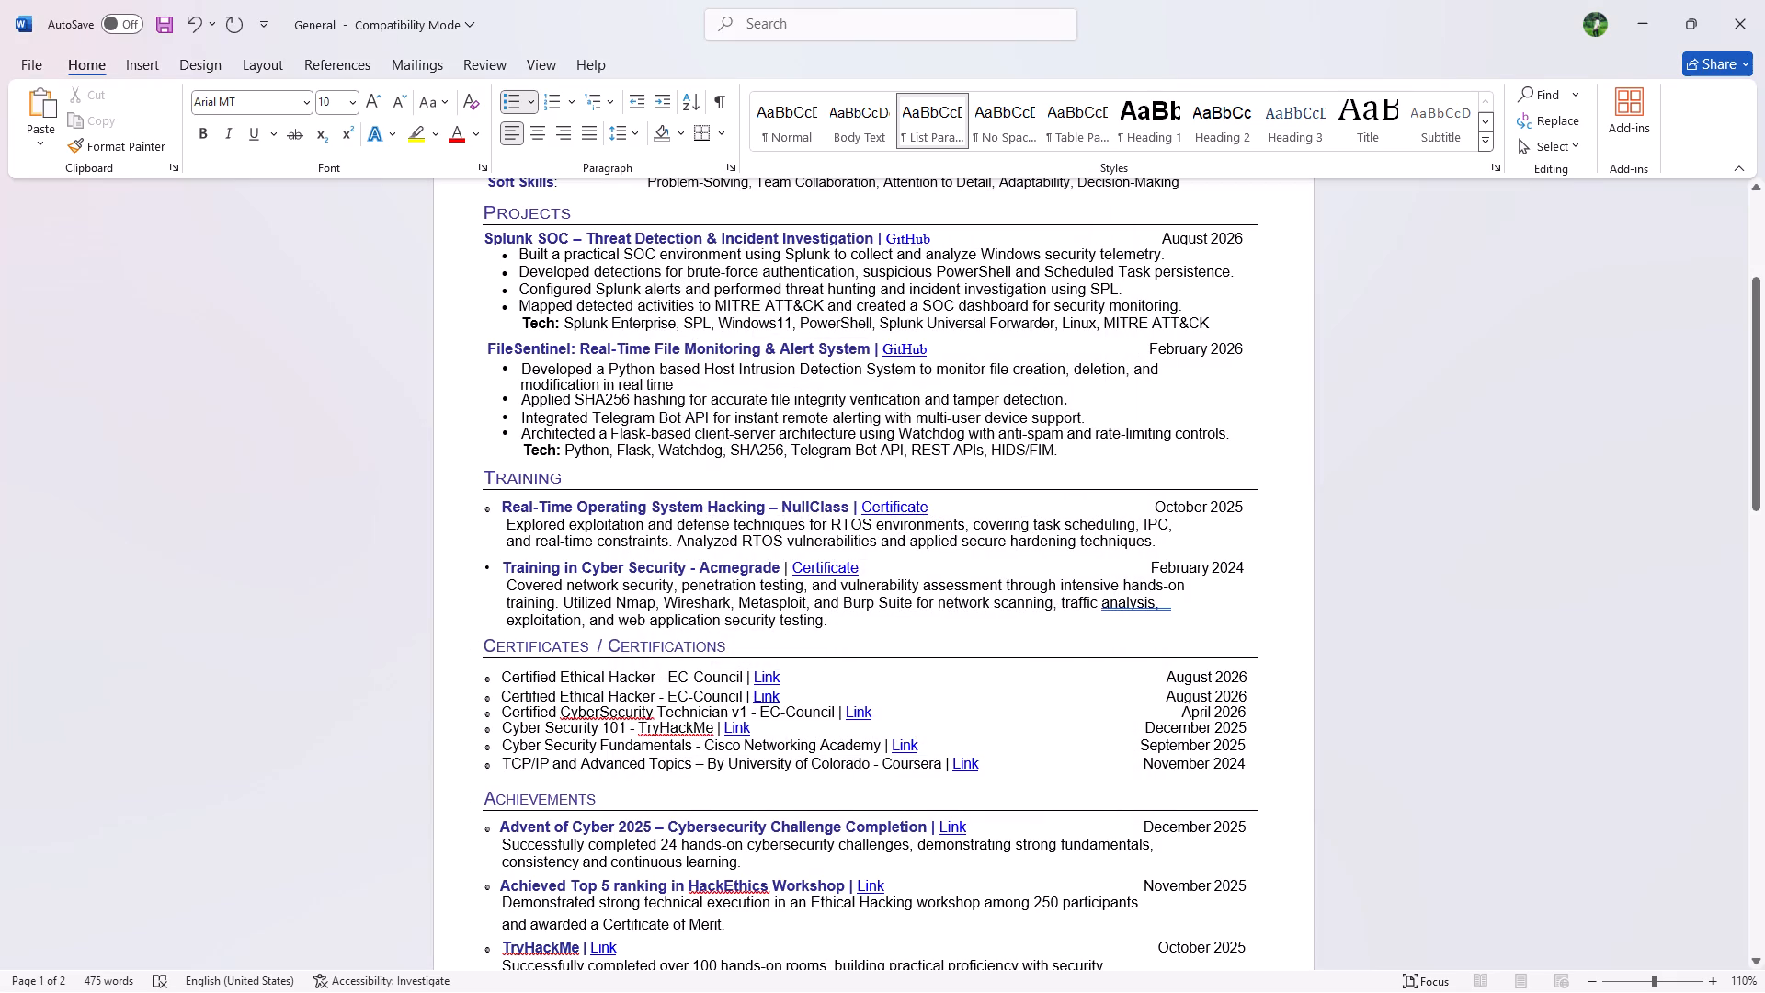
# Change the month of the first Certified Ethical Hacker entry's date to October.
pyautogui.click(1213, 680)
pyautogui.press('Left')
pyautogui.press('BackSpace')
pyautogui.press('BackSpace')
pyautogui.press('BackSpace')
pyautogui.press('BackSpace')
pyautogui.press('BackSpace')
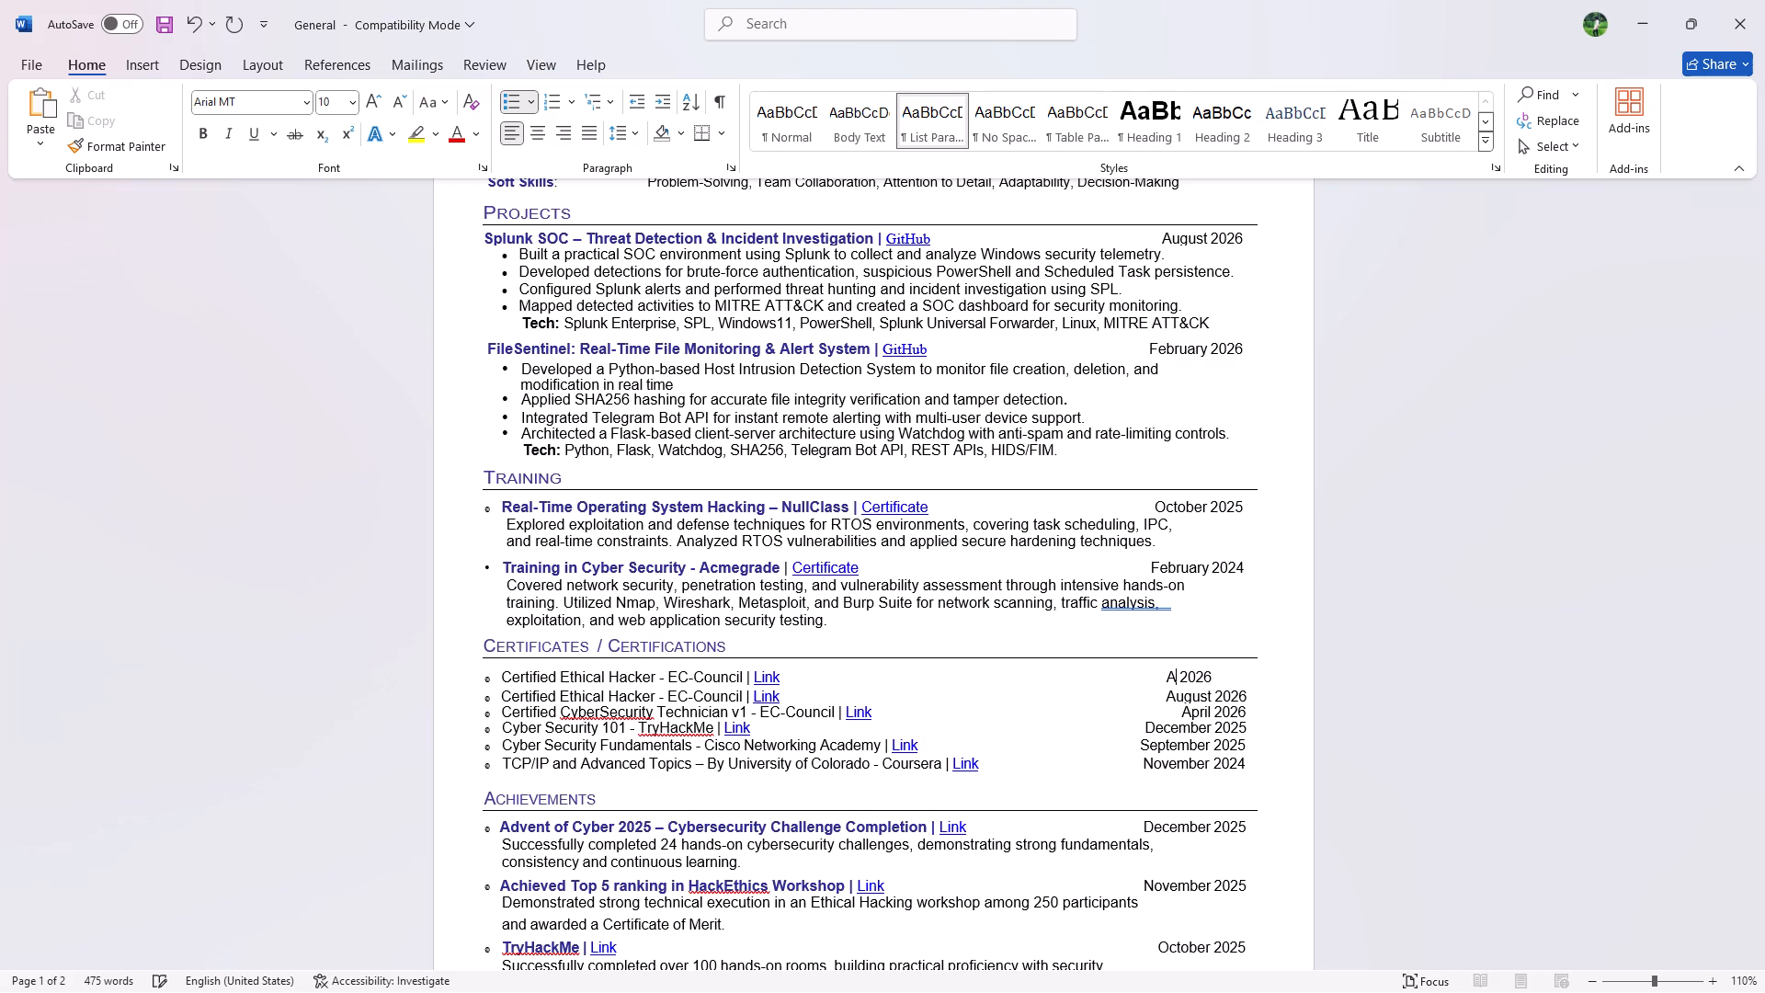
pyautogui.press('BackSpace')
pyautogui.press('o')
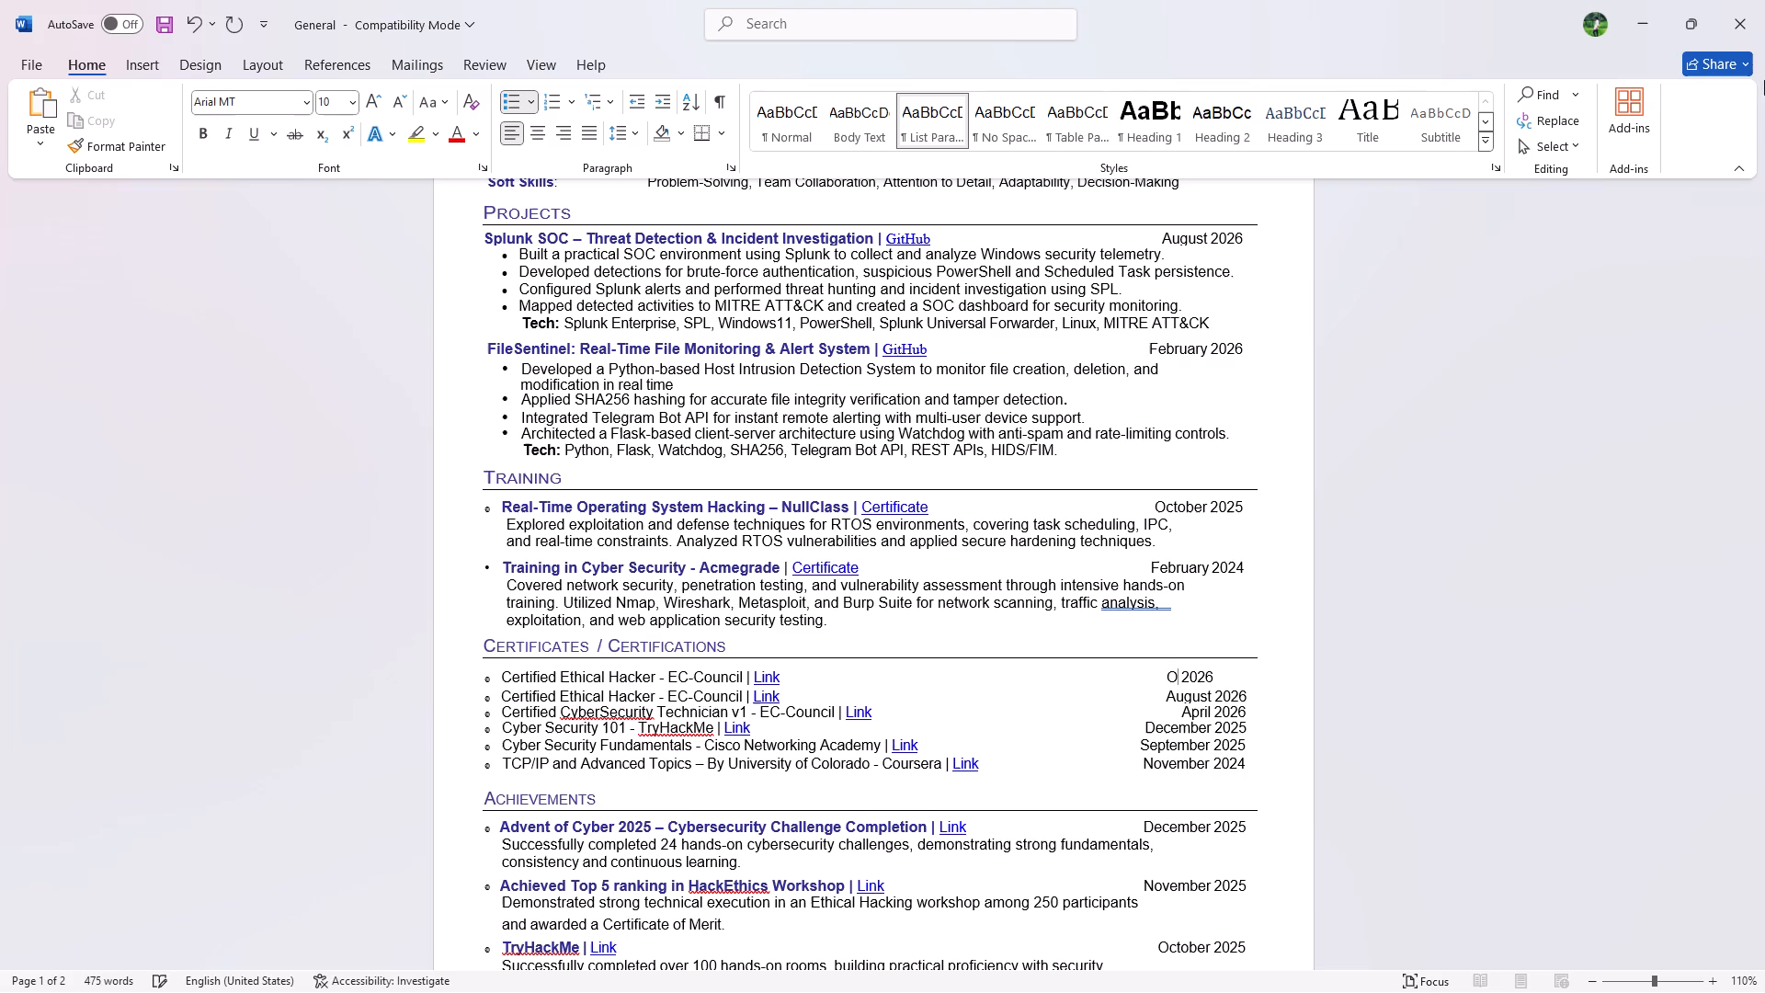
pyautogui.write('ctober')
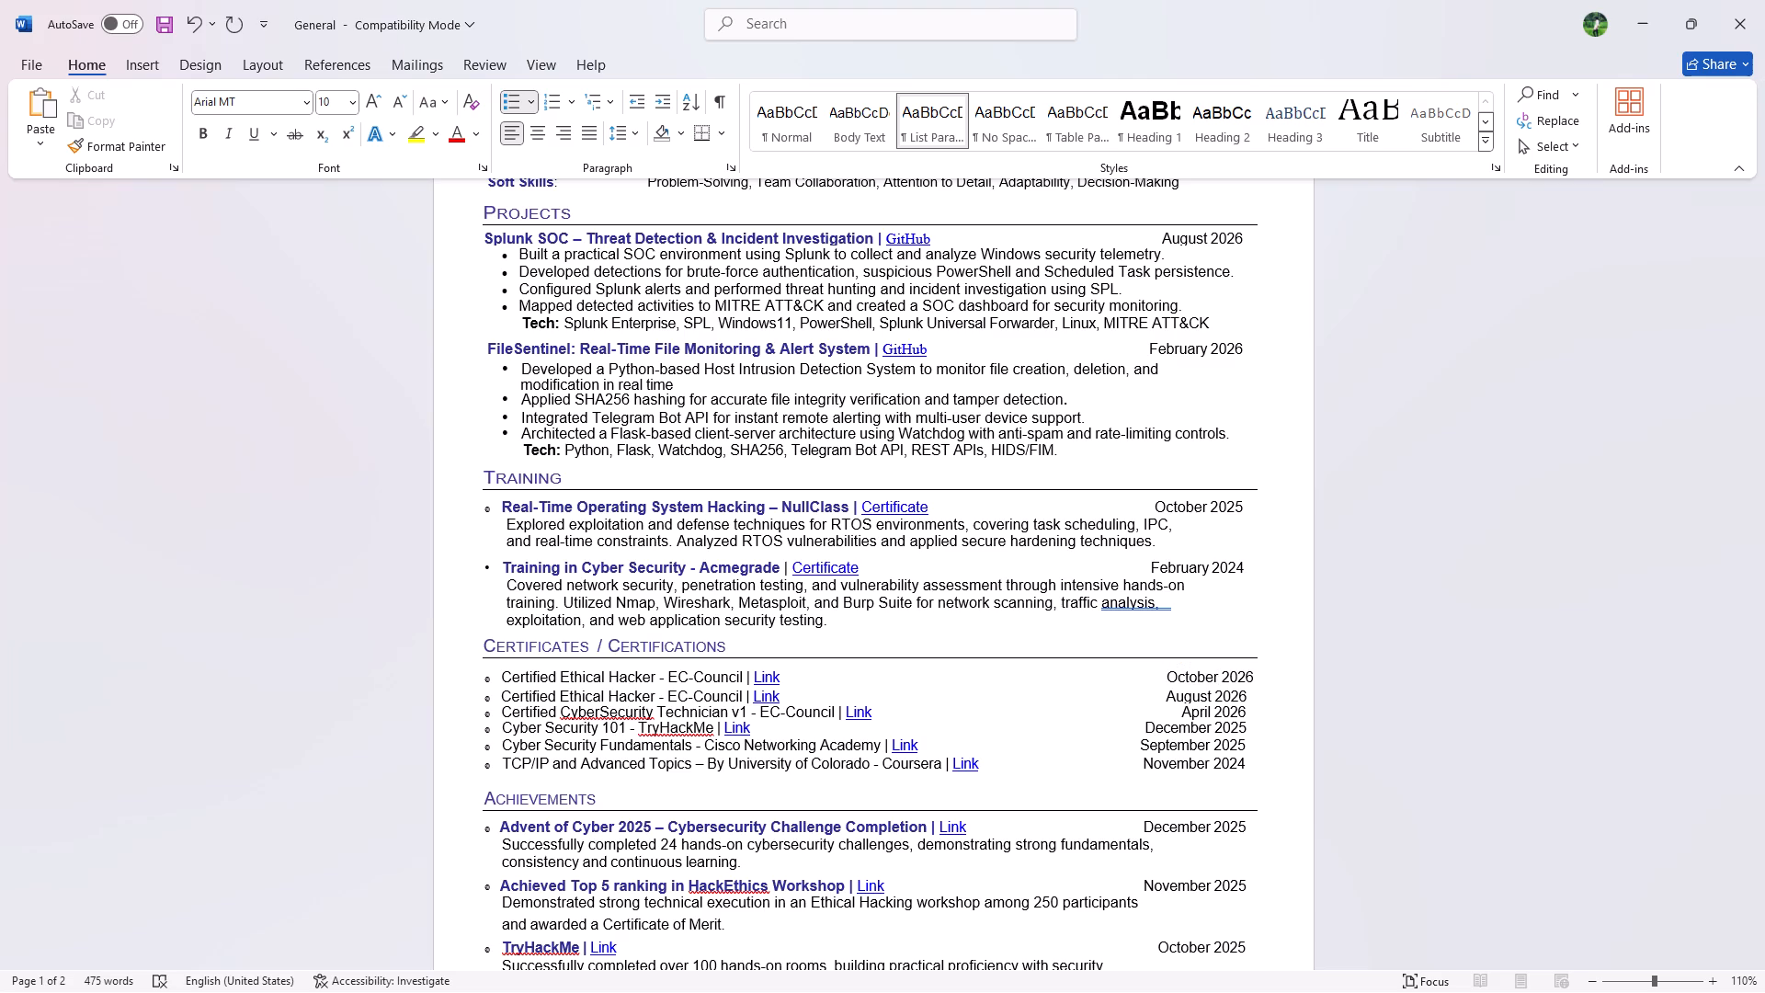
# Reduce the blank space before October 2026 in the first certification entry to align it with the dates below.
pyautogui.press('Left')
pyautogui.press('Left')
pyautogui.press('Left')
pyautogui.press('Left')
pyautogui.press('Left')
pyautogui.press('Left')
pyautogui.press('Left')
pyautogui.press('BackSpace')
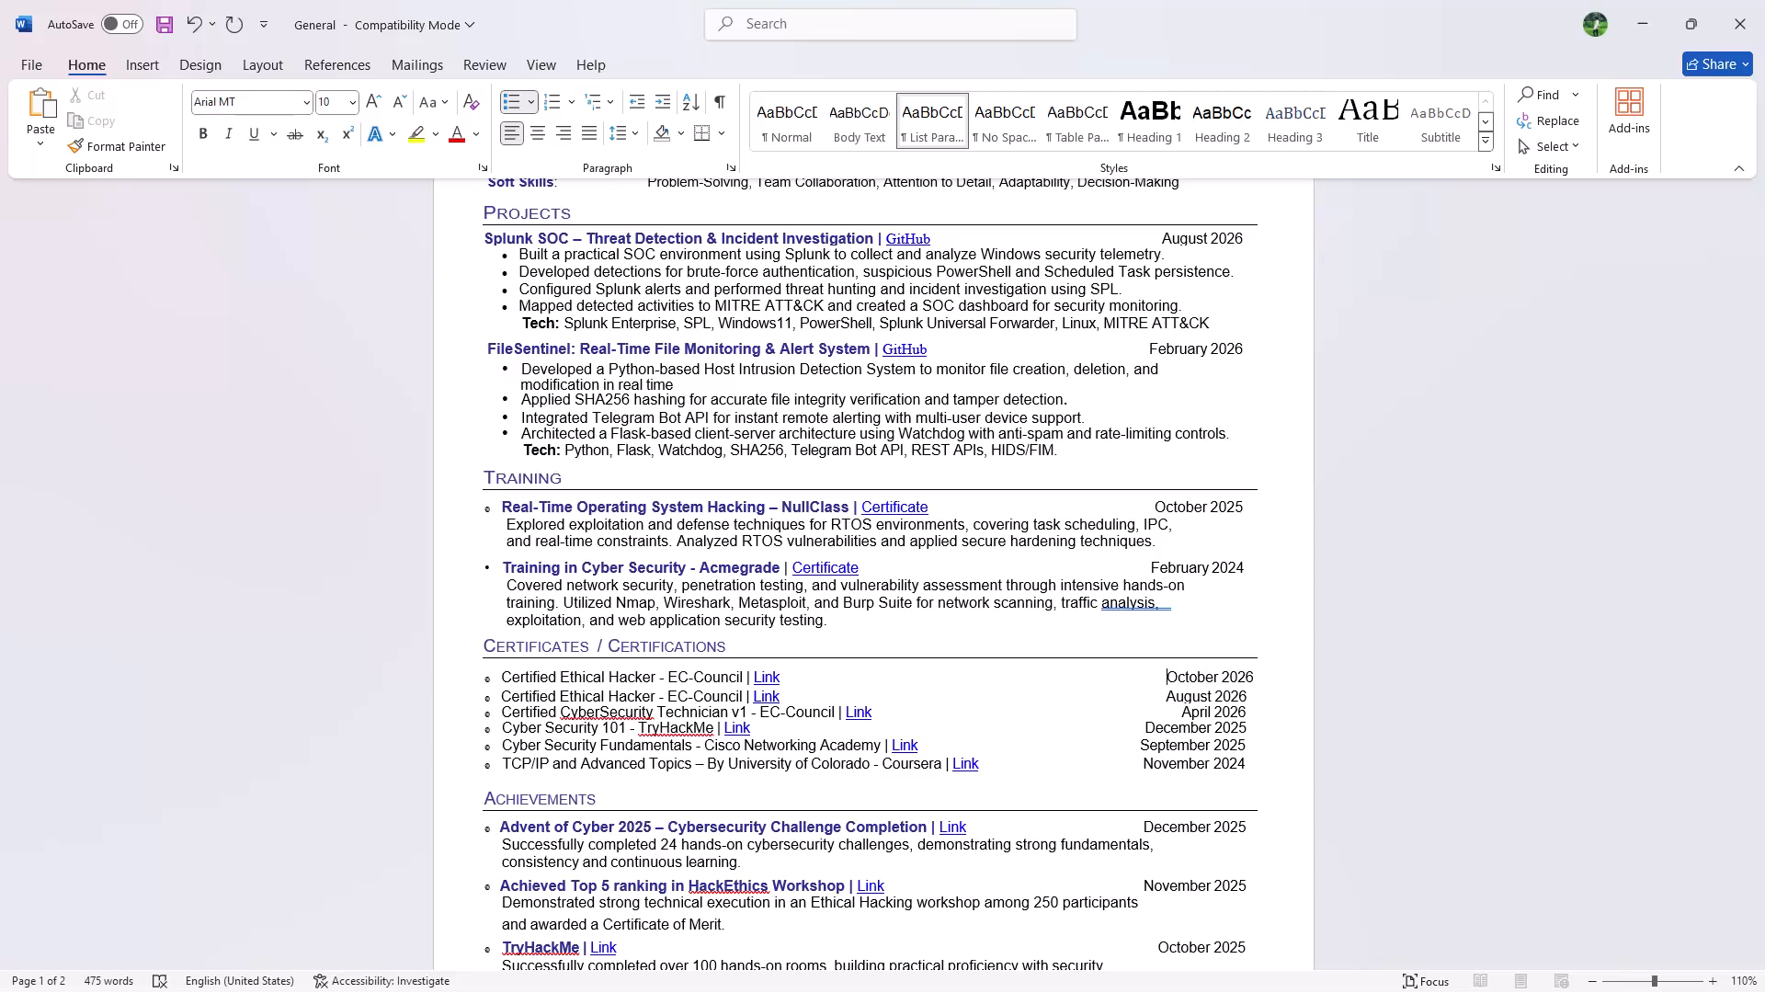
pyautogui.press('BackSpace')
pyautogui.press('space')
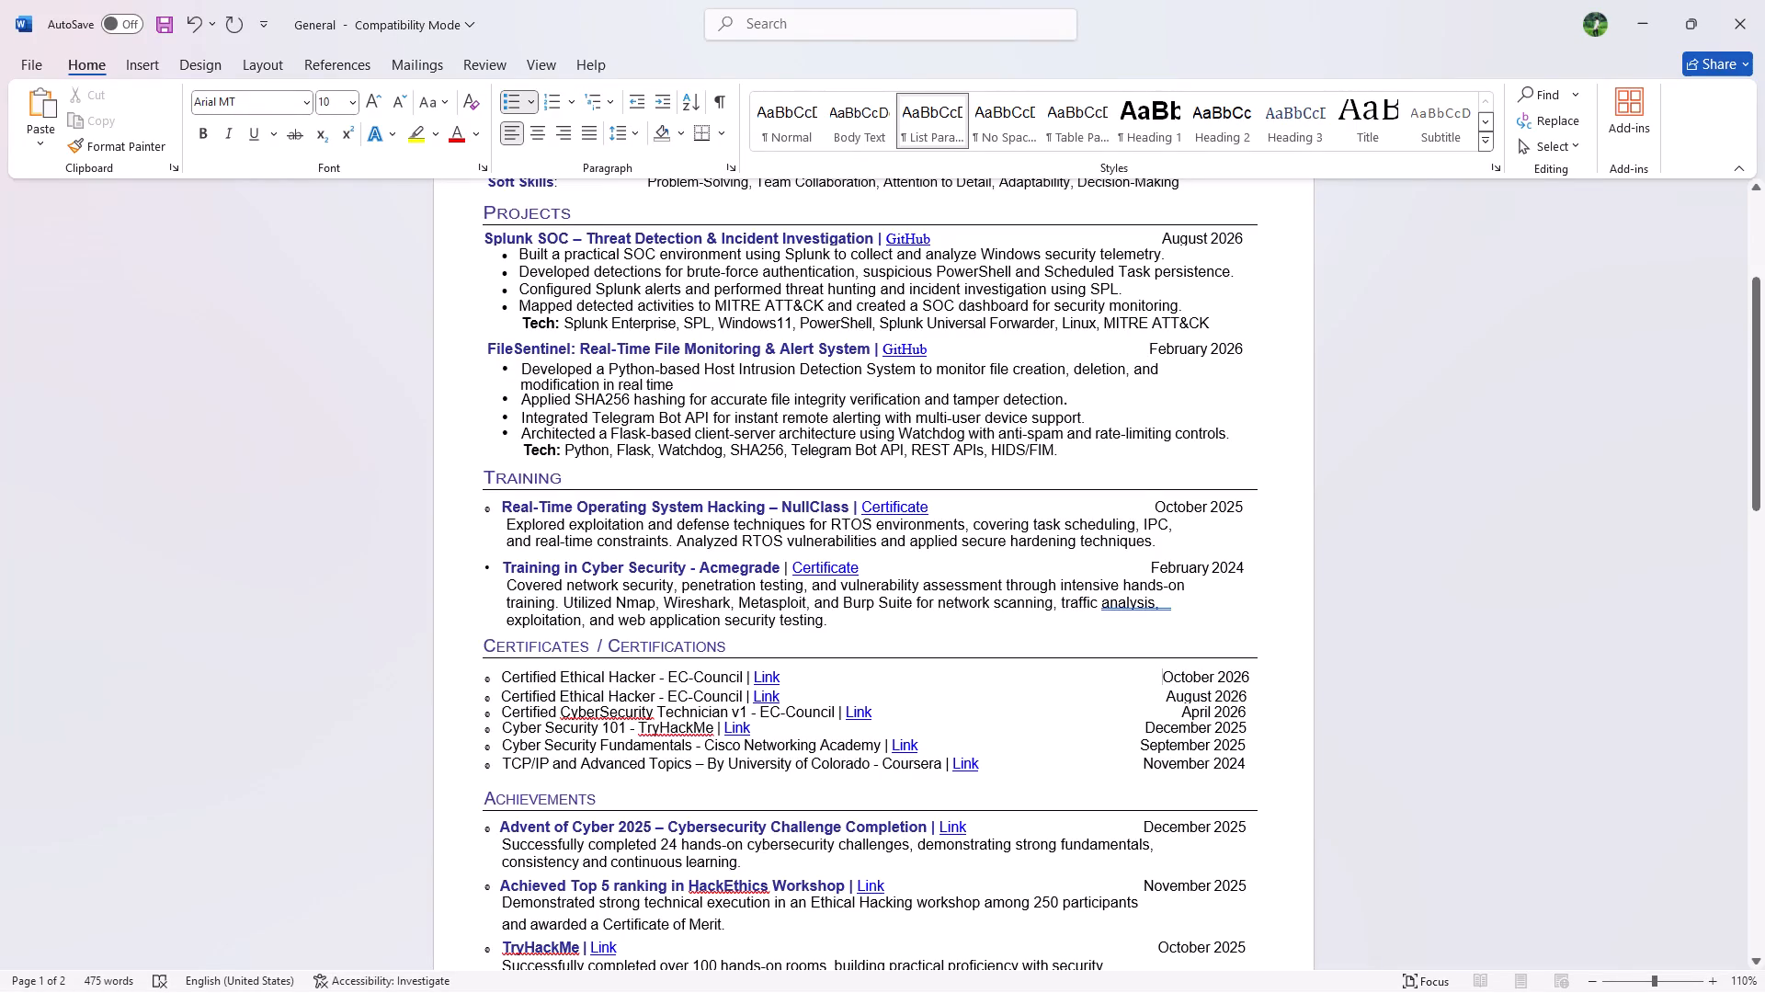
pyautogui.press('BackSpace')
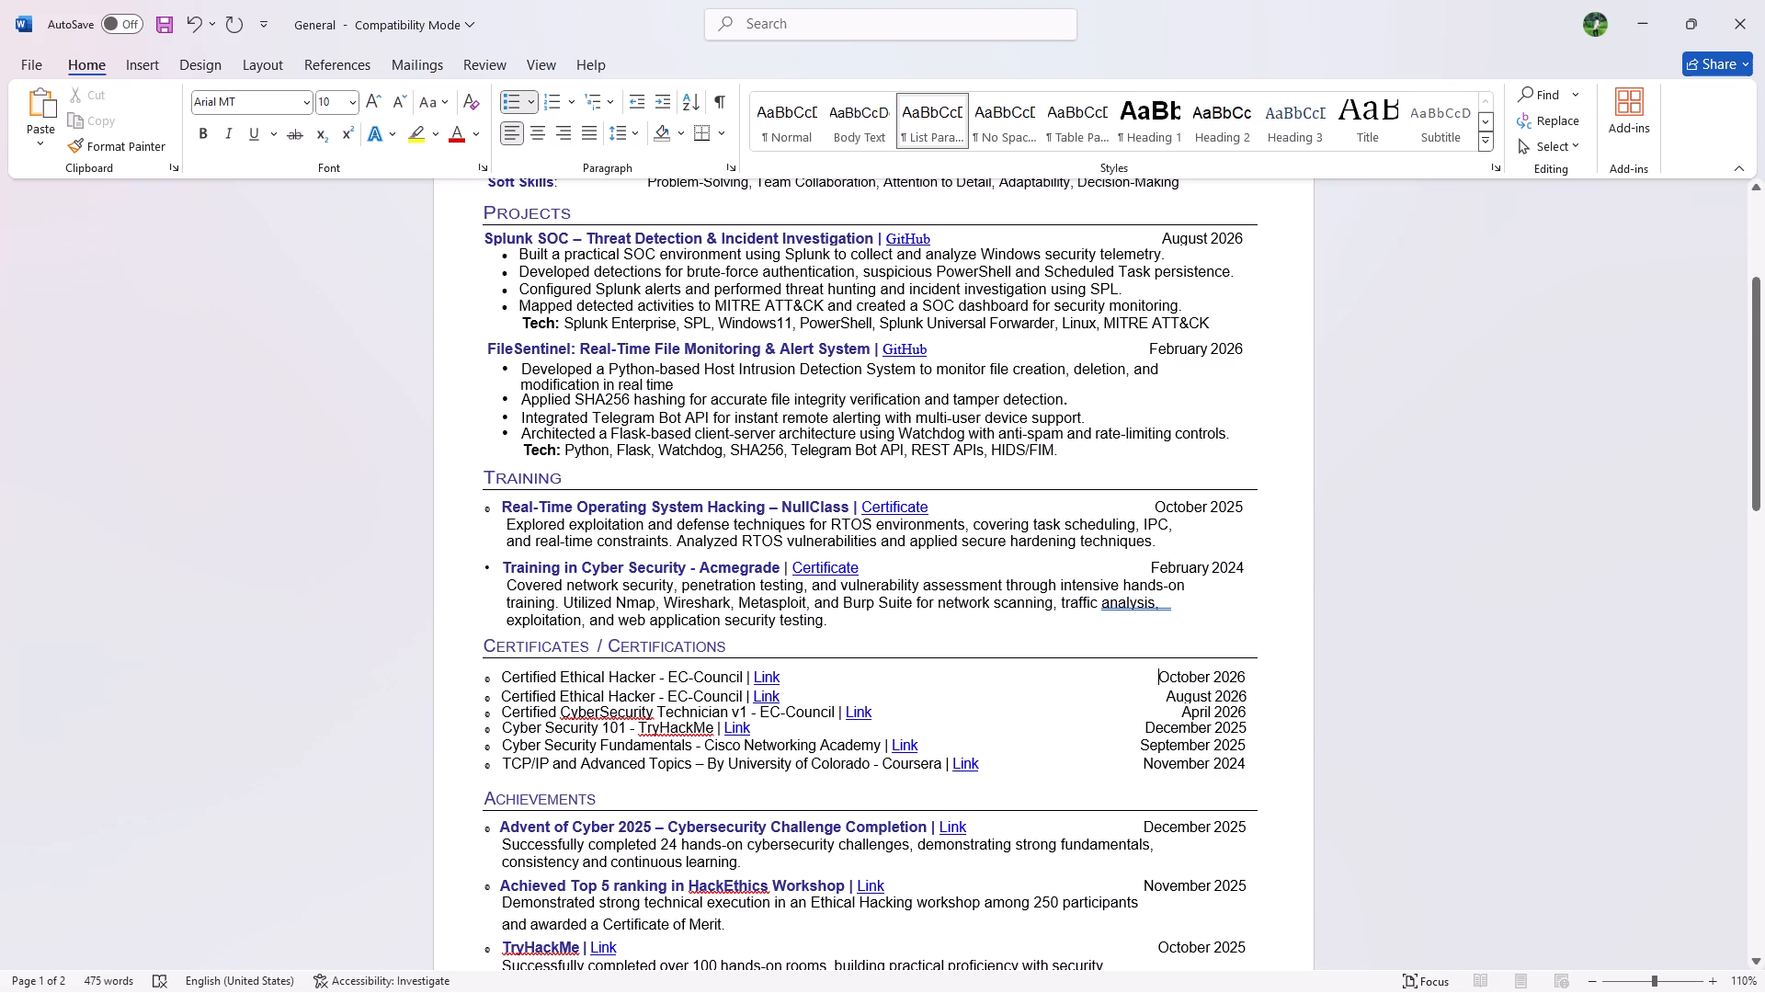
pyautogui.press('space')
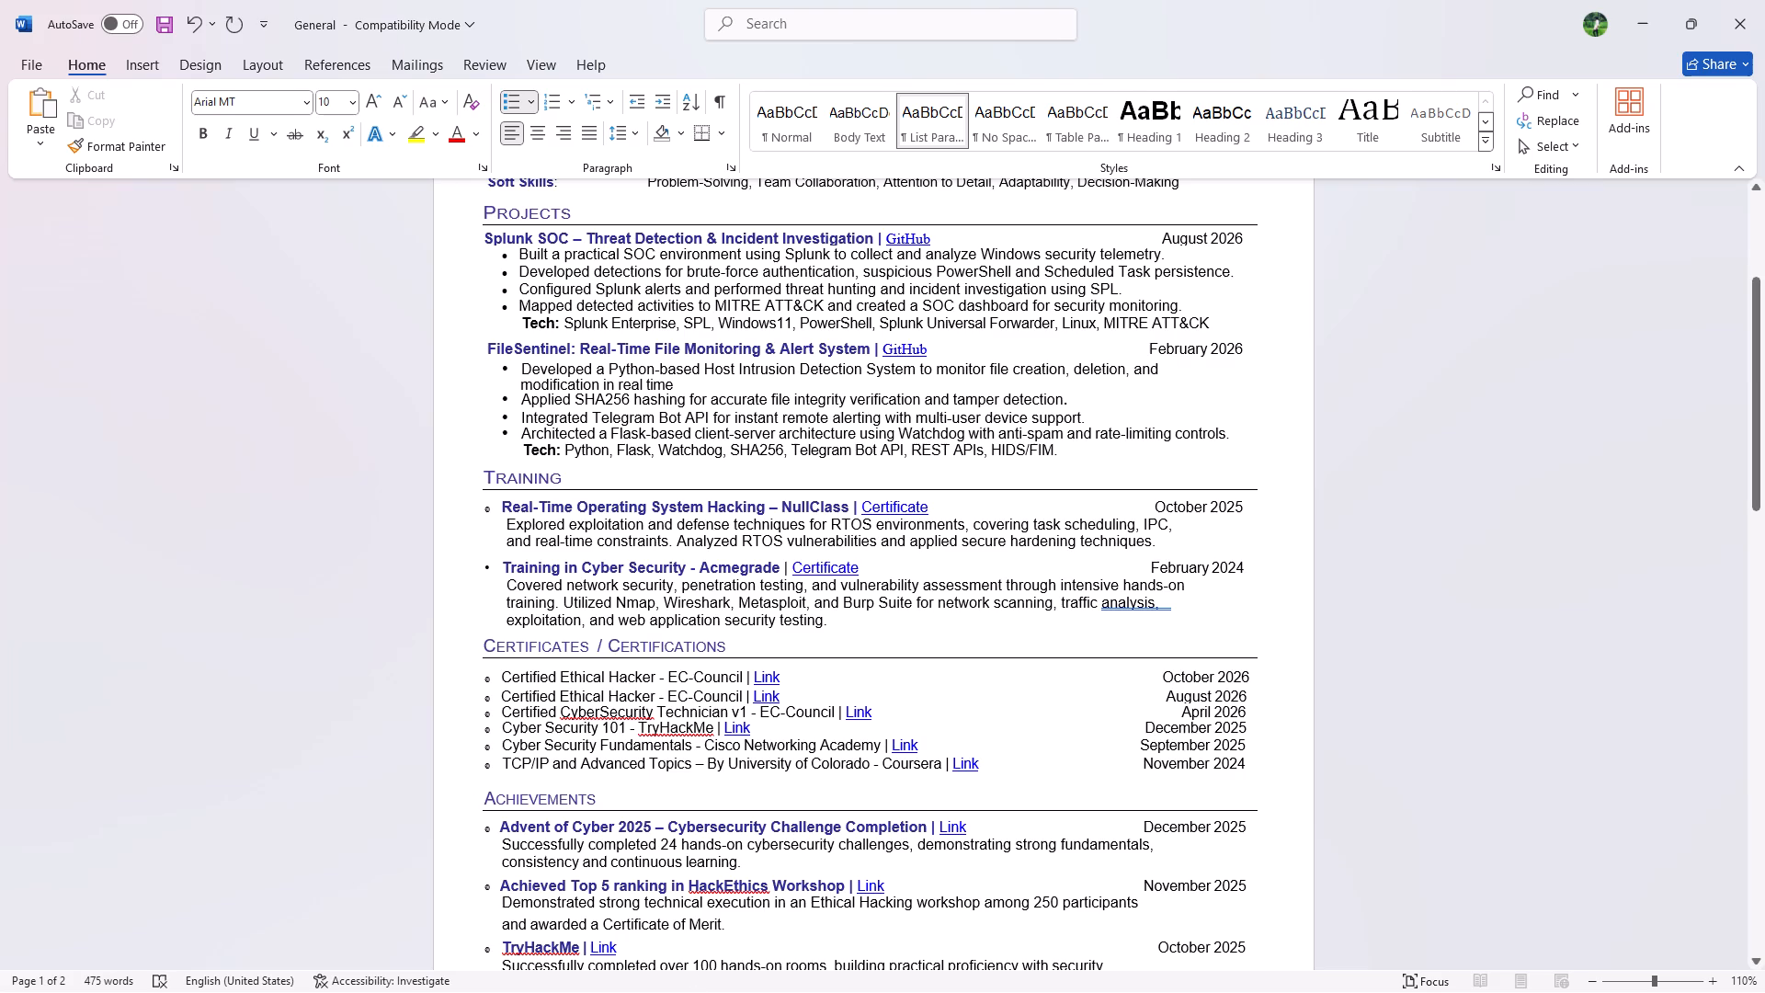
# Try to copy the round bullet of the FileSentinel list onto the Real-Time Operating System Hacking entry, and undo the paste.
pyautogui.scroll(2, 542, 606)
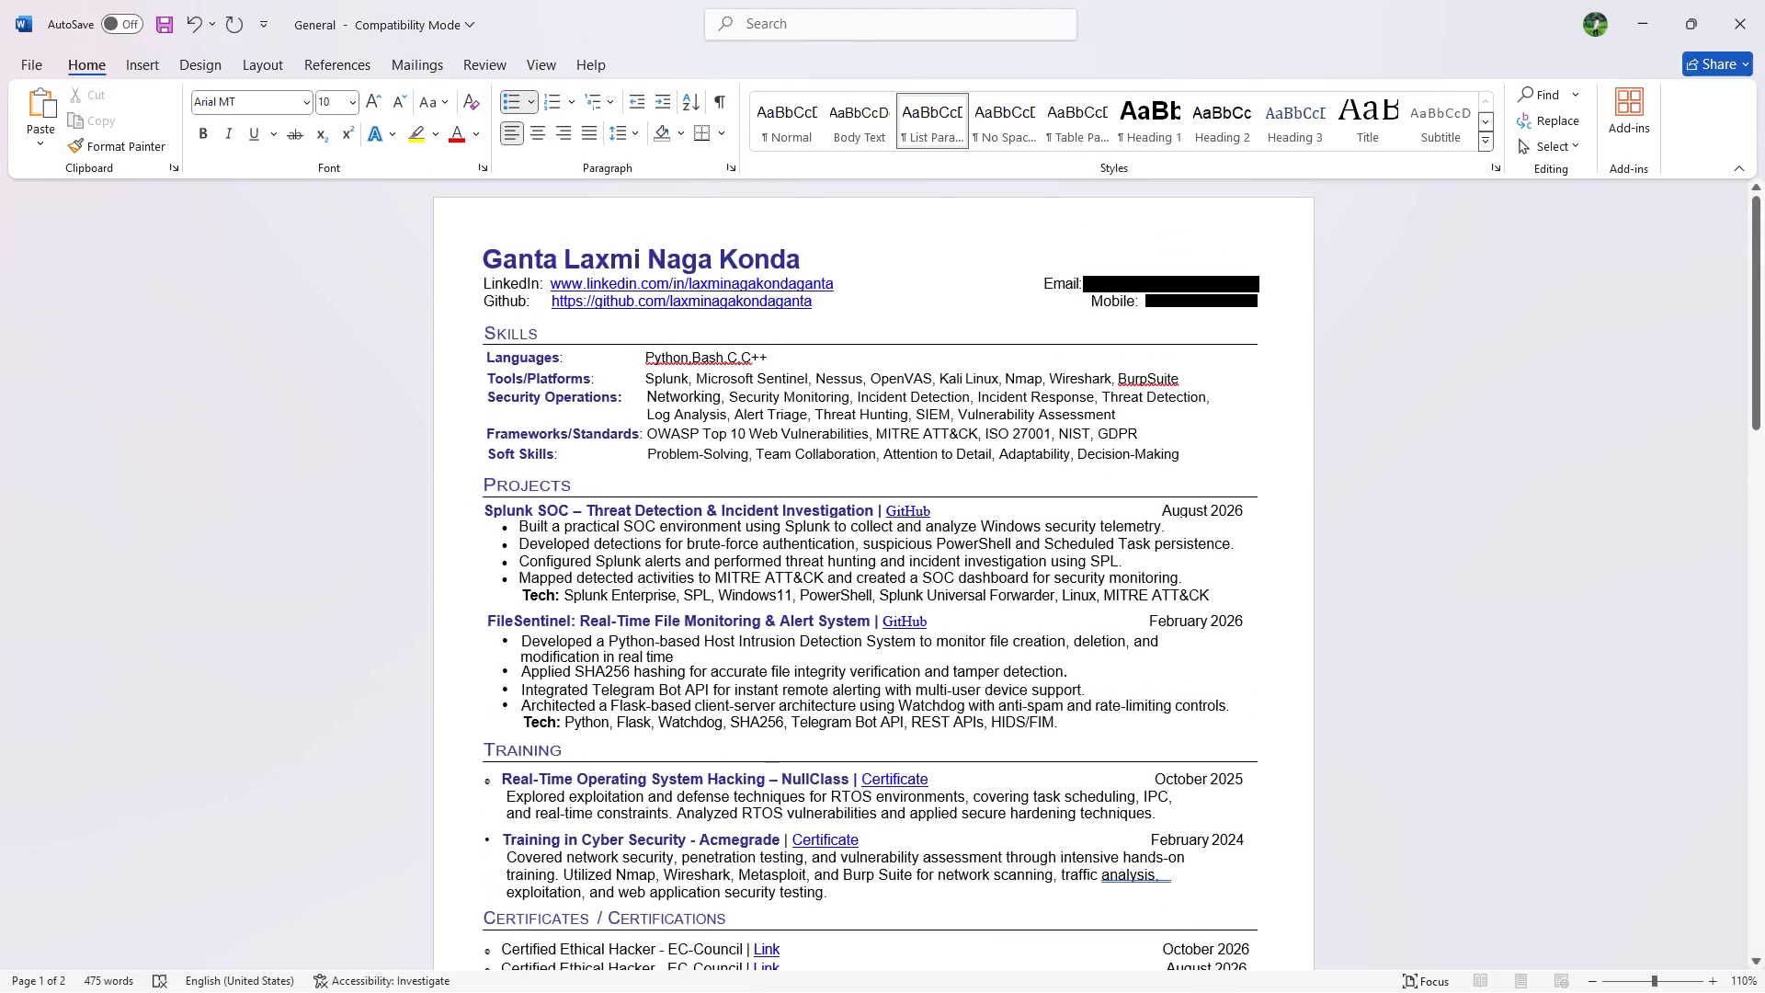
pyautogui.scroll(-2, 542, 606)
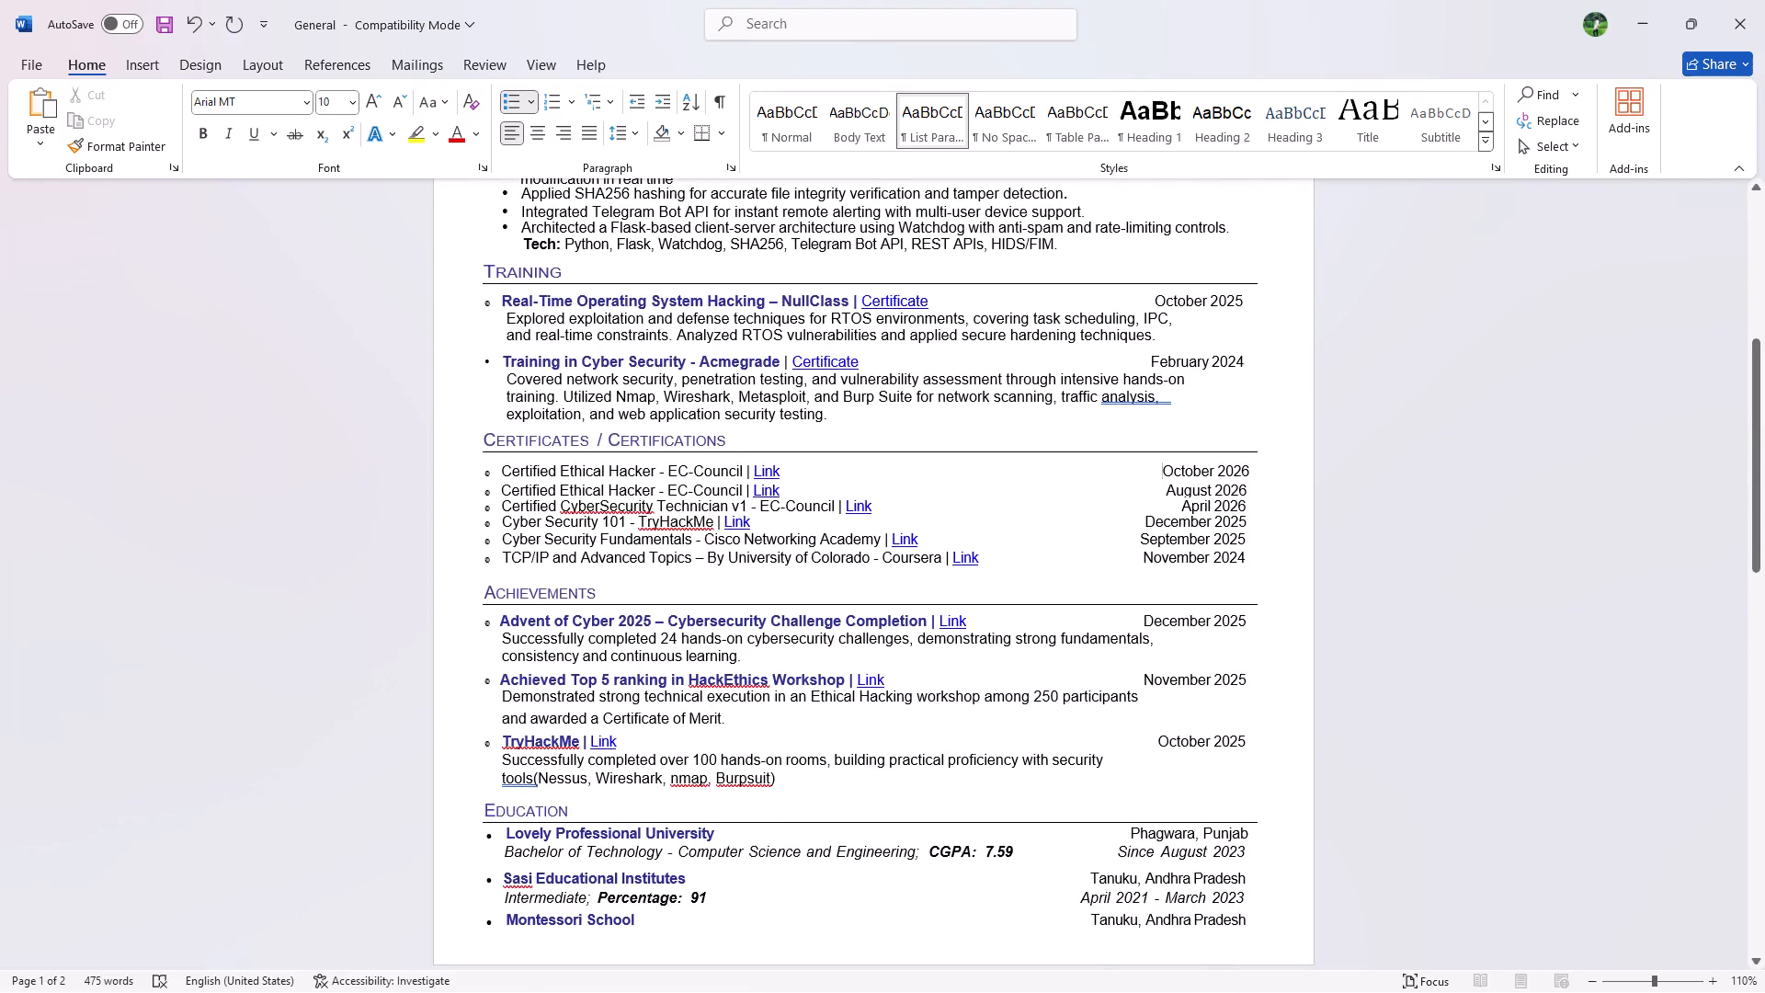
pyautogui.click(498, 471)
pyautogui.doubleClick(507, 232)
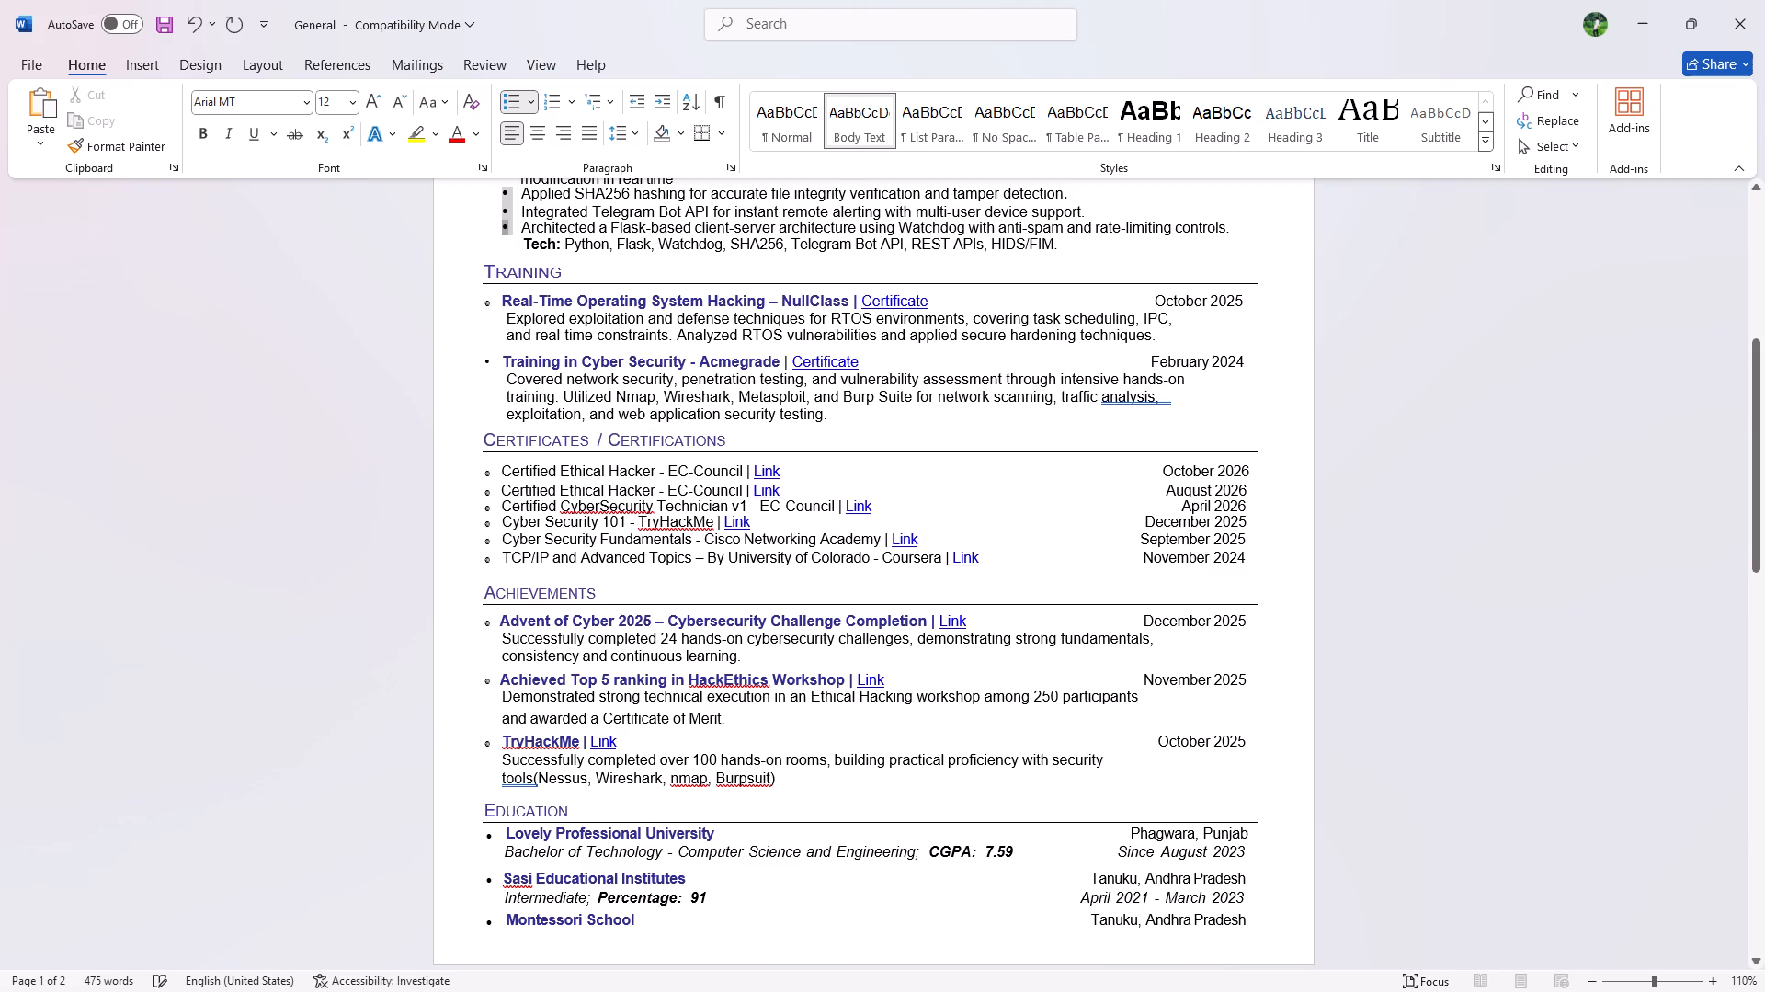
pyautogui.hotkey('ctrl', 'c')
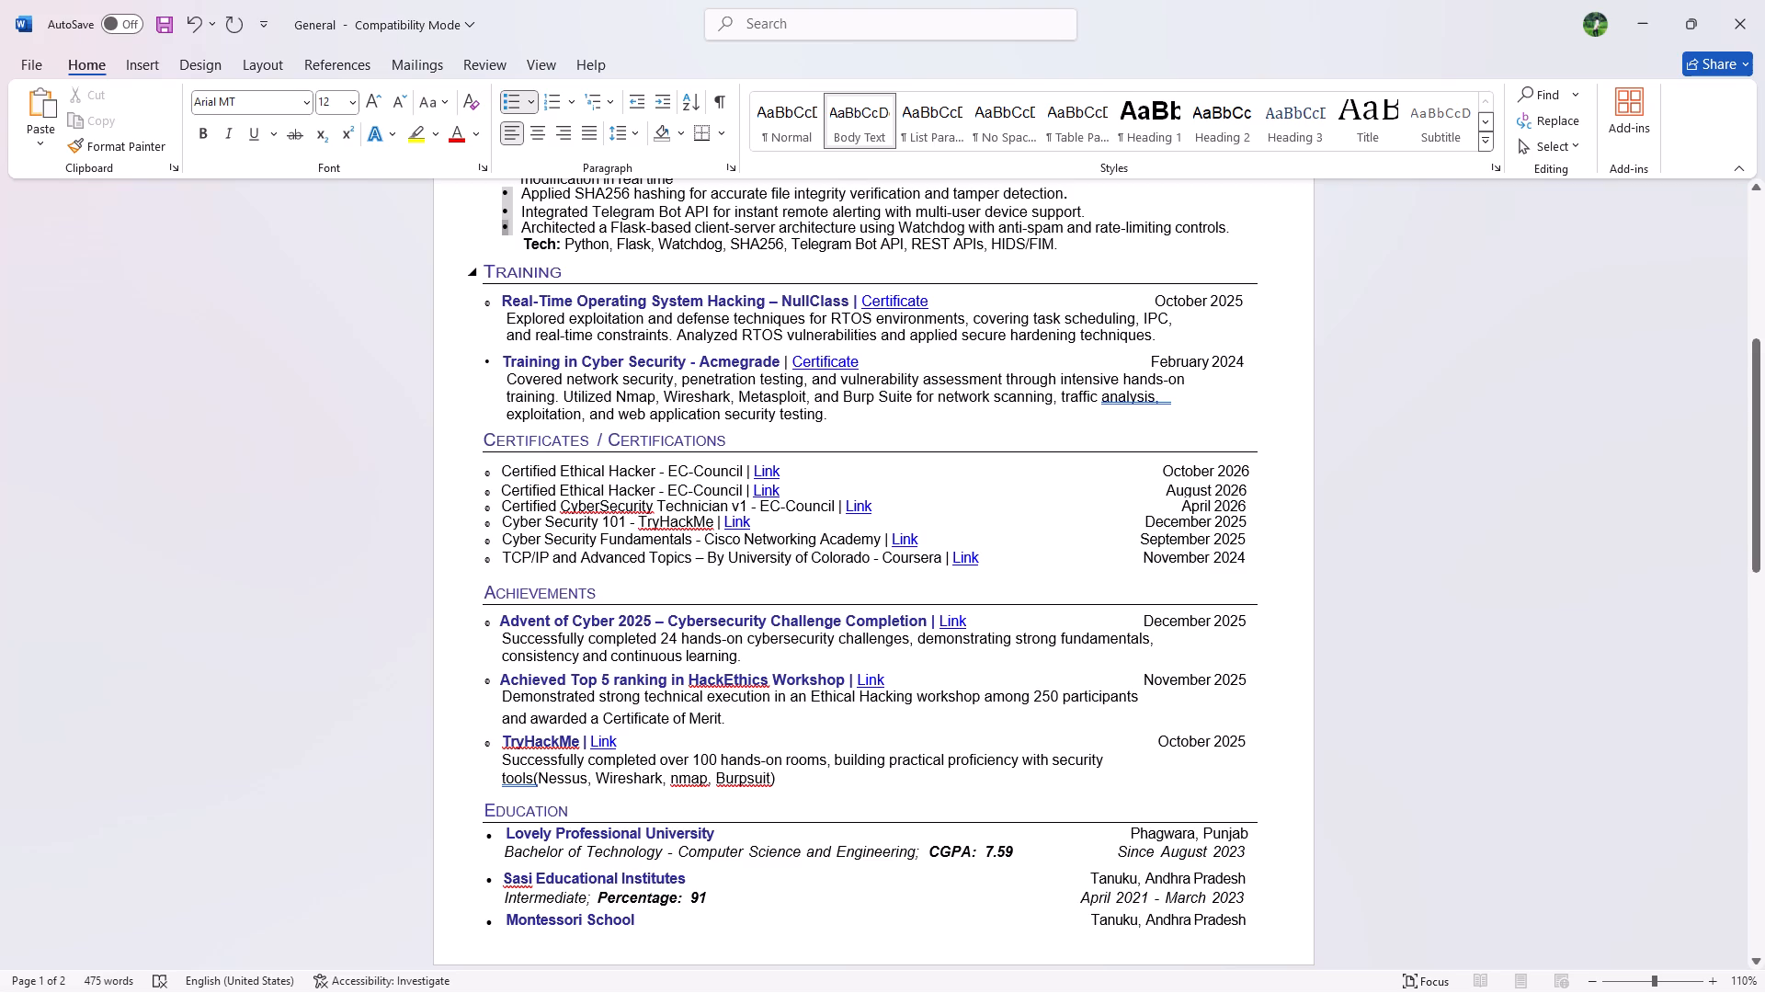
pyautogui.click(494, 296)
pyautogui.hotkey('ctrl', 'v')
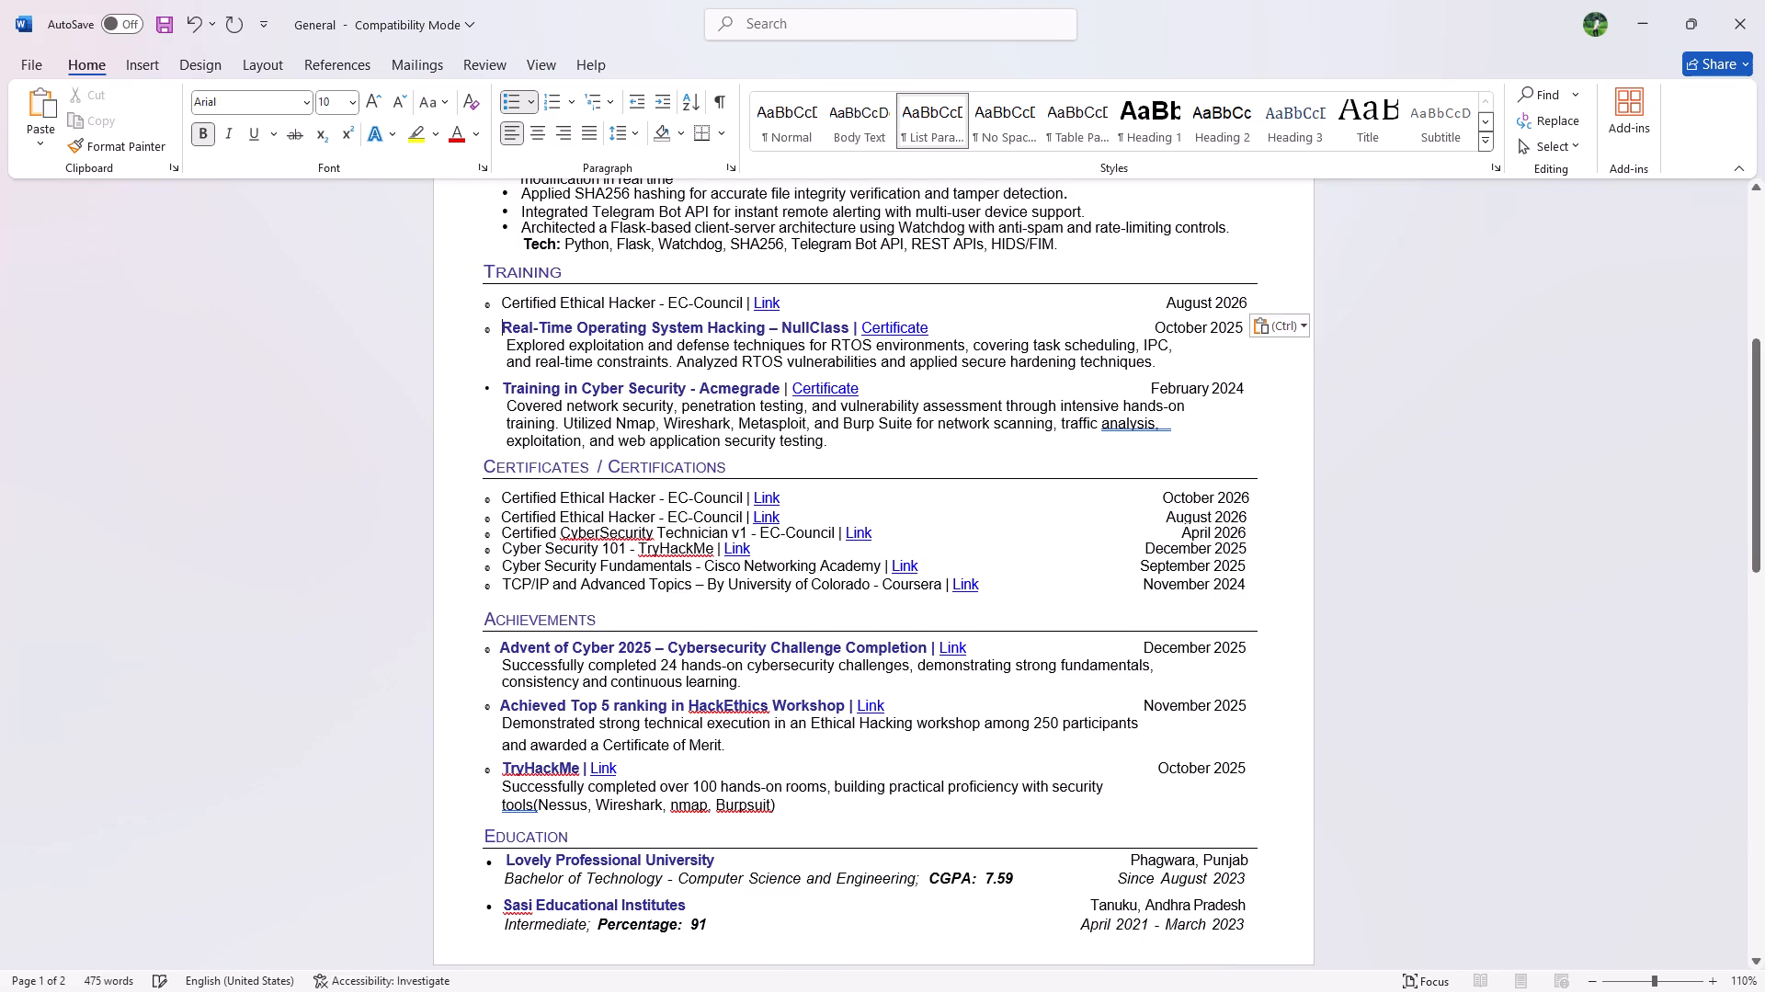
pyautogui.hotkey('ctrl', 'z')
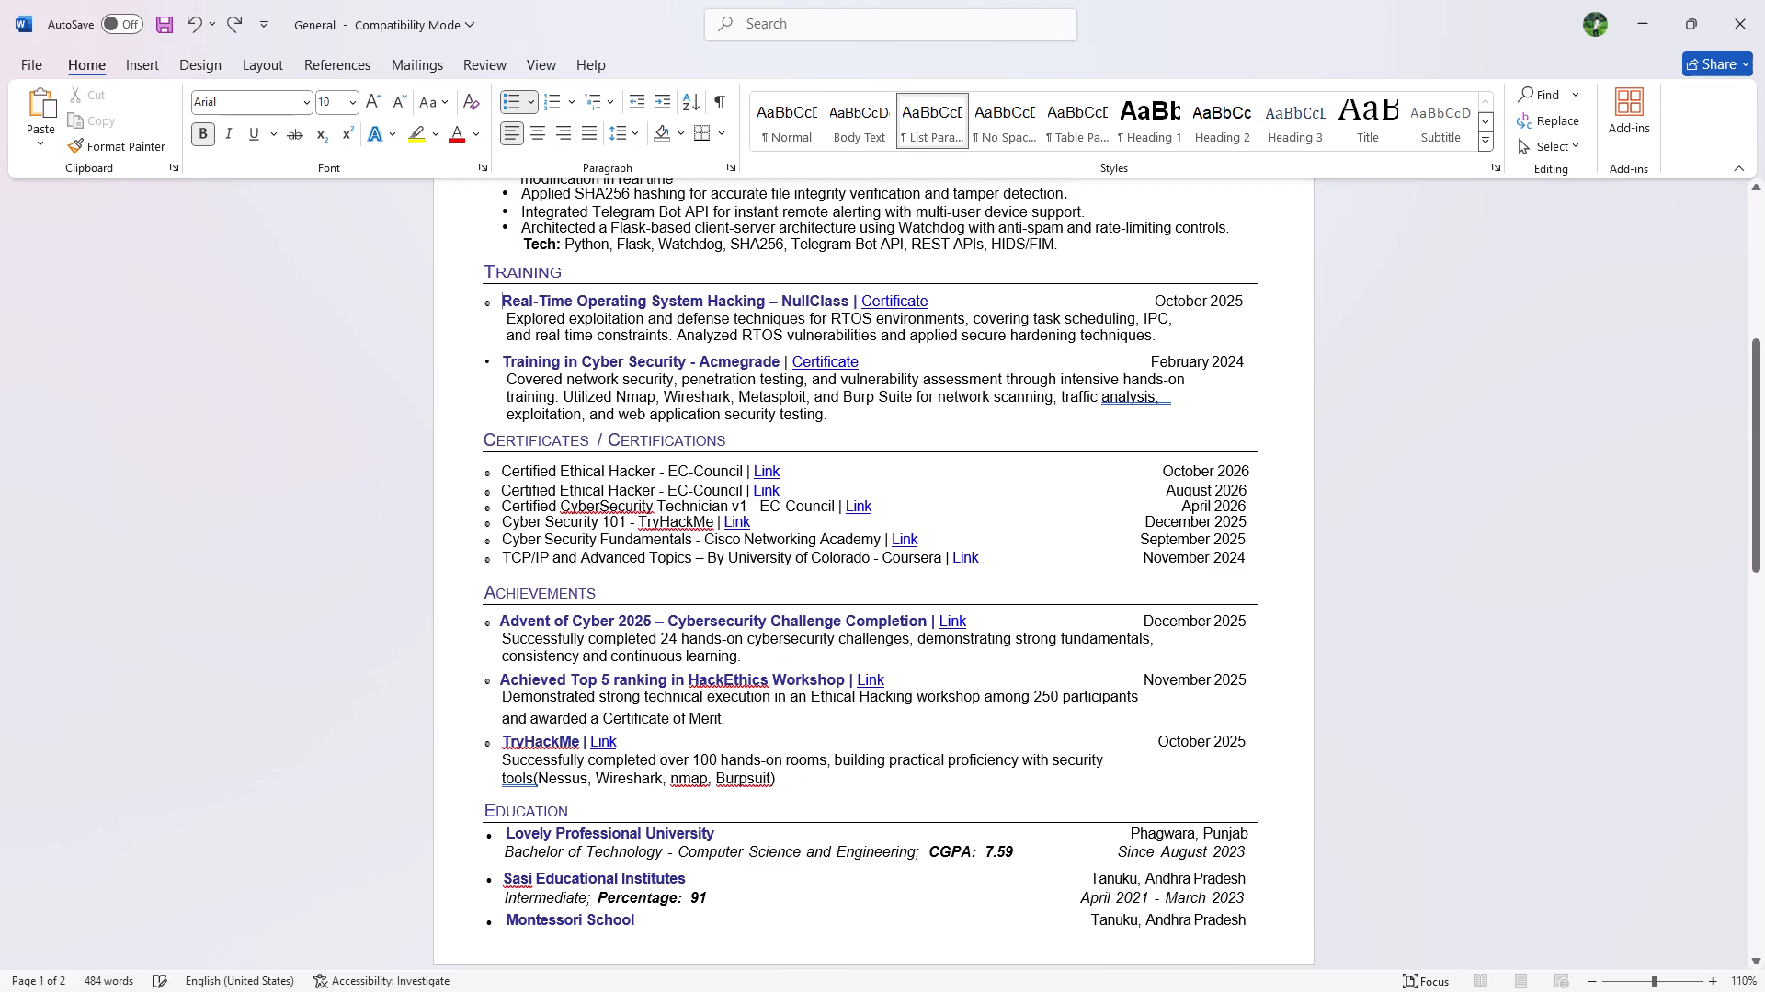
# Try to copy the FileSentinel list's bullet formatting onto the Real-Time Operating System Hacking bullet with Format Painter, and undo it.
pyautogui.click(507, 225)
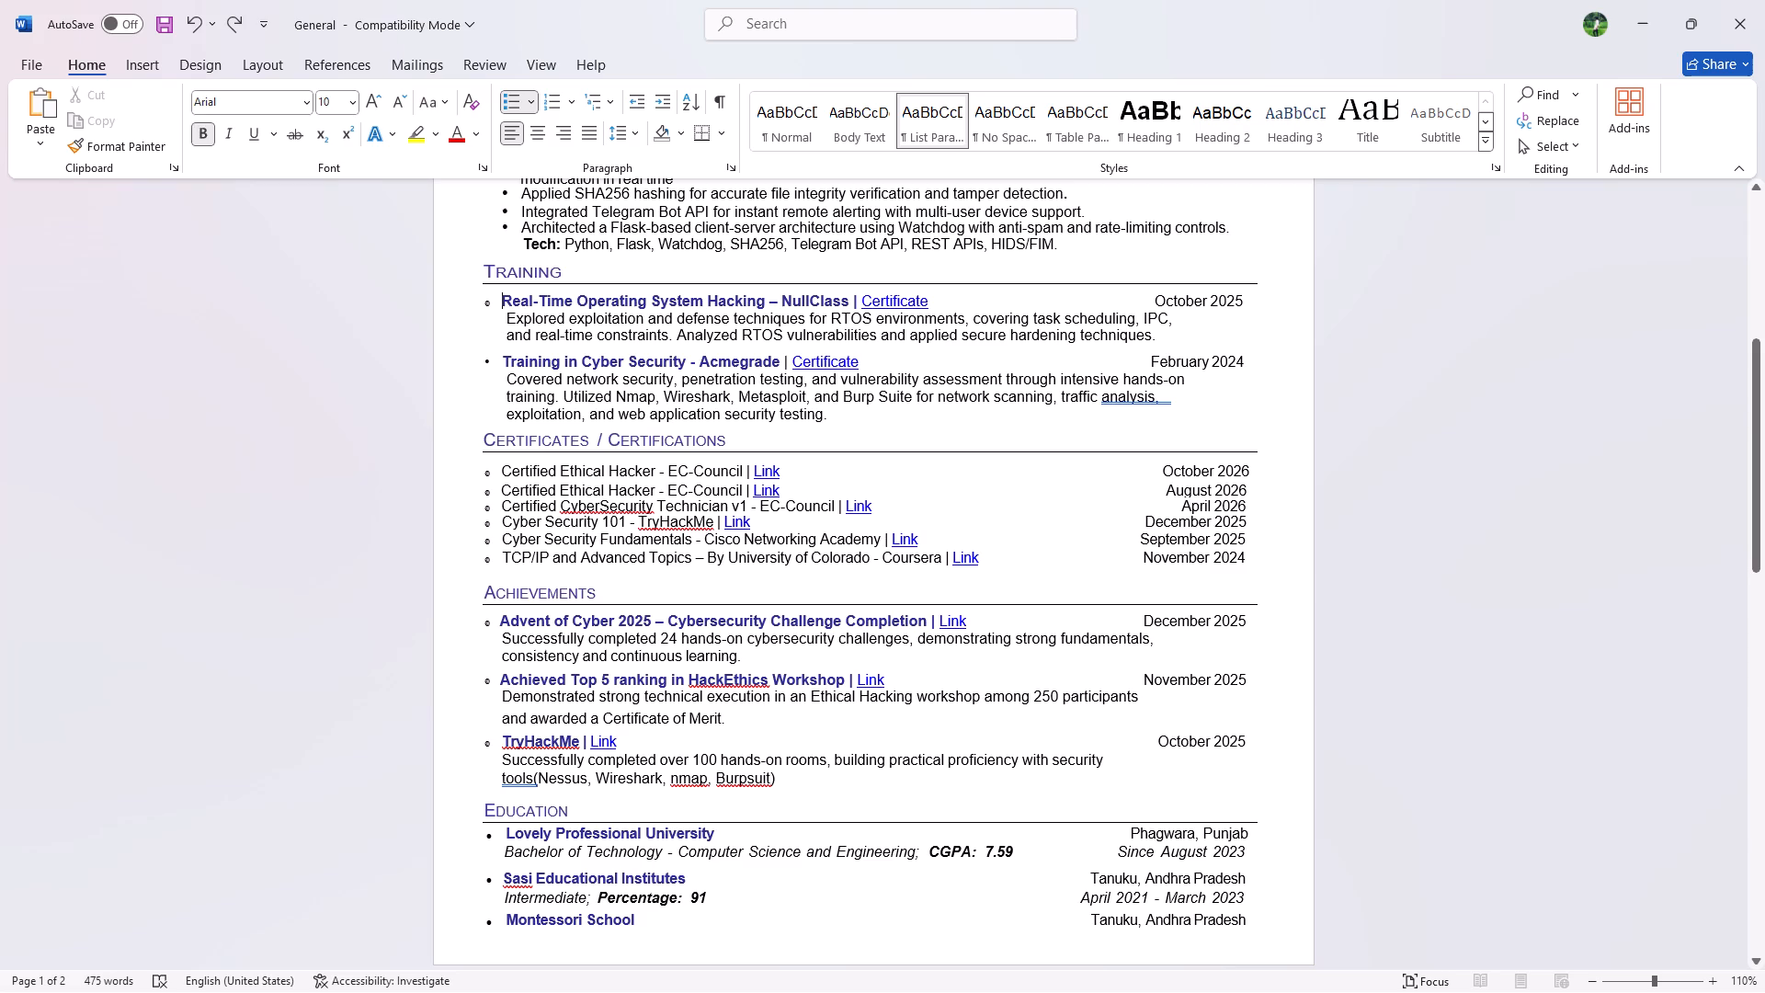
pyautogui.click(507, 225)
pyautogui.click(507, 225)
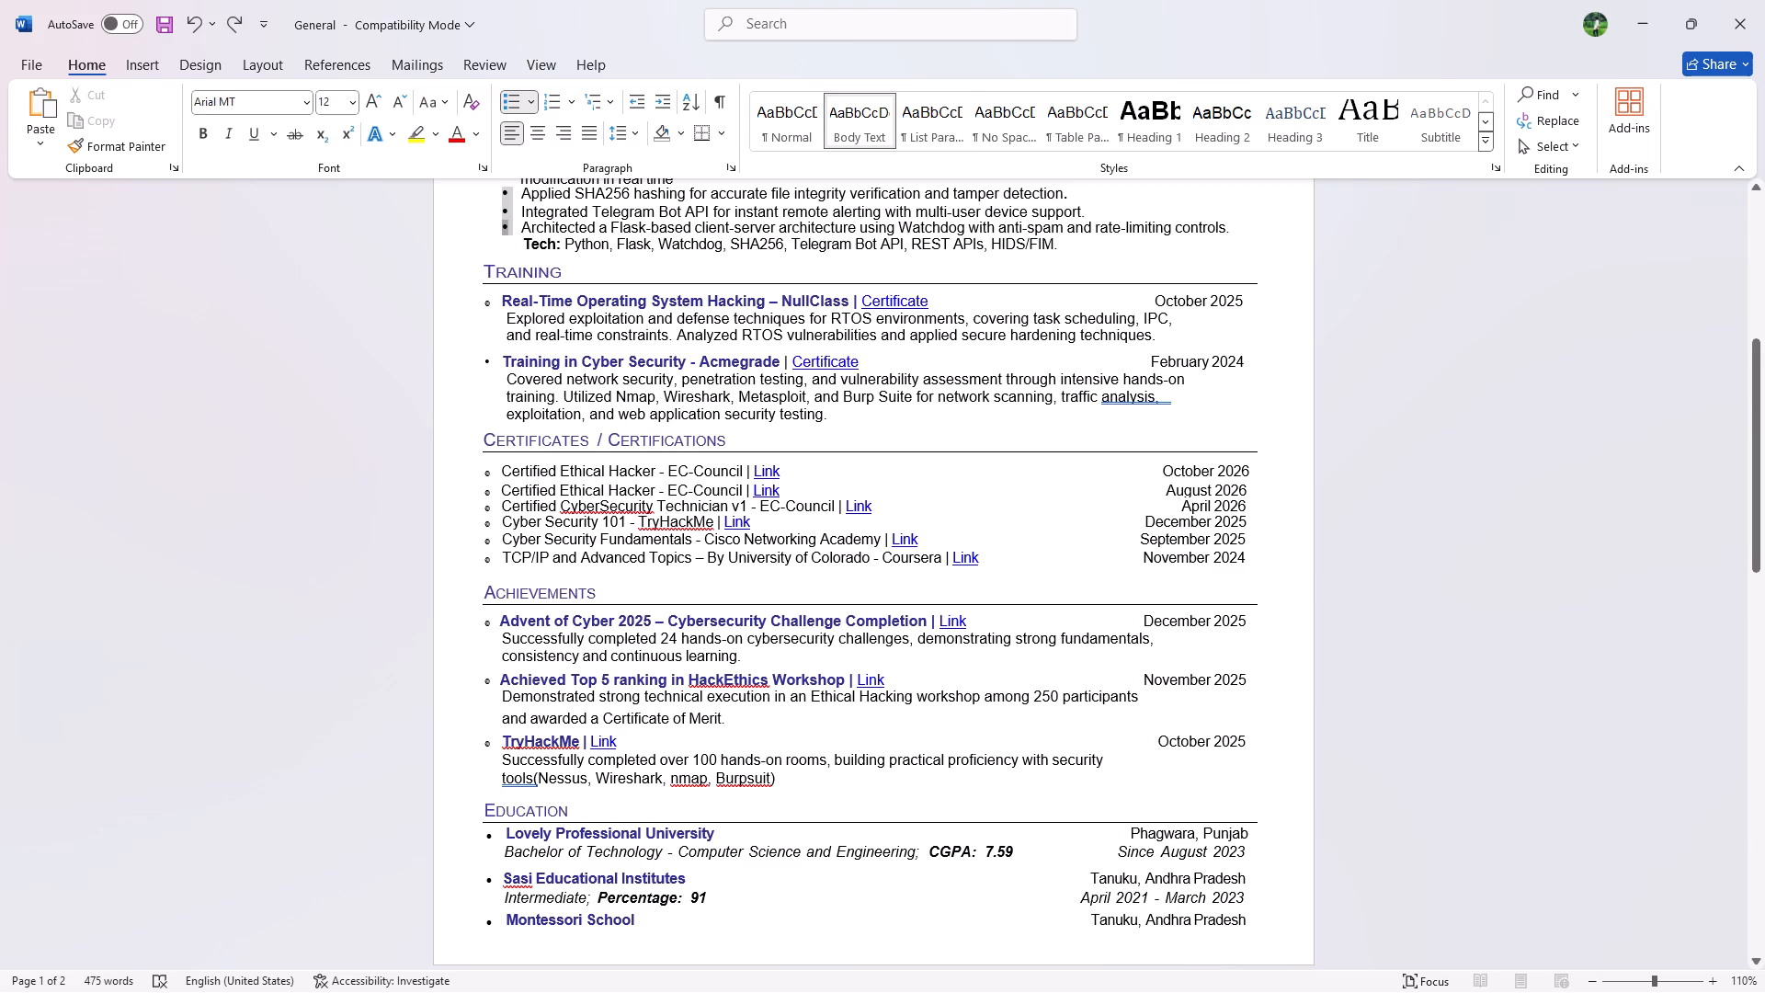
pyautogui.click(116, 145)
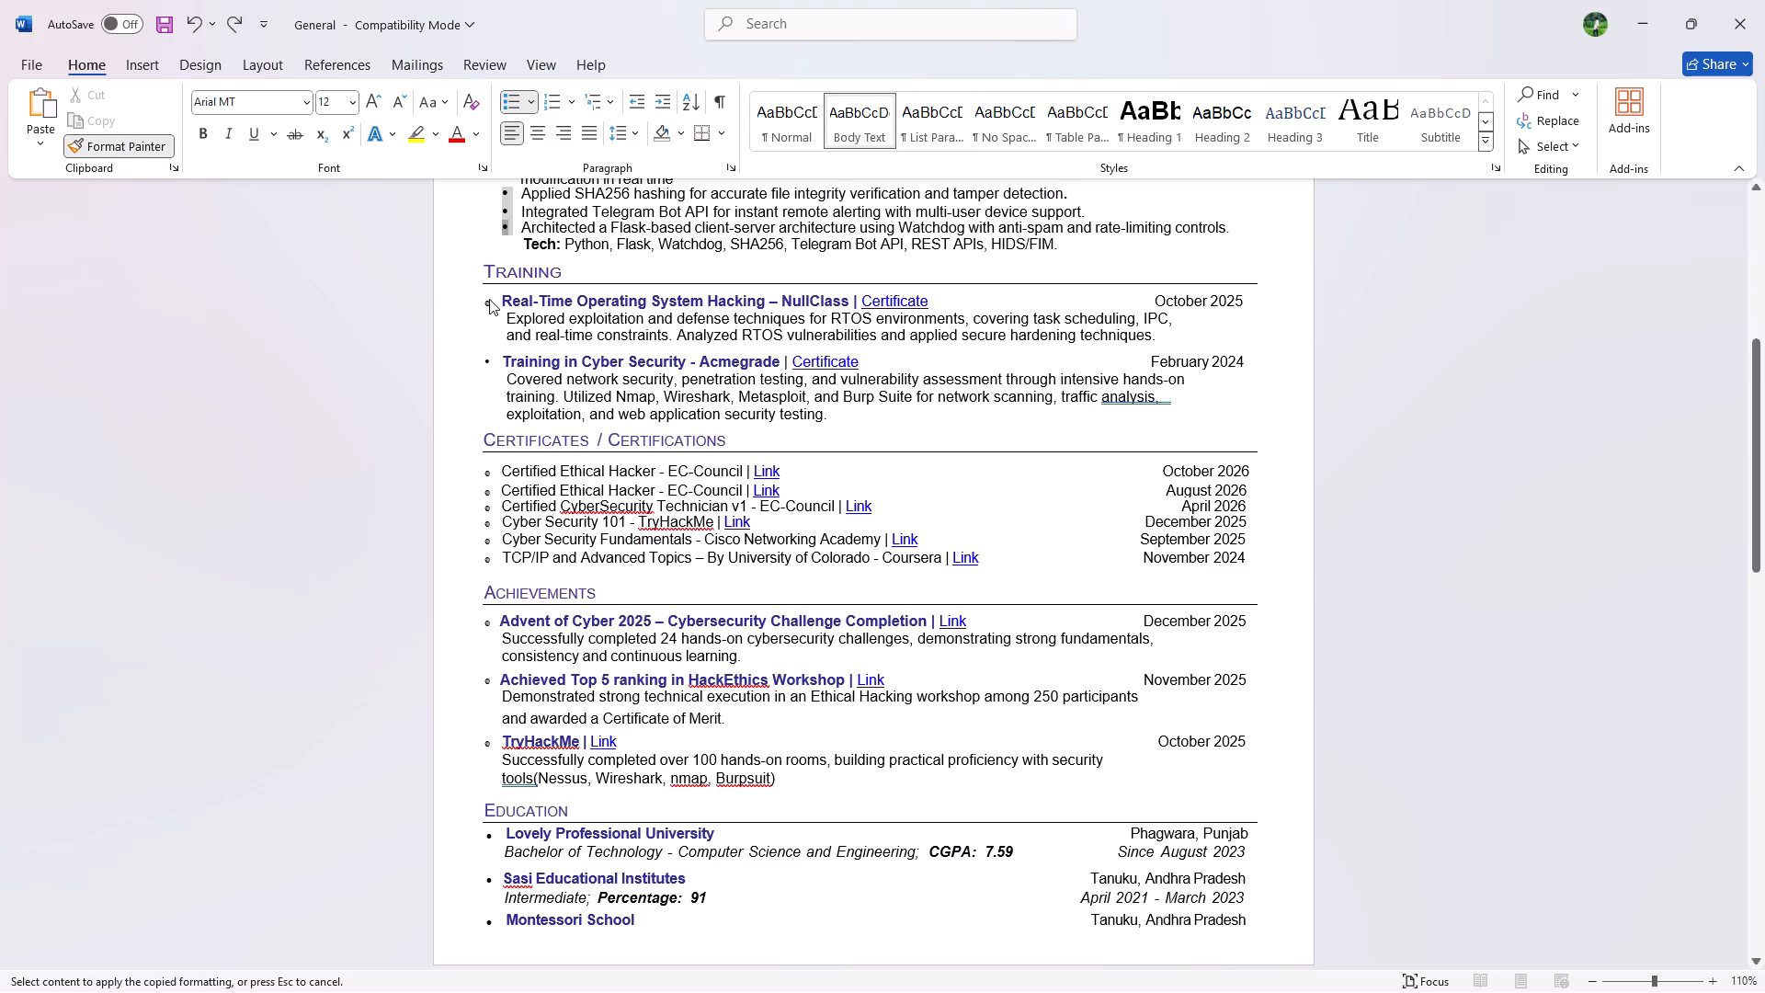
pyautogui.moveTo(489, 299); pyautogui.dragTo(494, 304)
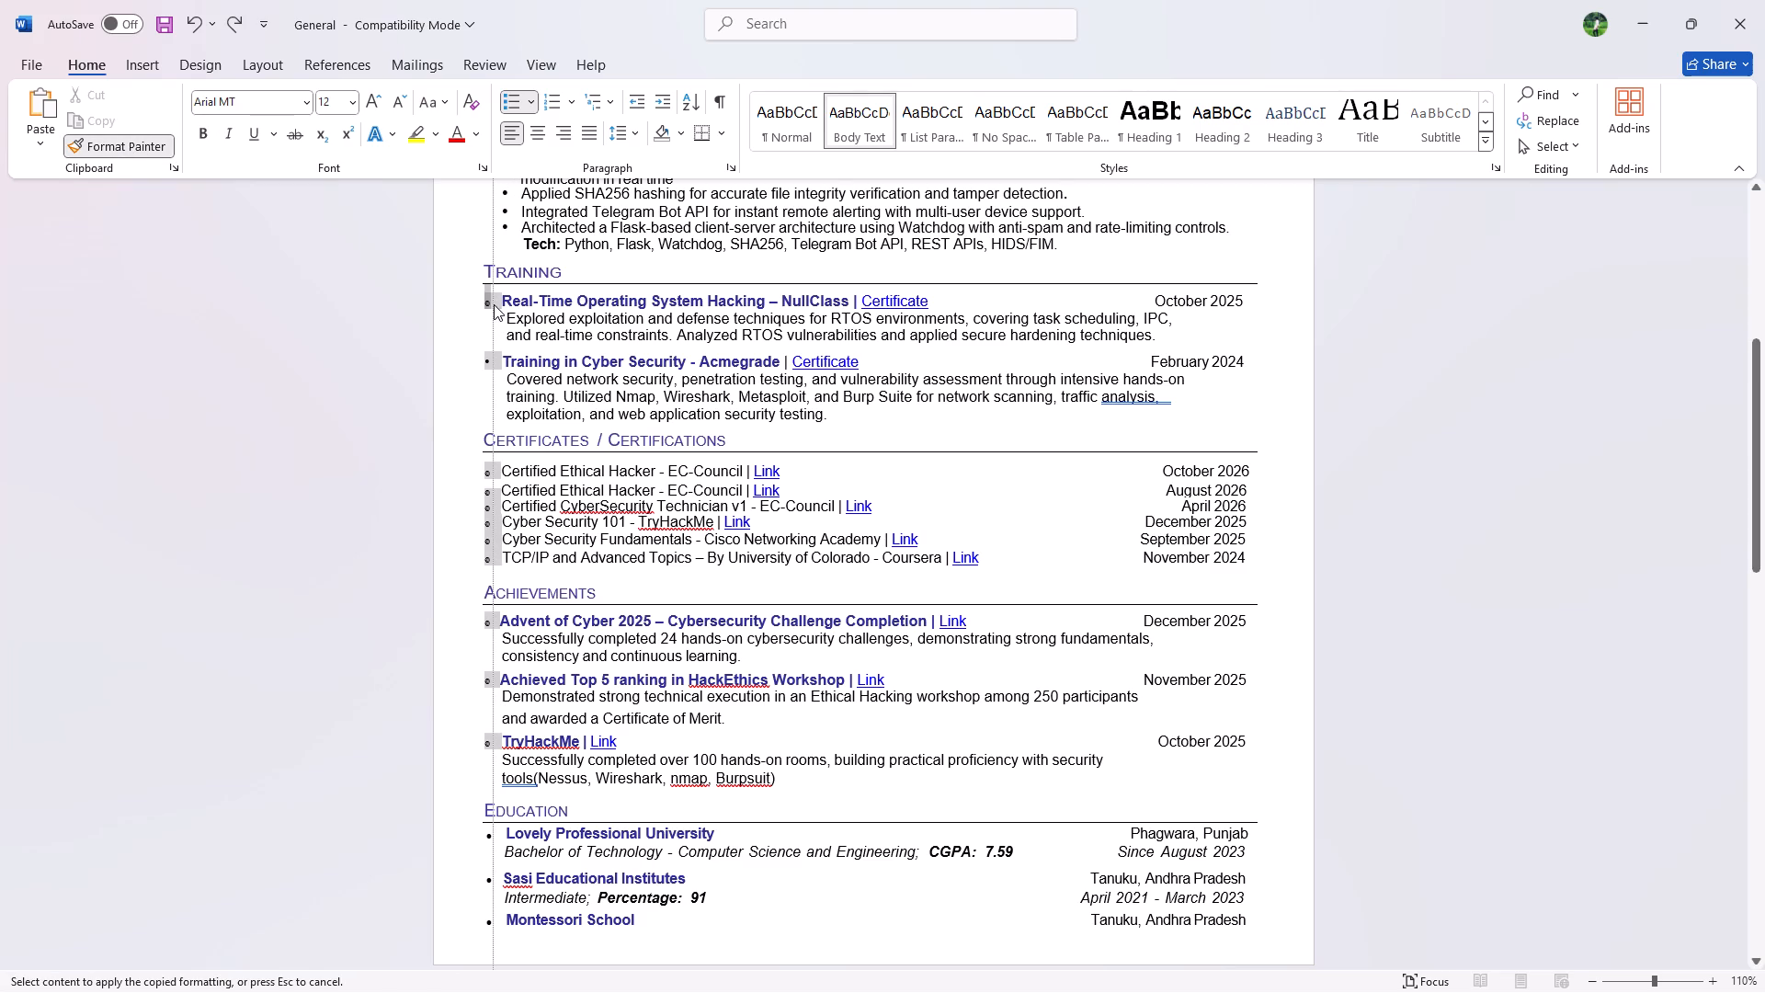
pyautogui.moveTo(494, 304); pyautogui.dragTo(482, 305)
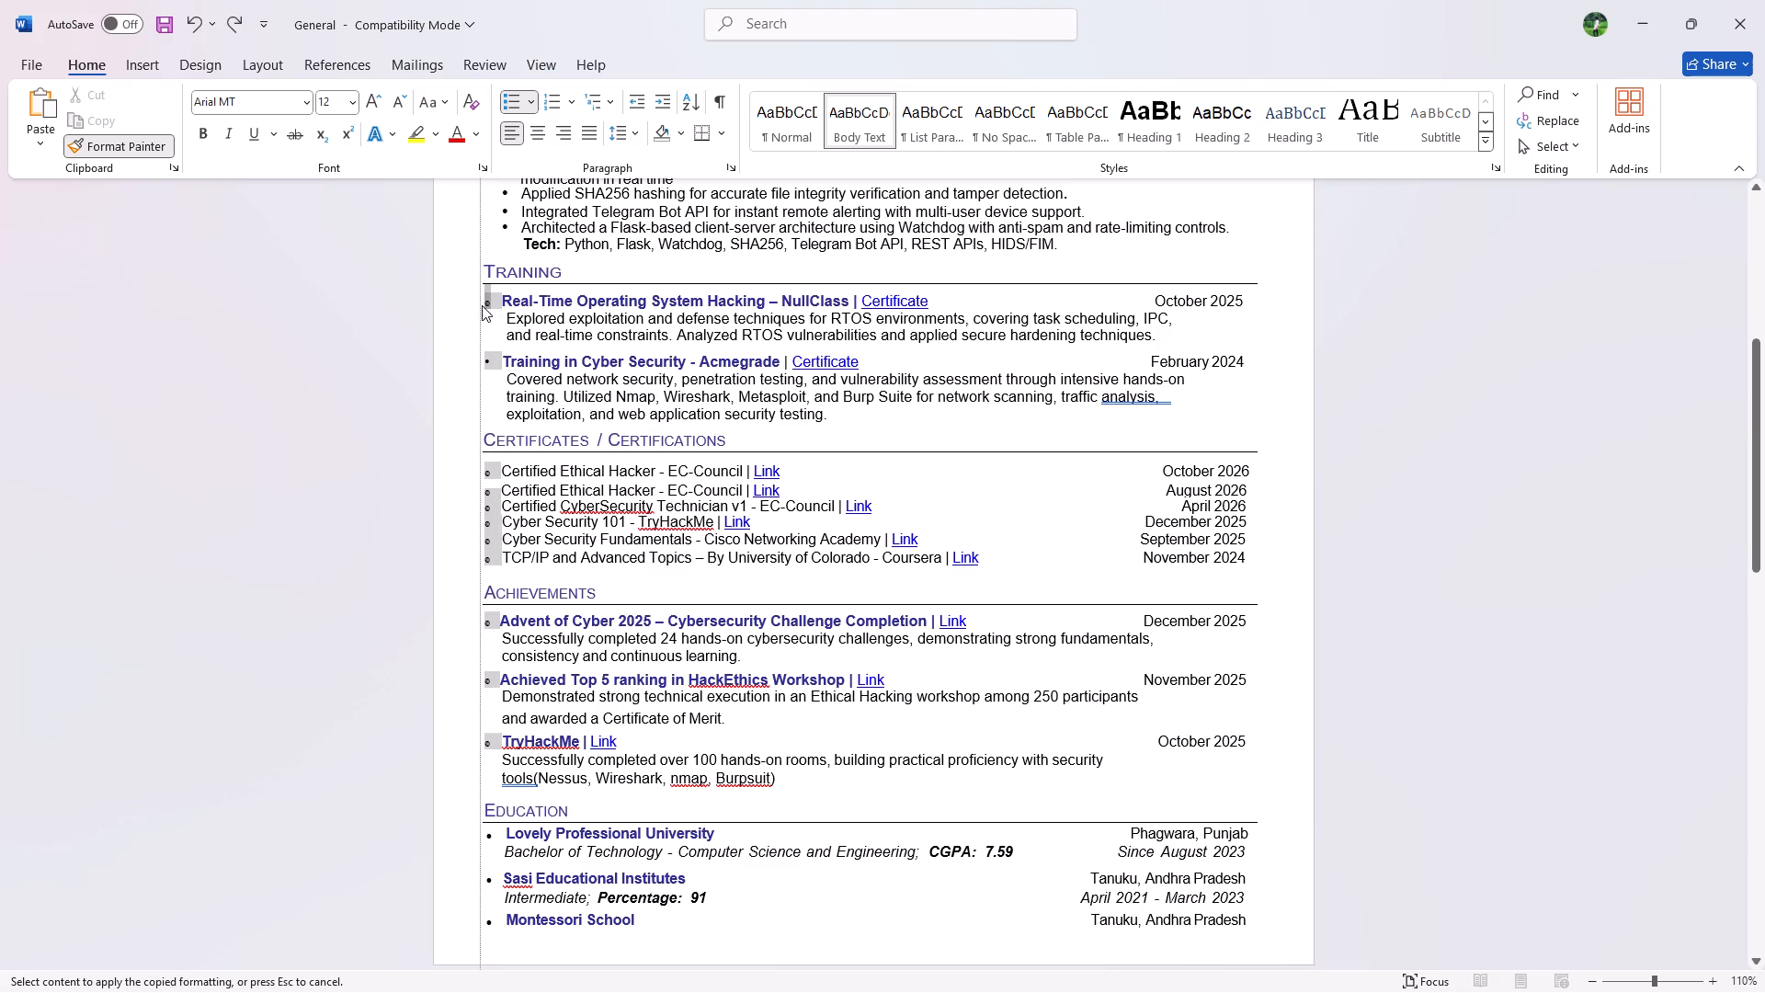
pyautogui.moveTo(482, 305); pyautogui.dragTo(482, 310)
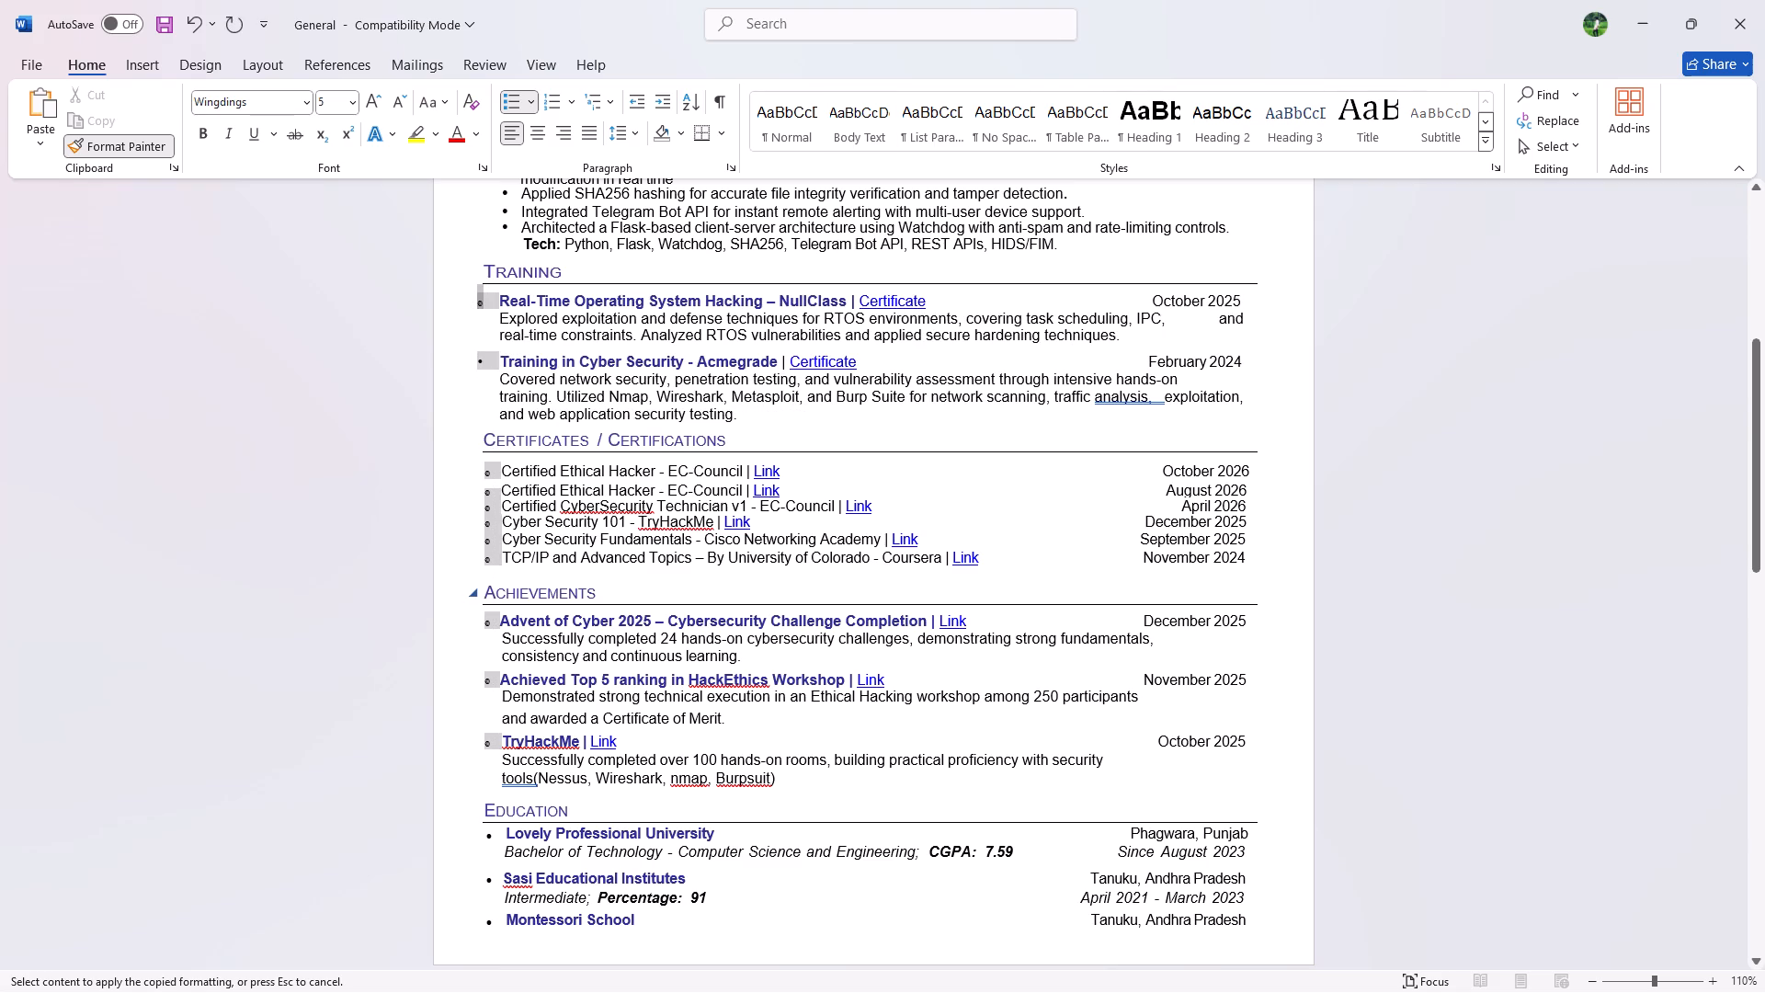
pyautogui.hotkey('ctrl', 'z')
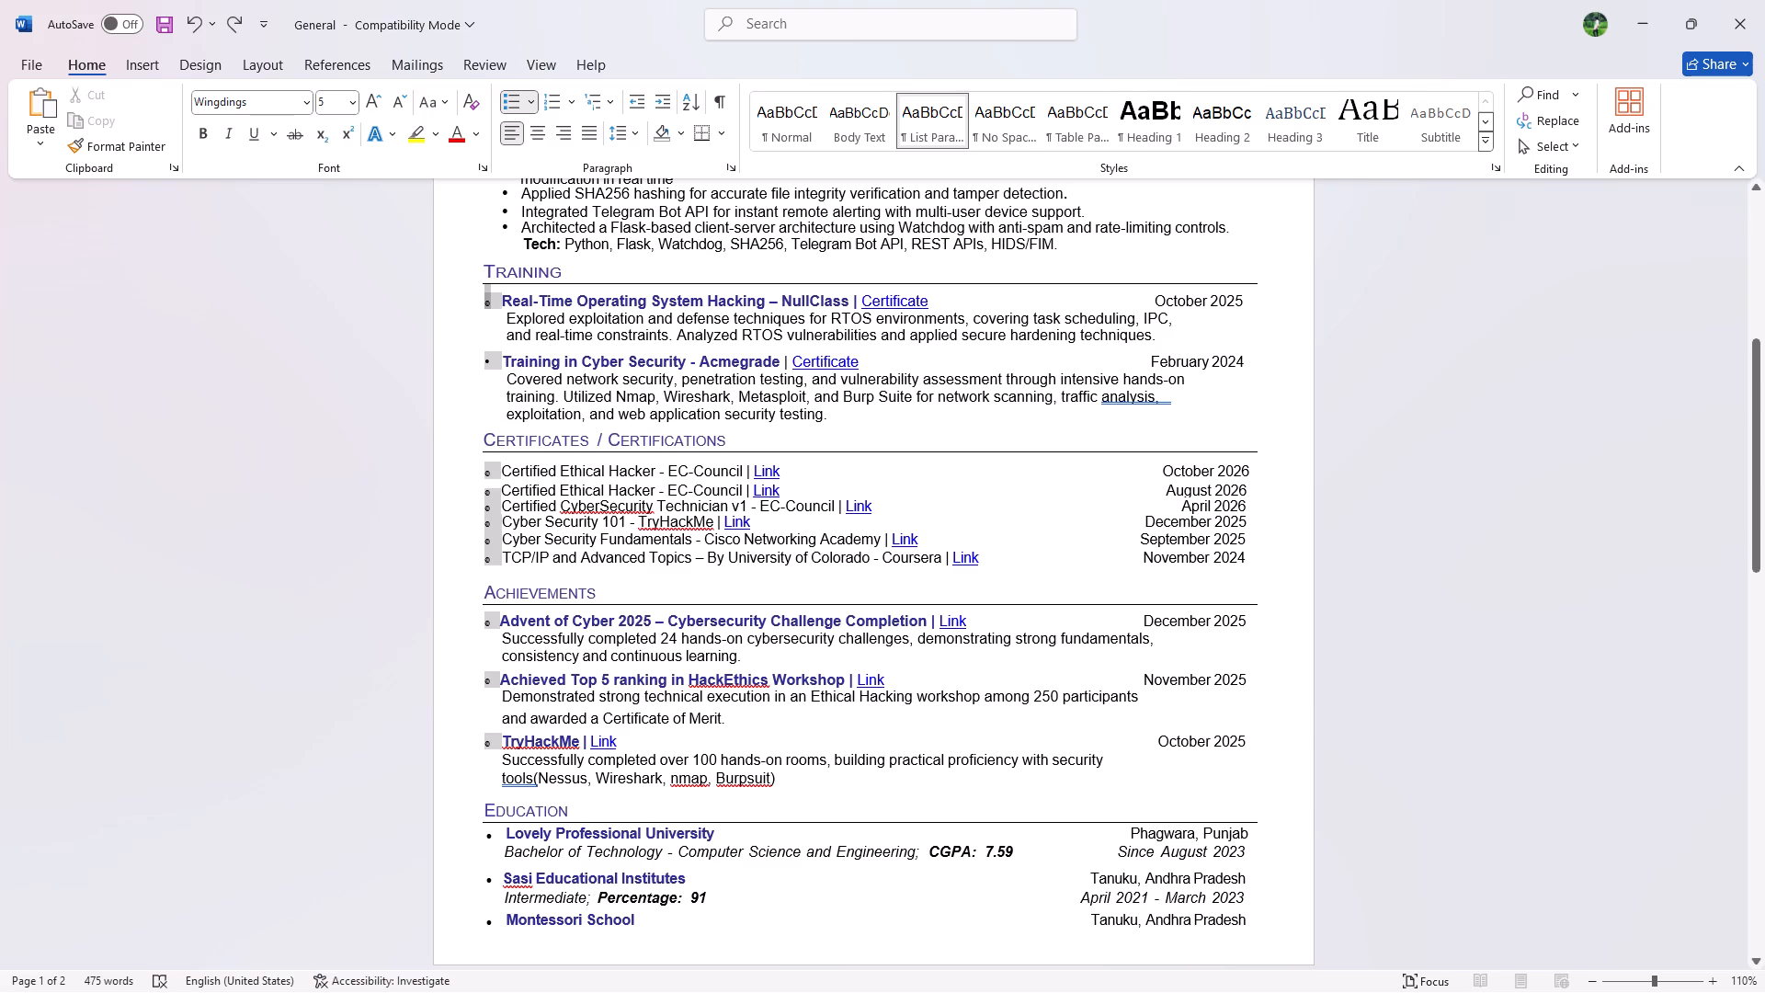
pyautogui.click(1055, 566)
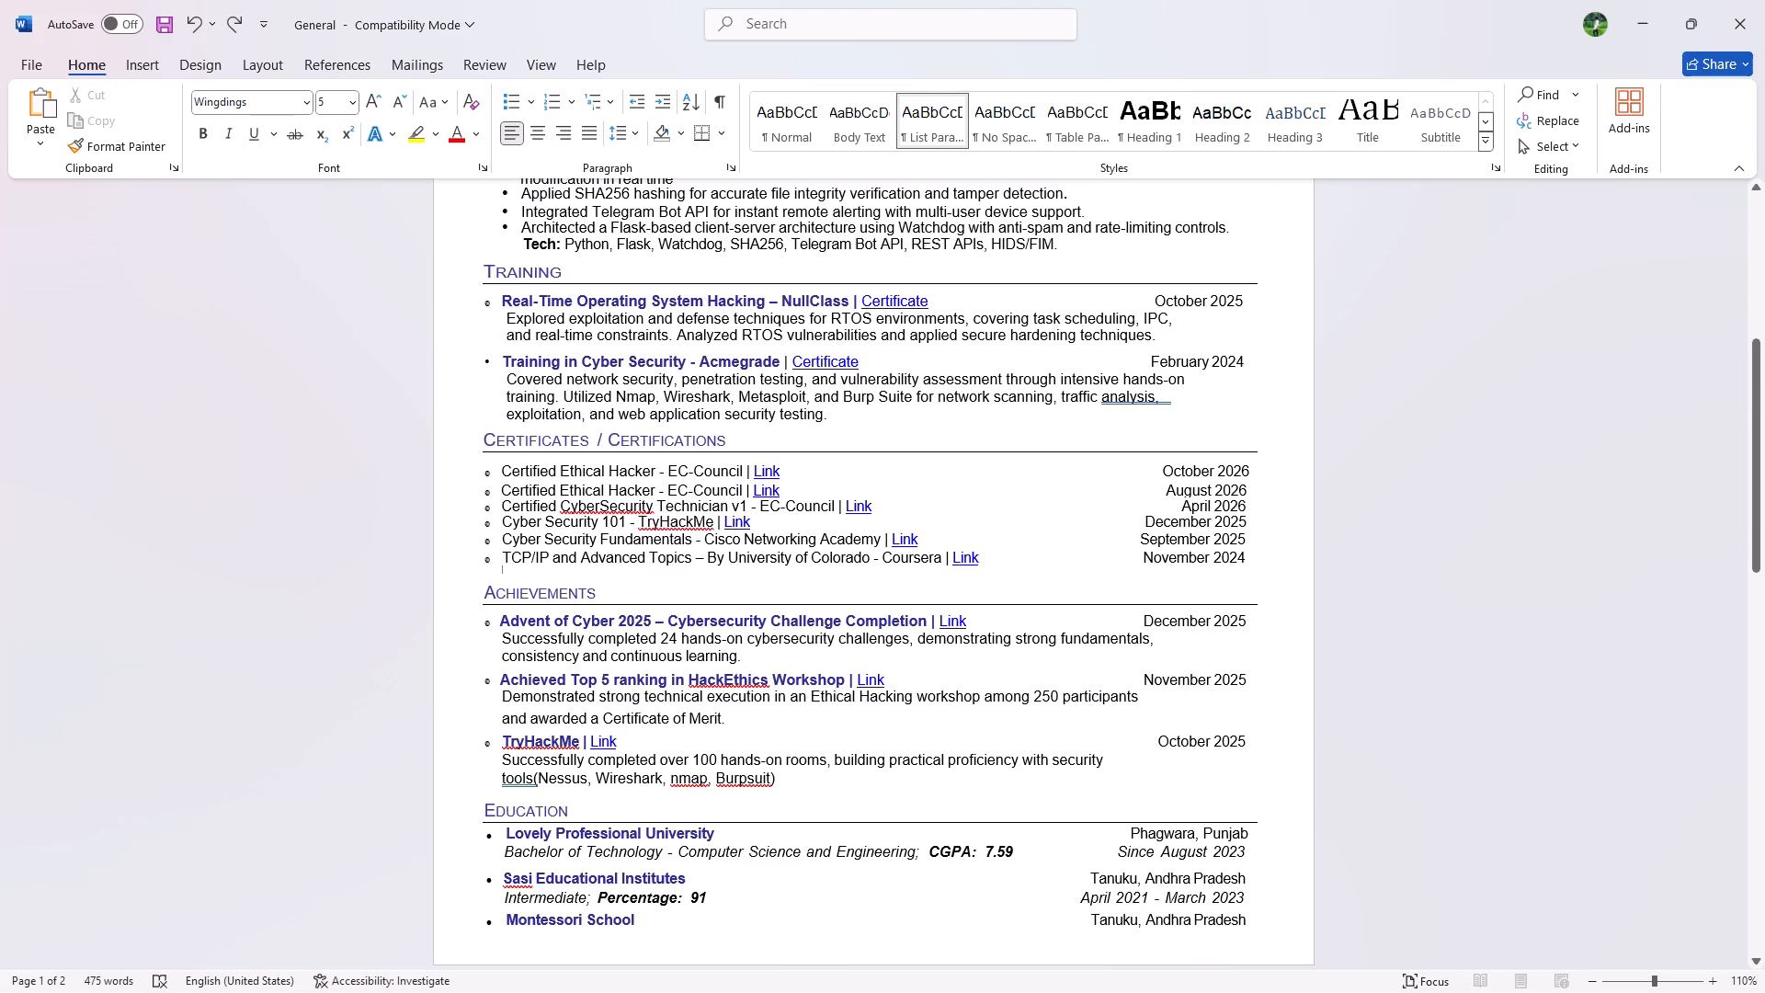
# Remove one space before October 2026 in the first certification entry to line it up with the other dates.
pyautogui.click(1159, 470)
pyautogui.press('BackSpace')
pyautogui.press('space')
pyautogui.press('BackSpace')
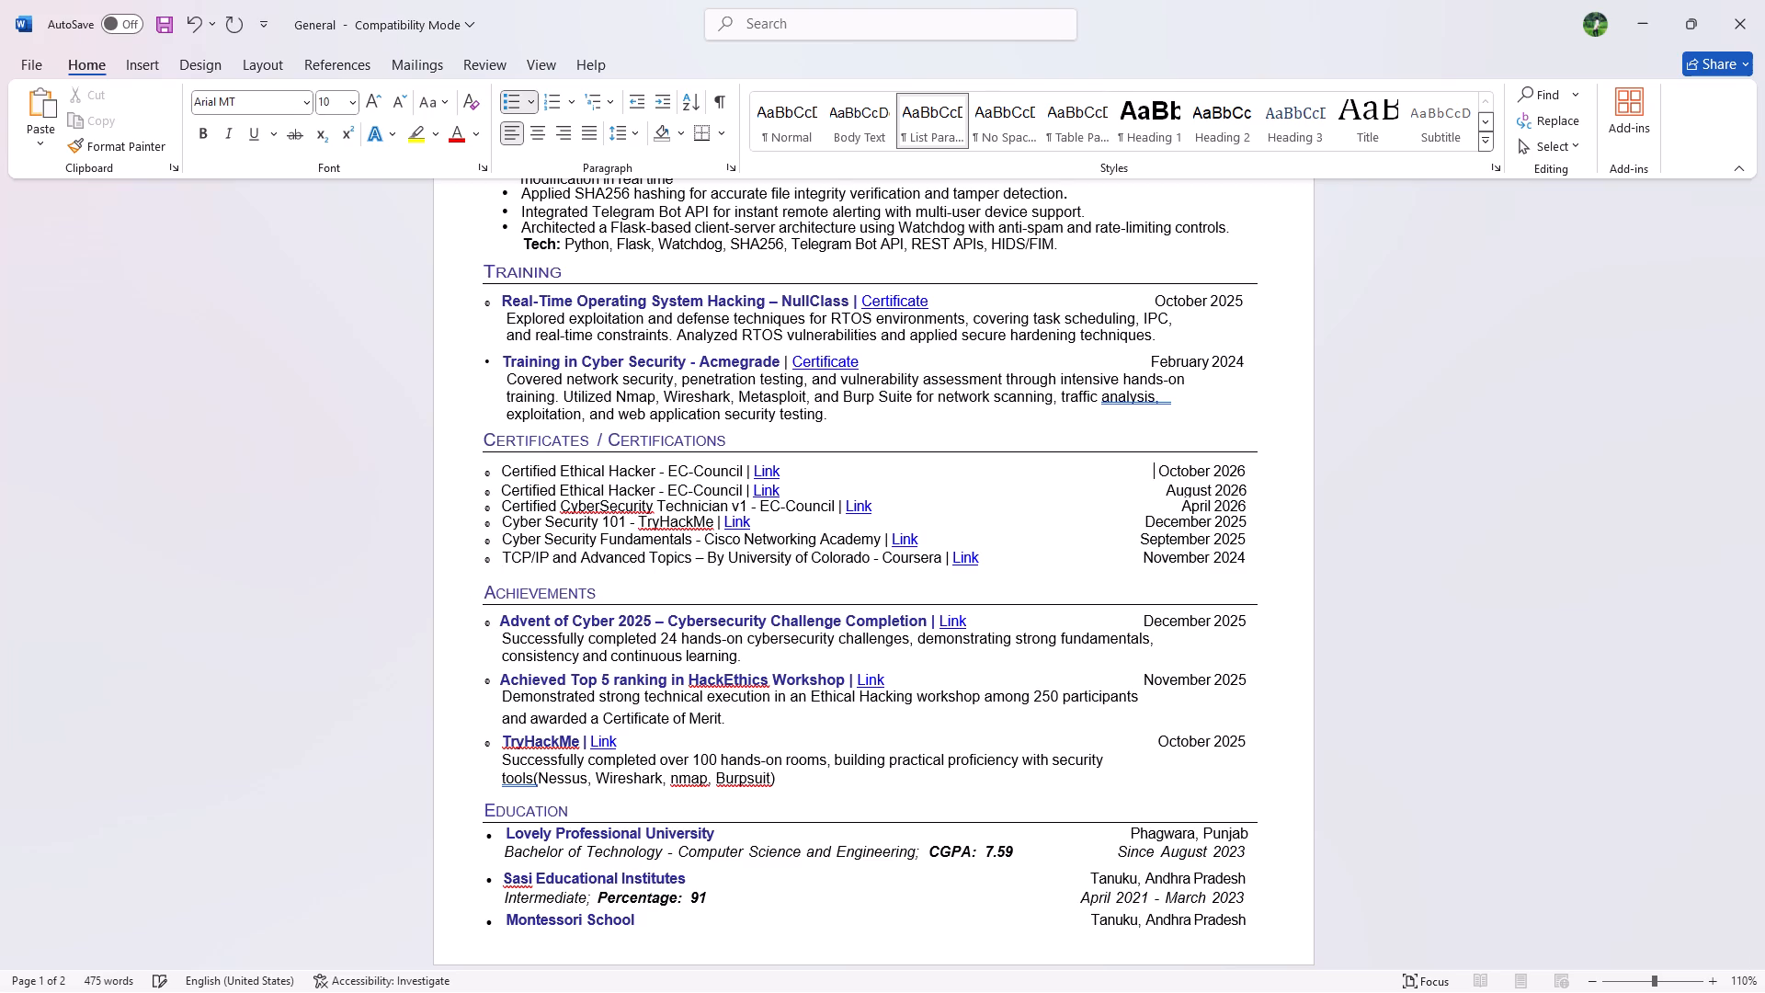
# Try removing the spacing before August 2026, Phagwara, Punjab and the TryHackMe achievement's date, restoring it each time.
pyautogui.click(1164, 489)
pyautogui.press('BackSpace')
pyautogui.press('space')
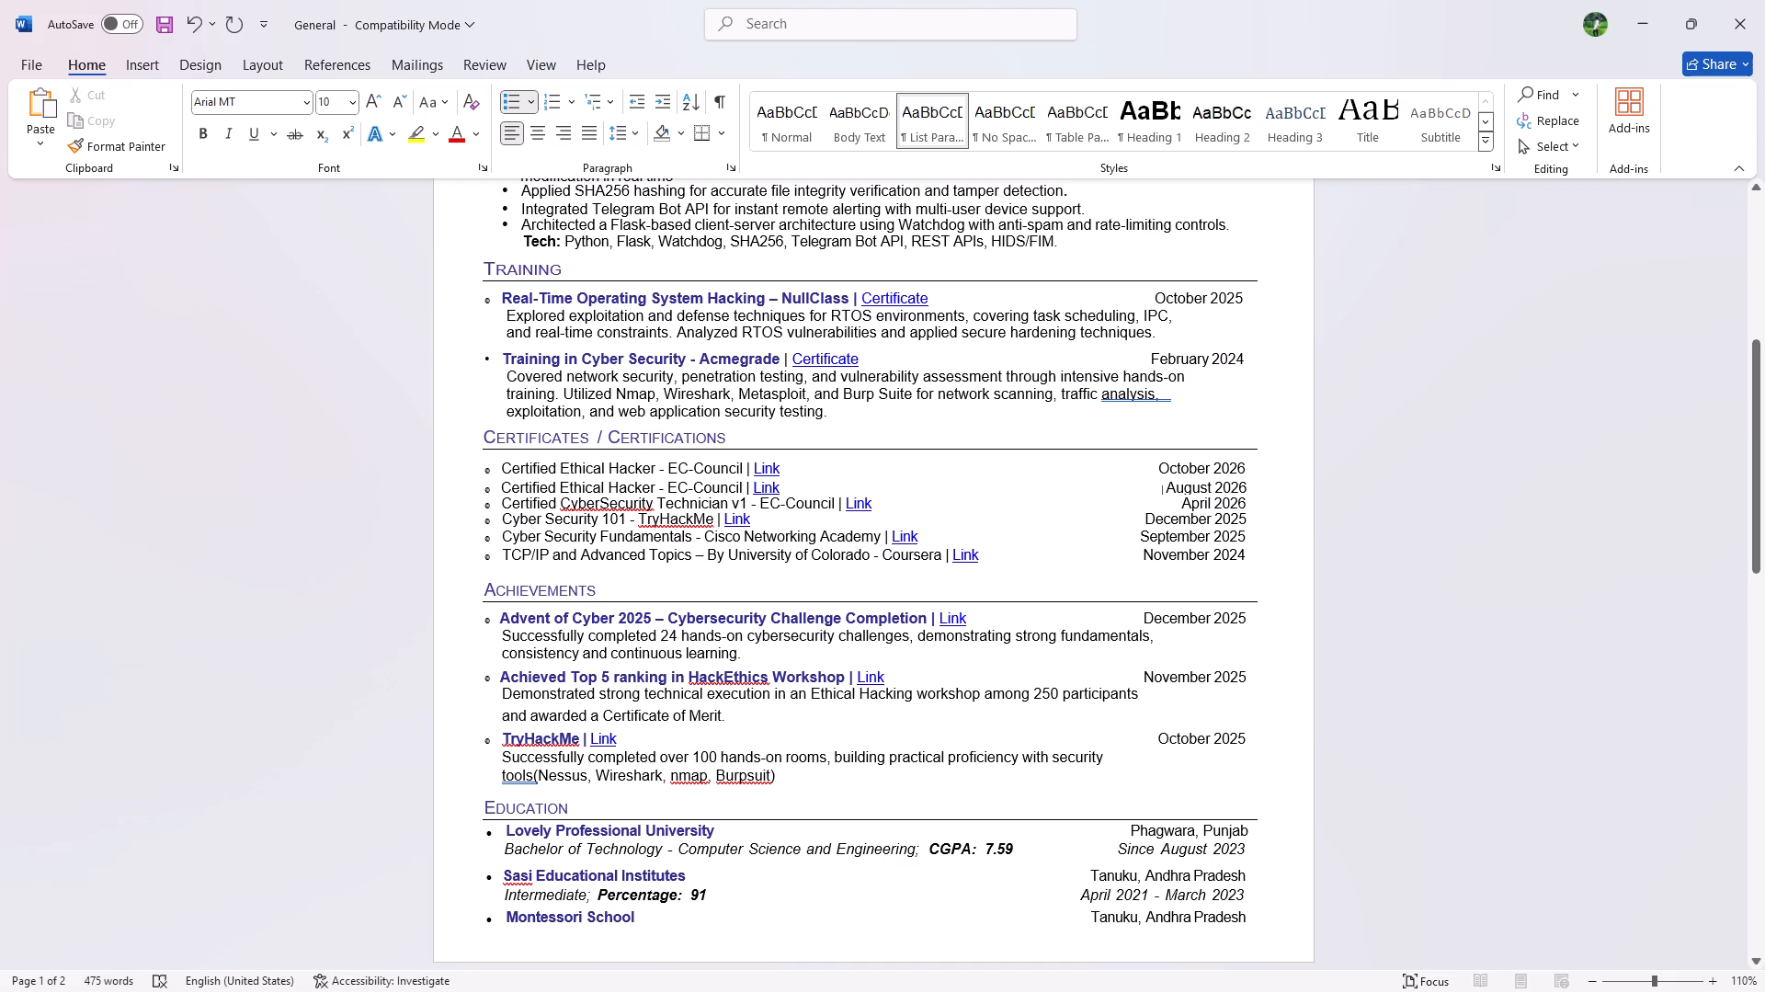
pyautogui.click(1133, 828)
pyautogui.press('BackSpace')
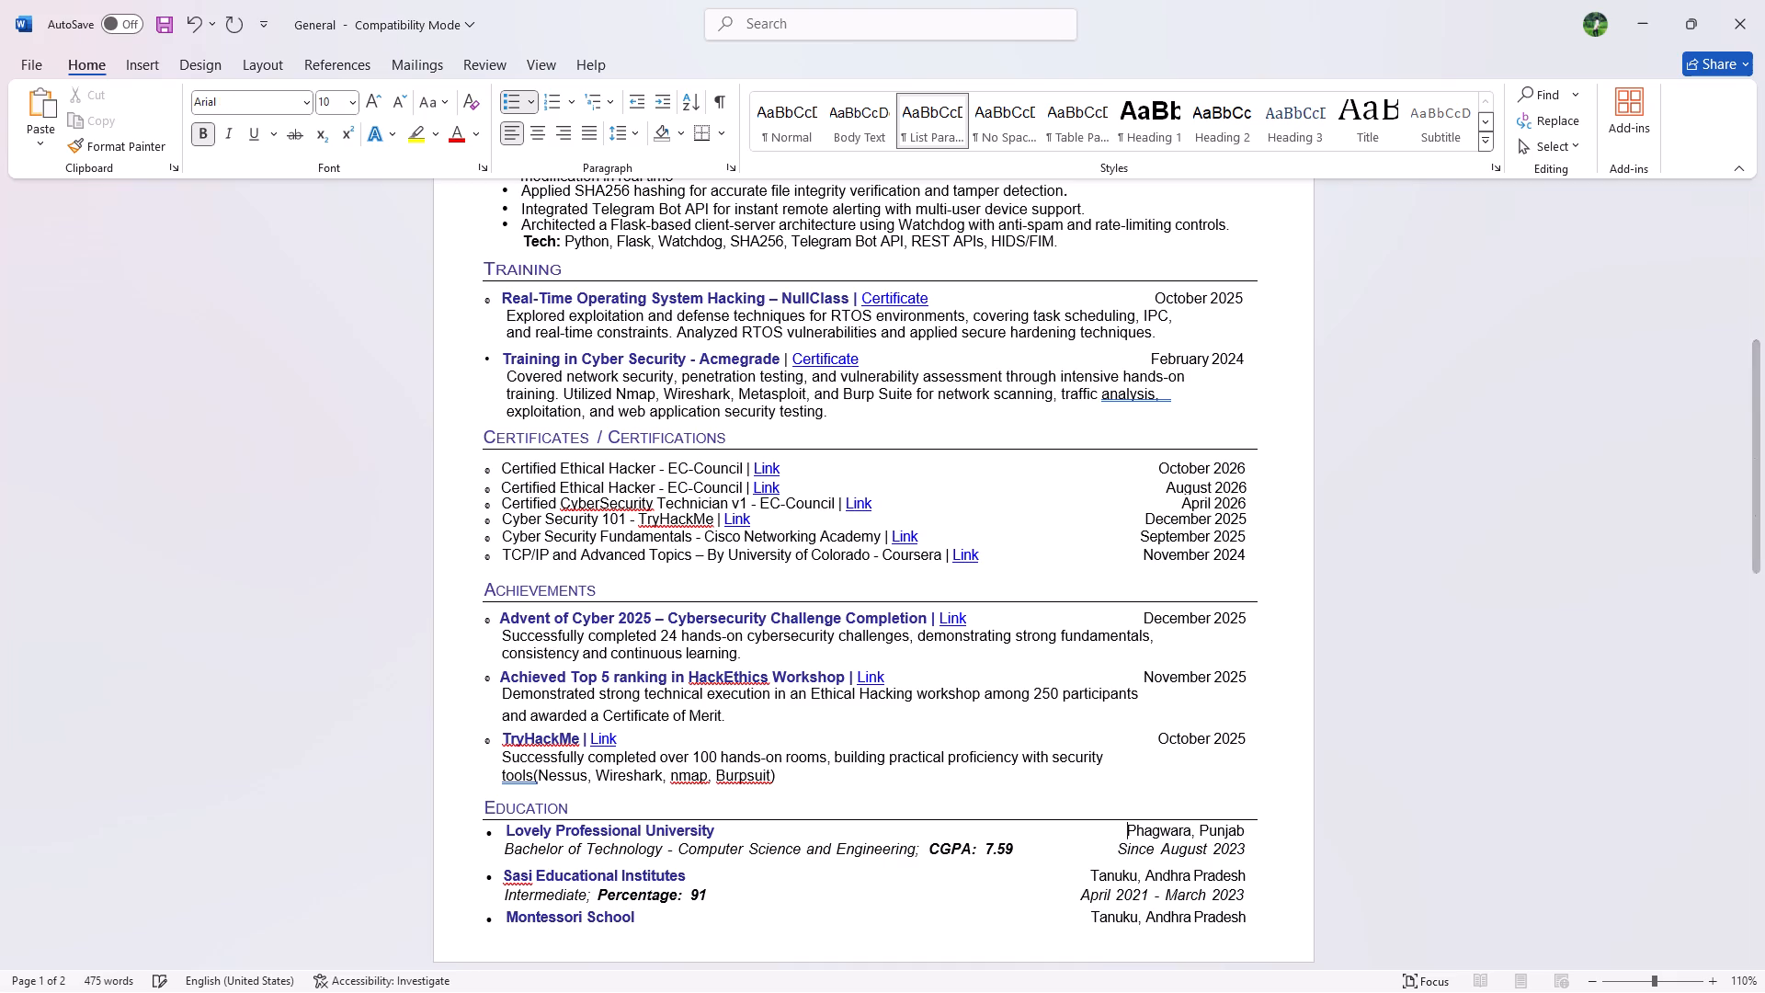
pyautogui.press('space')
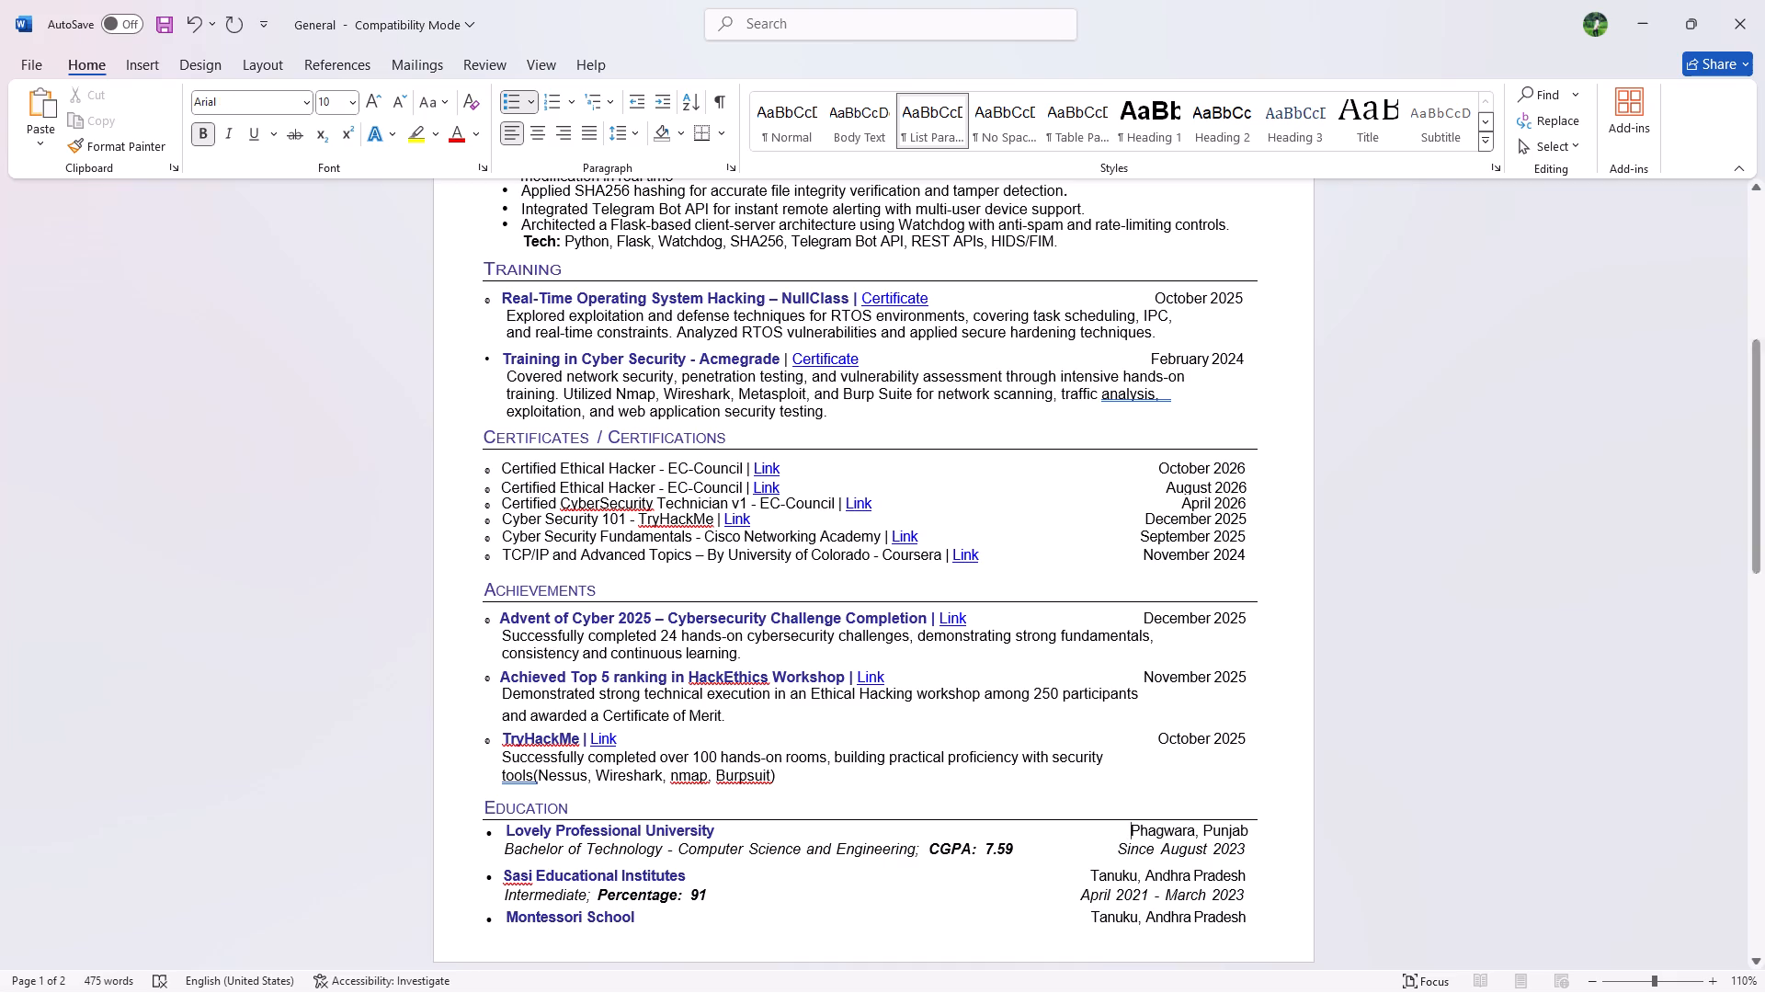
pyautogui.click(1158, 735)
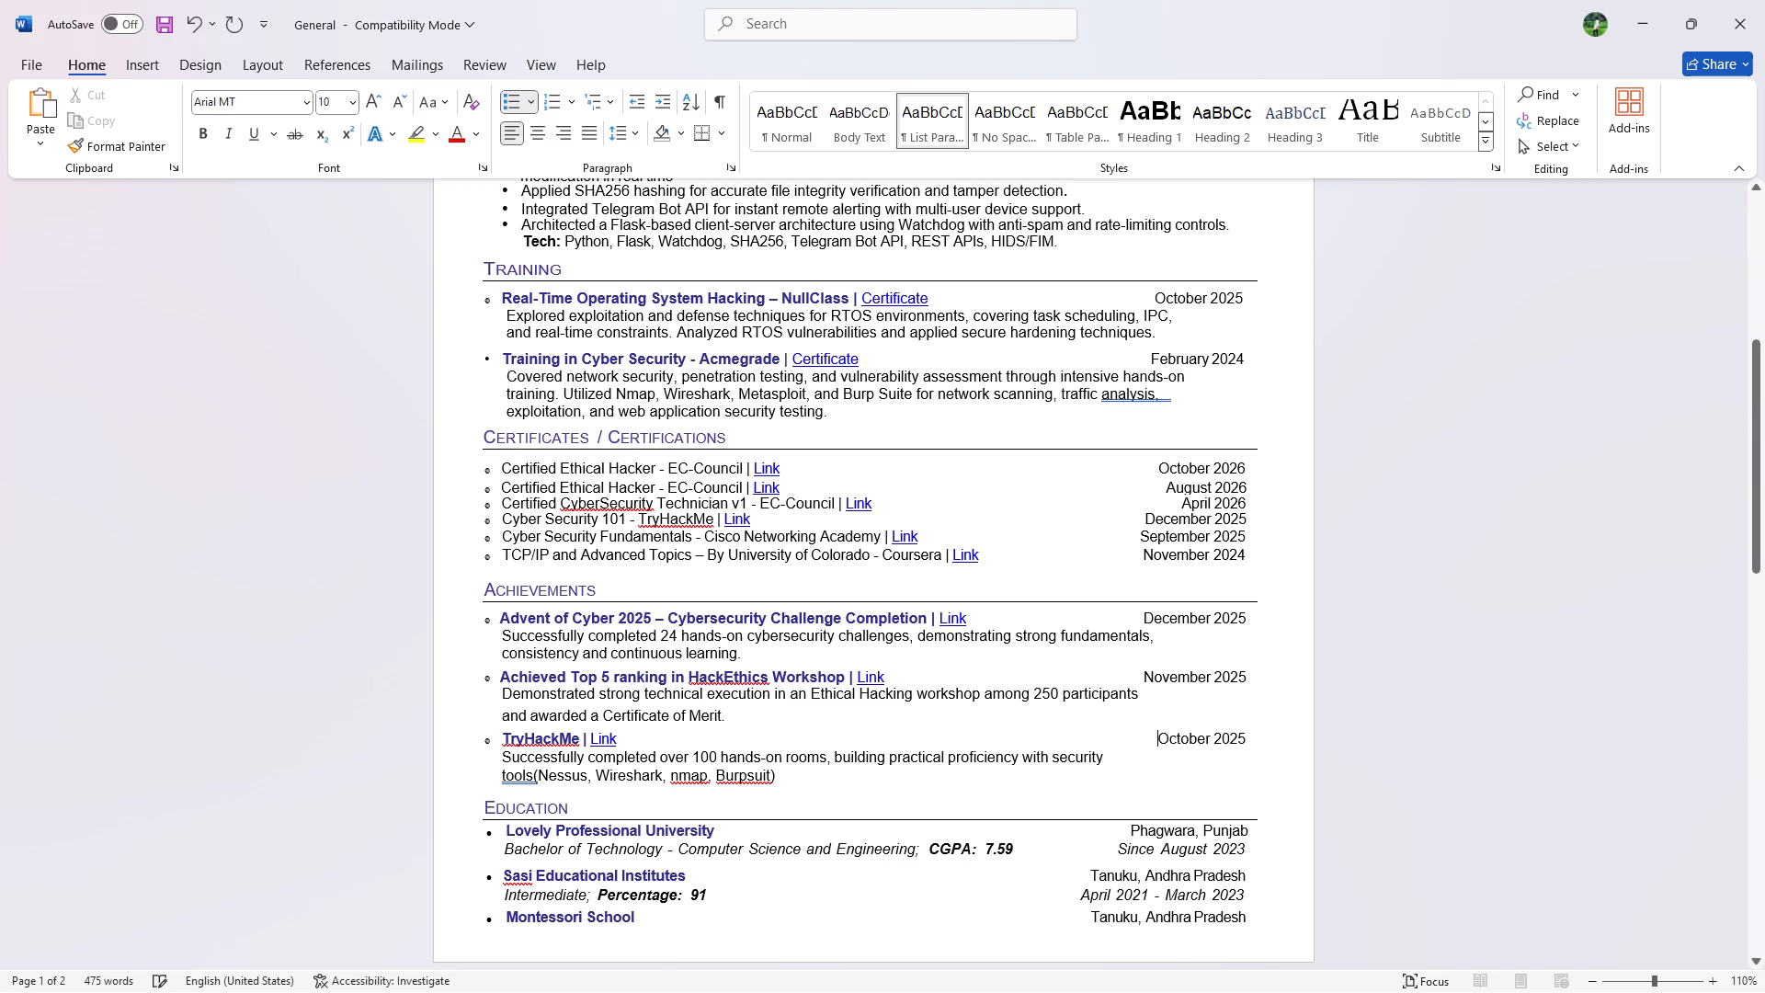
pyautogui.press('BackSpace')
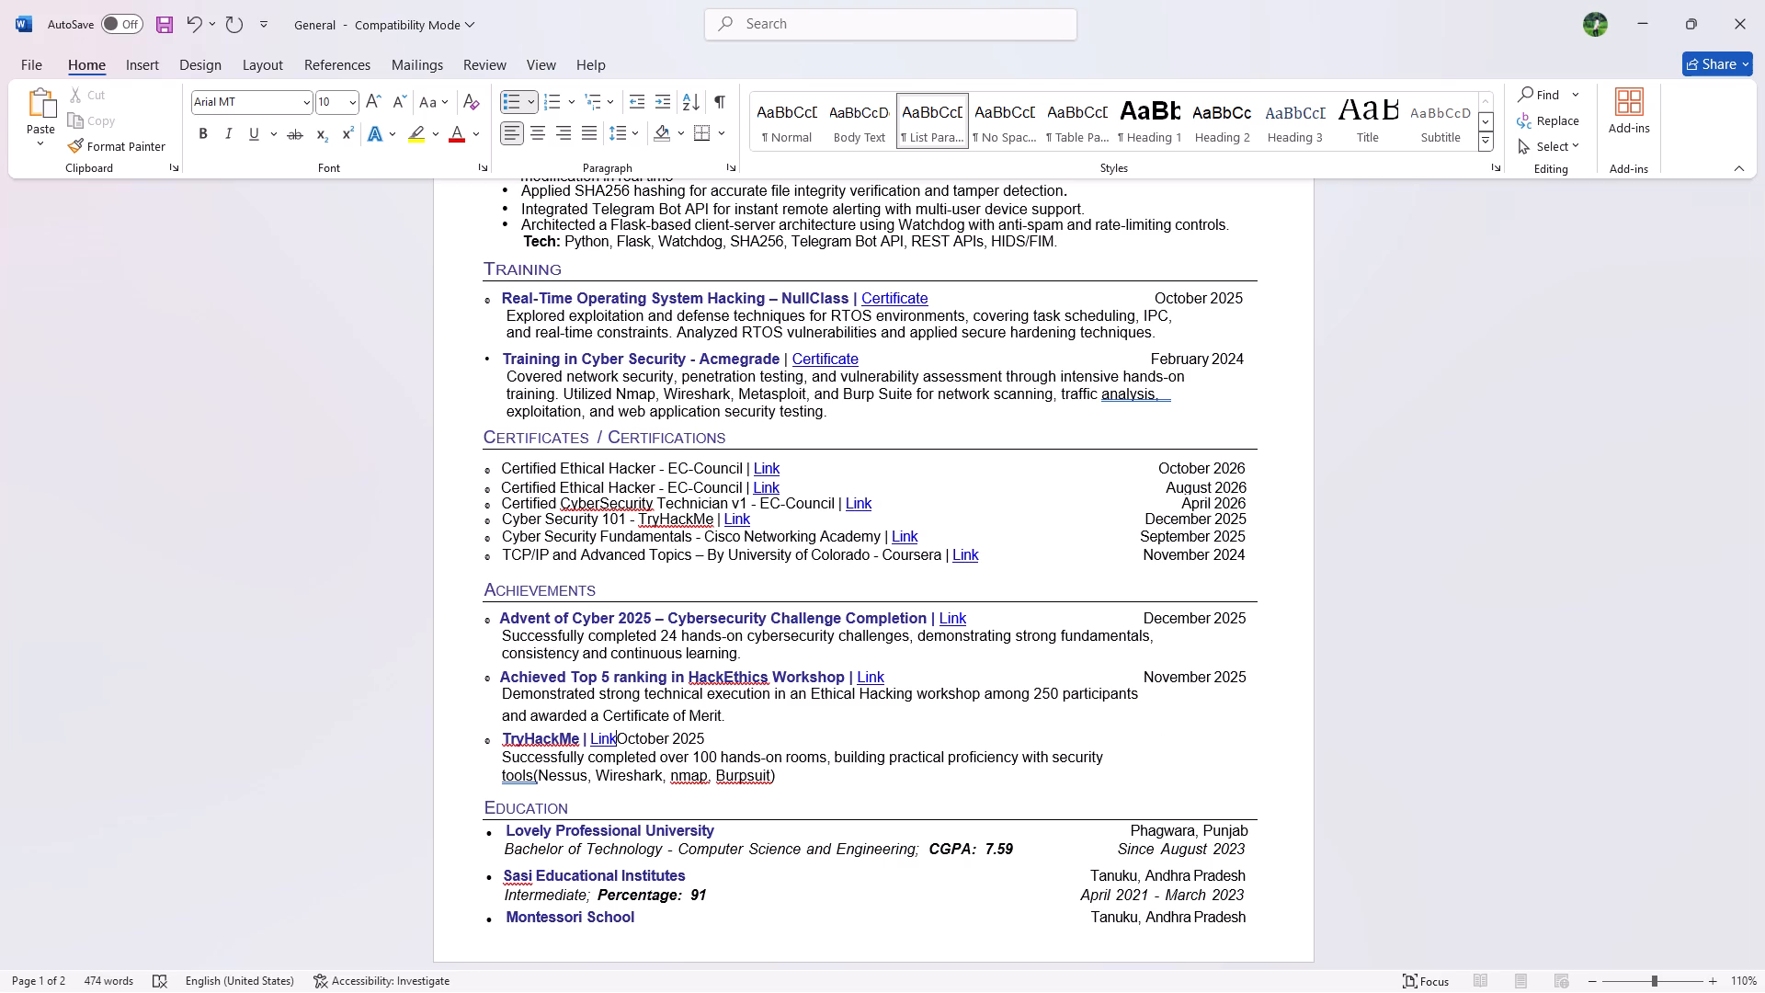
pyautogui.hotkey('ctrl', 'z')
# Replace Ethical Hacker with Cyber Security Analyst in the first certification entry's title.
pyautogui.scroll(1, 1158, 735)
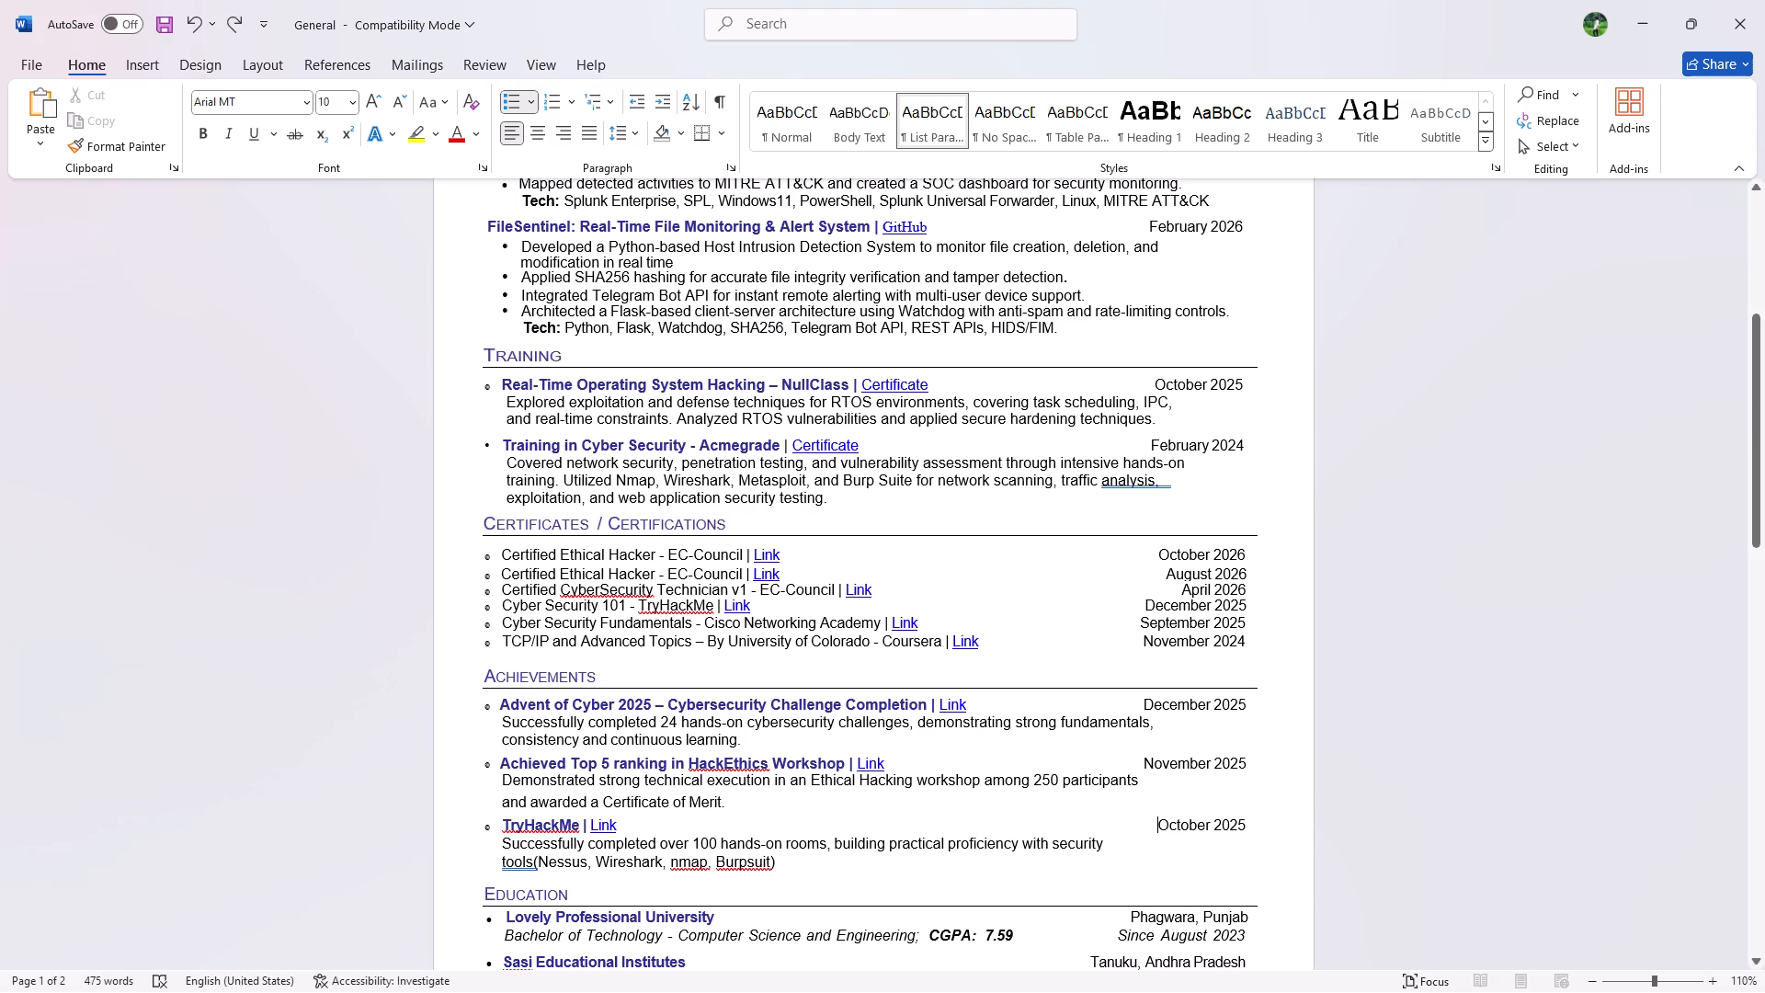
pyautogui.click(654, 553)
pyautogui.press('BackSpace')
pyautogui.press('BackSpace')
pyautogui.press('BackSpace')
pyautogui.press('BackSpace')
pyautogui.press('BackSpace')
pyautogui.press('BackSpace')
pyautogui.press('BackSpace')
pyautogui.press('BackSpace')
pyautogui.press('BackSpace')
pyautogui.press('BackSpace')
pyautogui.press('BackSpace')
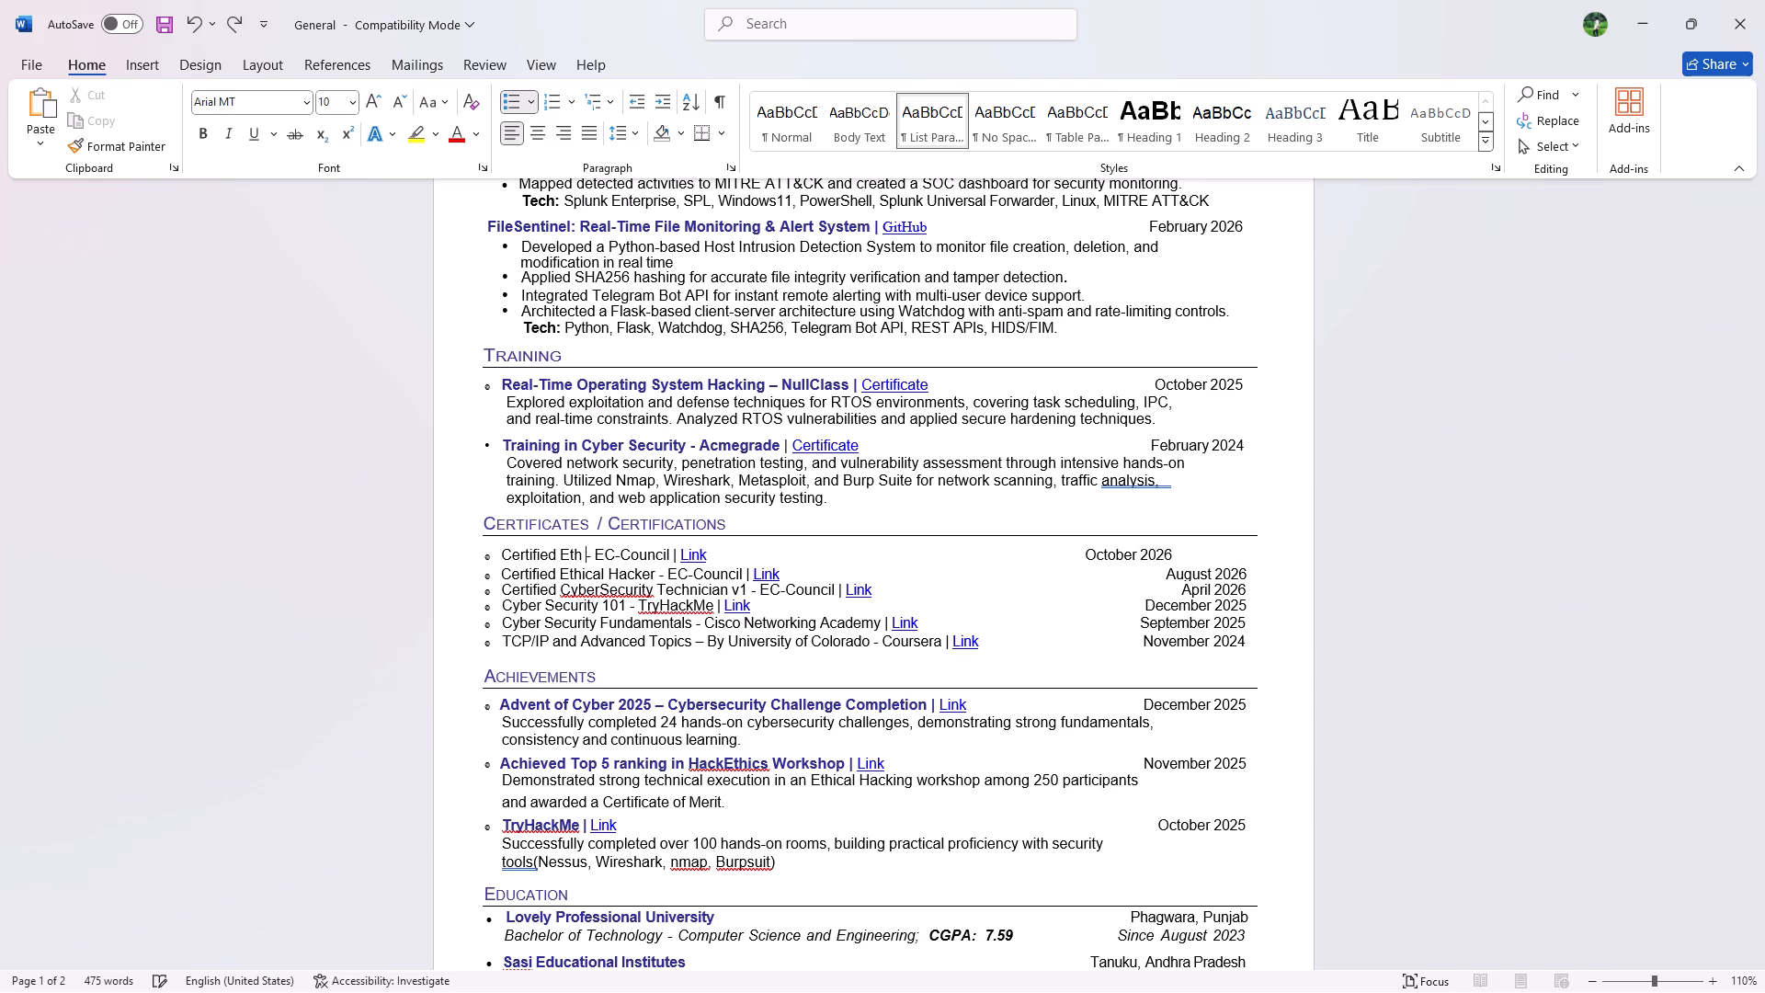
pyautogui.press('BackSpace')
pyautogui.press('BackSpace')
pyautogui.press('BackSpace')
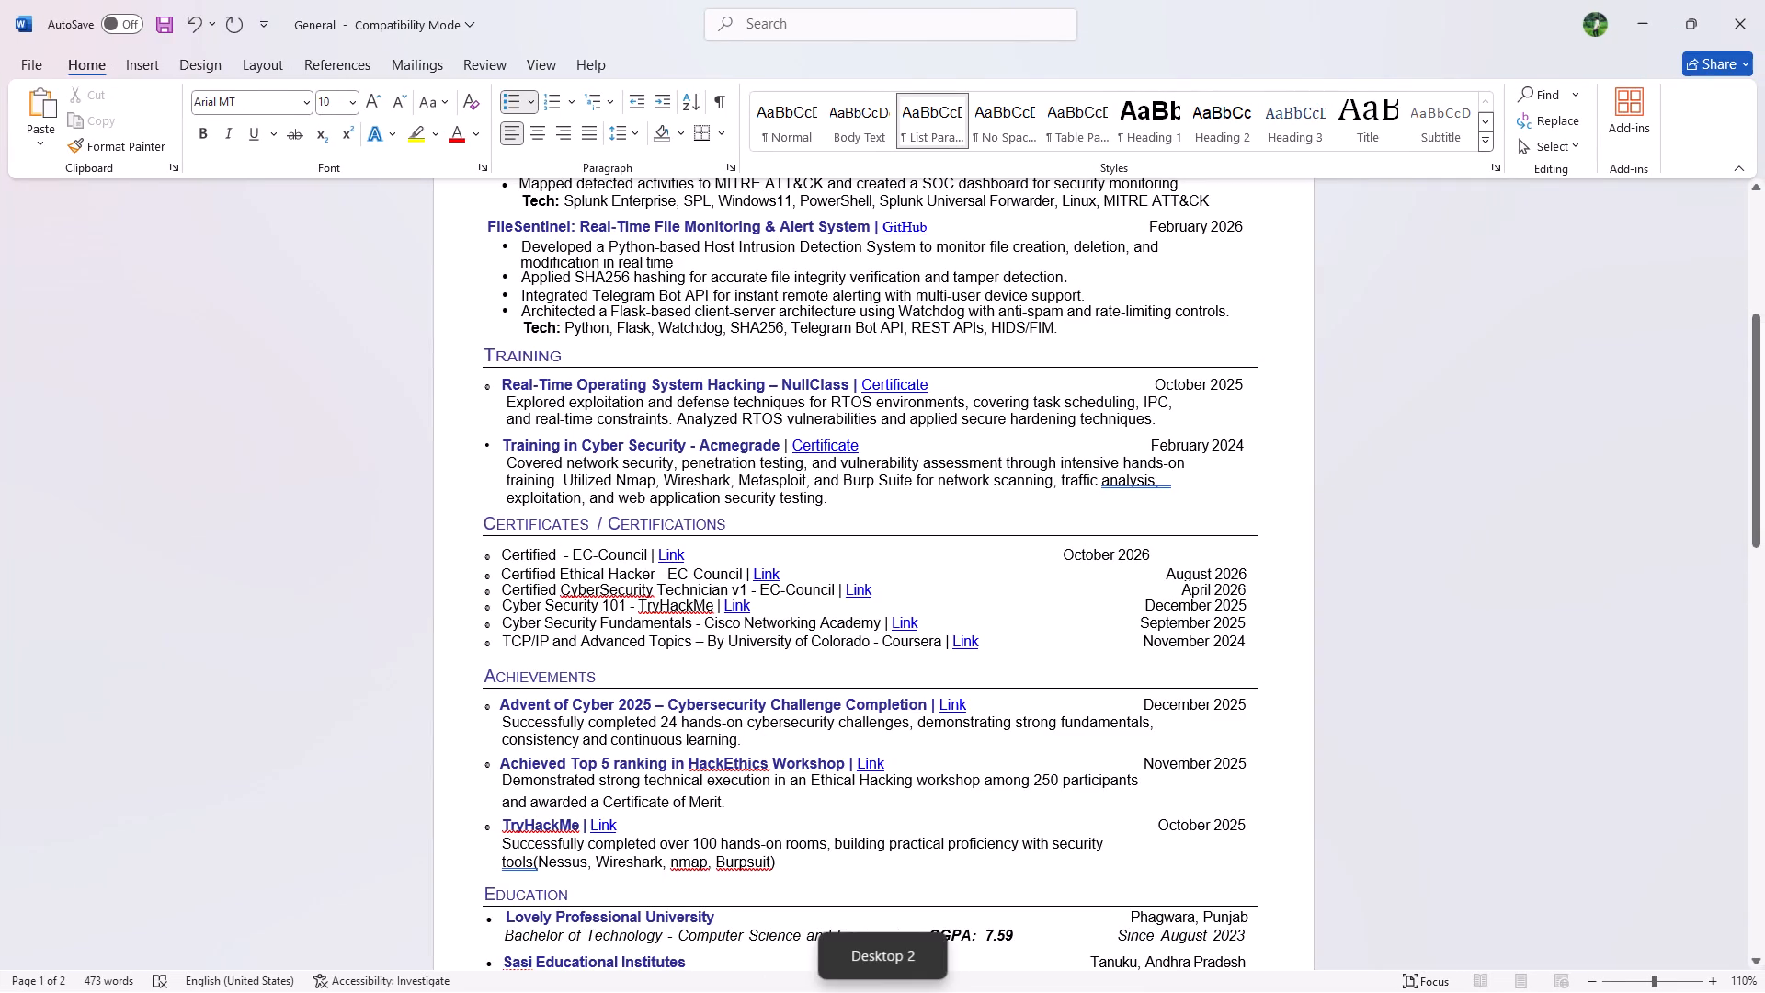
pyautogui.press('c')
pyautogui.write('yber')
pyautogui.press('space')
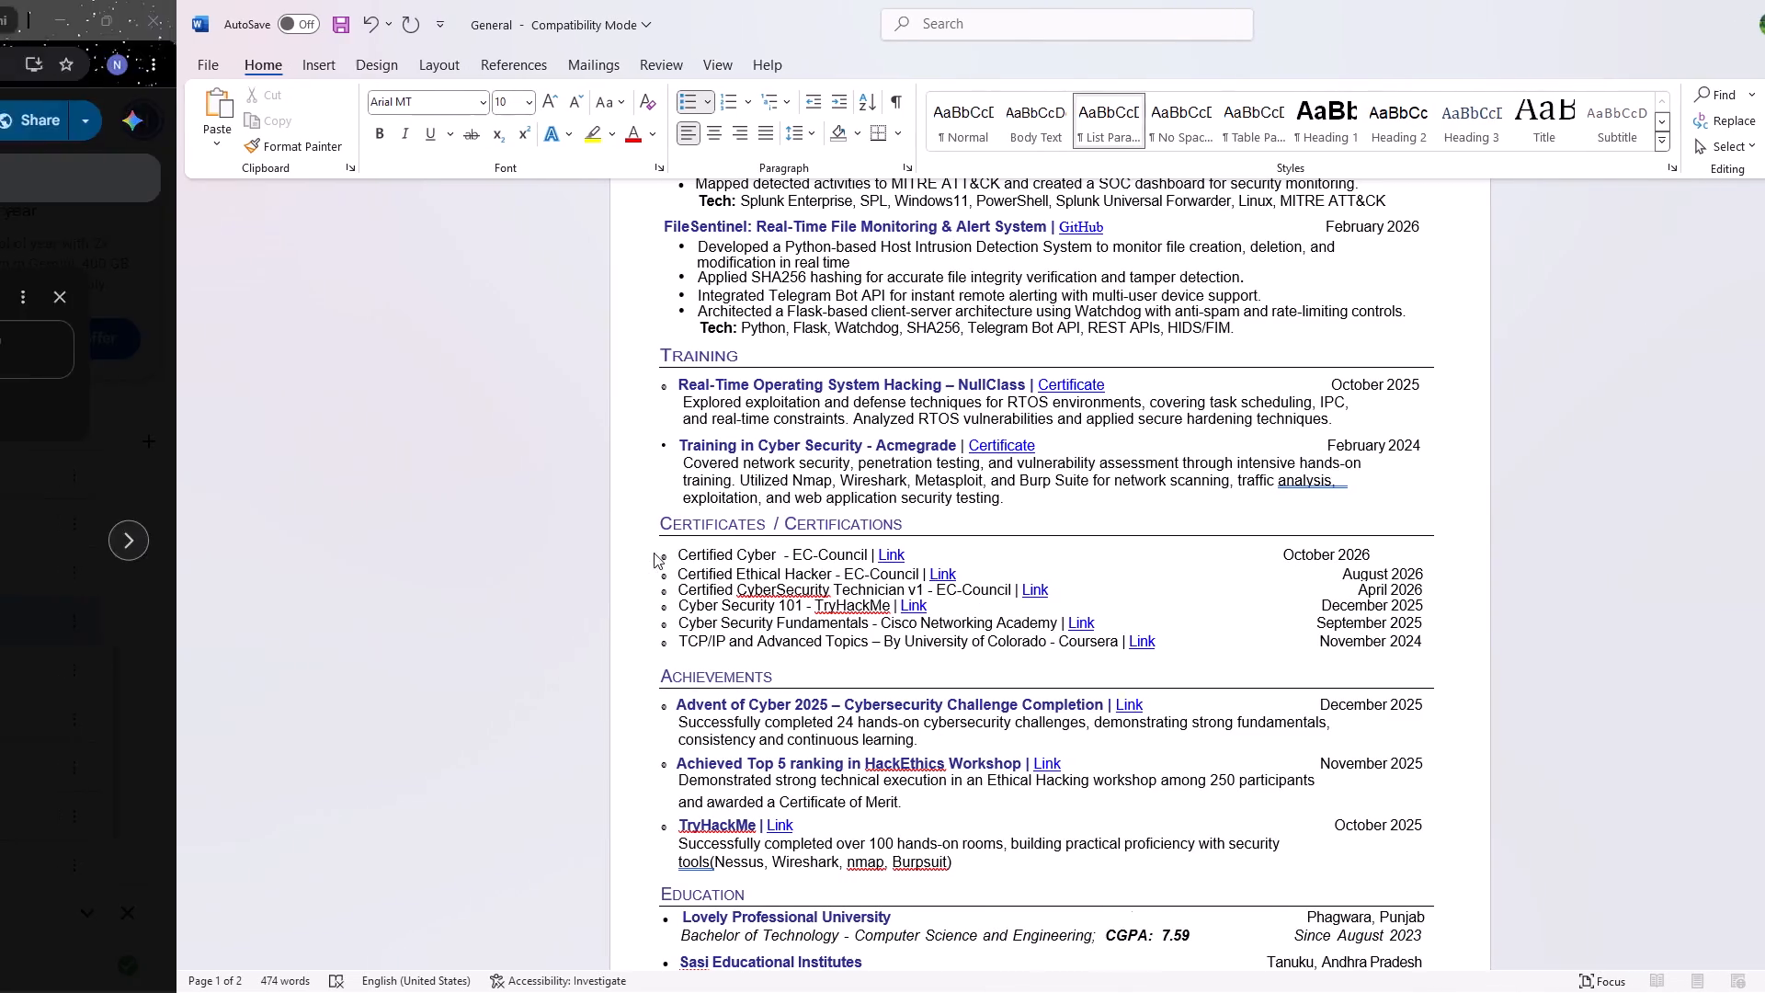
pyautogui.press('s')
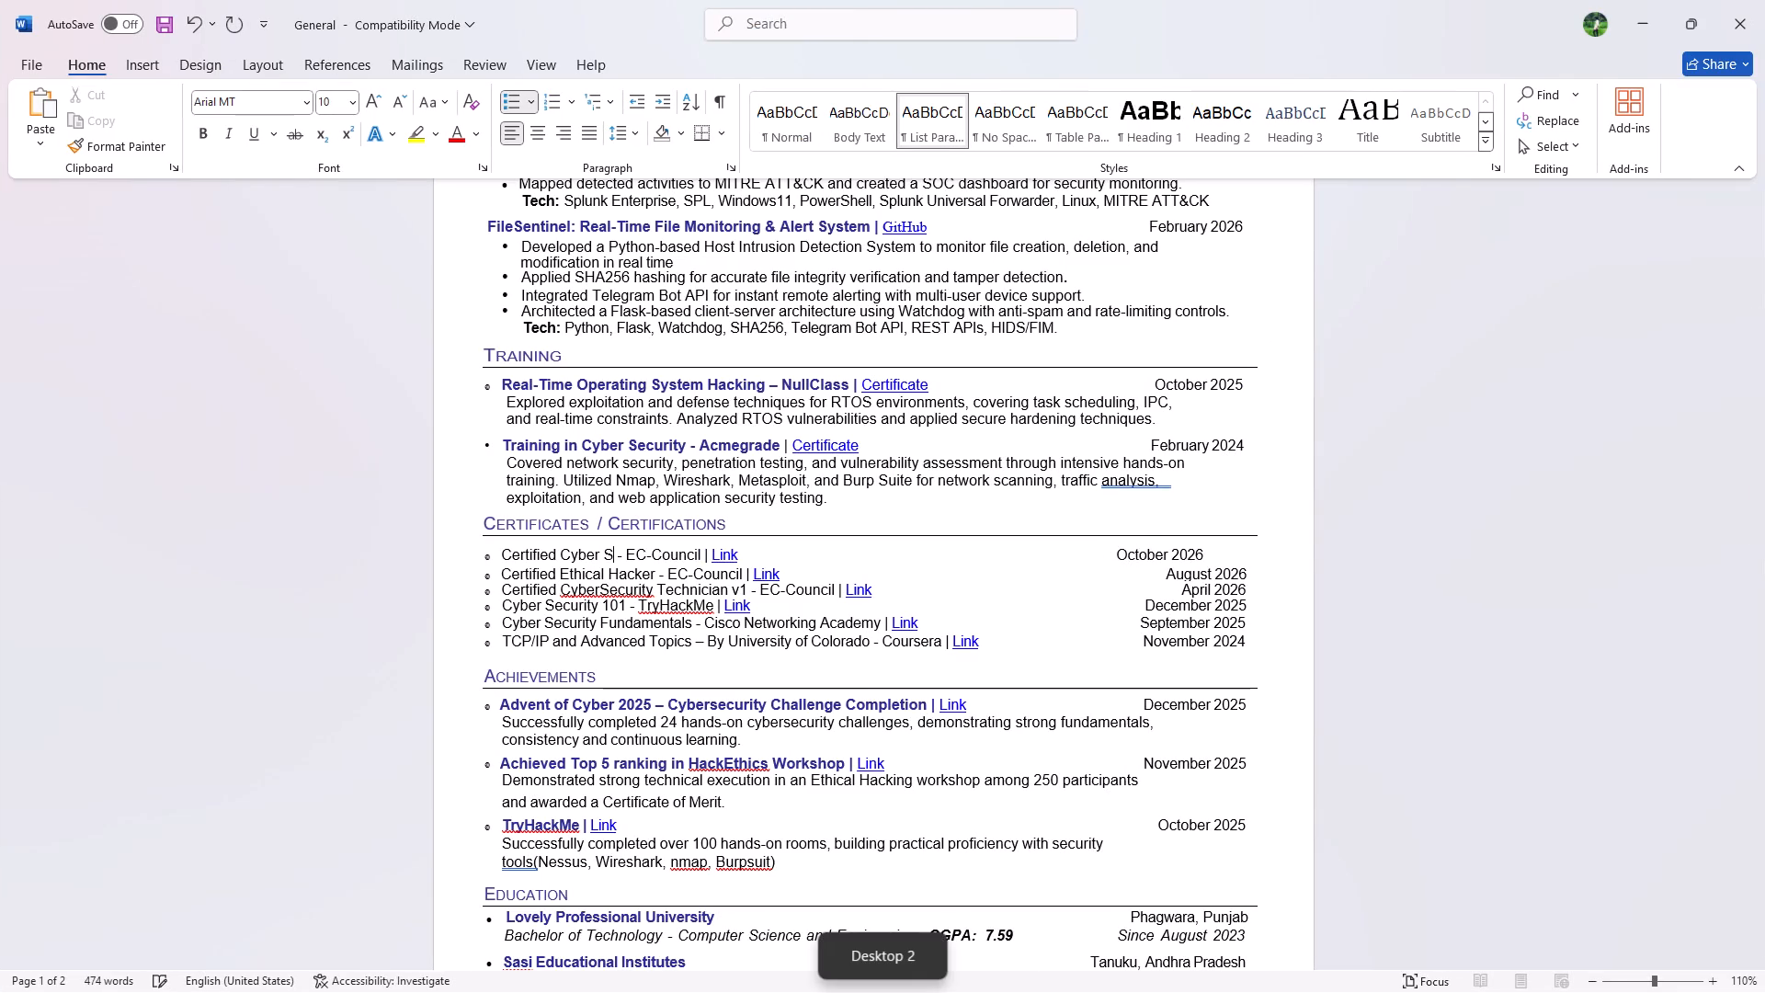
pyautogui.press('e')
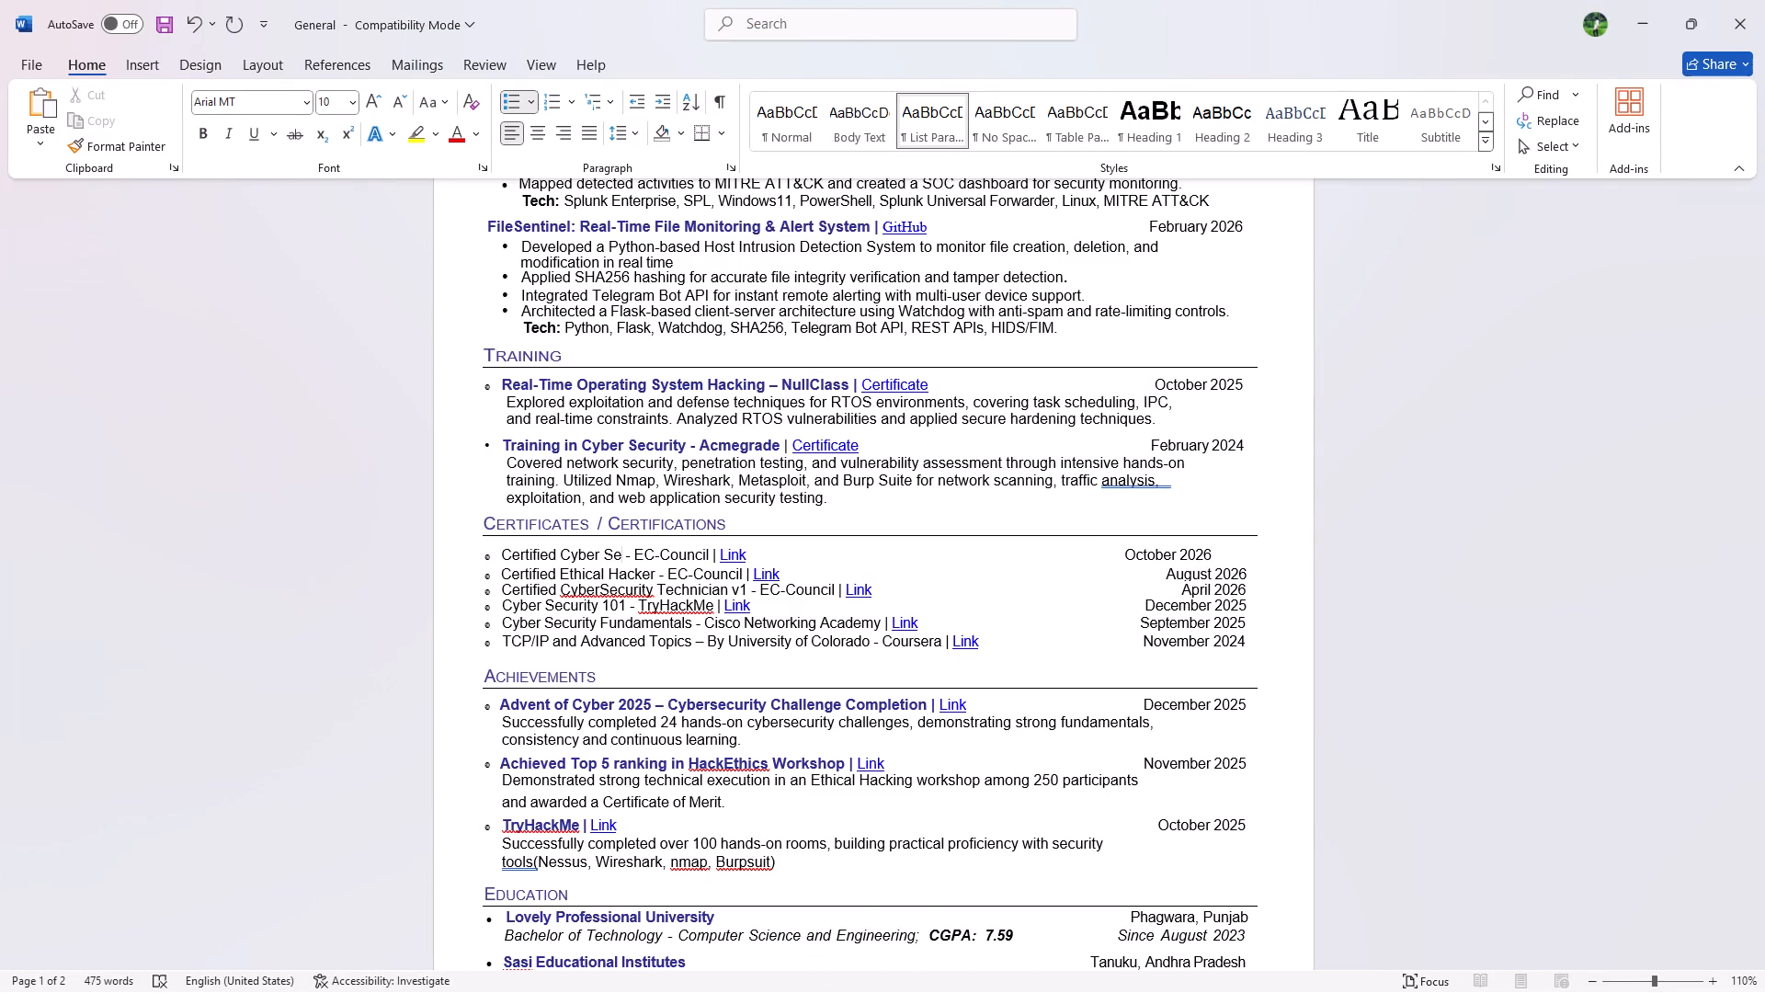
pyautogui.write('cy')
pyautogui.press('BackSpace')
pyautogui.write('urity')
pyautogui.press('space')
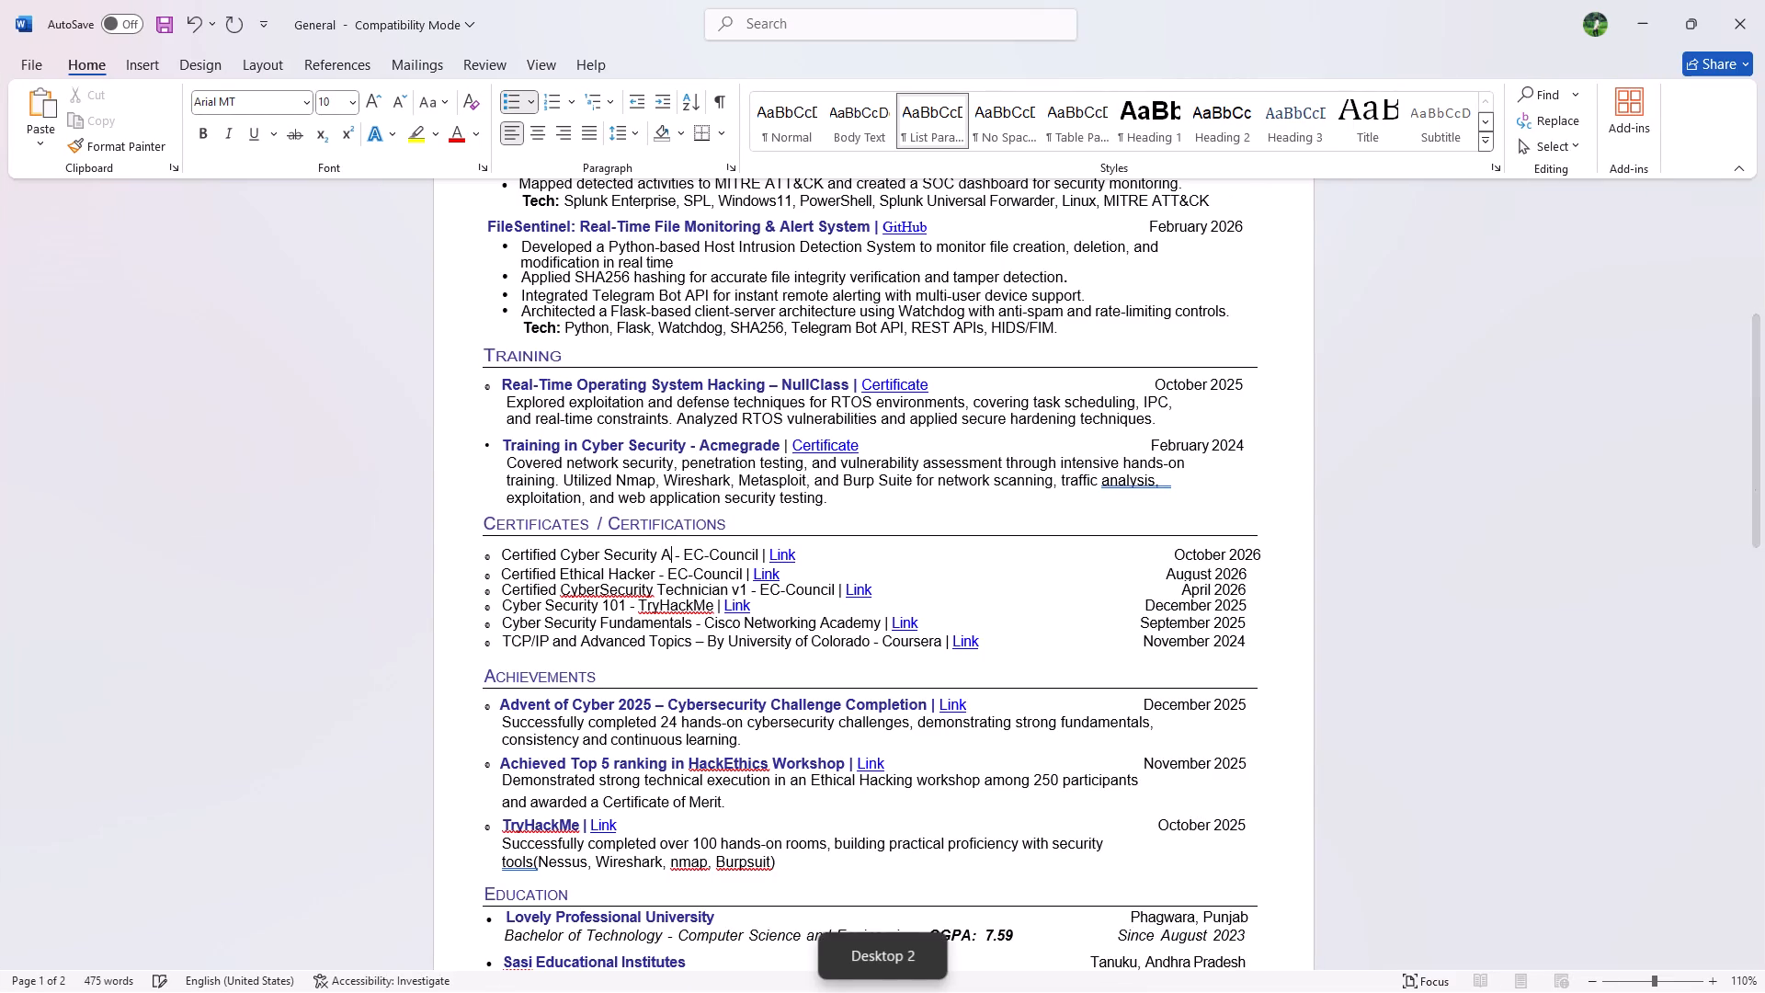
pyautogui.write('na')
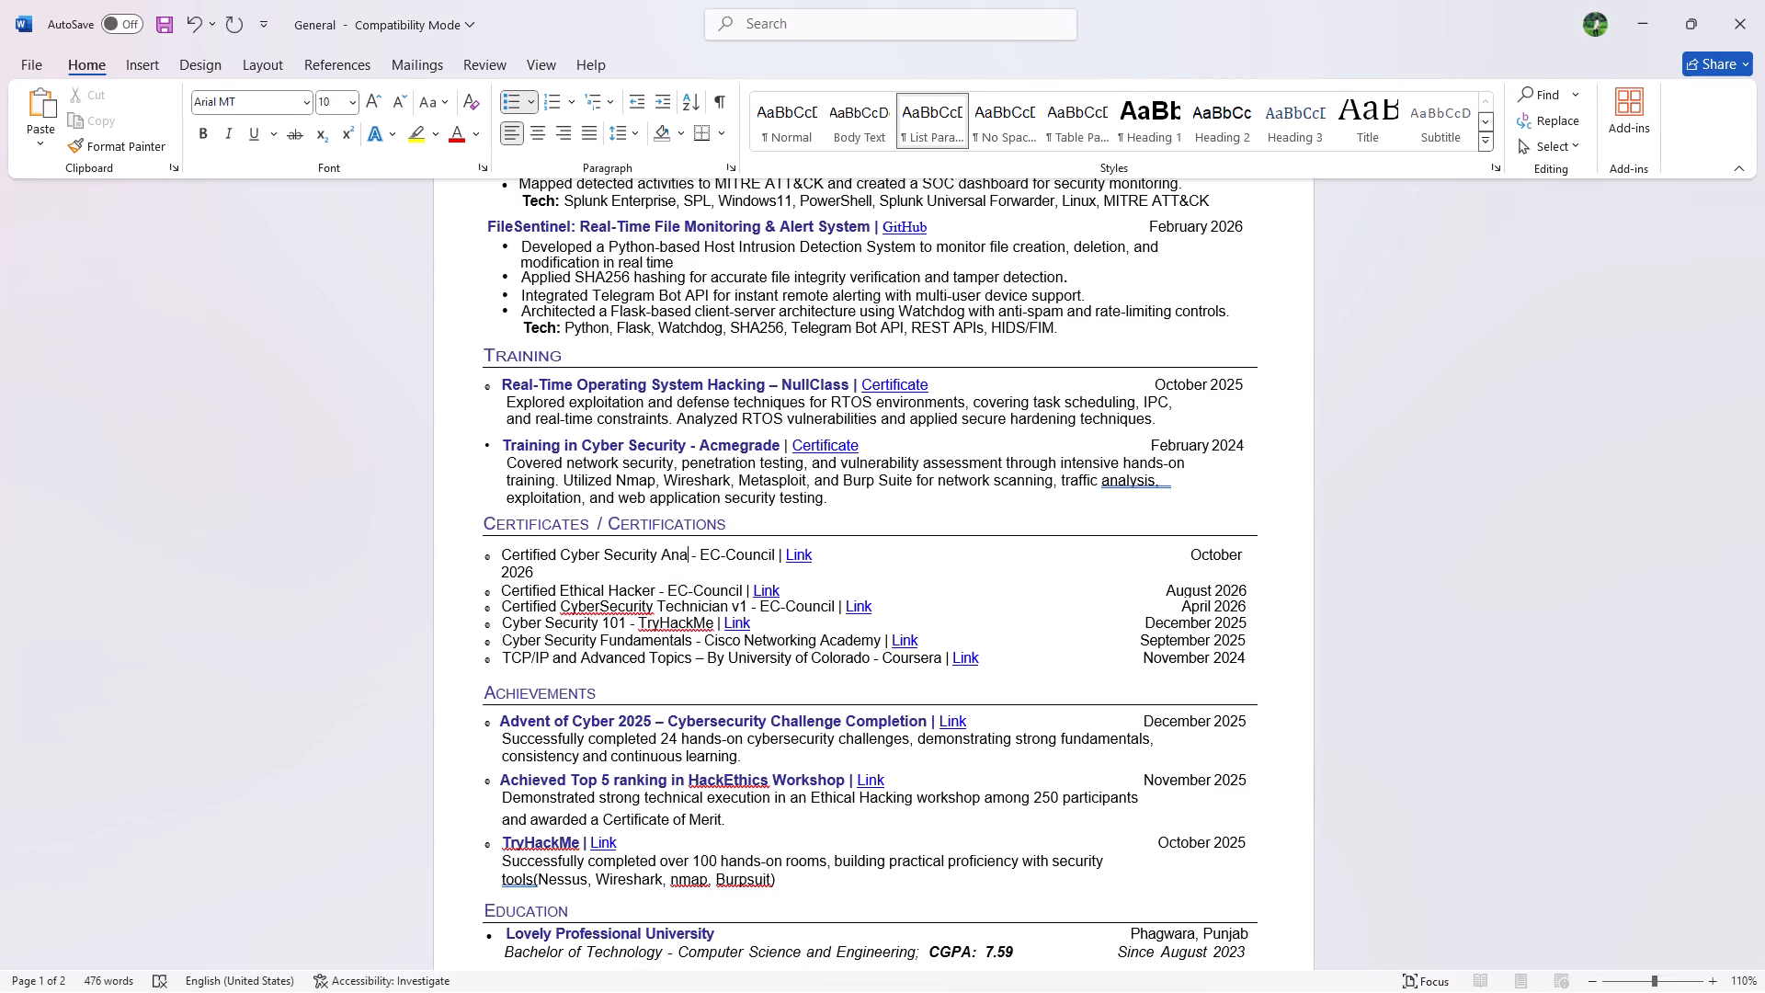
pyautogui.write('lyst')
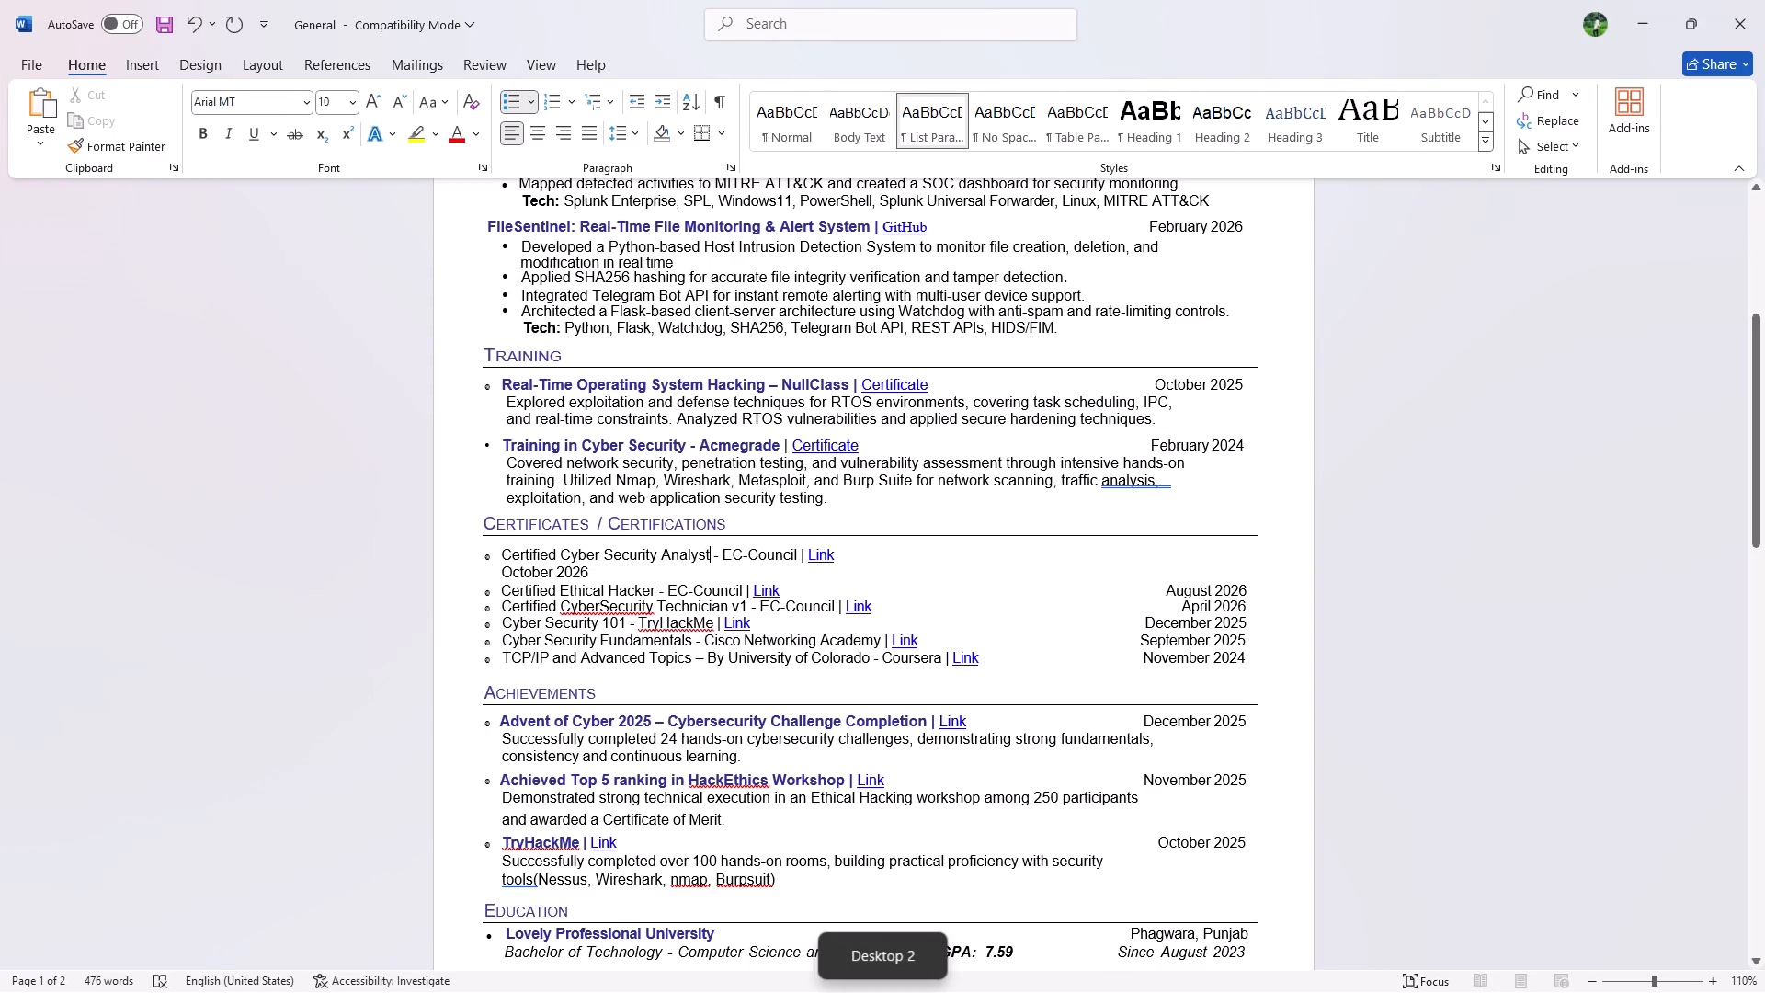
# Delete the excess spaces before October 2026 in the Certified Cyber Security Analyst entry so it fits on one line, aligned with the other dates.
pyautogui.click(500, 576)
pyautogui.press('BackSpace')
pyautogui.press('BackSpace')
pyautogui.press('BackSpace')
pyautogui.press('BackSpace')
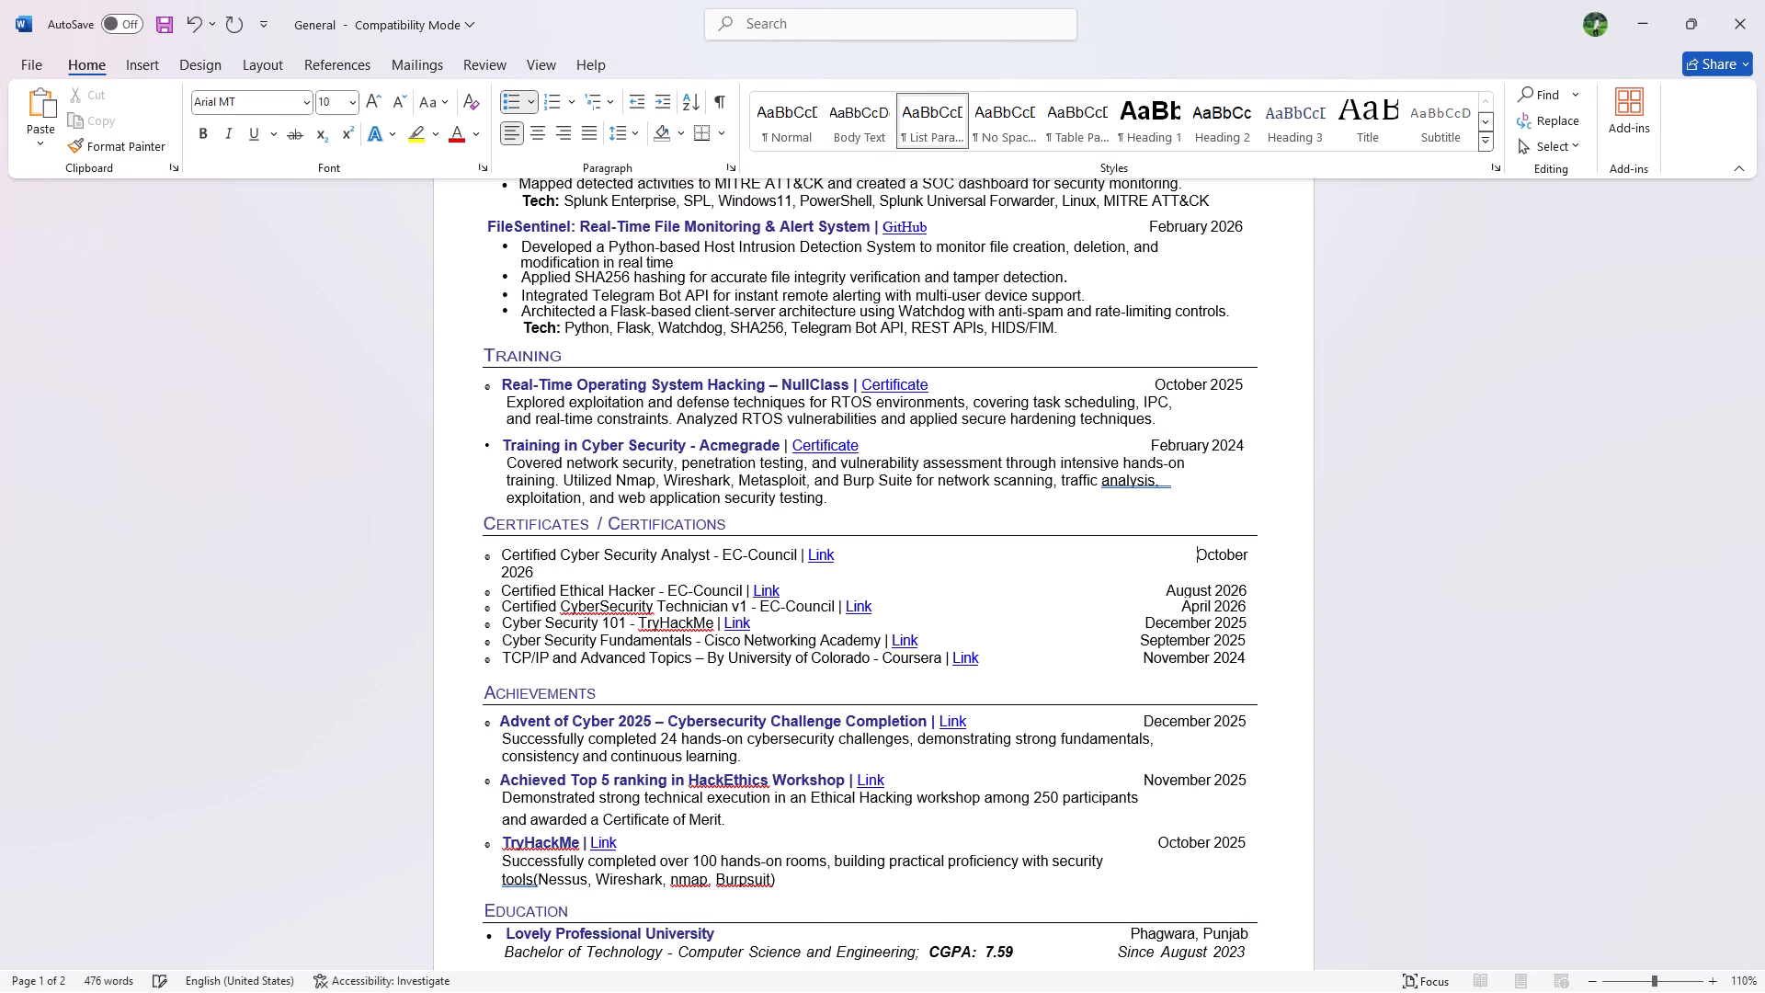
pyautogui.press('BackSpace')
pyautogui.press('BackSpace')
pyautogui.press('BackSpace')
pyautogui.press('BackSpace')
pyautogui.press('BackSpace')
pyautogui.press('BackSpace')
pyautogui.press('BackSpace')
pyautogui.press('BackSpace')
pyautogui.press('BackSpace')
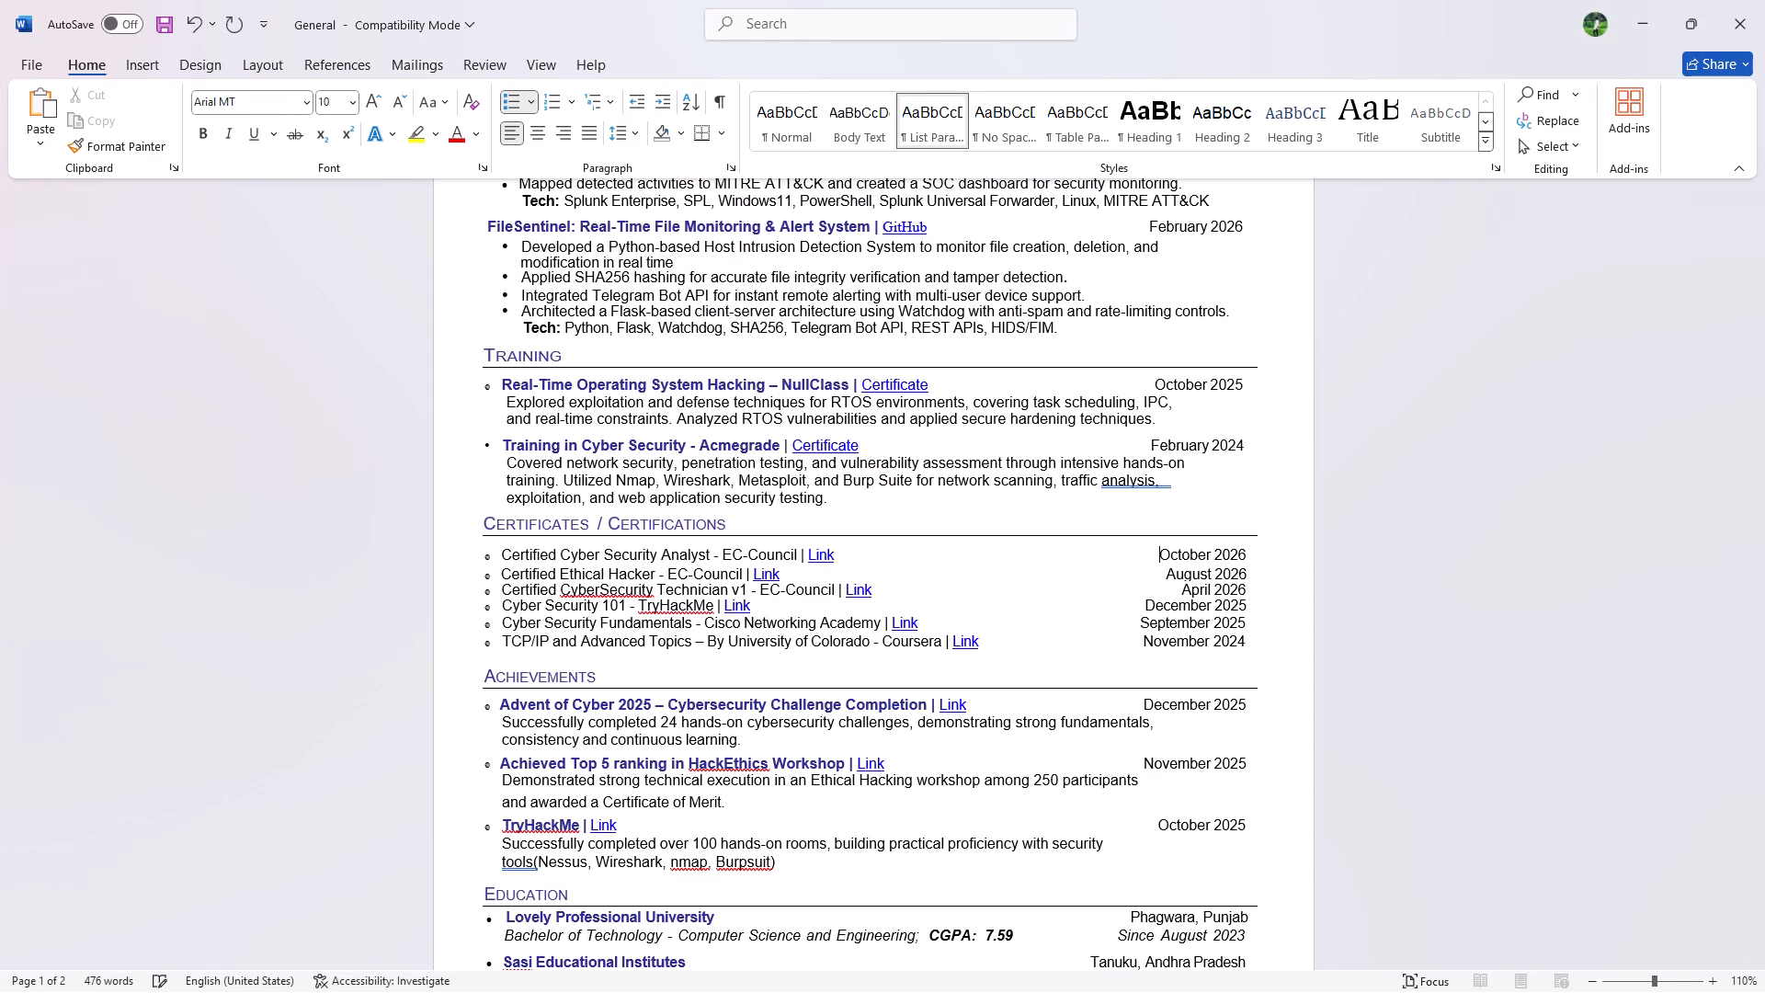
pyautogui.press('space')
pyautogui.press('BackSpace')
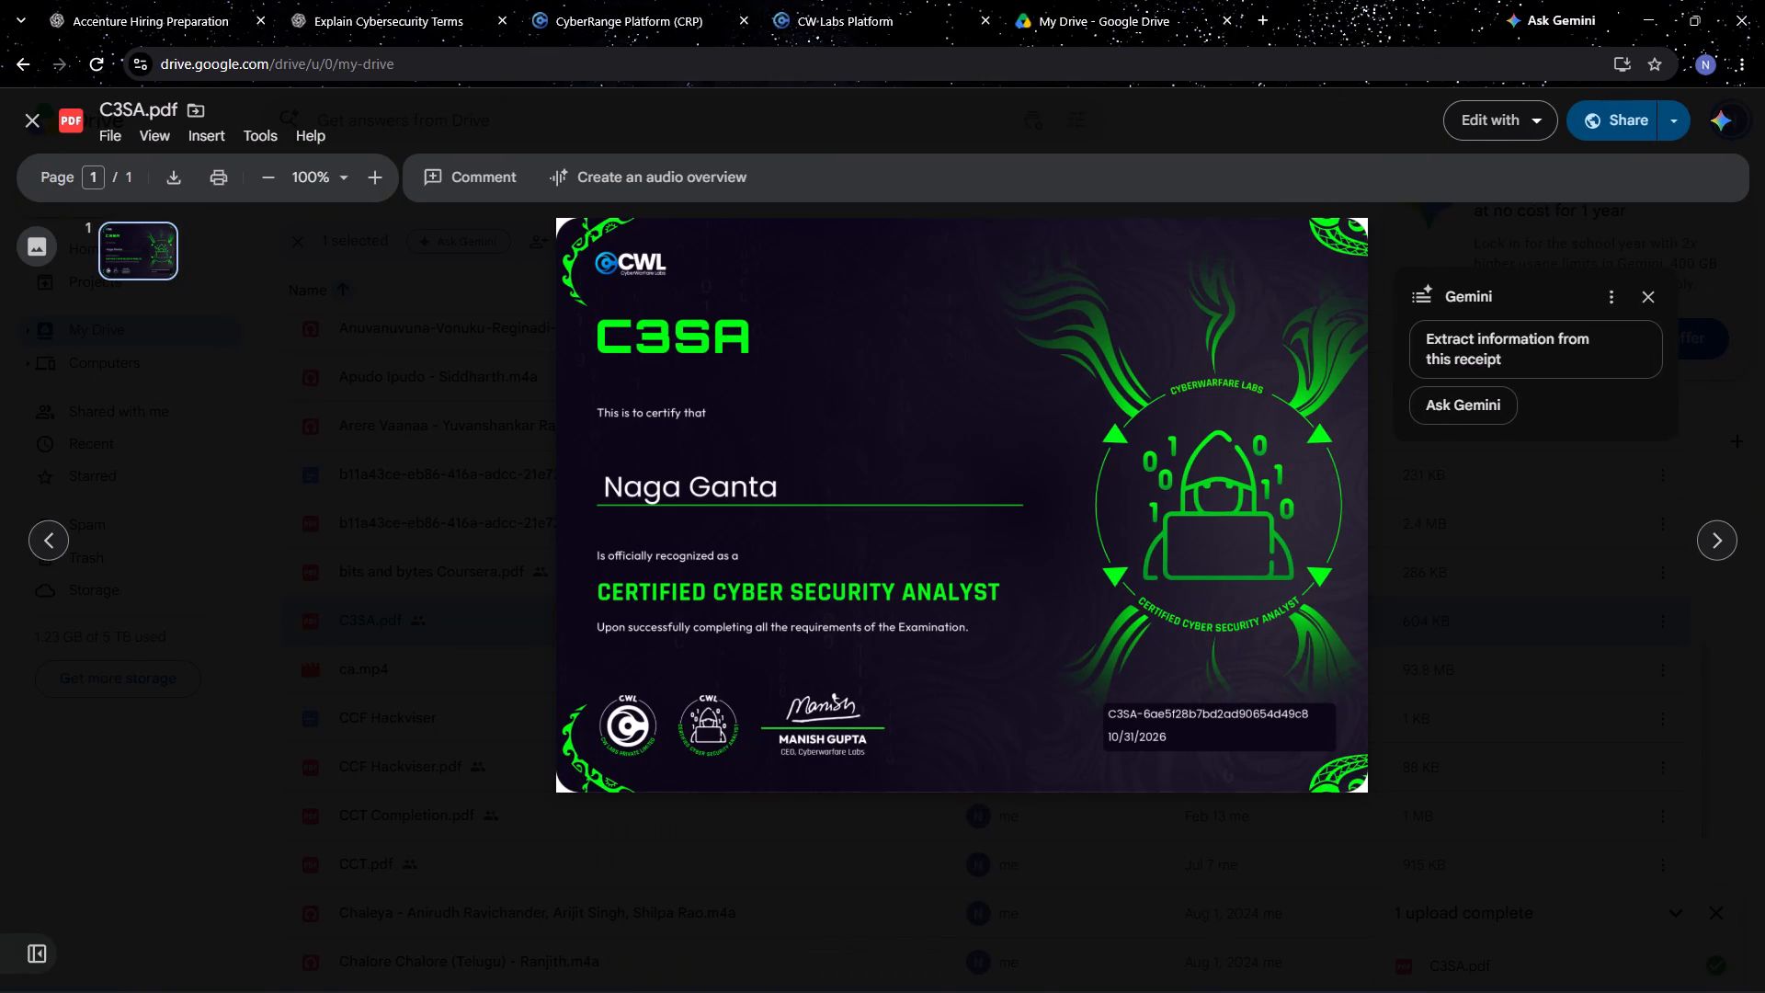
# Check the CyberWarfare Labs platform and the C3SA credential page for the issuing organisation's name.
pyautogui.click(626, 0)
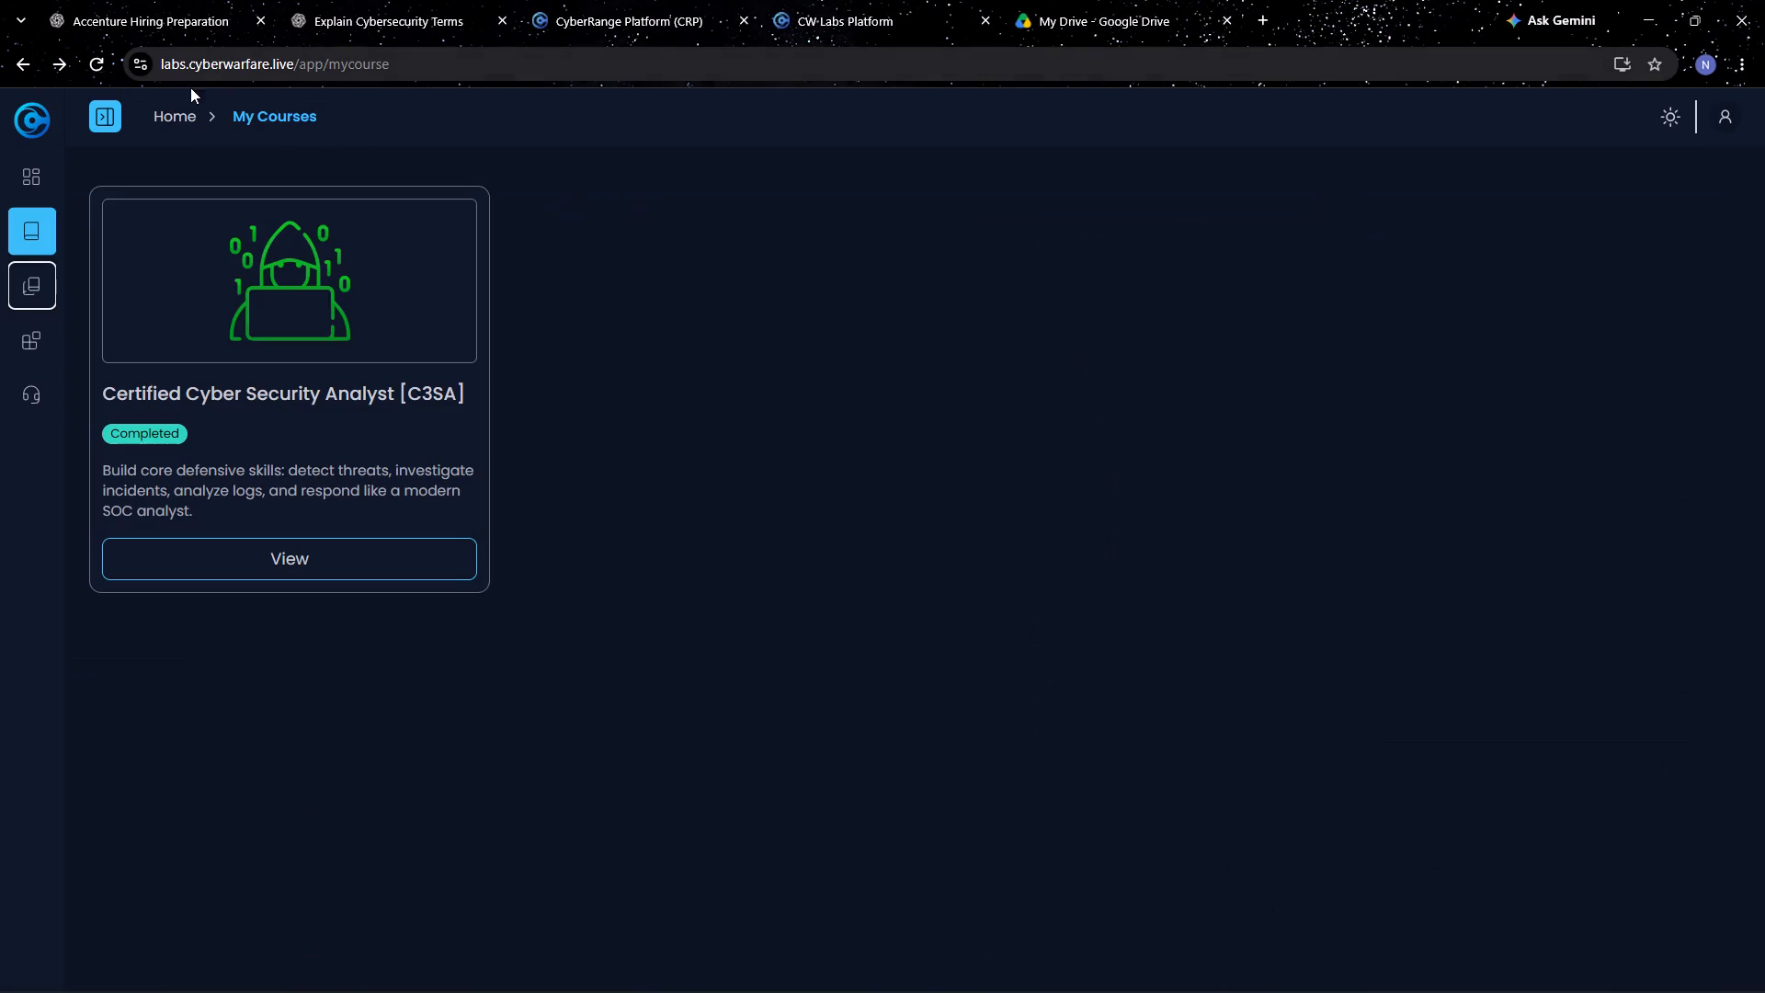
pyautogui.click(38, 118)
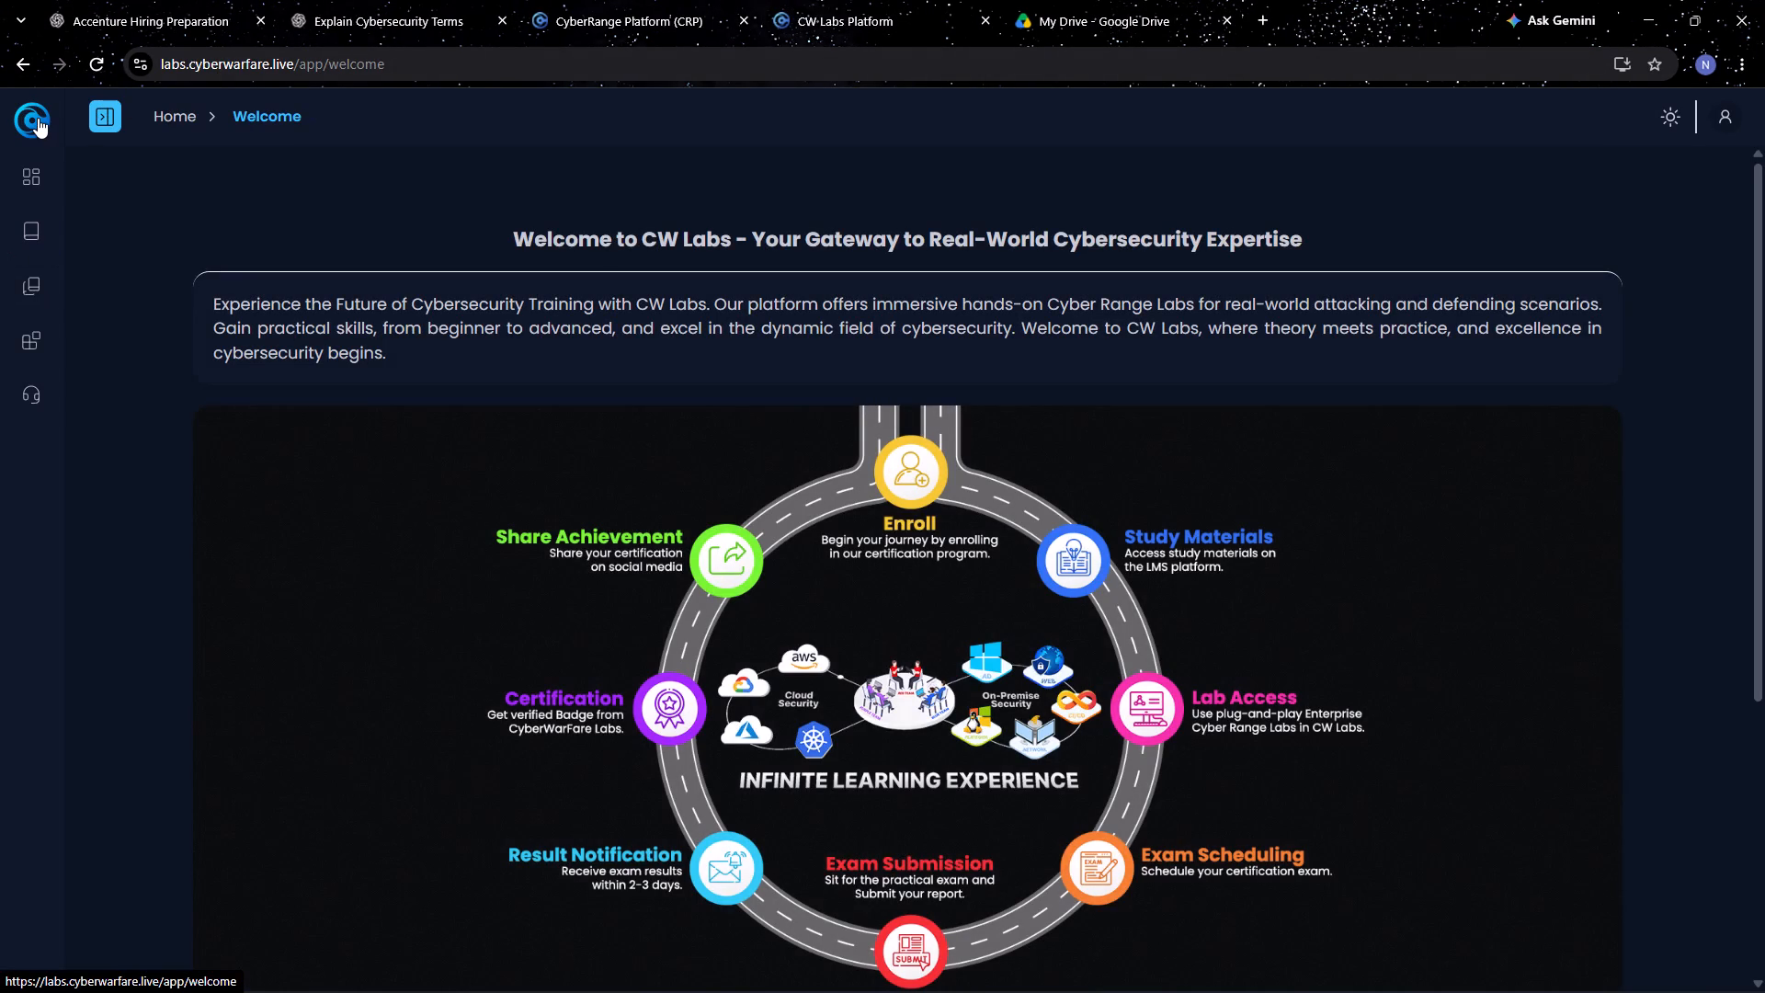
pyautogui.click(38, 118)
pyautogui.click(38, 157)
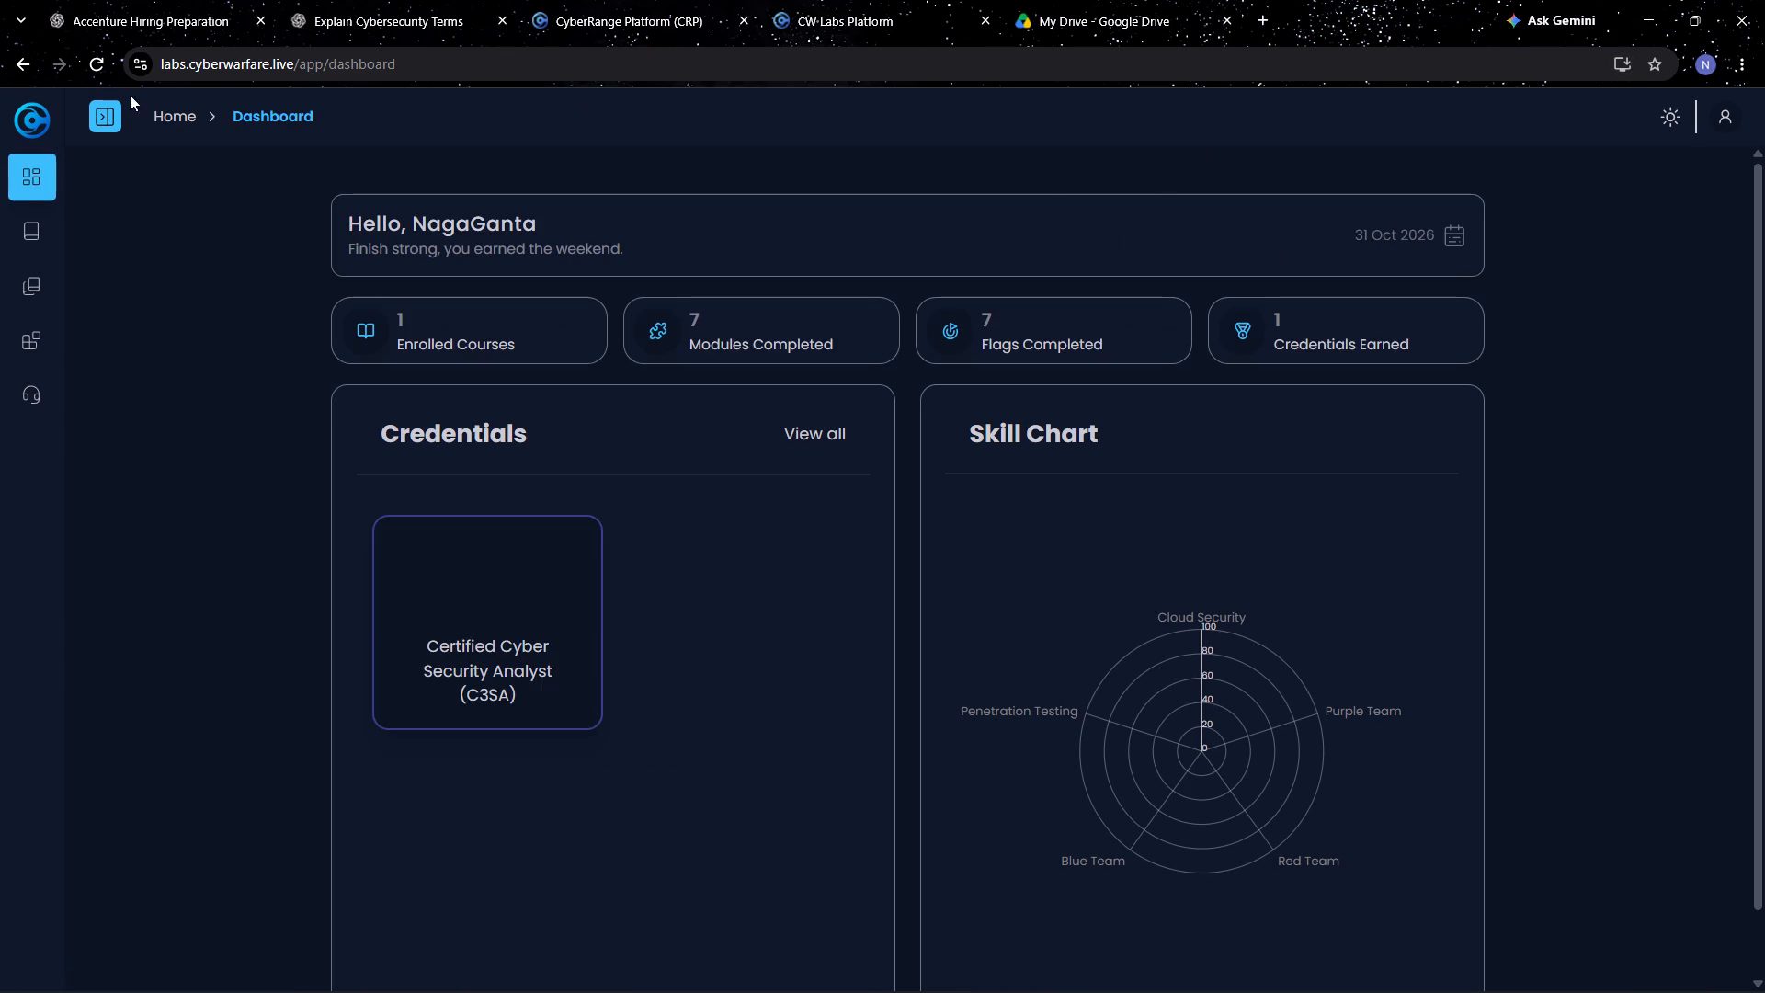
pyautogui.click(31, 122)
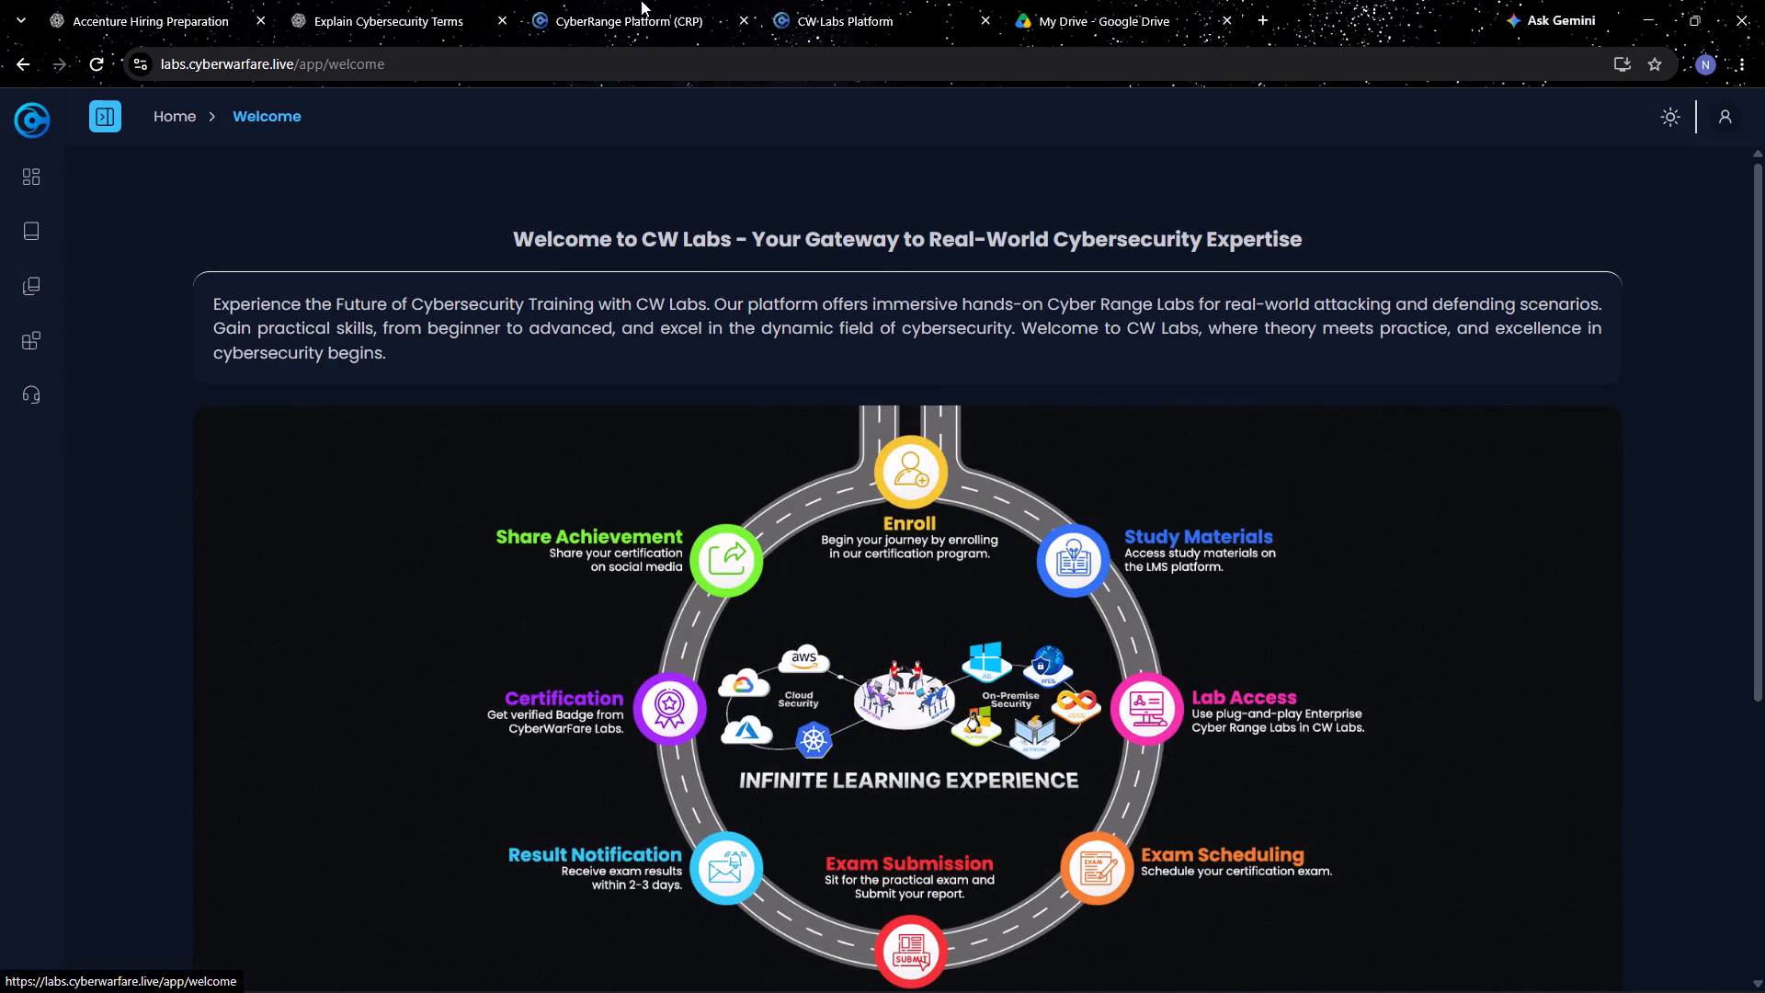
pyautogui.click(777, 0)
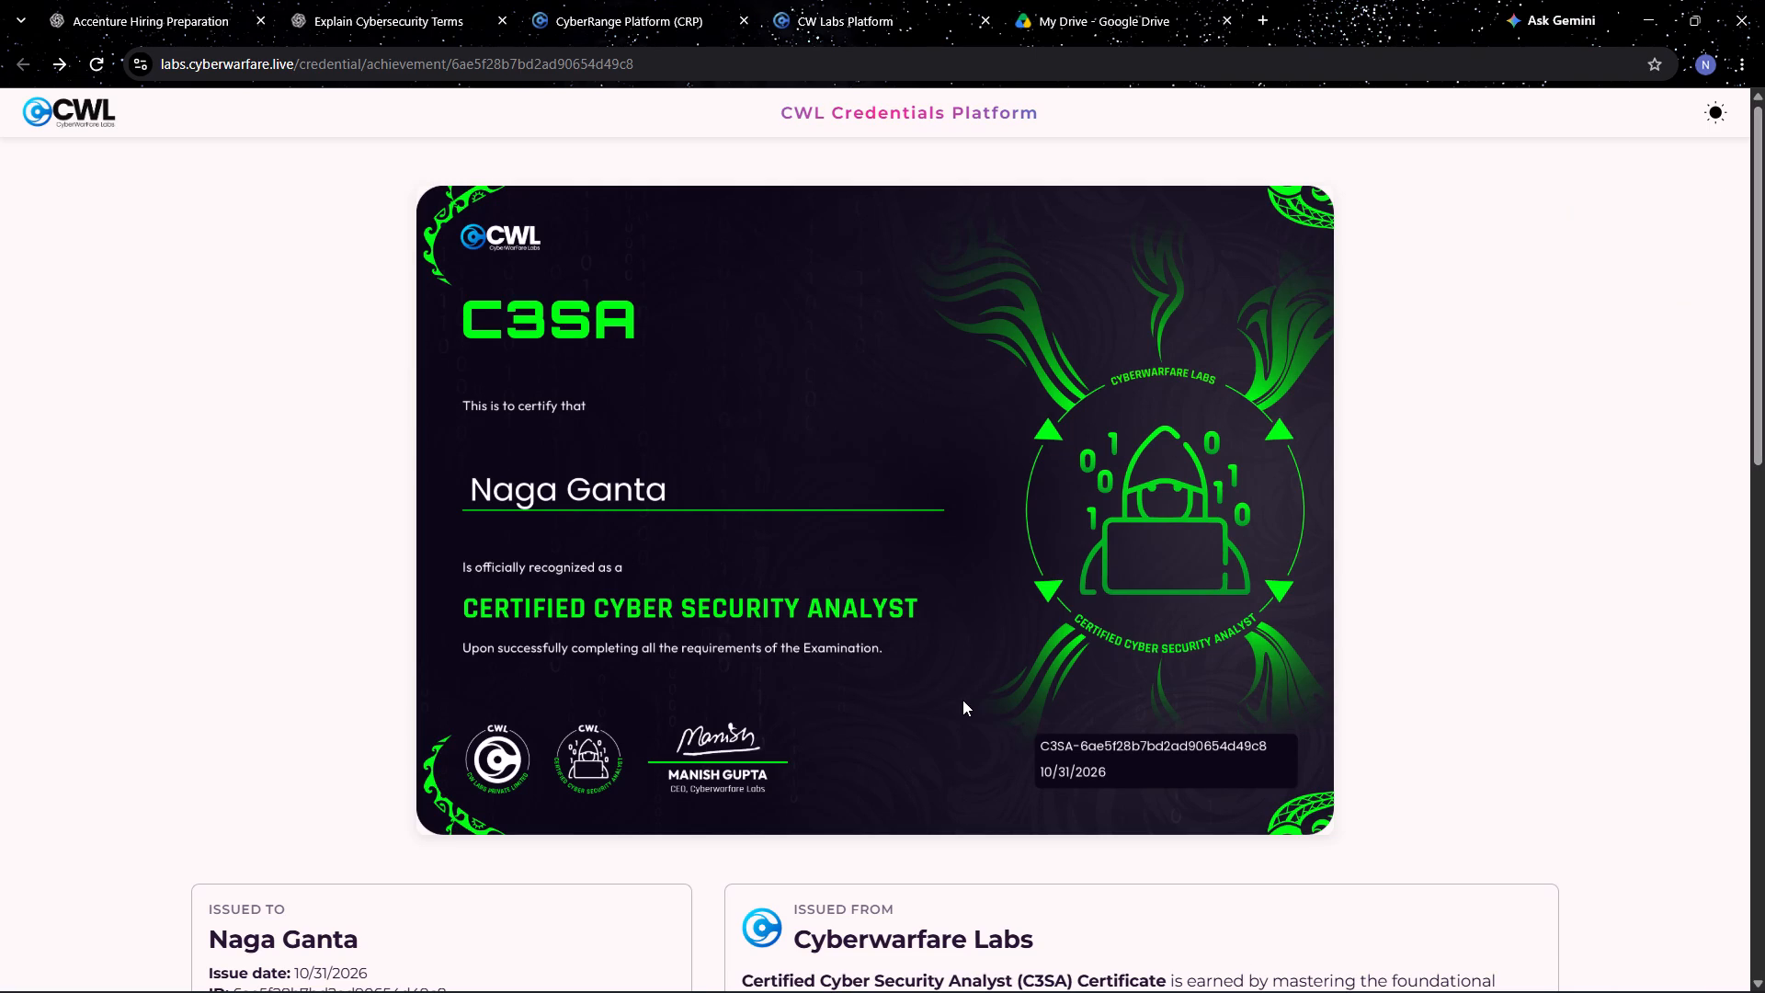
pyautogui.scroll(-2, 962, 700)
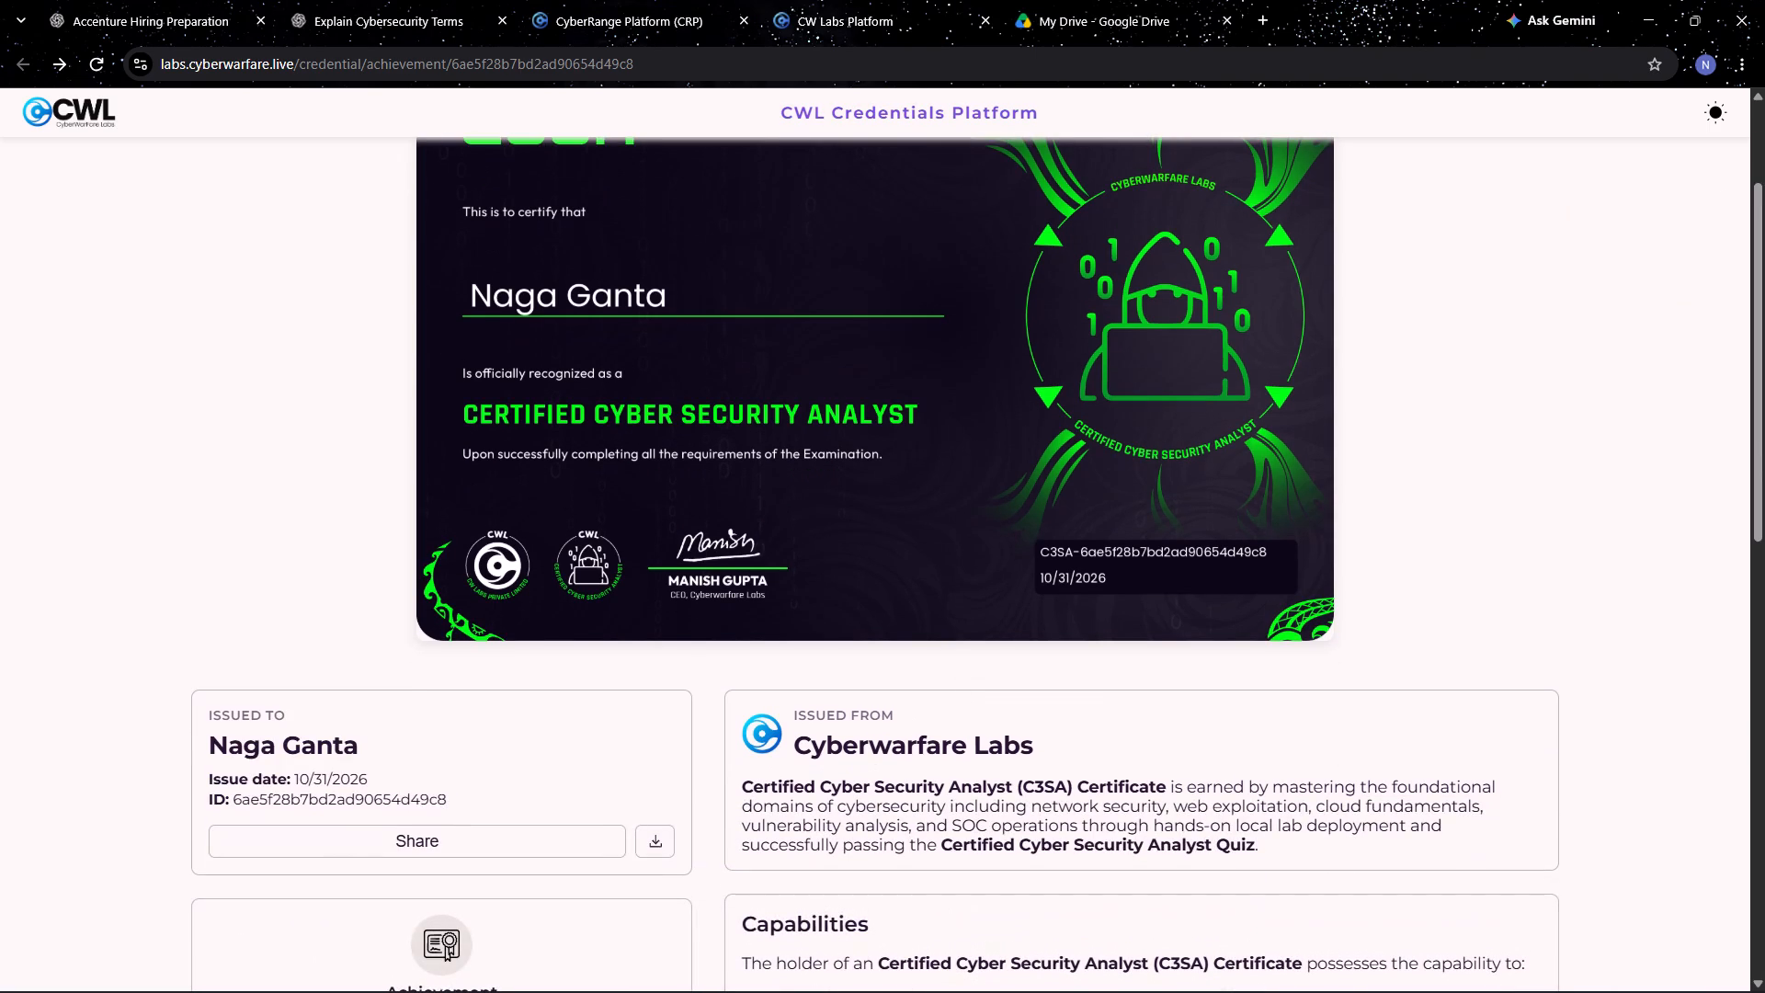
# Switch to the résumé in Word and replace EC-Council with Cyberwarfare Labs as issuer in the Certified Cyber Security Analyst entry.
pyautogui.hscroll(2, 841, 863)
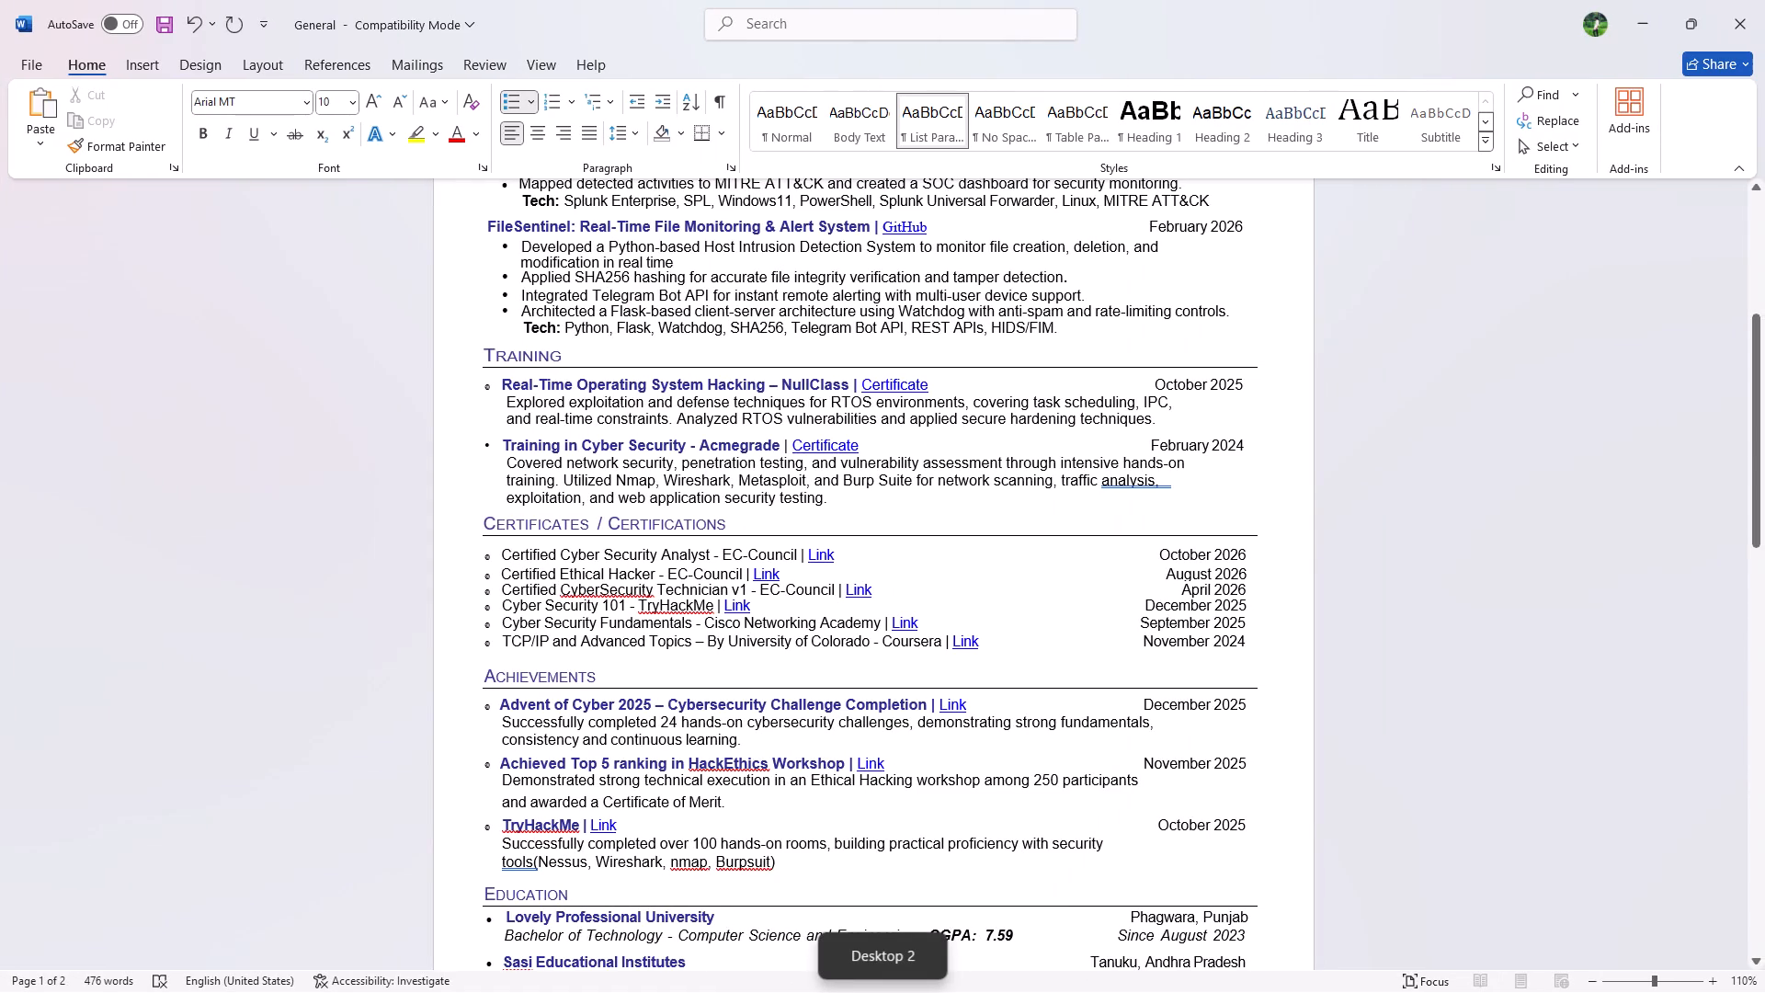
pyautogui.click(800, 558)
pyautogui.press('Left')
pyautogui.press('BackSpace')
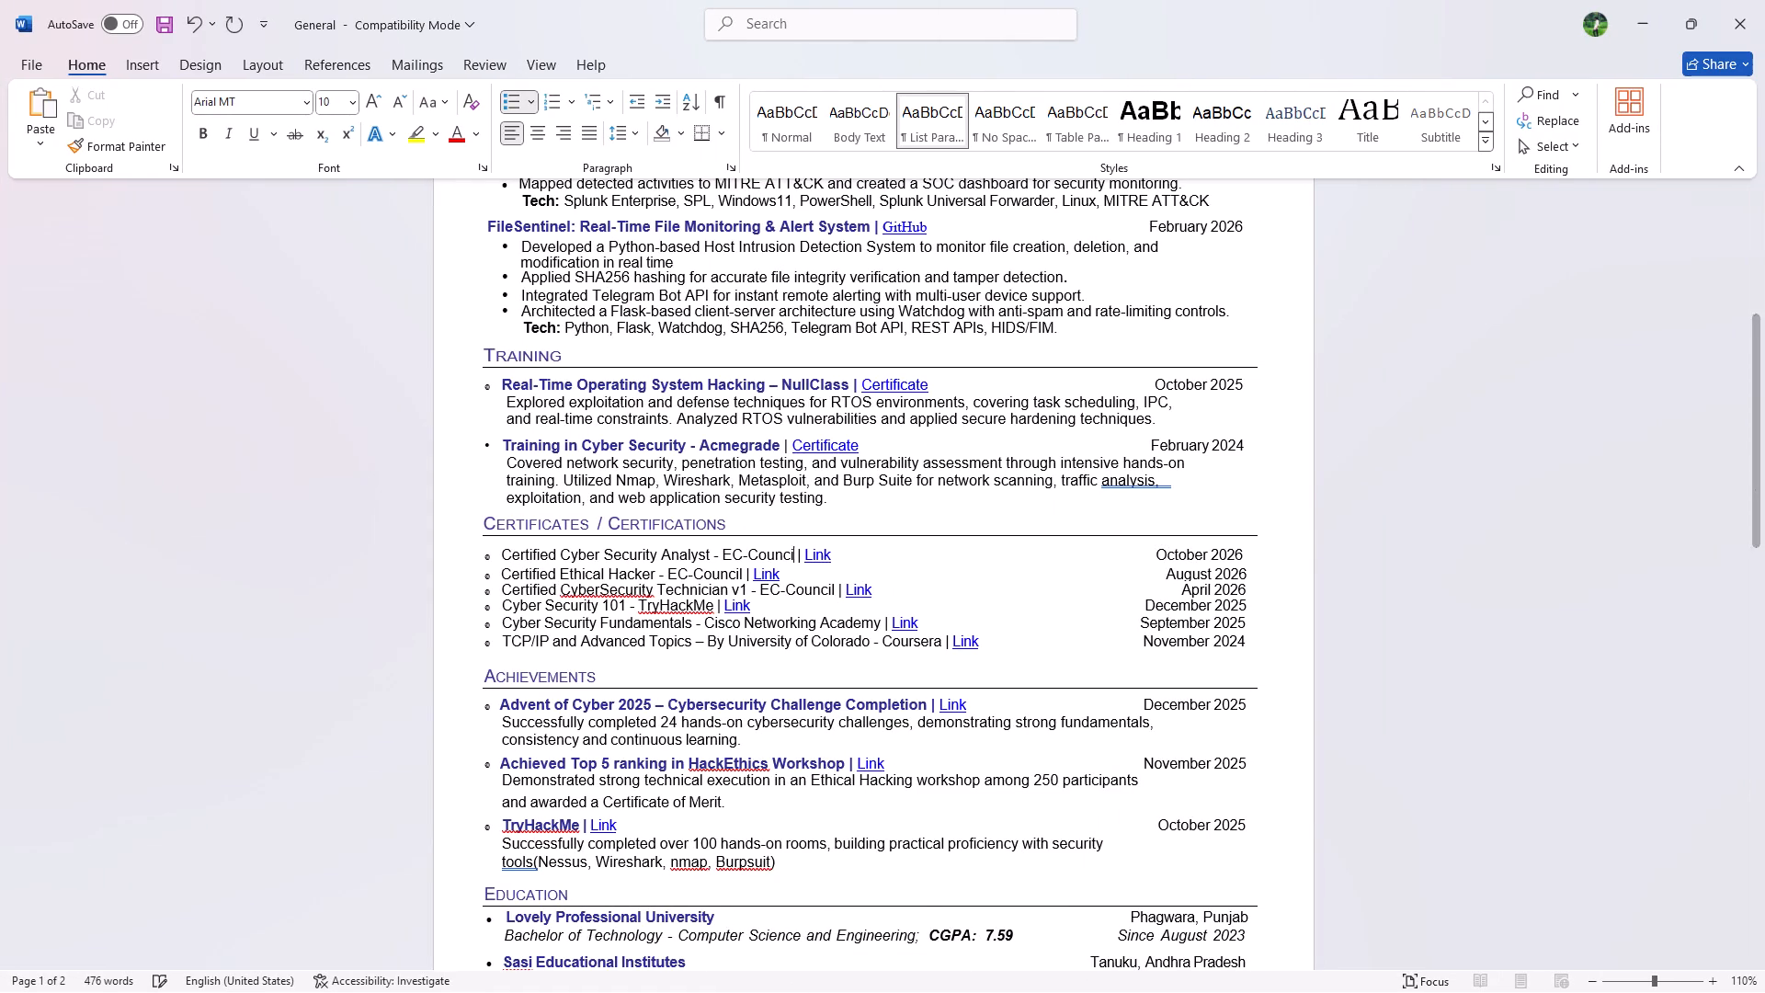
pyautogui.press('BackSpace')
pyautogui.press('BackSpace')
pyautogui.press('BackSpace')
pyautogui.press('BackSpace')
pyautogui.press('BackSpace')
pyautogui.press('BackSpace')
pyautogui.press('BackSpace')
pyautogui.press('BackSpace')
pyautogui.press('BackSpace')
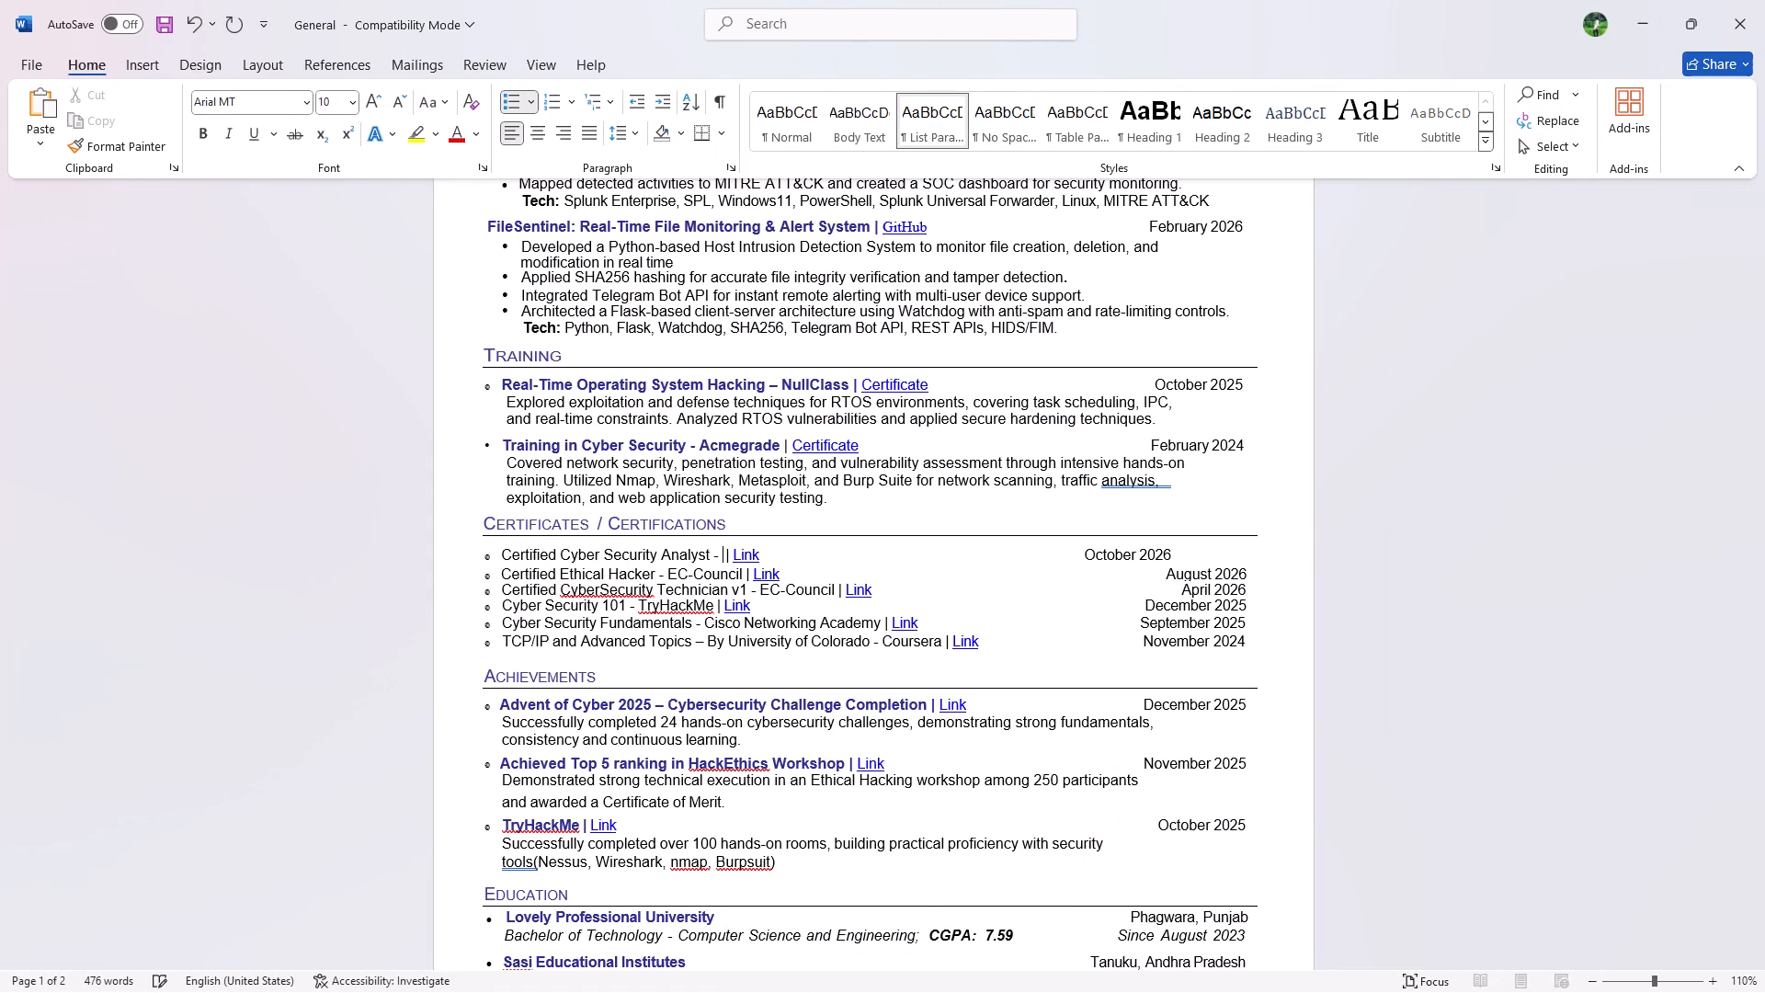
pyautogui.press('c')
pyautogui.write('yber')
pyautogui.press('w')
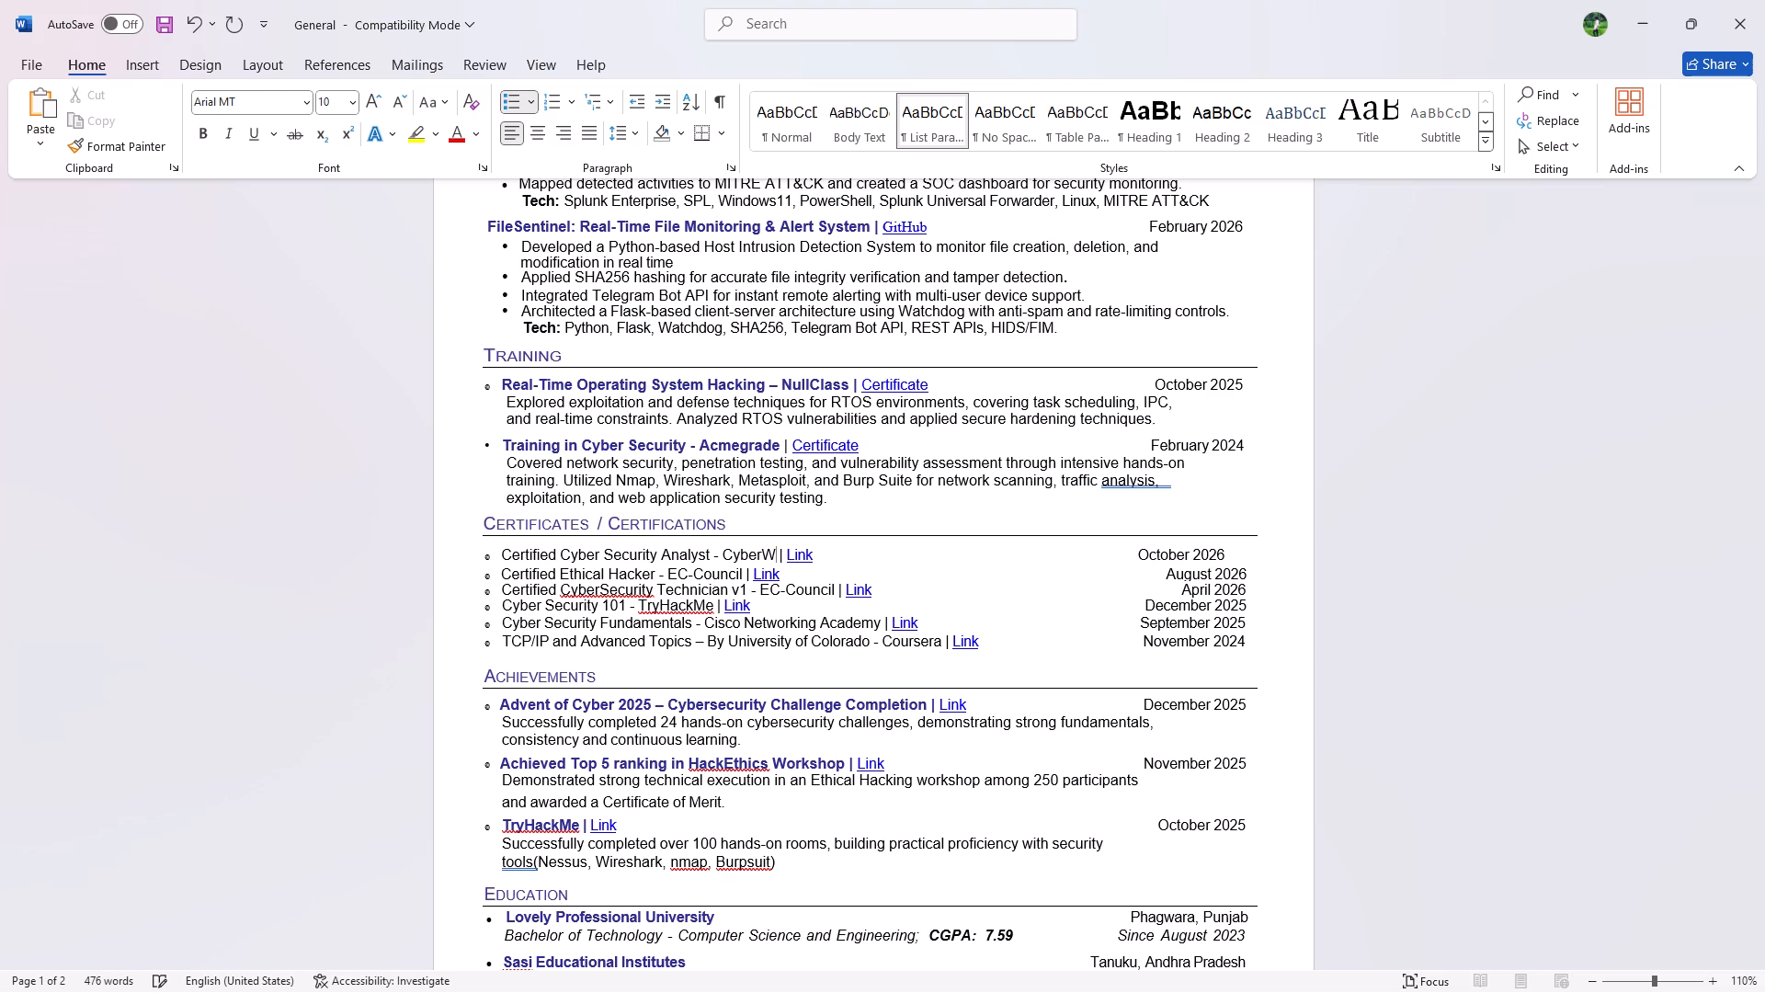
pyautogui.write('ar')
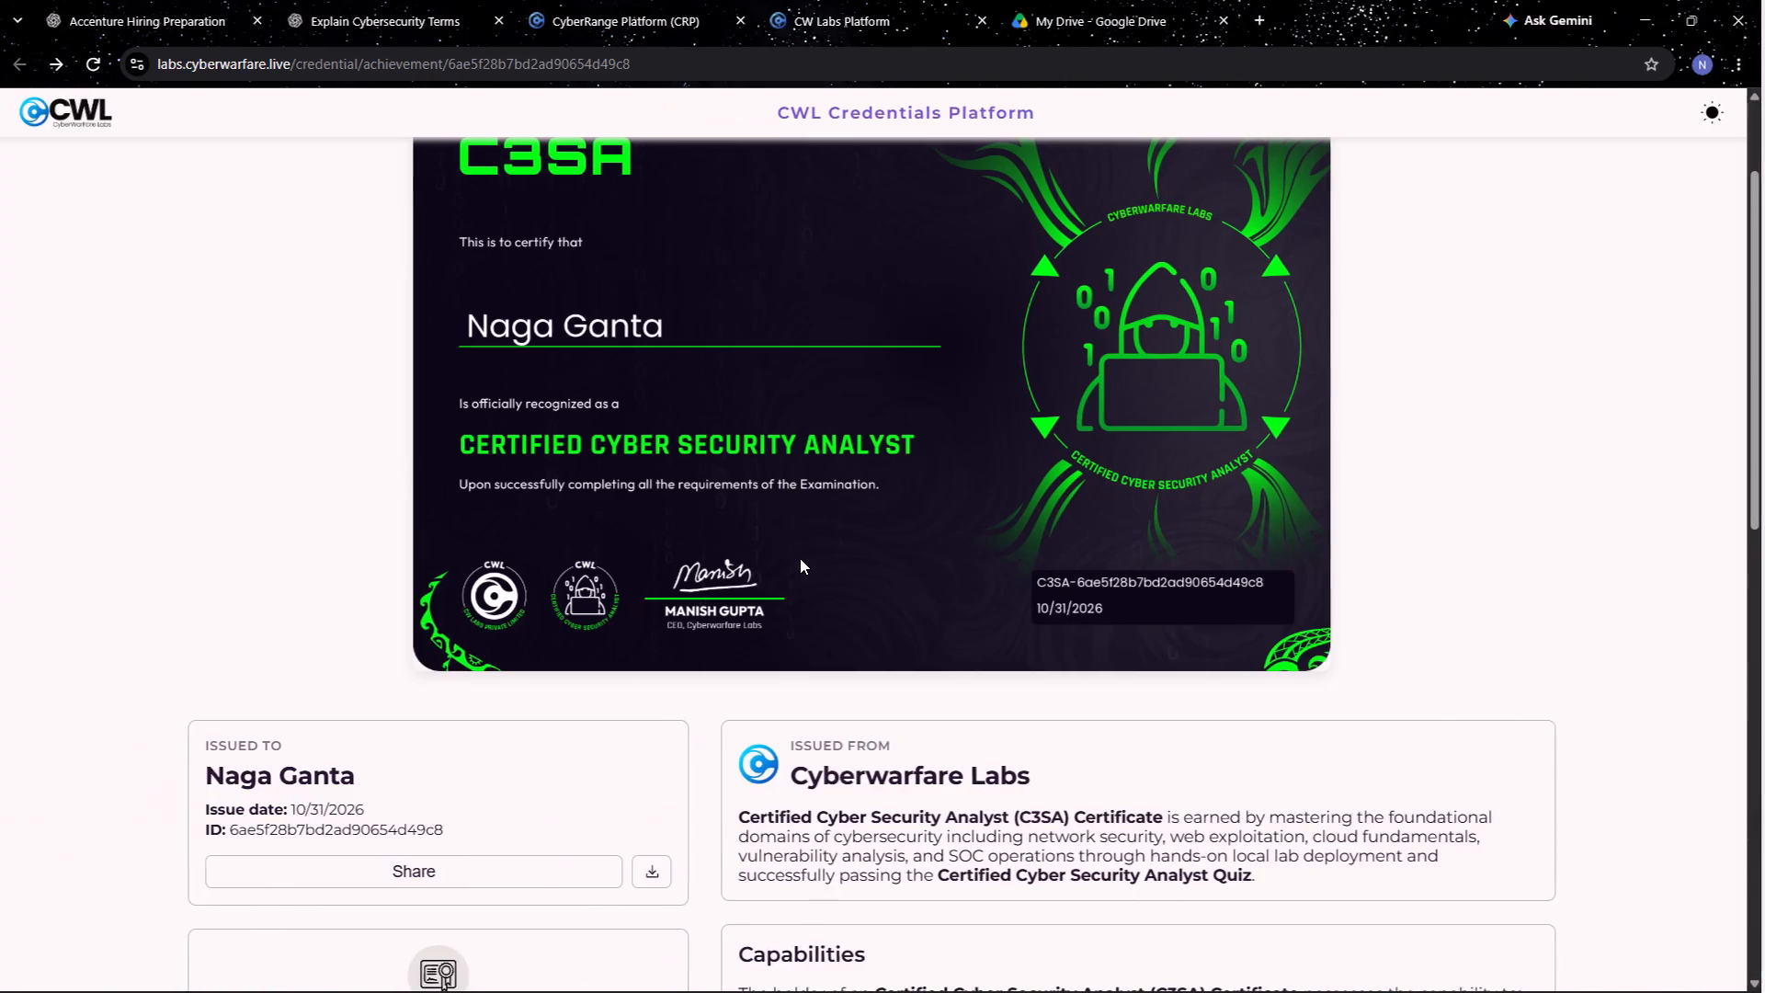
pyautogui.press('BackSpace')
pyautogui.press('BackSpace')
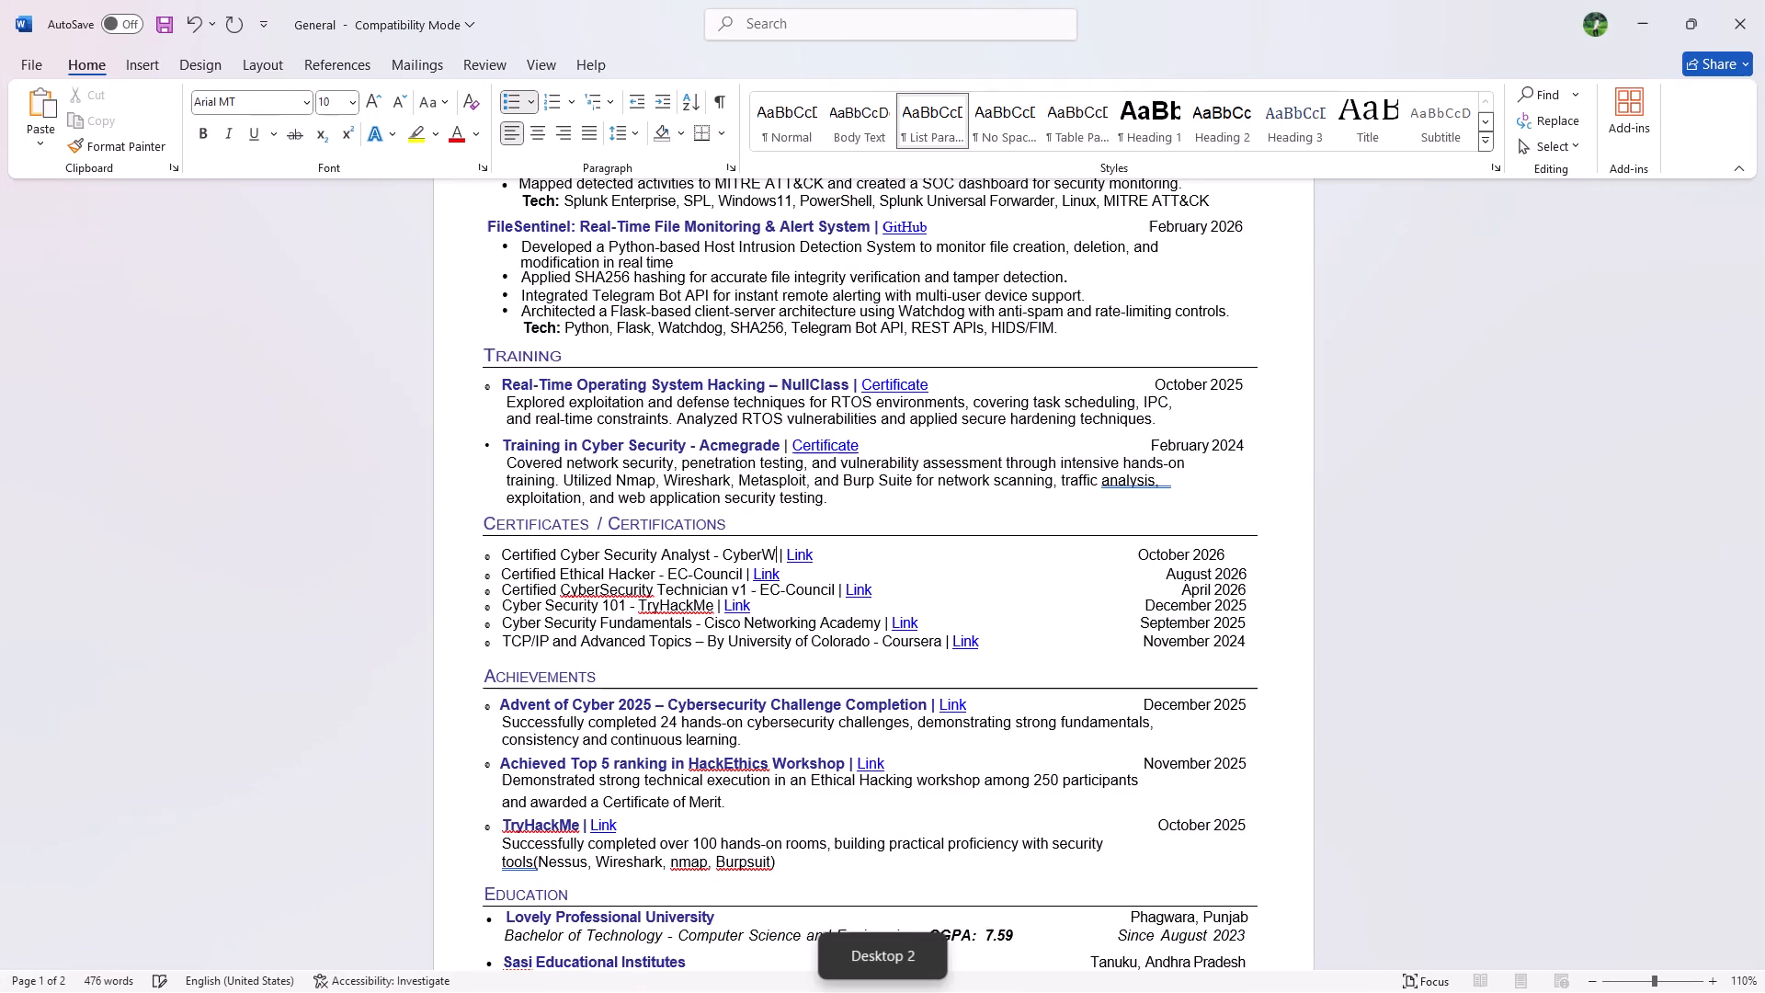
pyautogui.press('BackSpace')
pyautogui.write('wat')
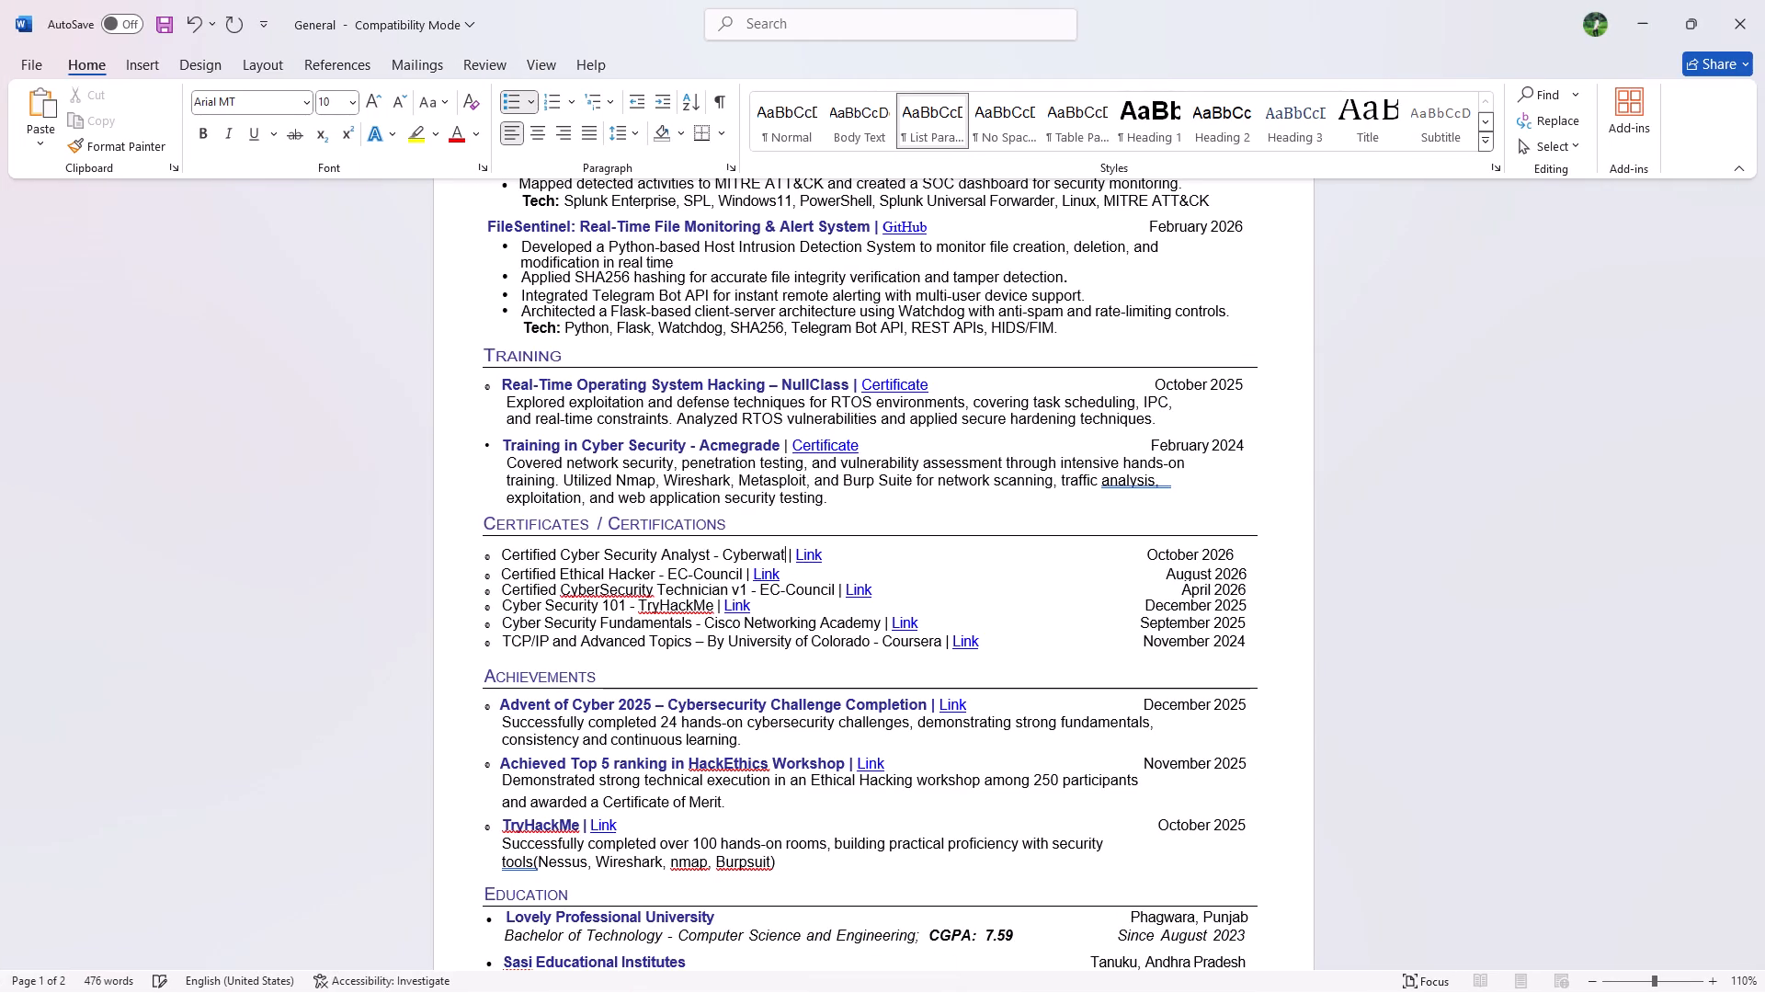
pyautogui.press('BackSpace')
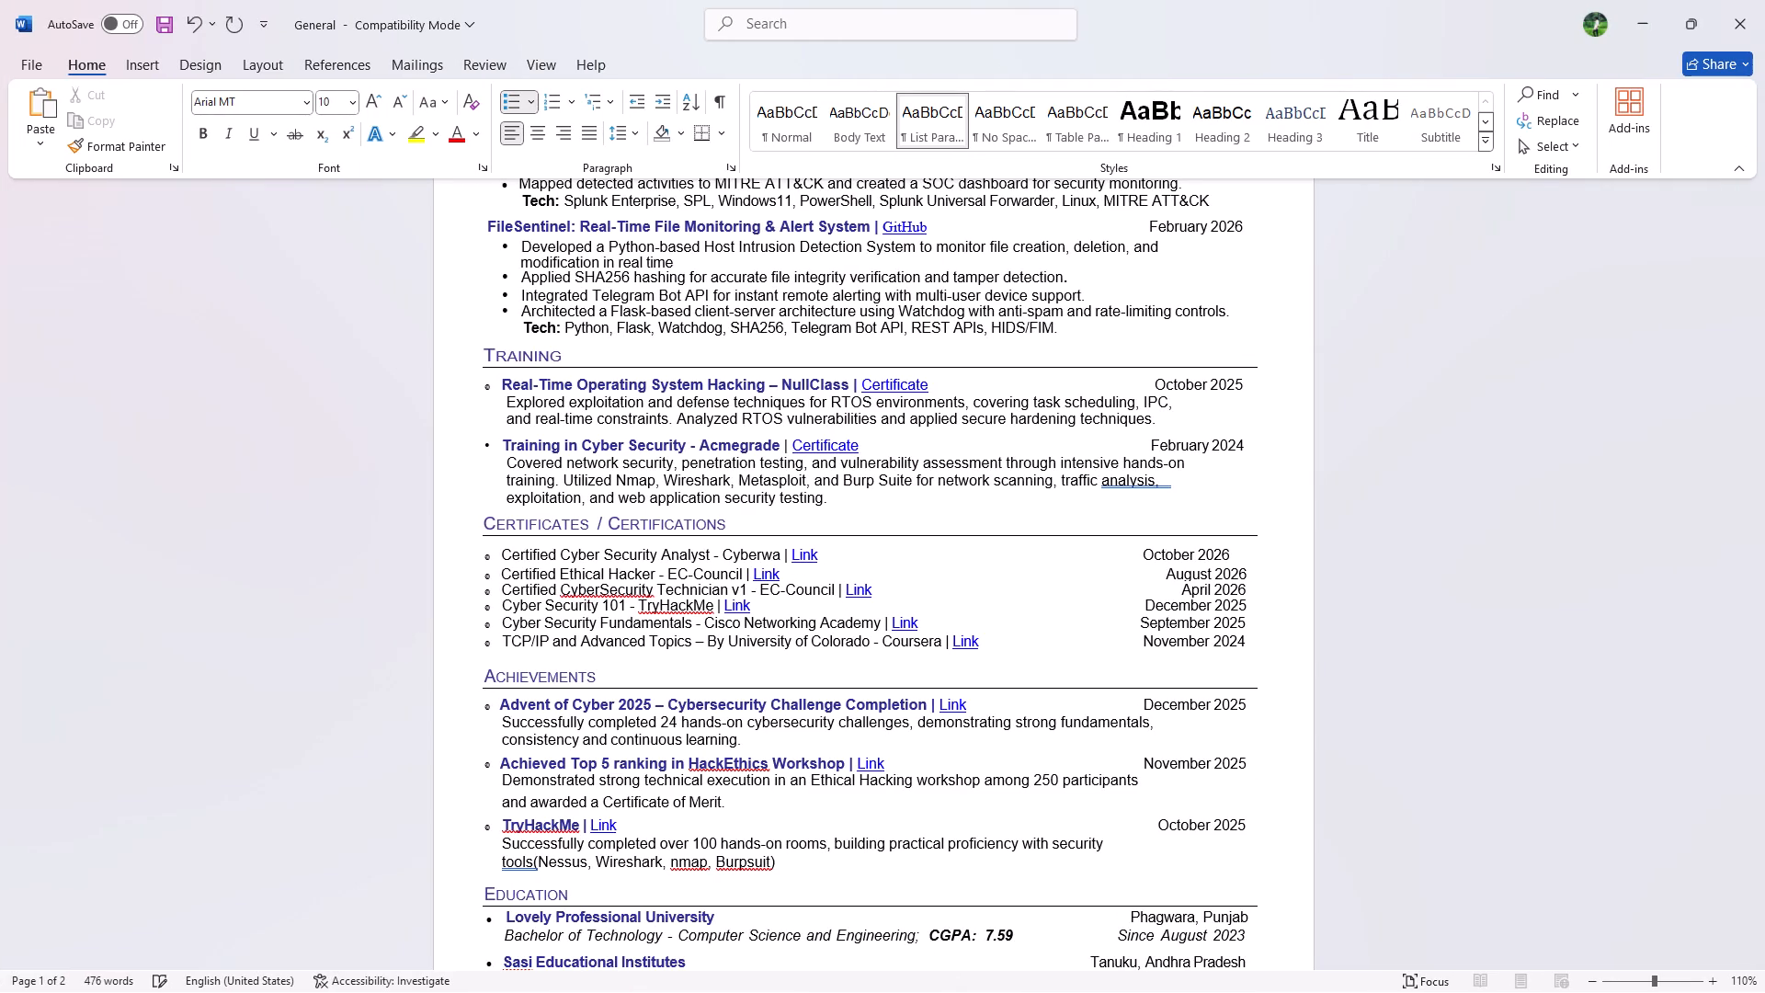
pyautogui.write('rfare')
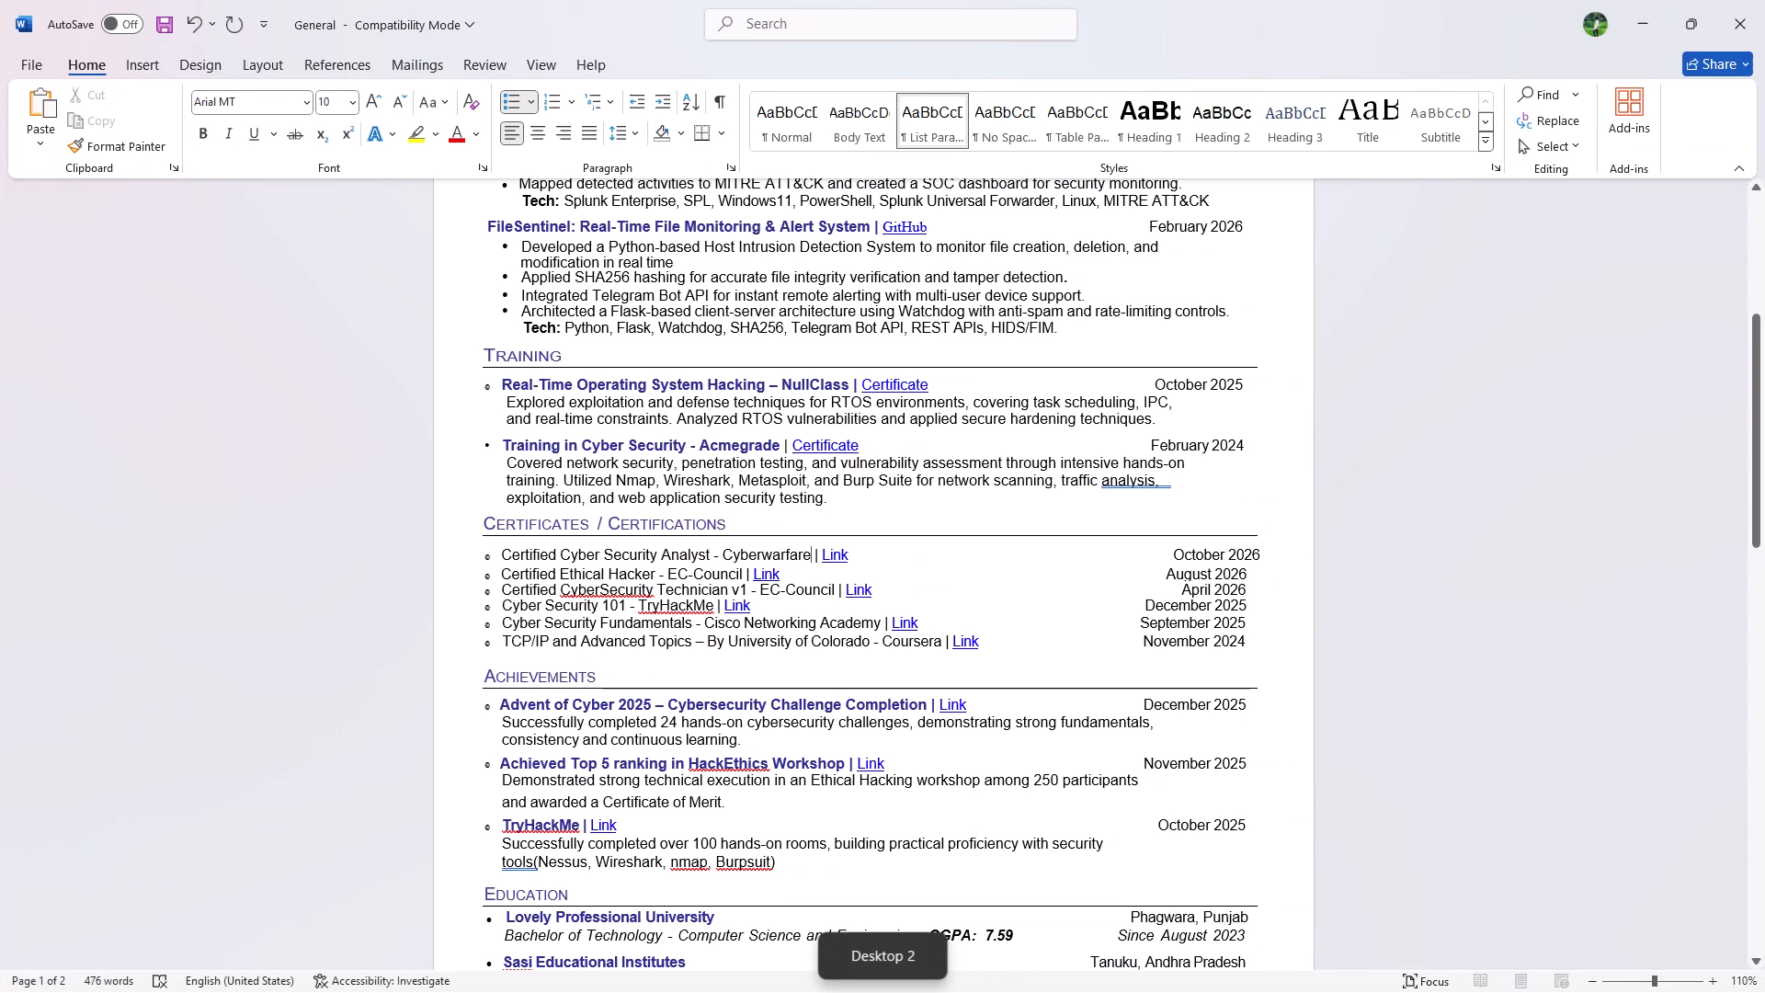
pyautogui.press('space')
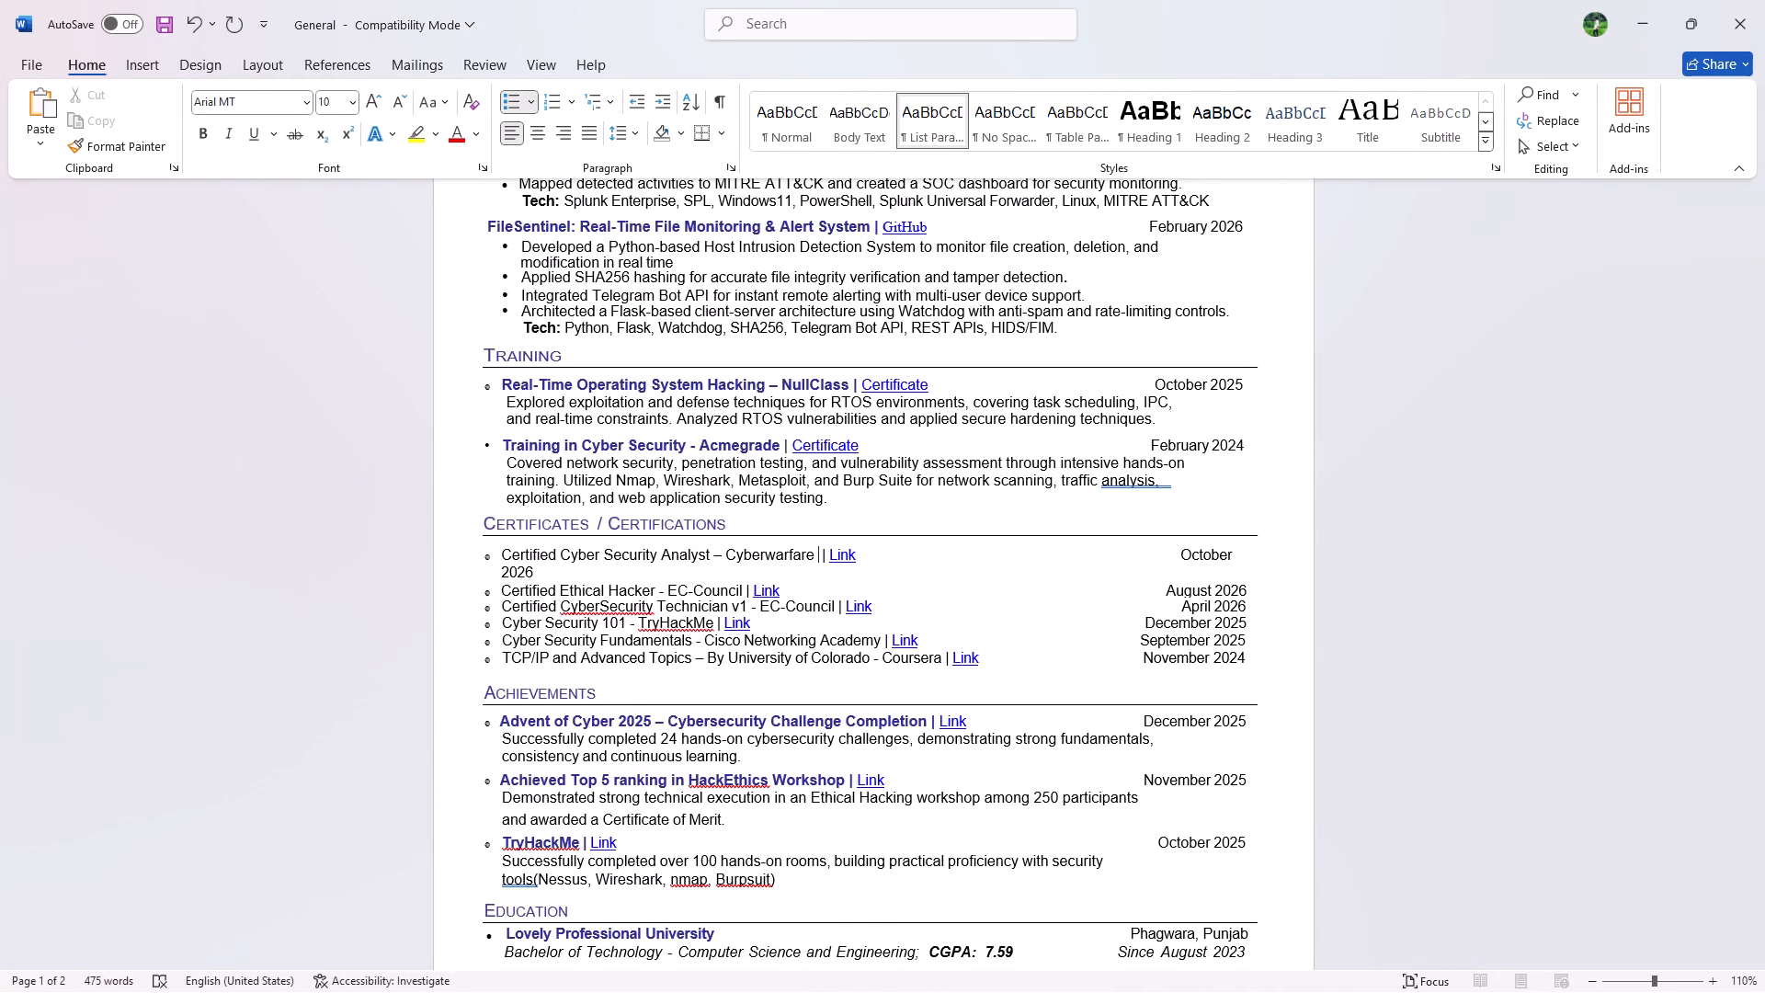
pyautogui.press('l')
pyautogui.write('abs')
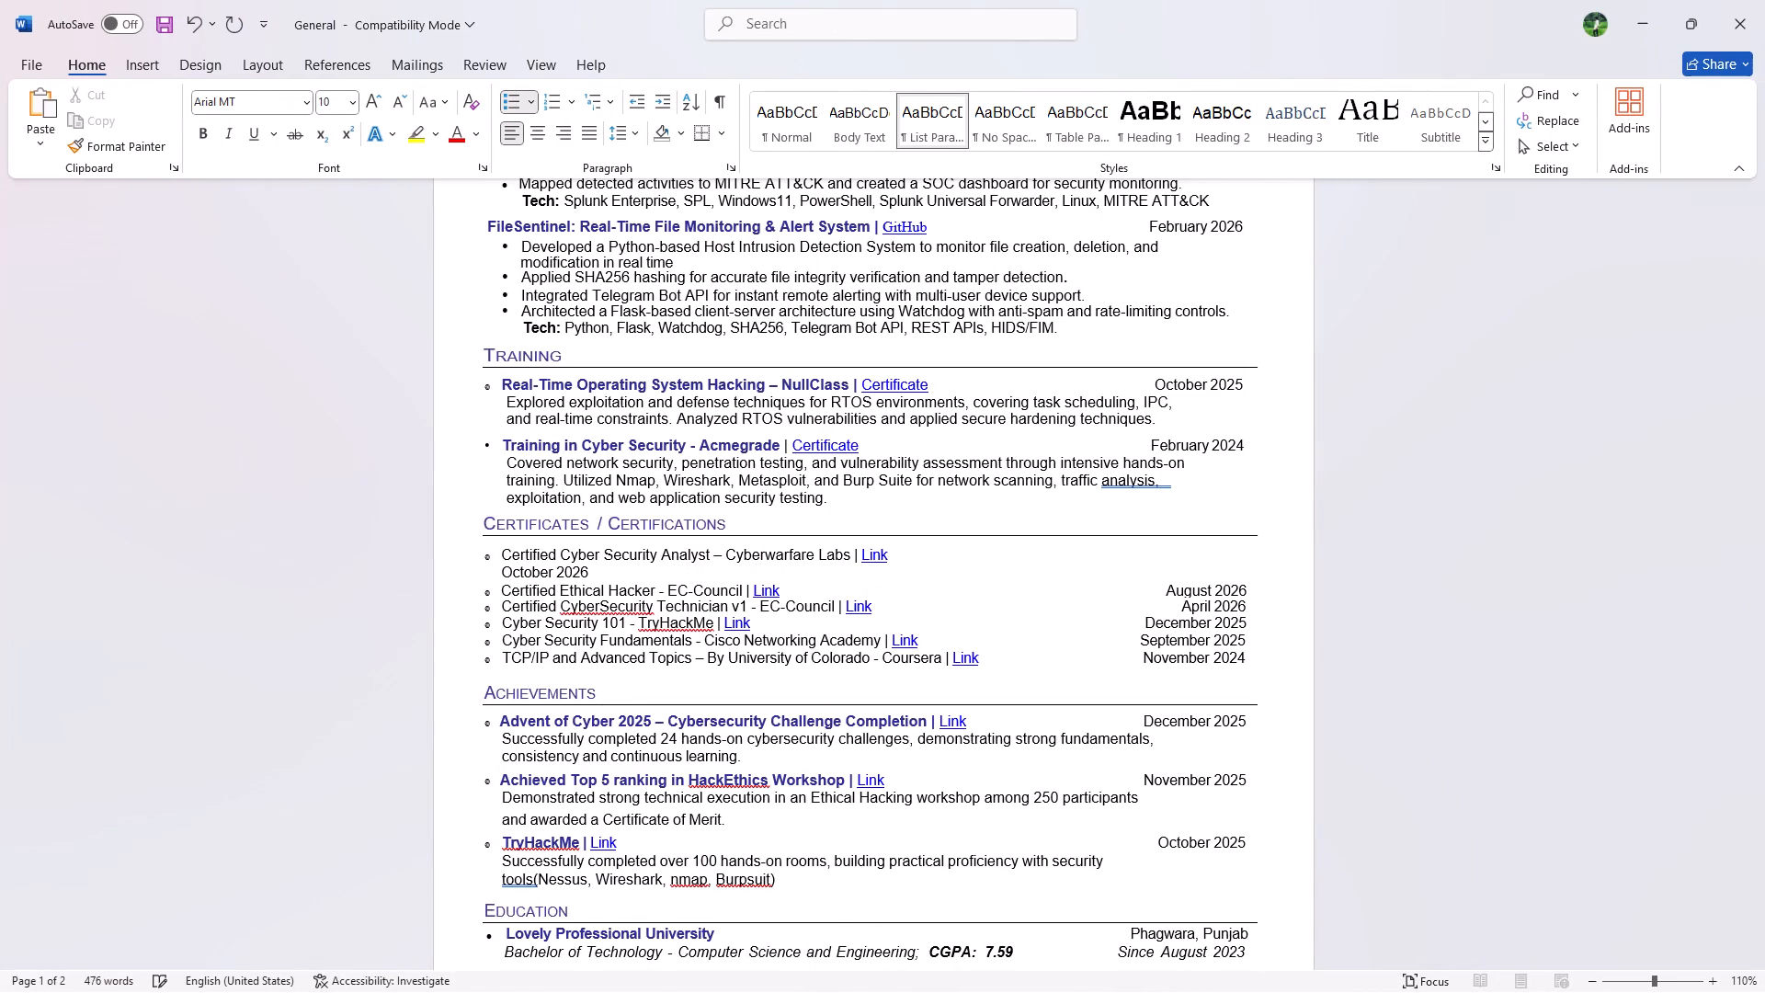
# Delete the excess spaces before October 2026 in the Certified Cyber Security Analyst entry so the date fits on its line, aligned with the others.
pyautogui.click(499, 570)
pyautogui.press('BackSpace')
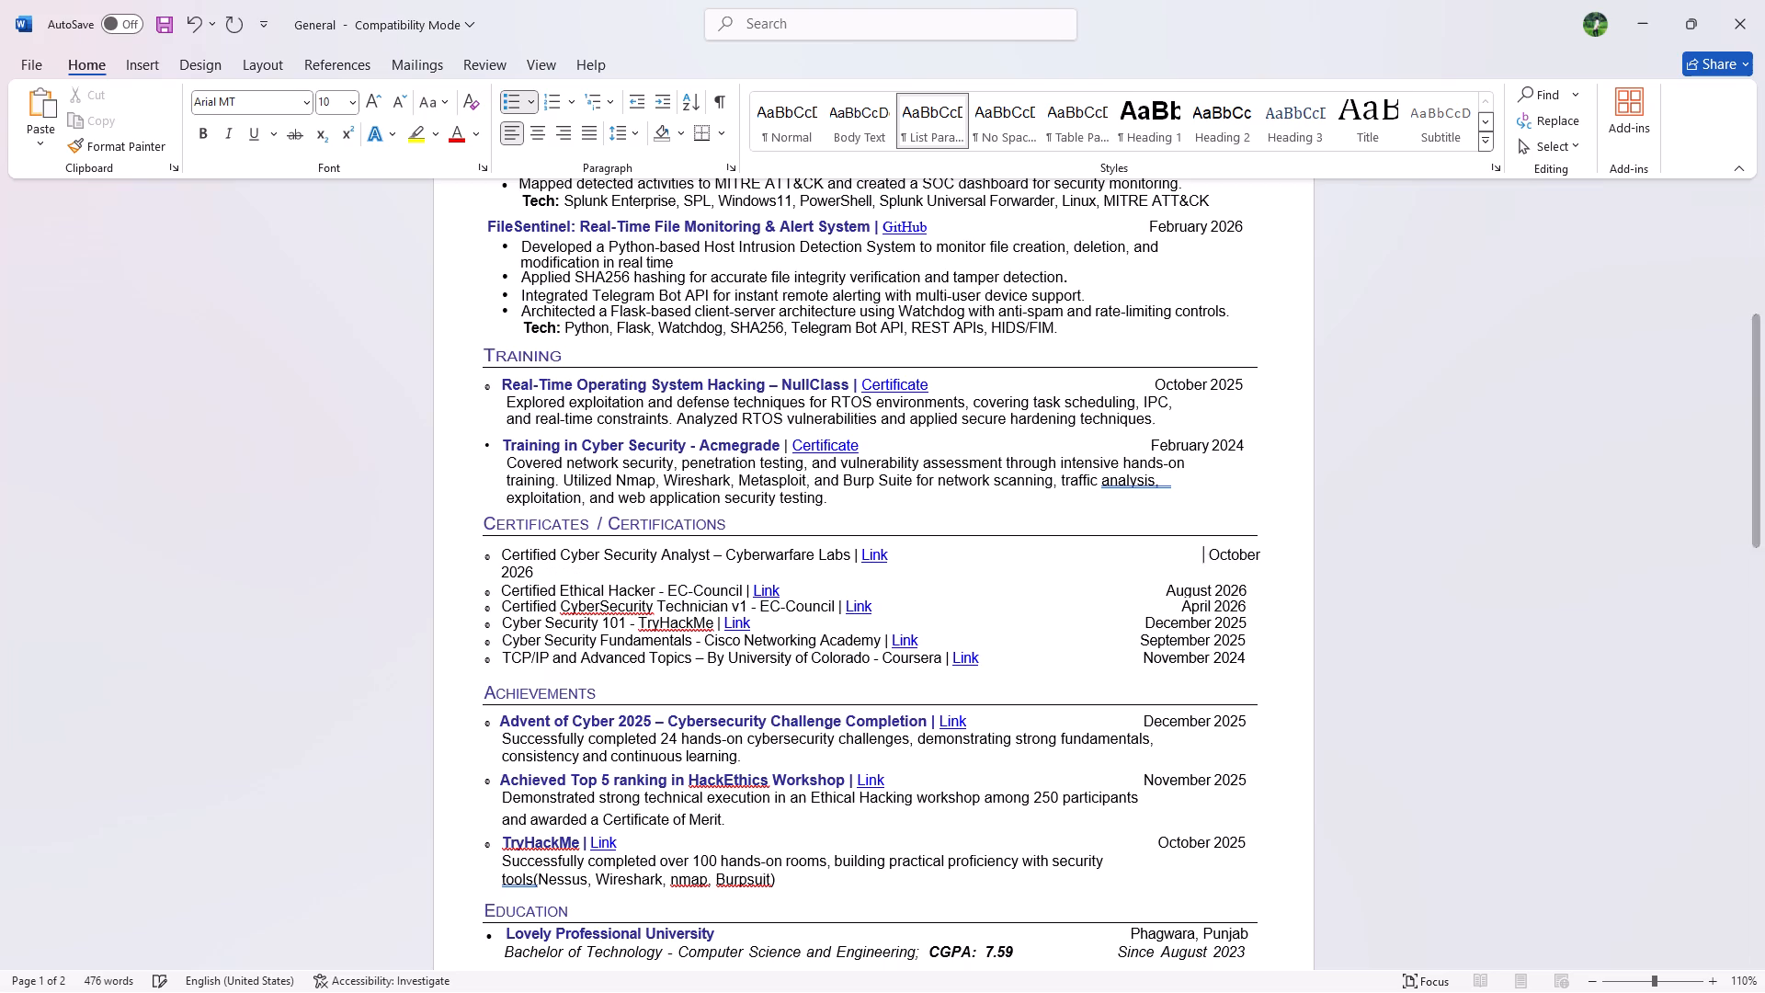
pyautogui.press('BackSpace')
pyautogui.press('BackSpace')
pyautogui.press('BackSpace')
pyautogui.press('BackSpace')
pyautogui.press('BackSpace')
pyautogui.press('BackSpace')
pyautogui.press('BackSpace')
pyautogui.press('BackSpace')
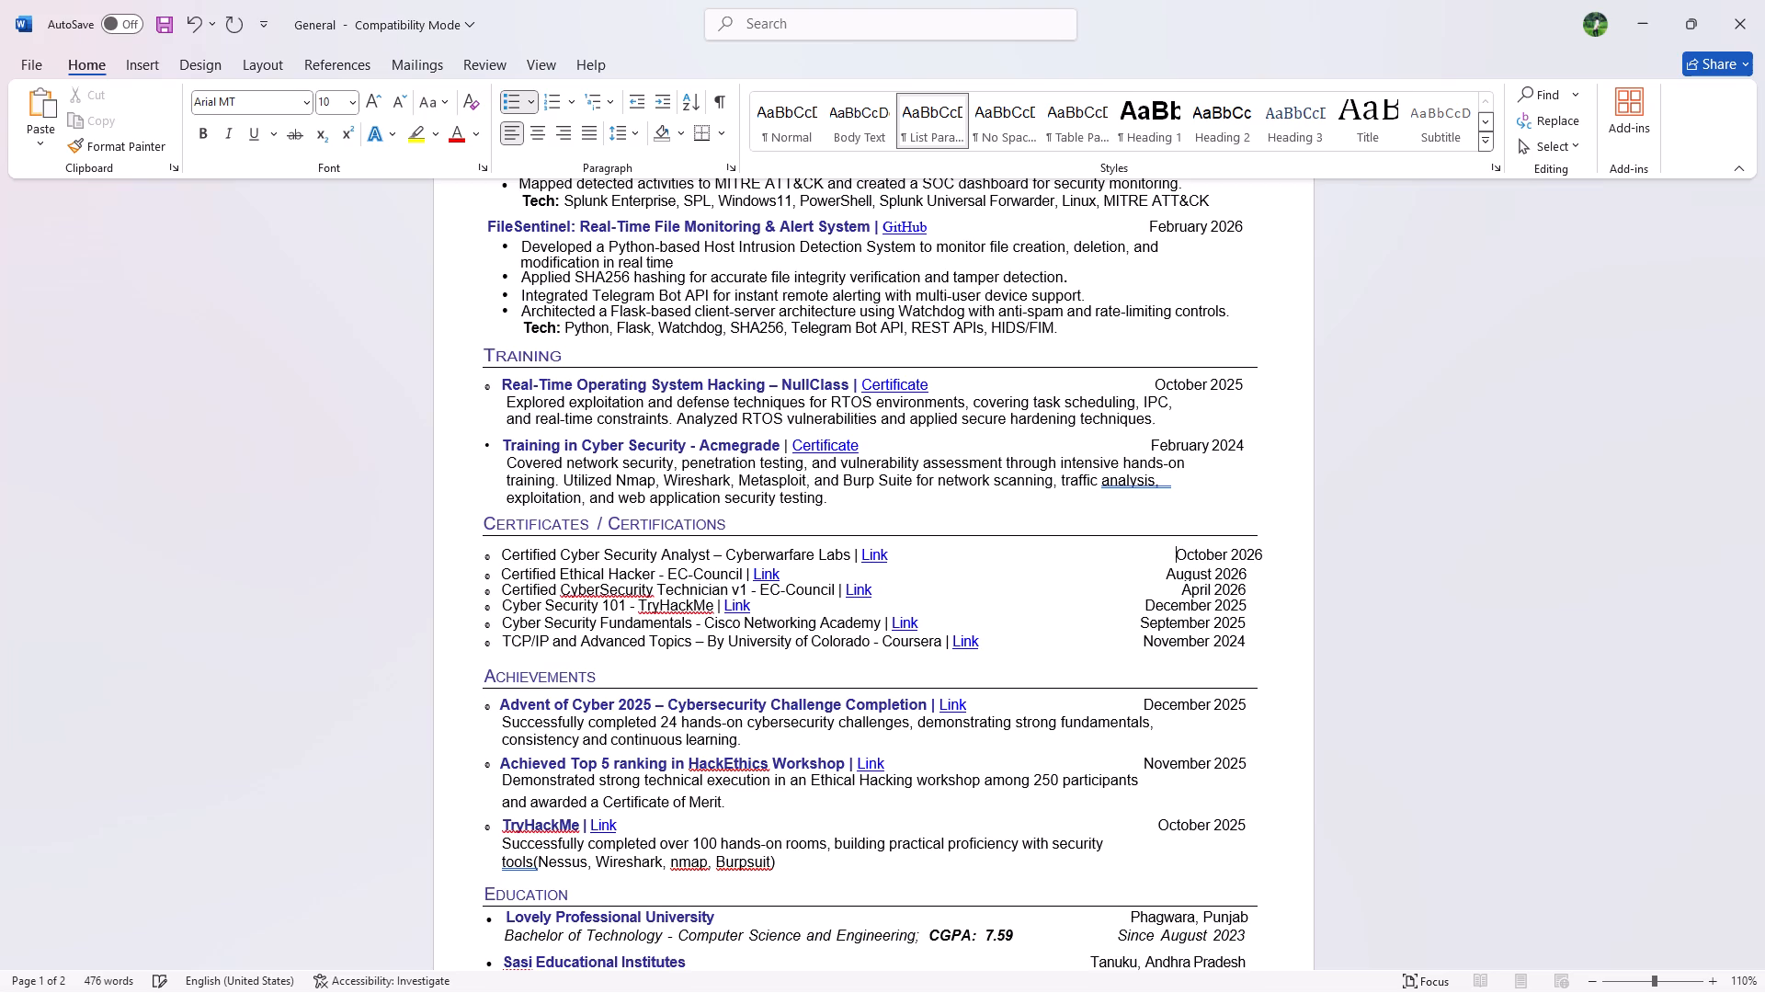
pyautogui.press('BackSpace')
pyautogui.press('BackSpace')
pyautogui.press('BackSpace')
pyautogui.press('BackSpace')
pyautogui.press('space')
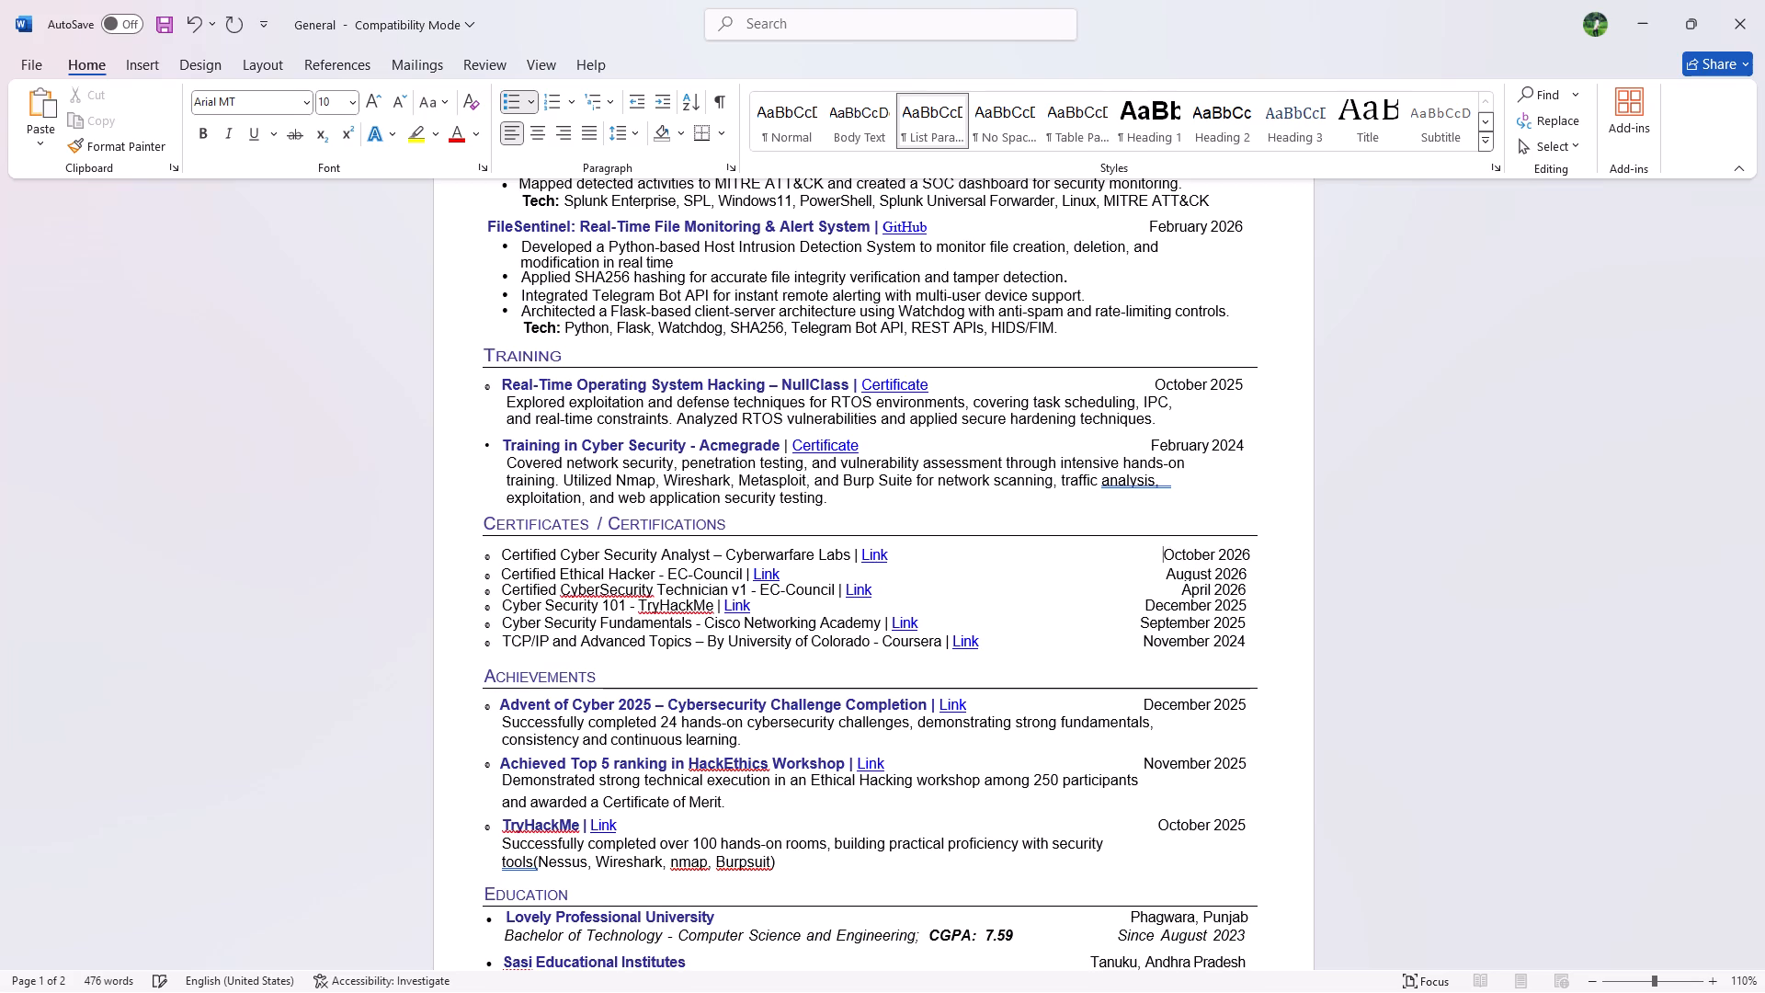
pyautogui.press('BackSpace')
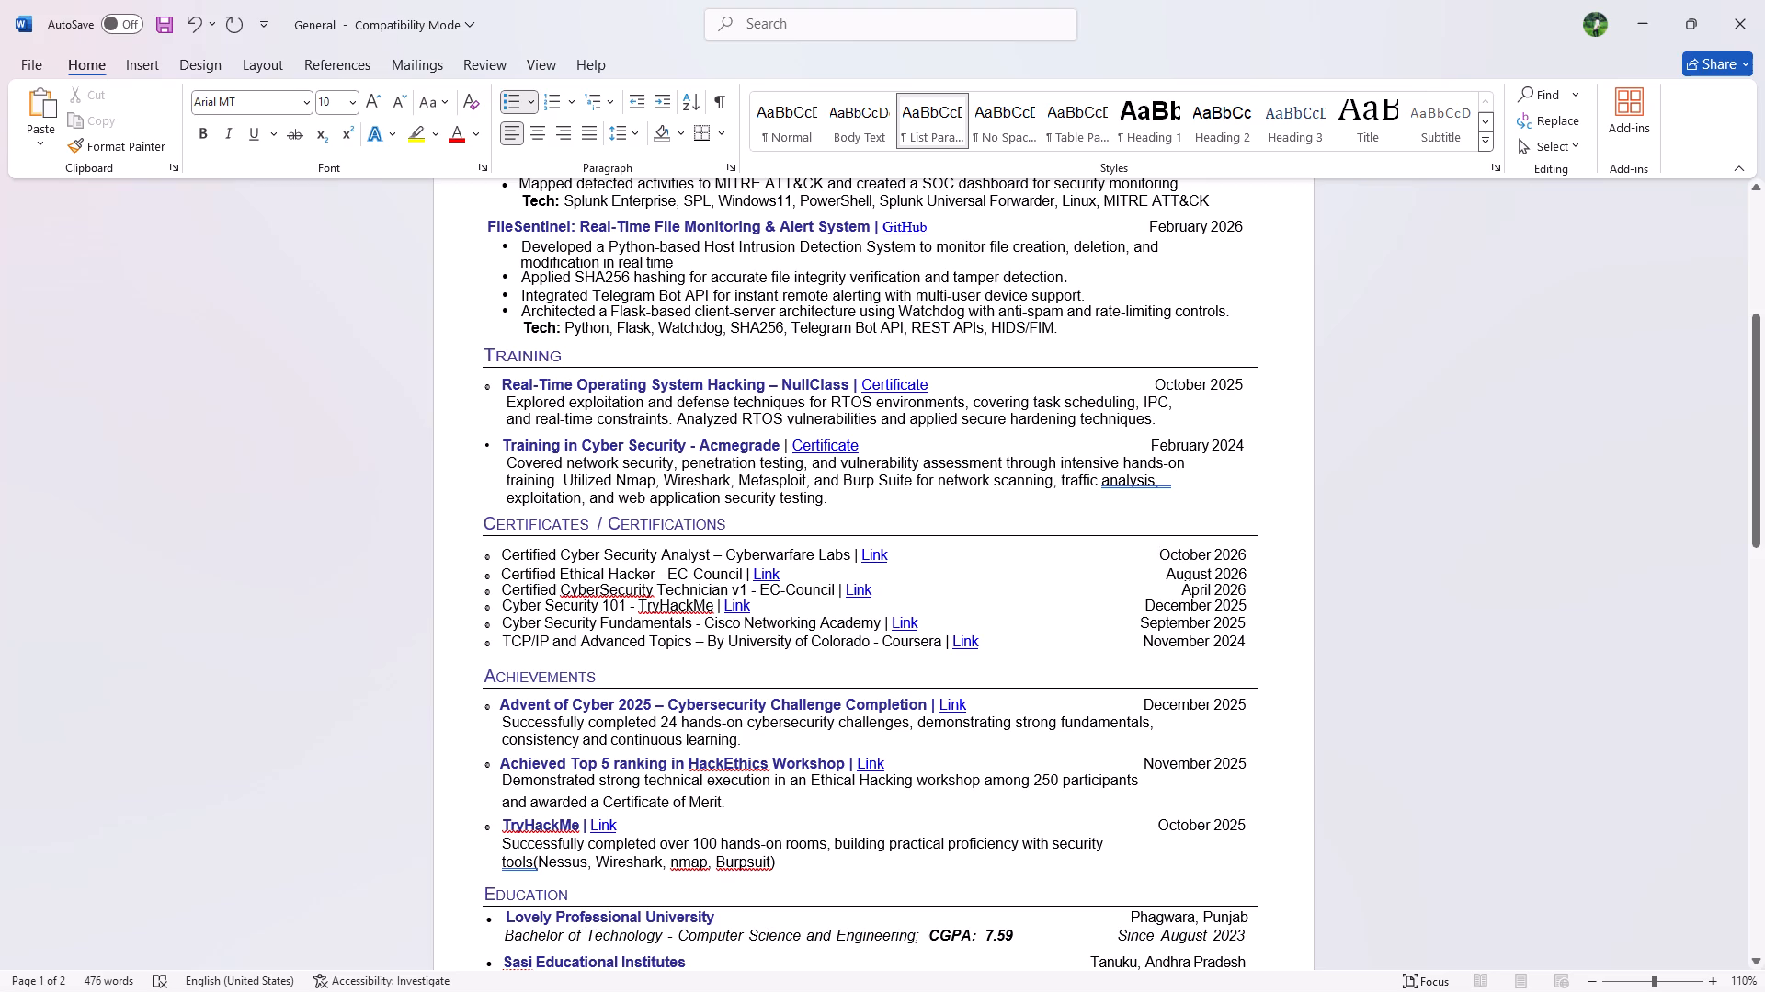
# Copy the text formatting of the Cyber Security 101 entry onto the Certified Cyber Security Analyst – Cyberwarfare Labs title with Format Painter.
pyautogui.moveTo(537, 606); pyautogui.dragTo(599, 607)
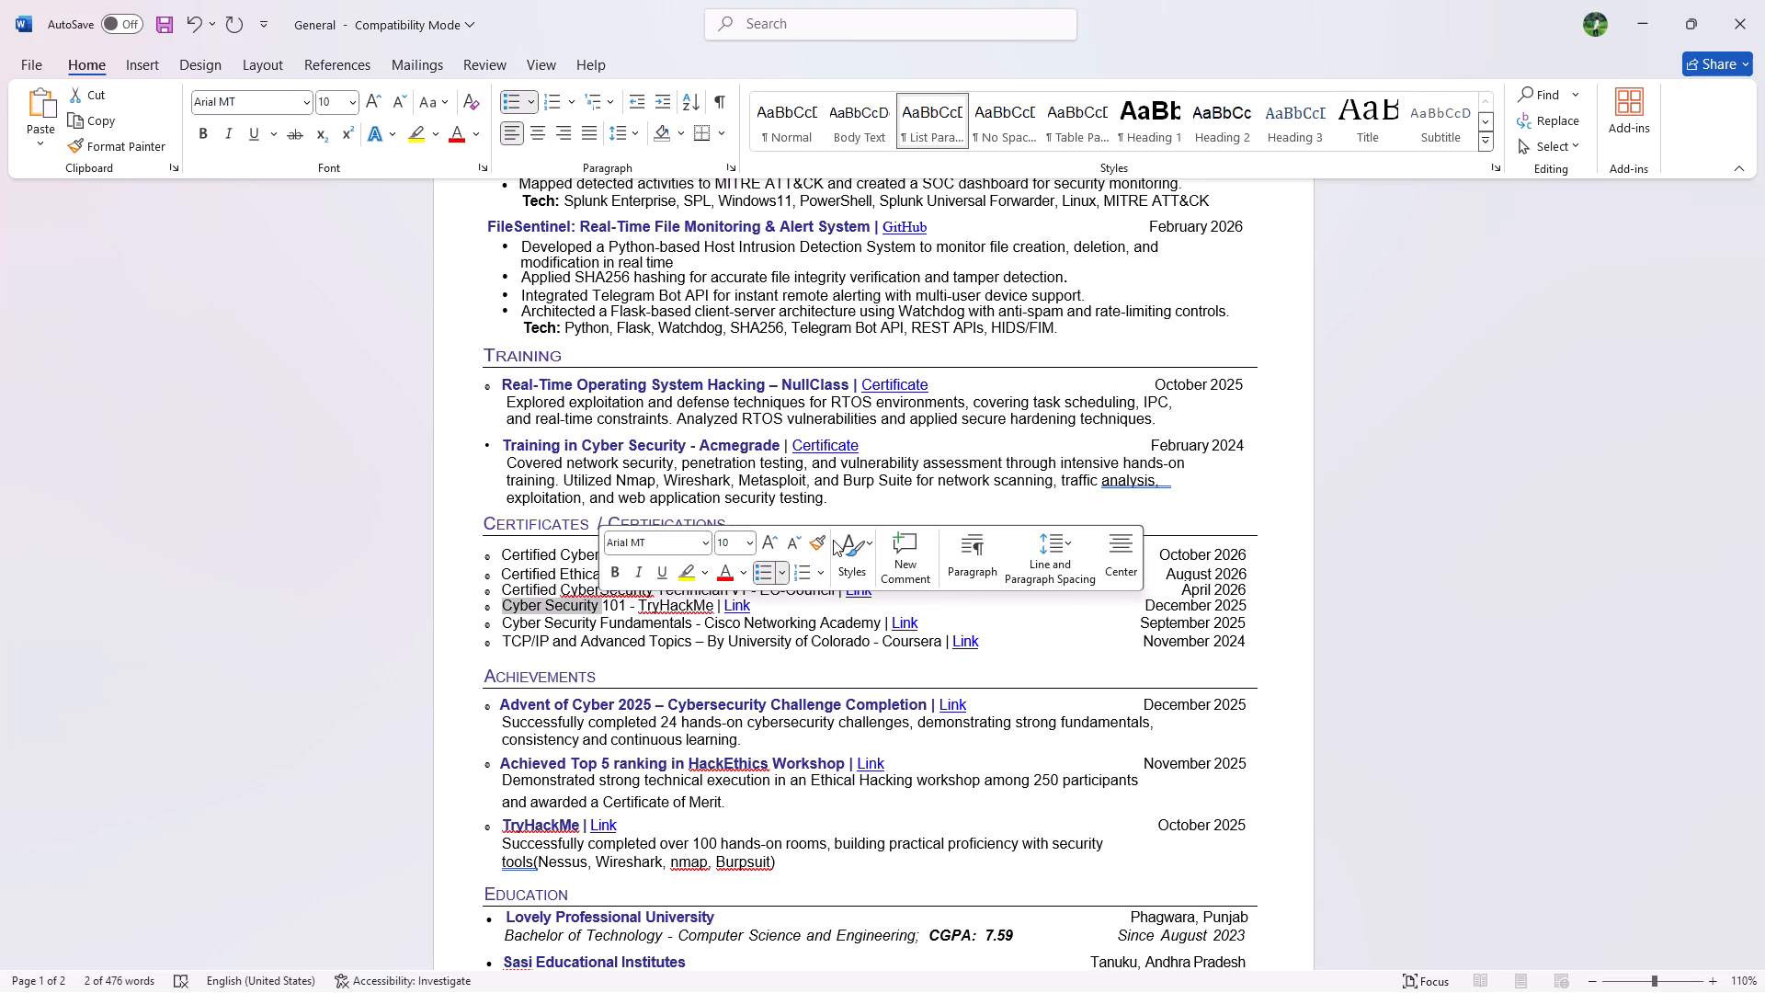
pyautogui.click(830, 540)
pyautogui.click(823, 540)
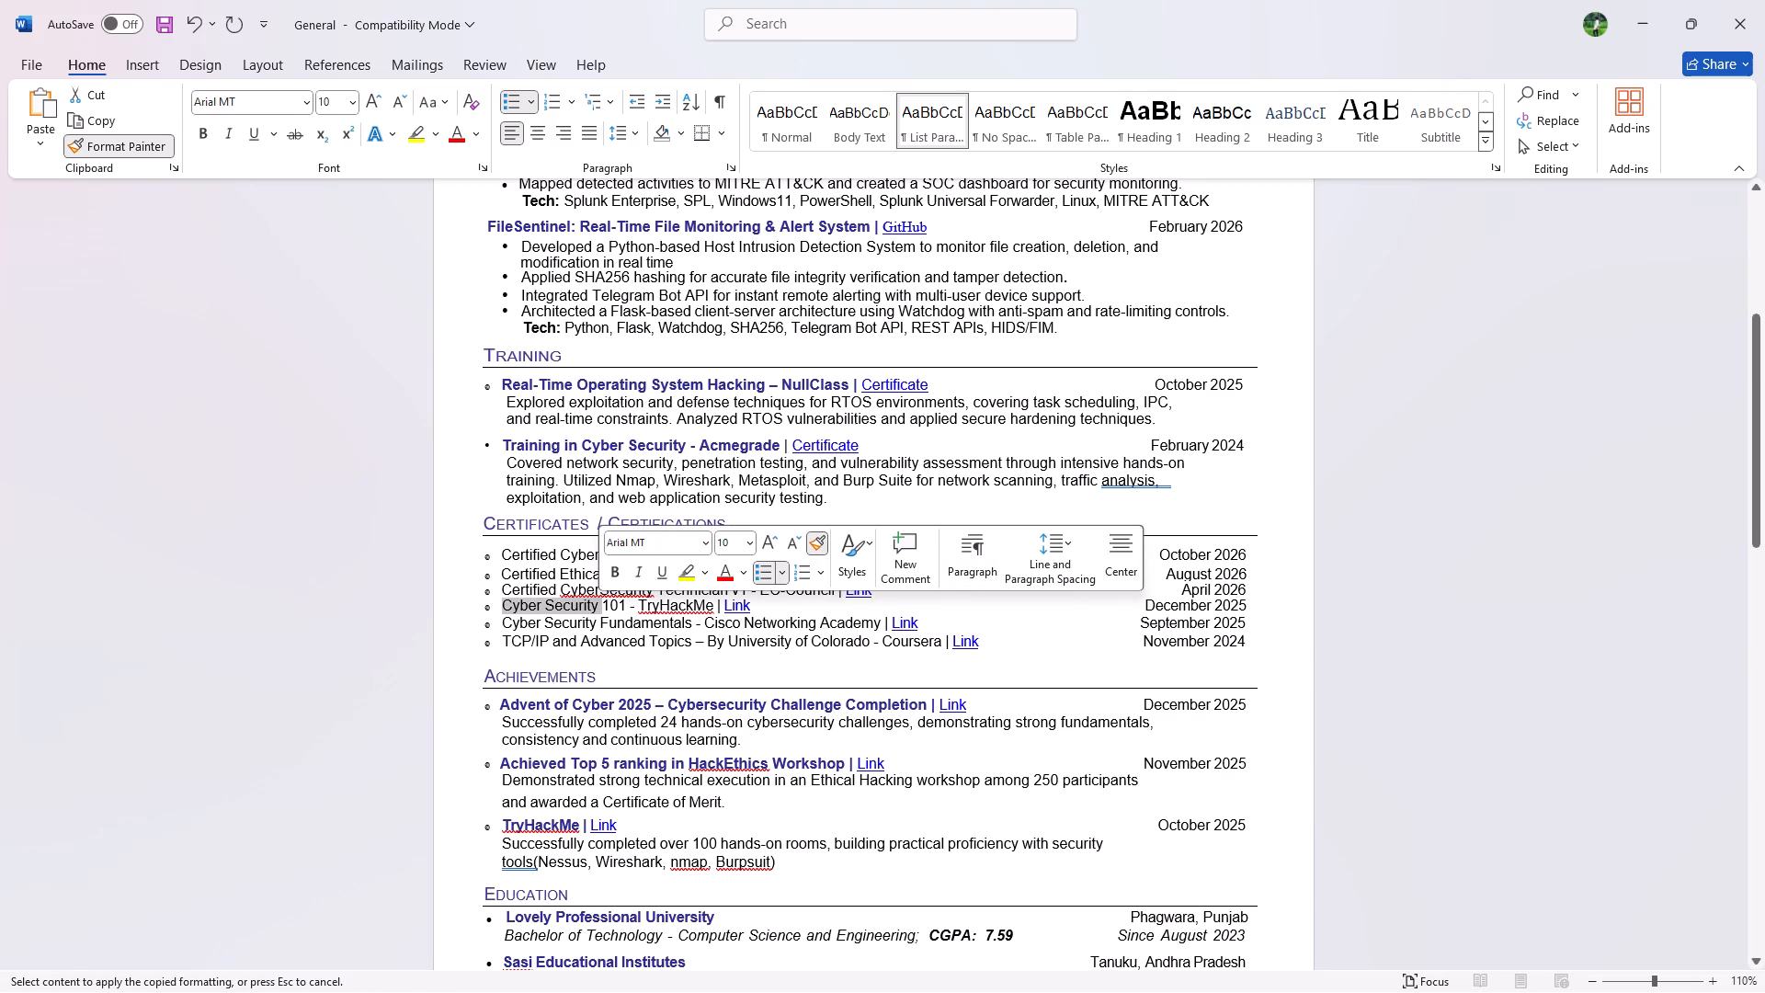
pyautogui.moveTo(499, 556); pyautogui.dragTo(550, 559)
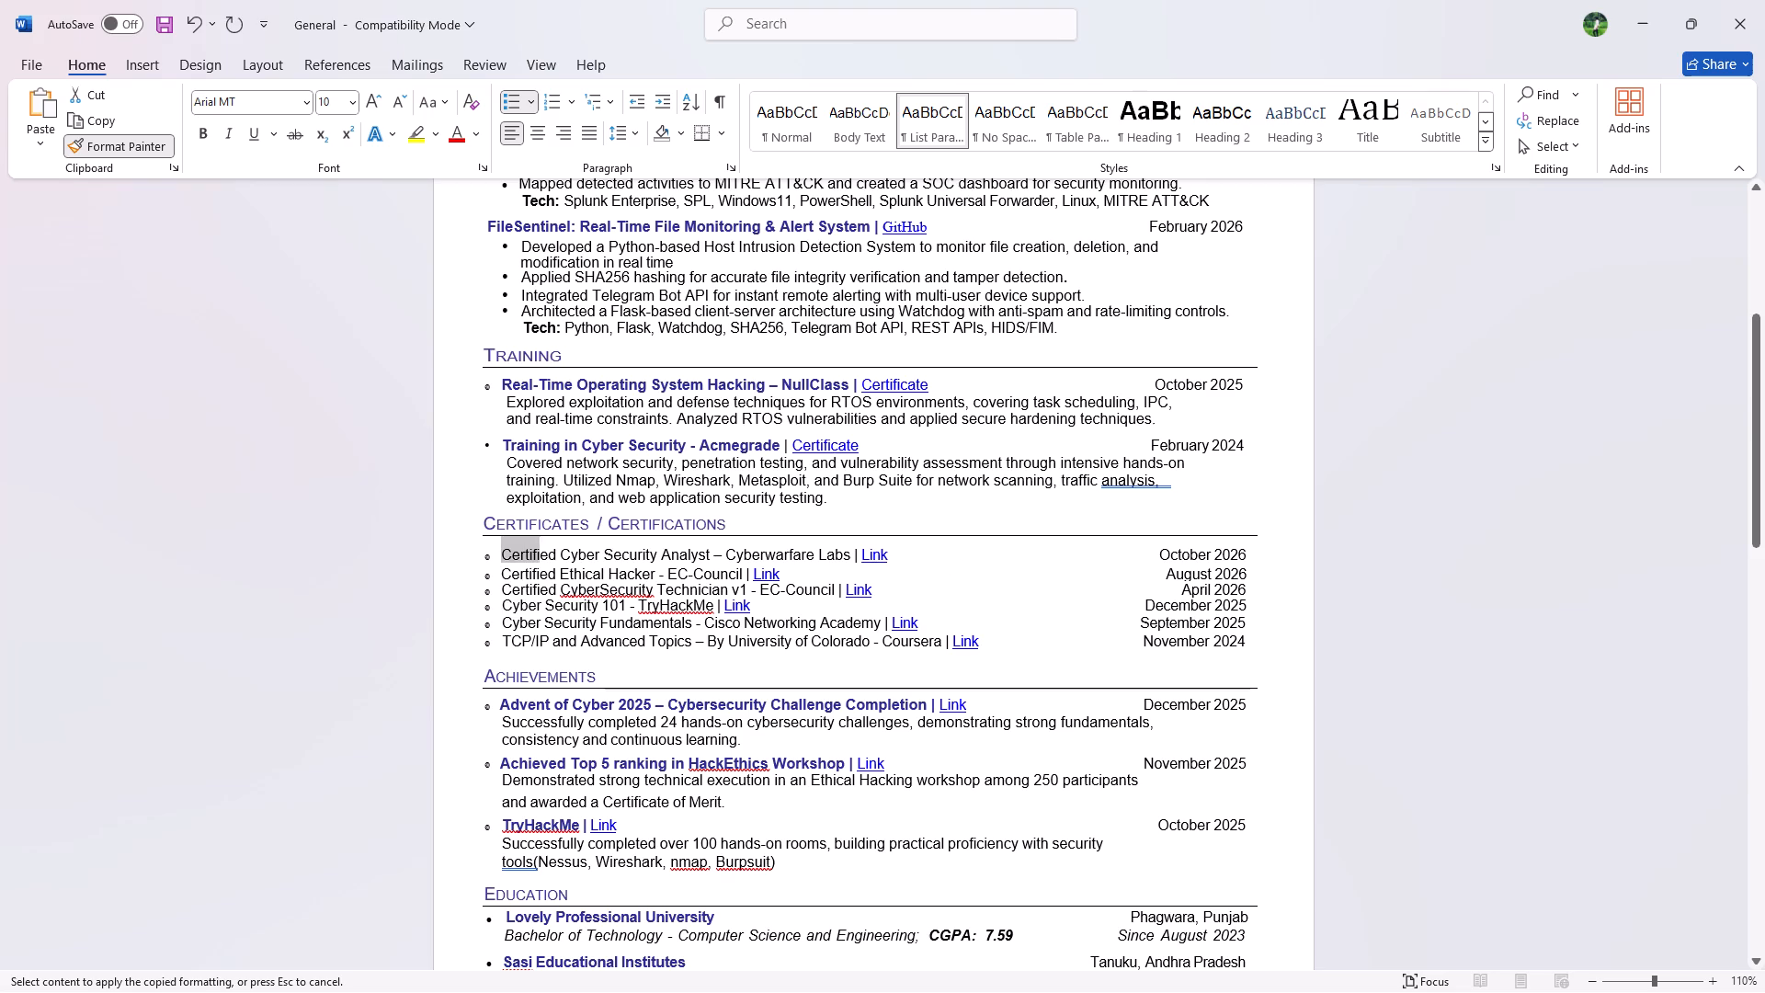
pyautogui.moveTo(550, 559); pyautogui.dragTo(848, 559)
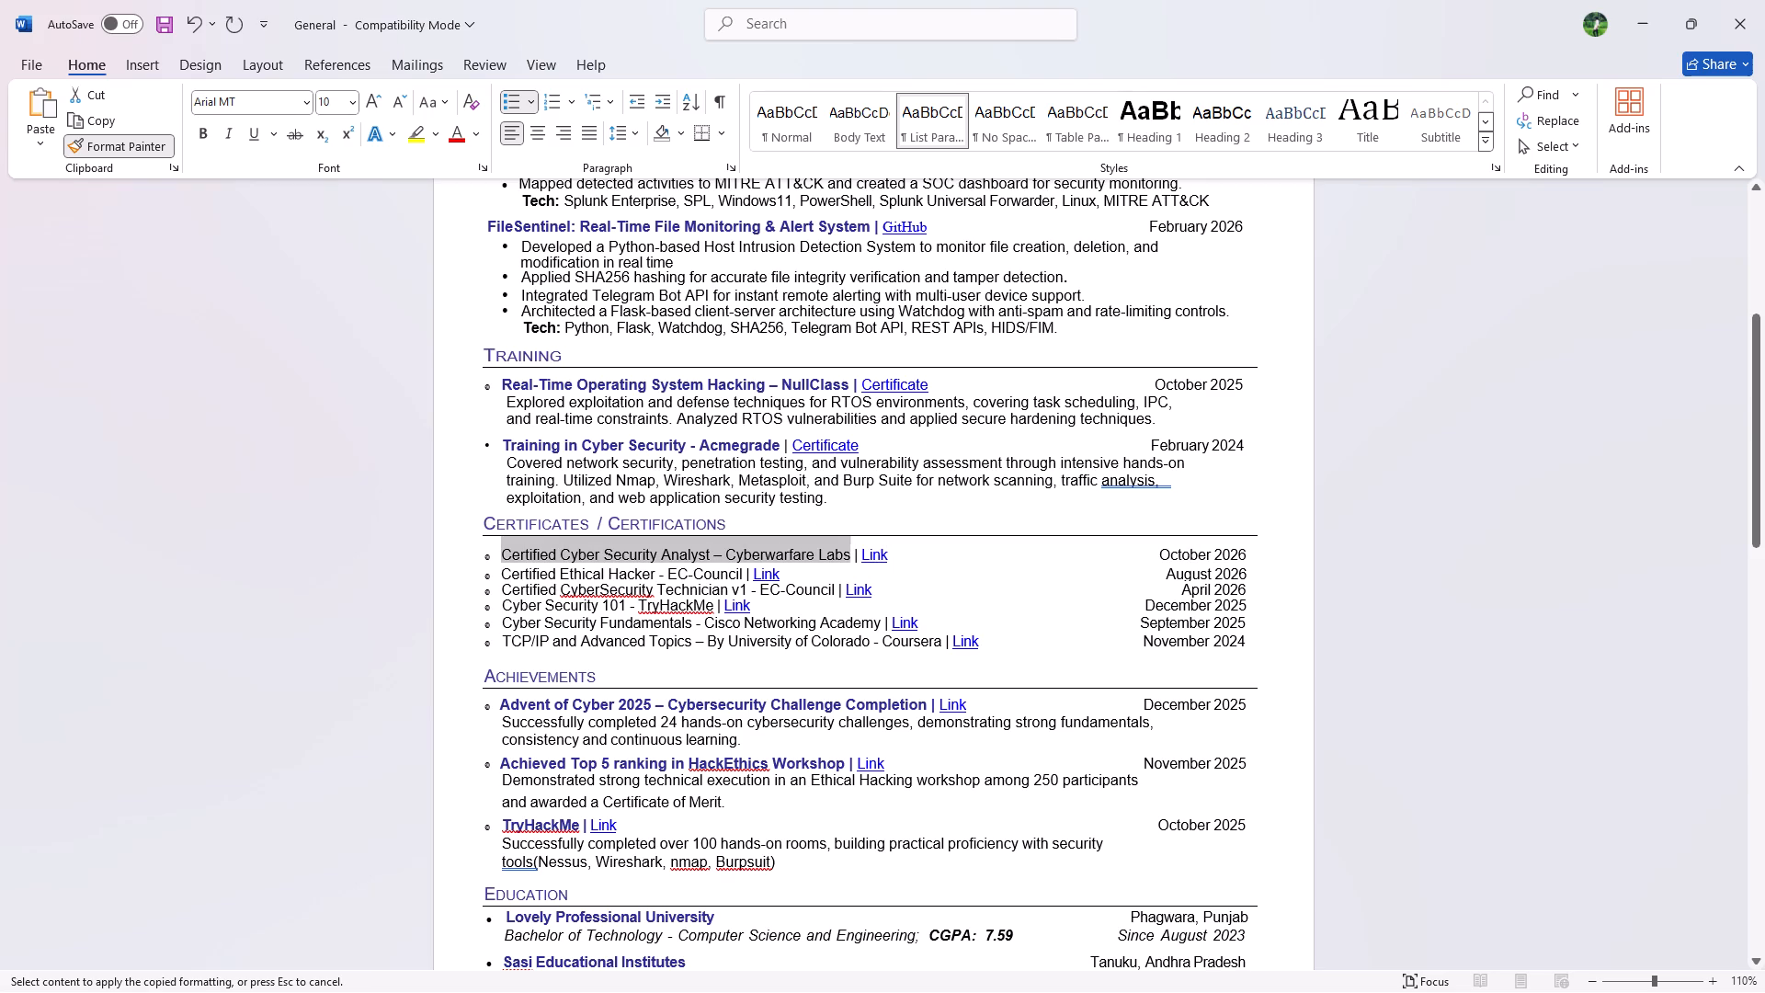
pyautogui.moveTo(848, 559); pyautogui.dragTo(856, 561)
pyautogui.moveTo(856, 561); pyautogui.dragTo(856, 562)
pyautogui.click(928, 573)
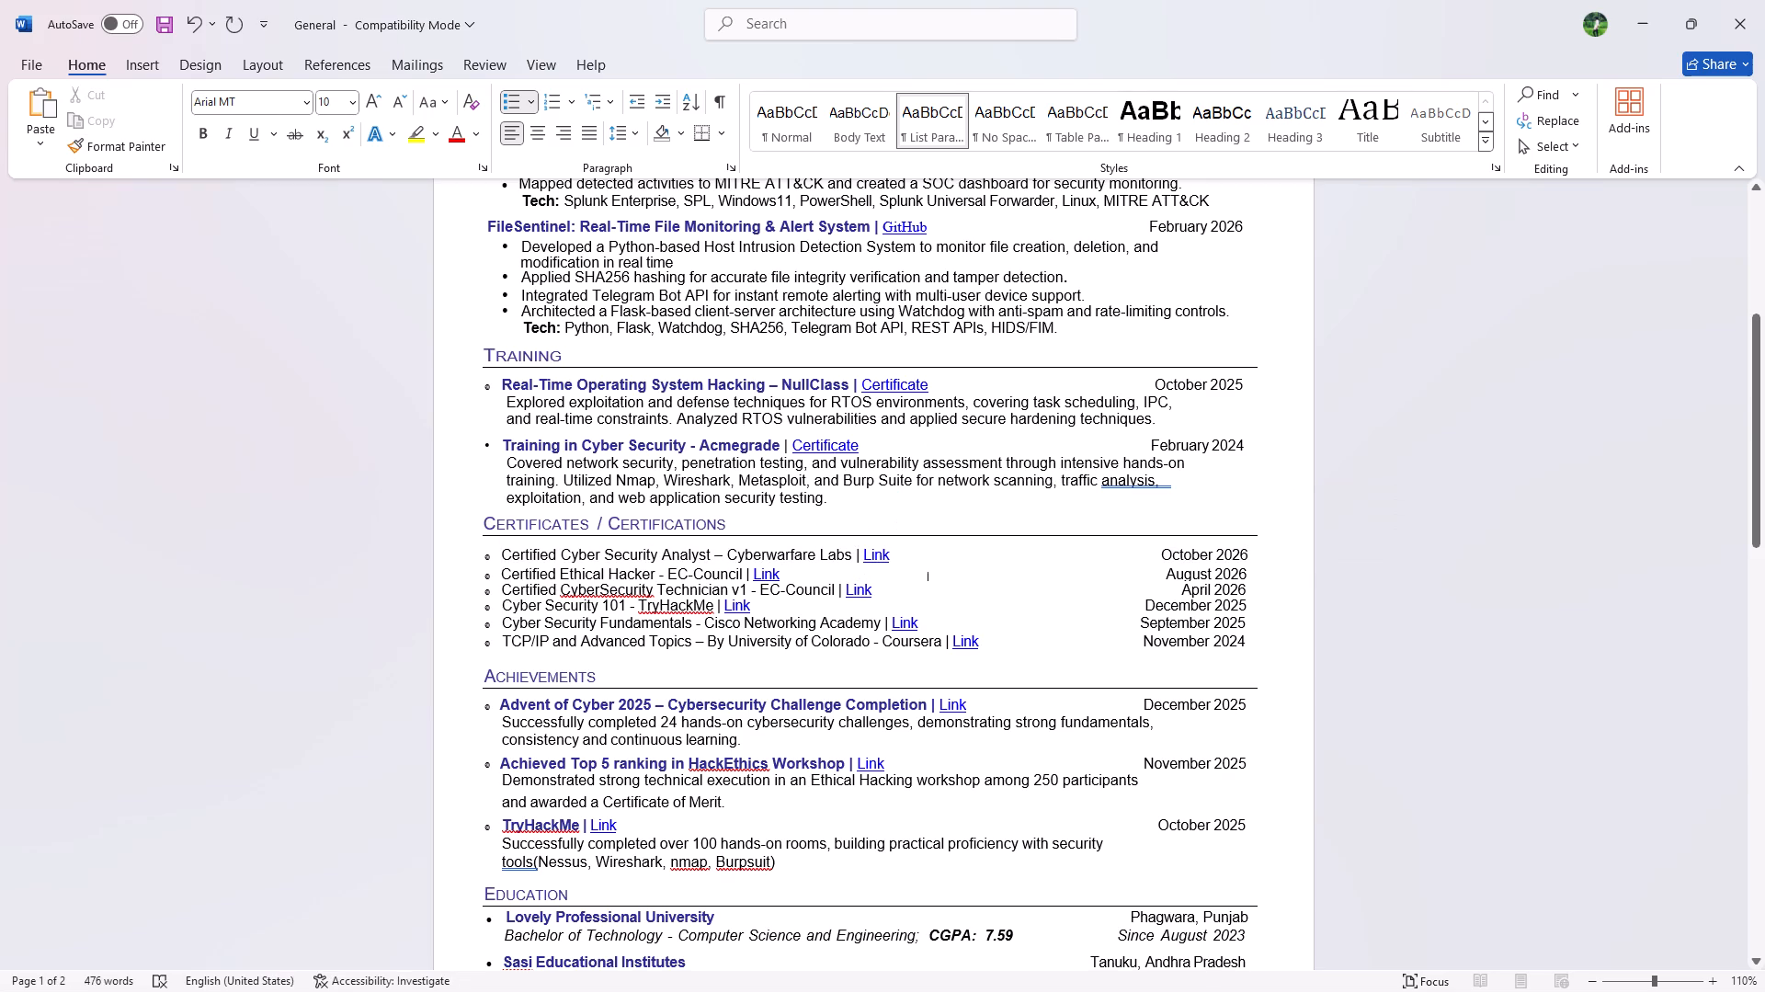
# Copy the text formatting of the Cyber Security Fundamentals entry onto the Certified Cyber Security Analyst – Cyberwarfare Labs title with Format Painter.
pyautogui.moveTo(536, 626); pyautogui.dragTo(572, 633)
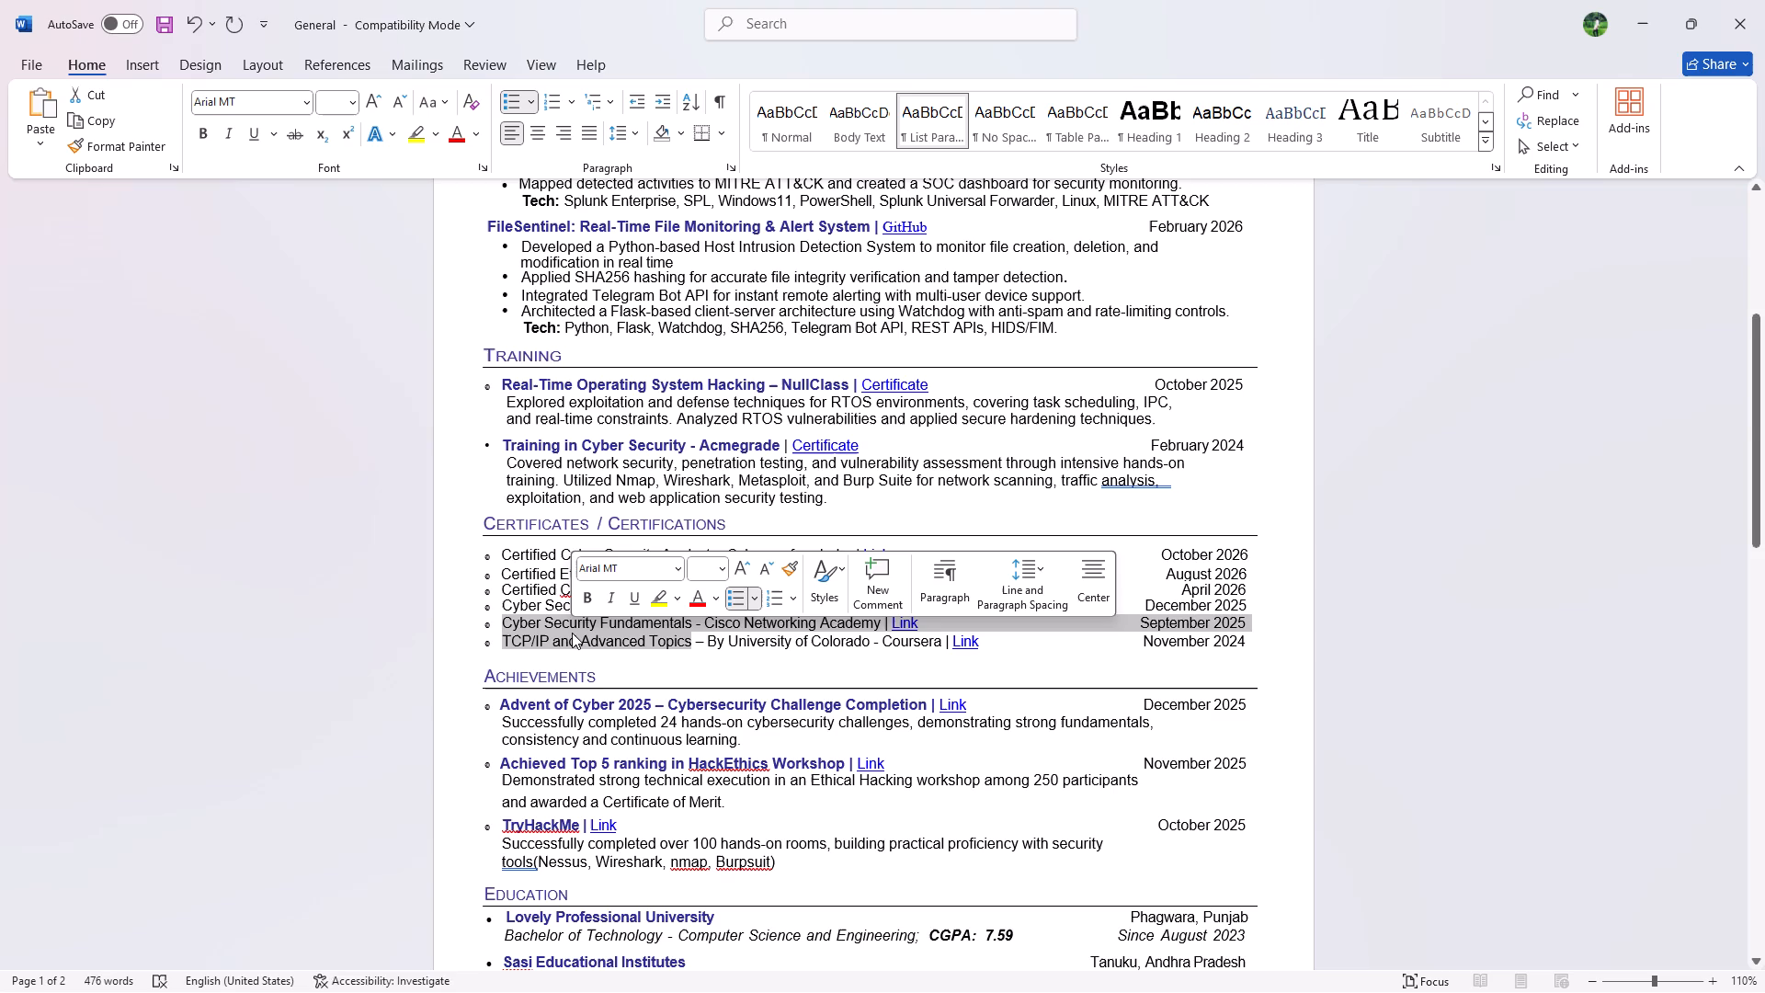
pyautogui.click(731, 641)
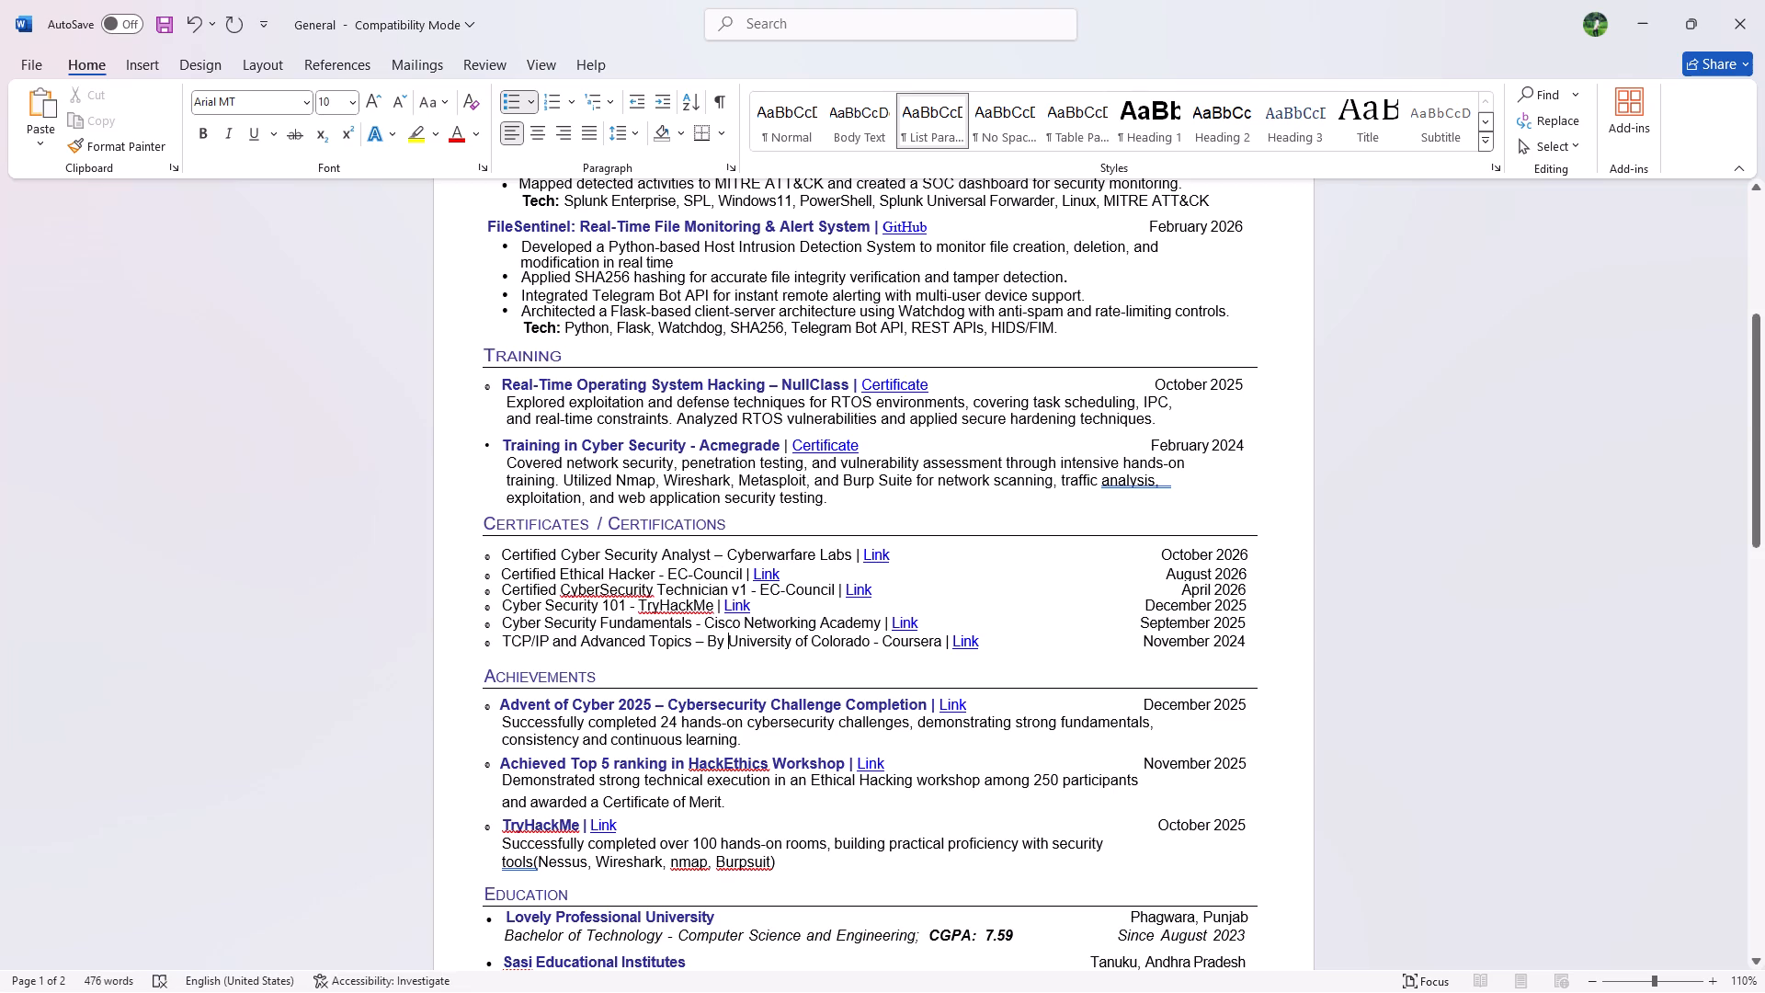
pyautogui.moveTo(608, 621); pyautogui.dragTo(570, 621)
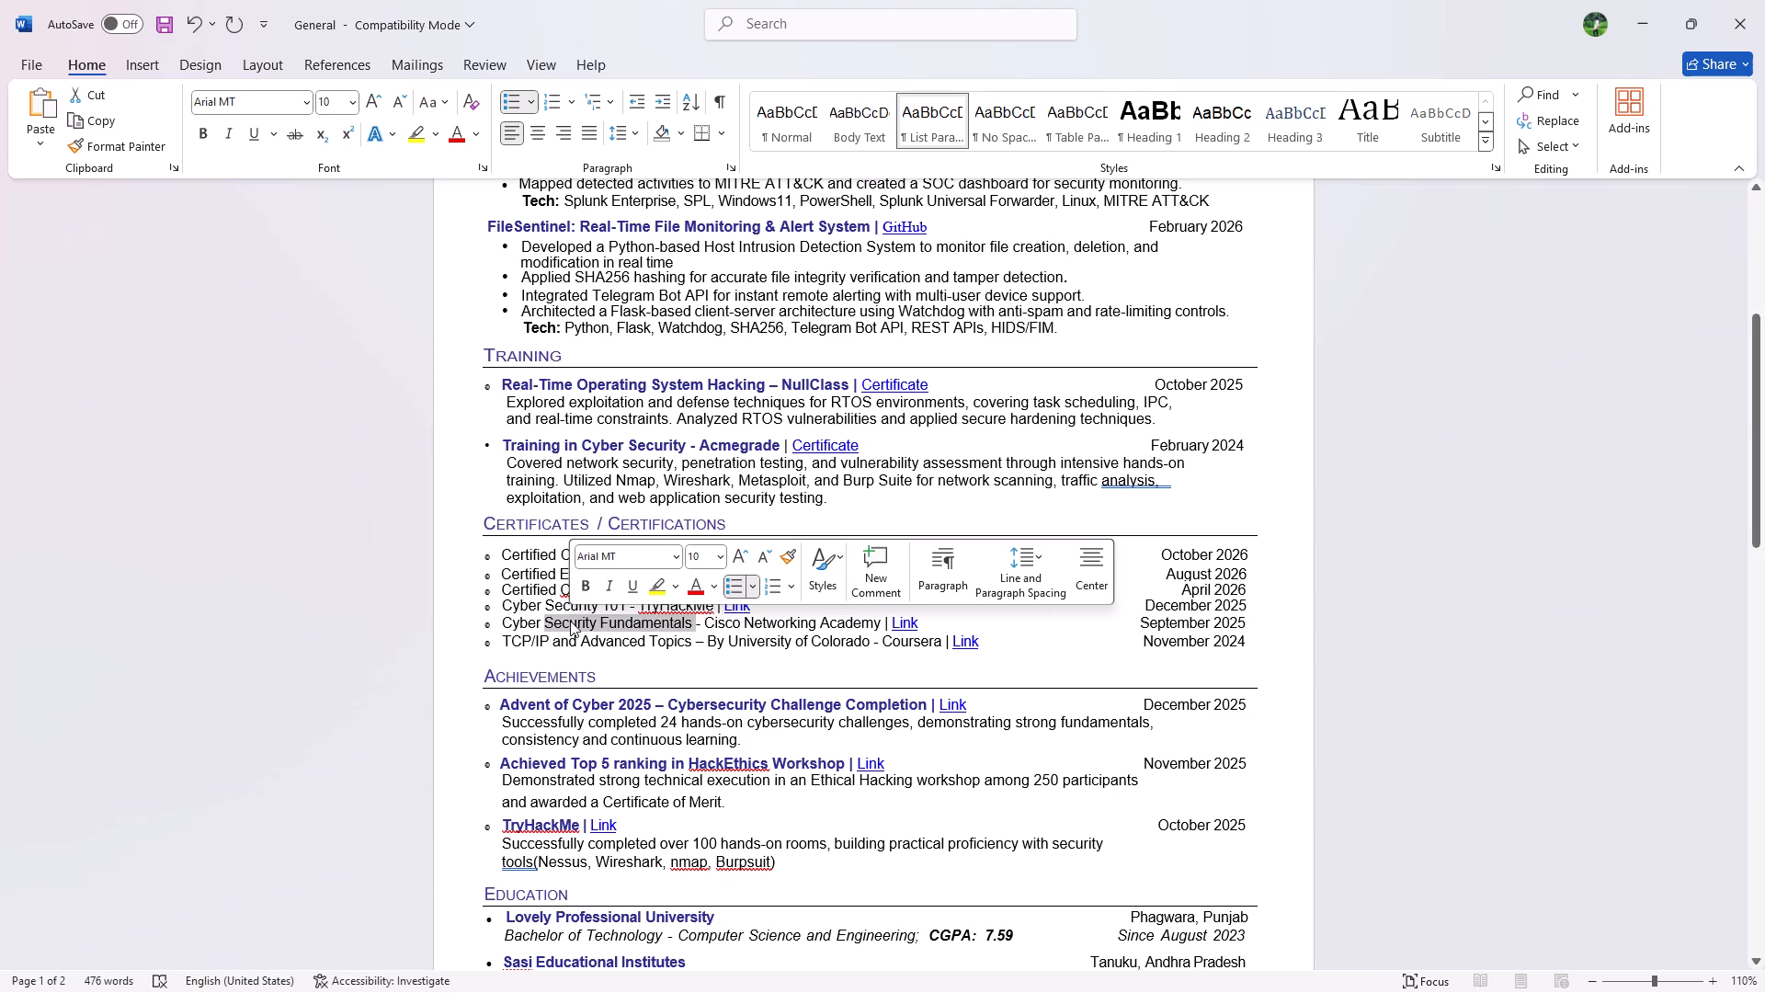
pyautogui.click(789, 556)
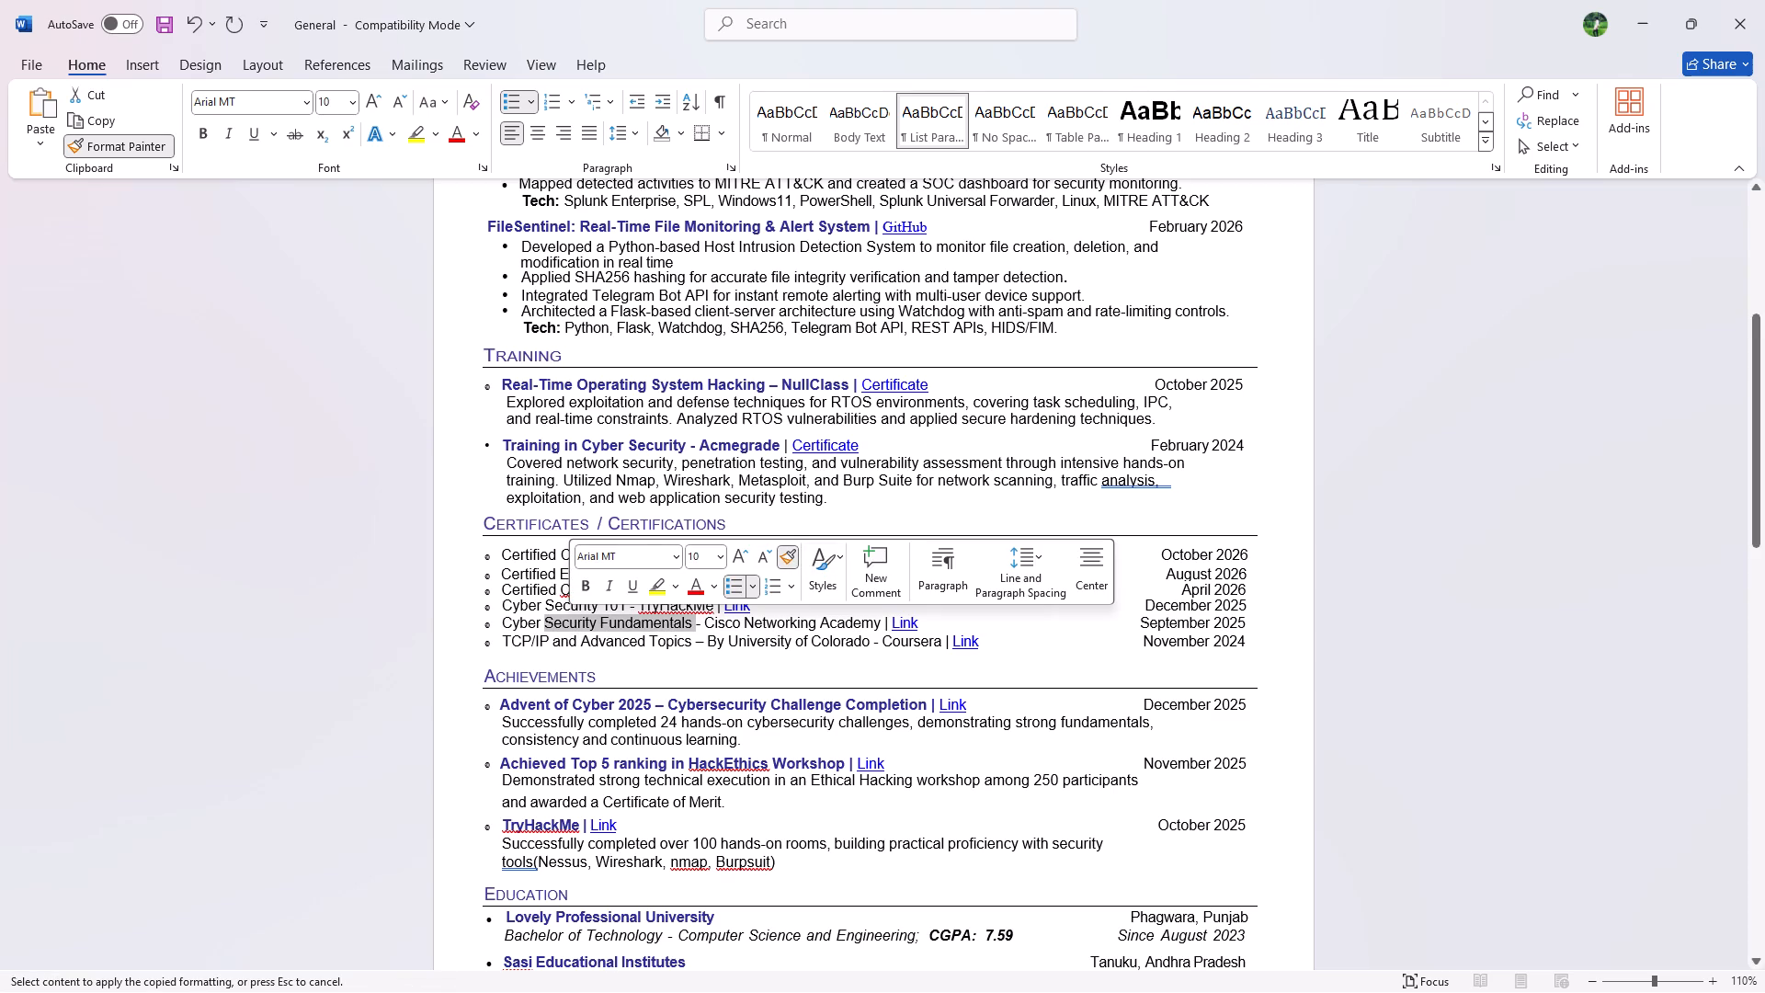
pyautogui.moveTo(505, 556); pyautogui.dragTo(805, 556)
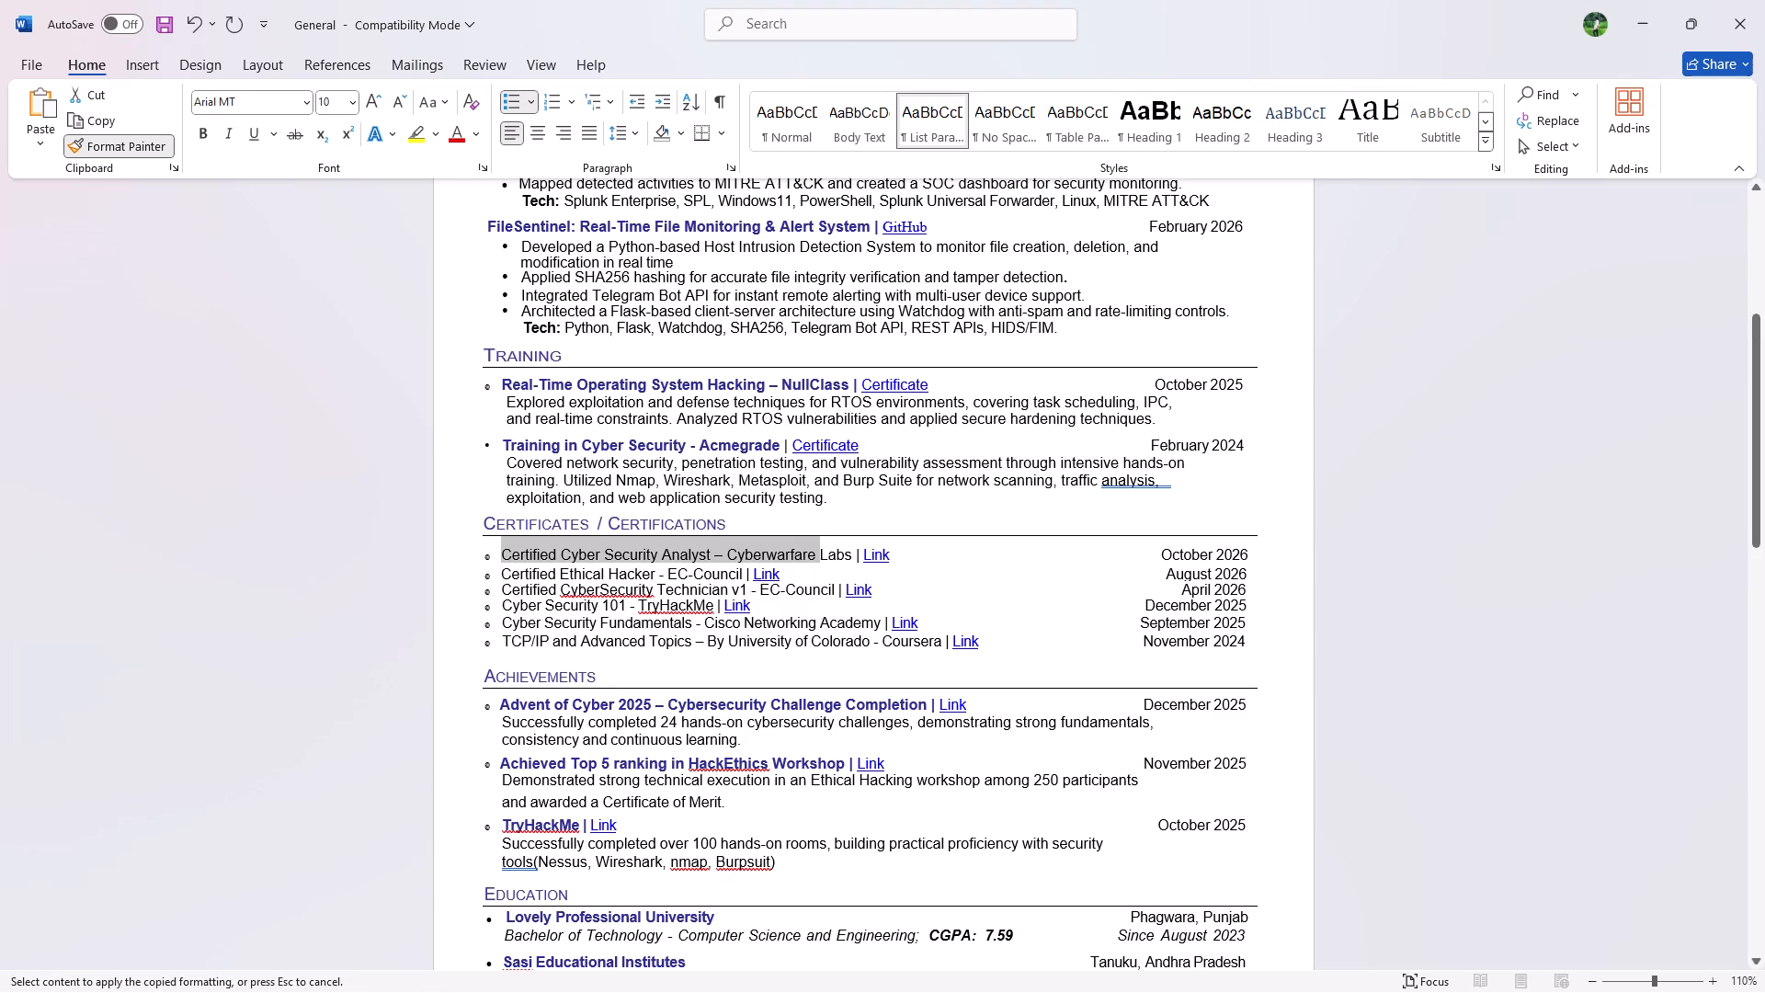
pyautogui.moveTo(805, 556); pyautogui.dragTo(836, 559)
pyautogui.click(885, 566)
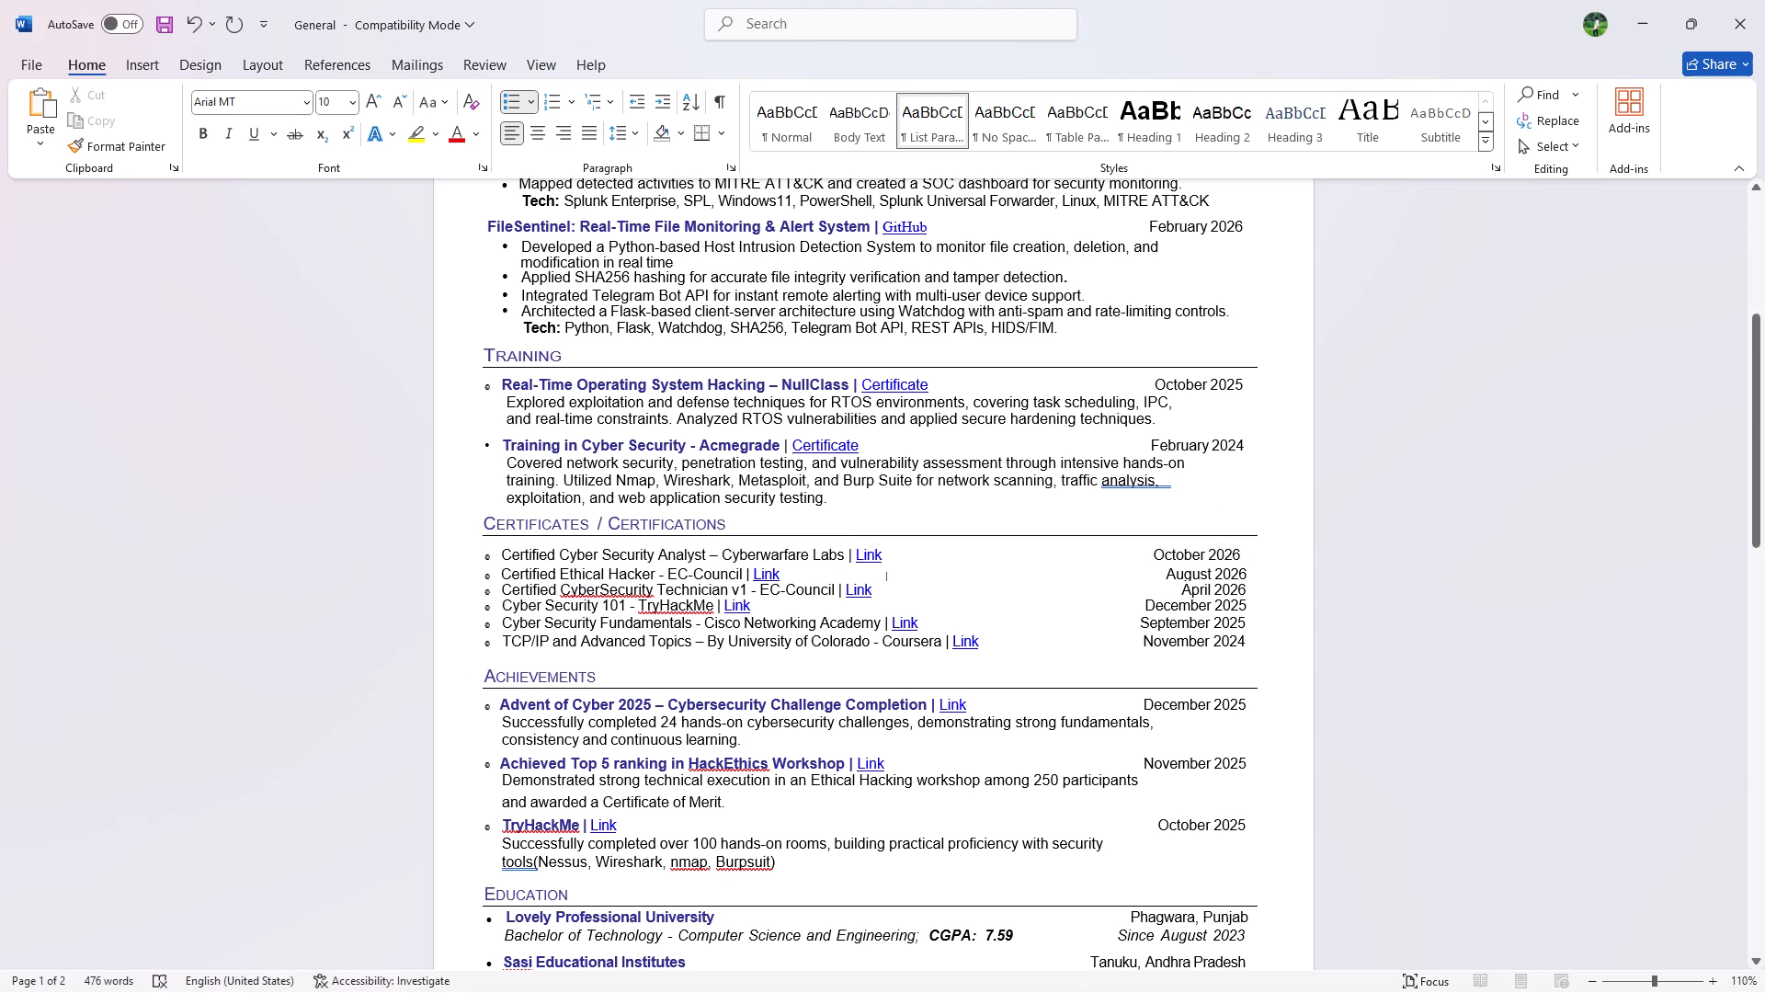
# Add two spaces before October 2026 in the Certified Cyber Security Analyst entry to line it up with the other dates.
pyautogui.click(1137, 553)
pyautogui.press('space')
pyautogui.press('space')
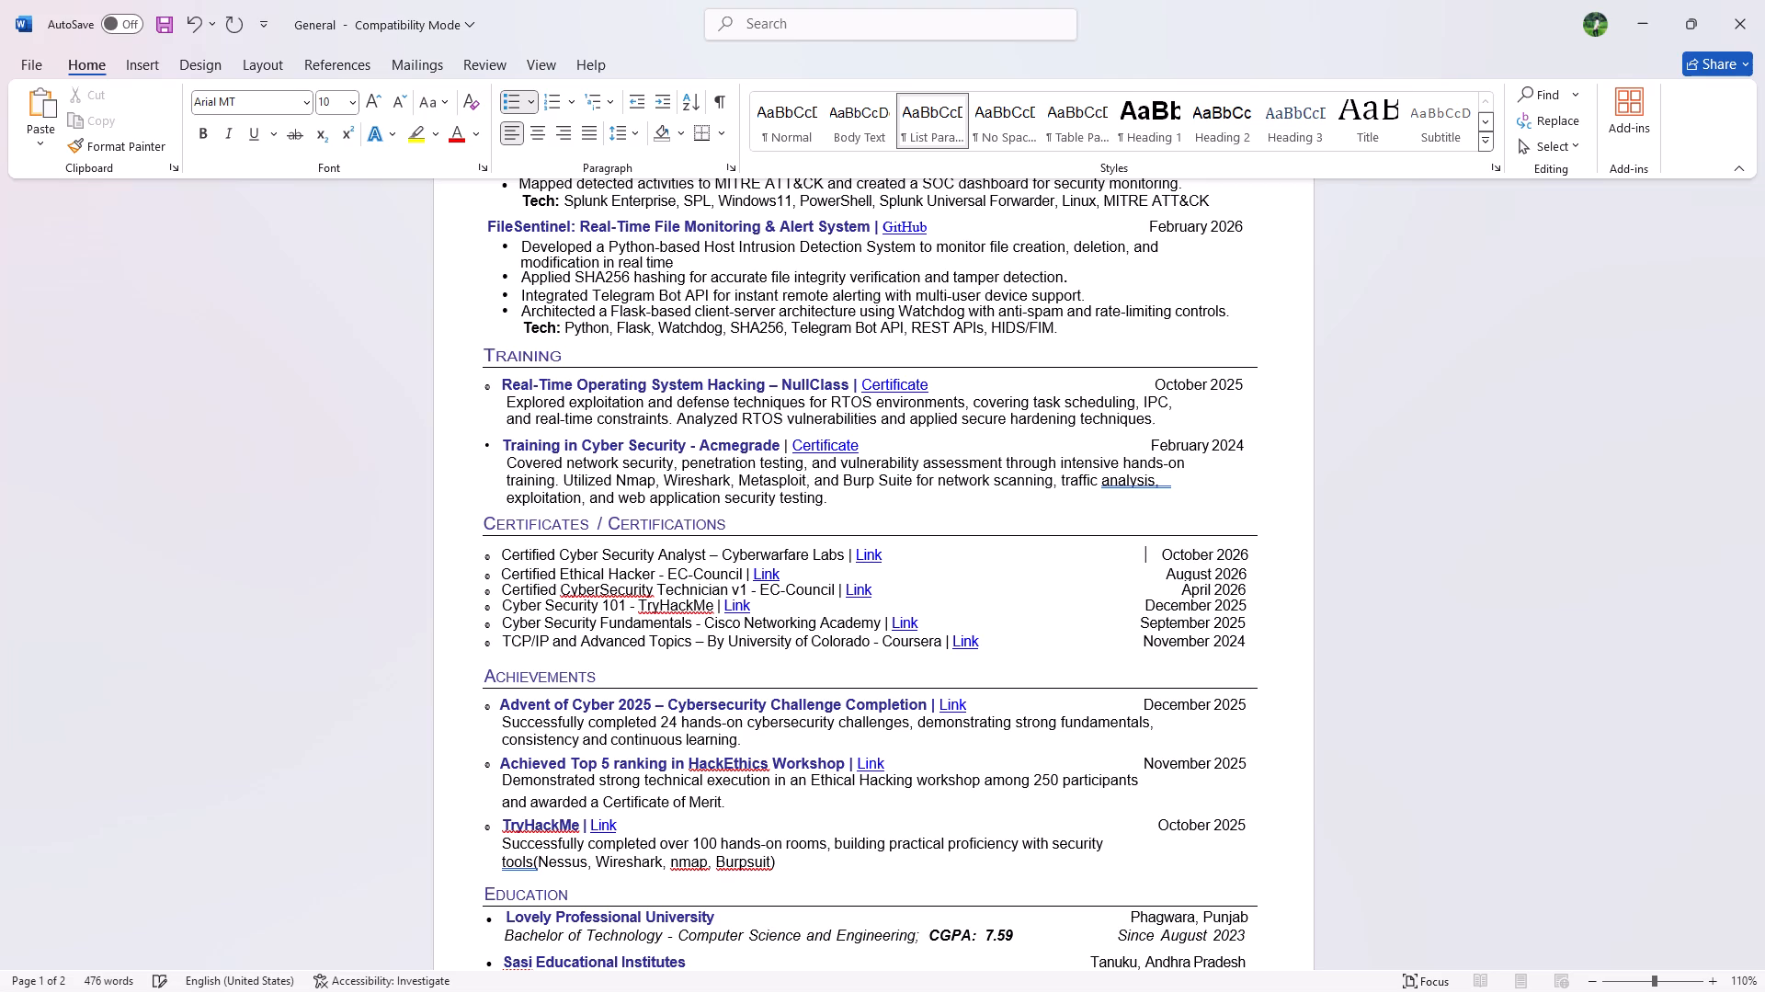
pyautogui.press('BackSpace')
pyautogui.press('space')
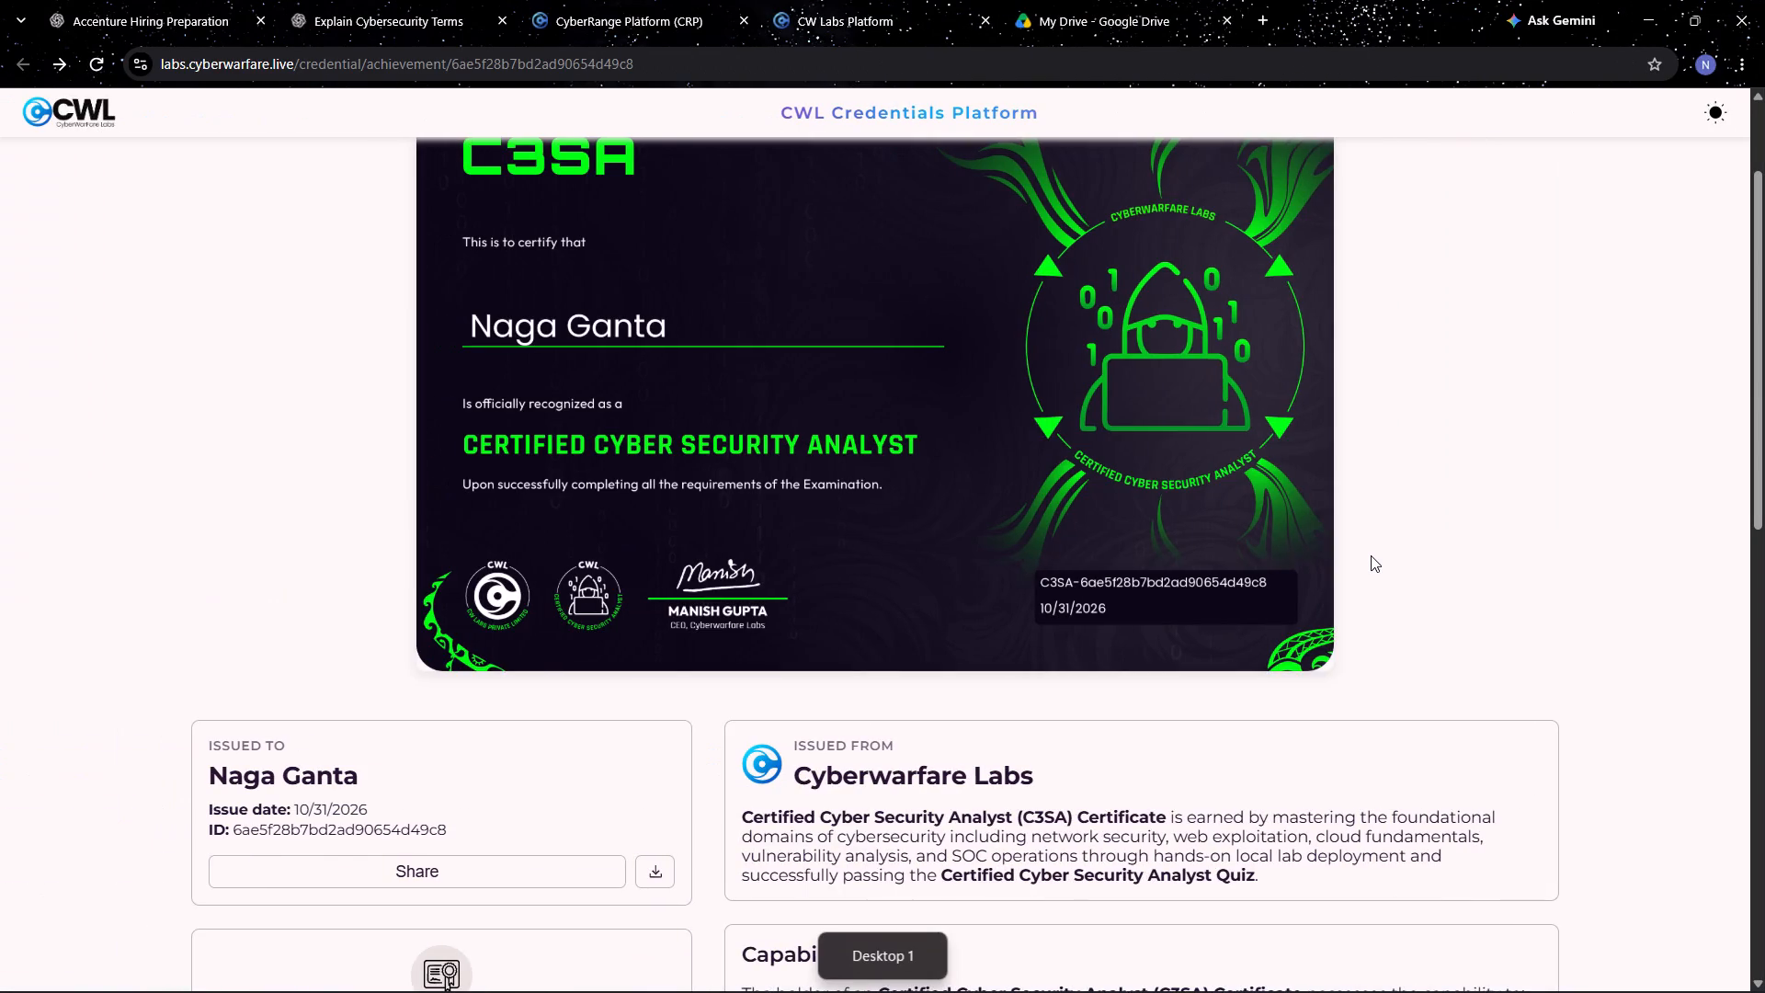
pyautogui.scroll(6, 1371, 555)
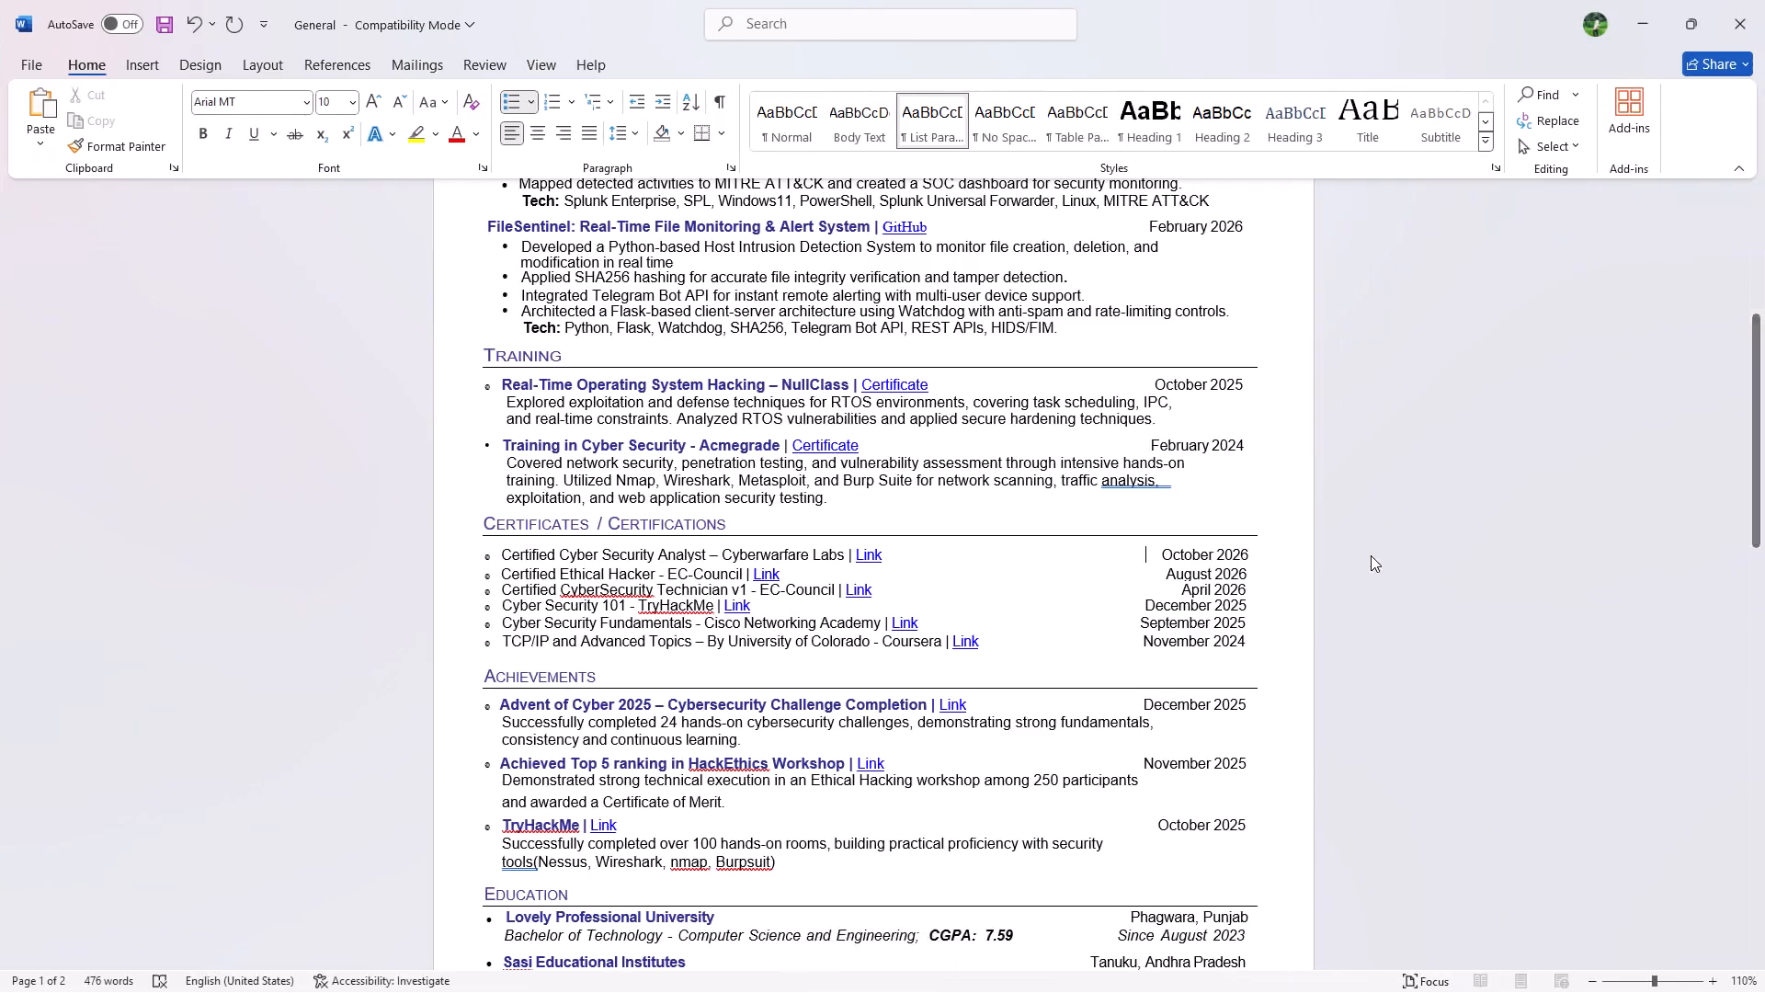
# Switch to Google Drive in the browser and copy the sharing link of C3SA.pdf.
pyautogui.click(1053, 0)
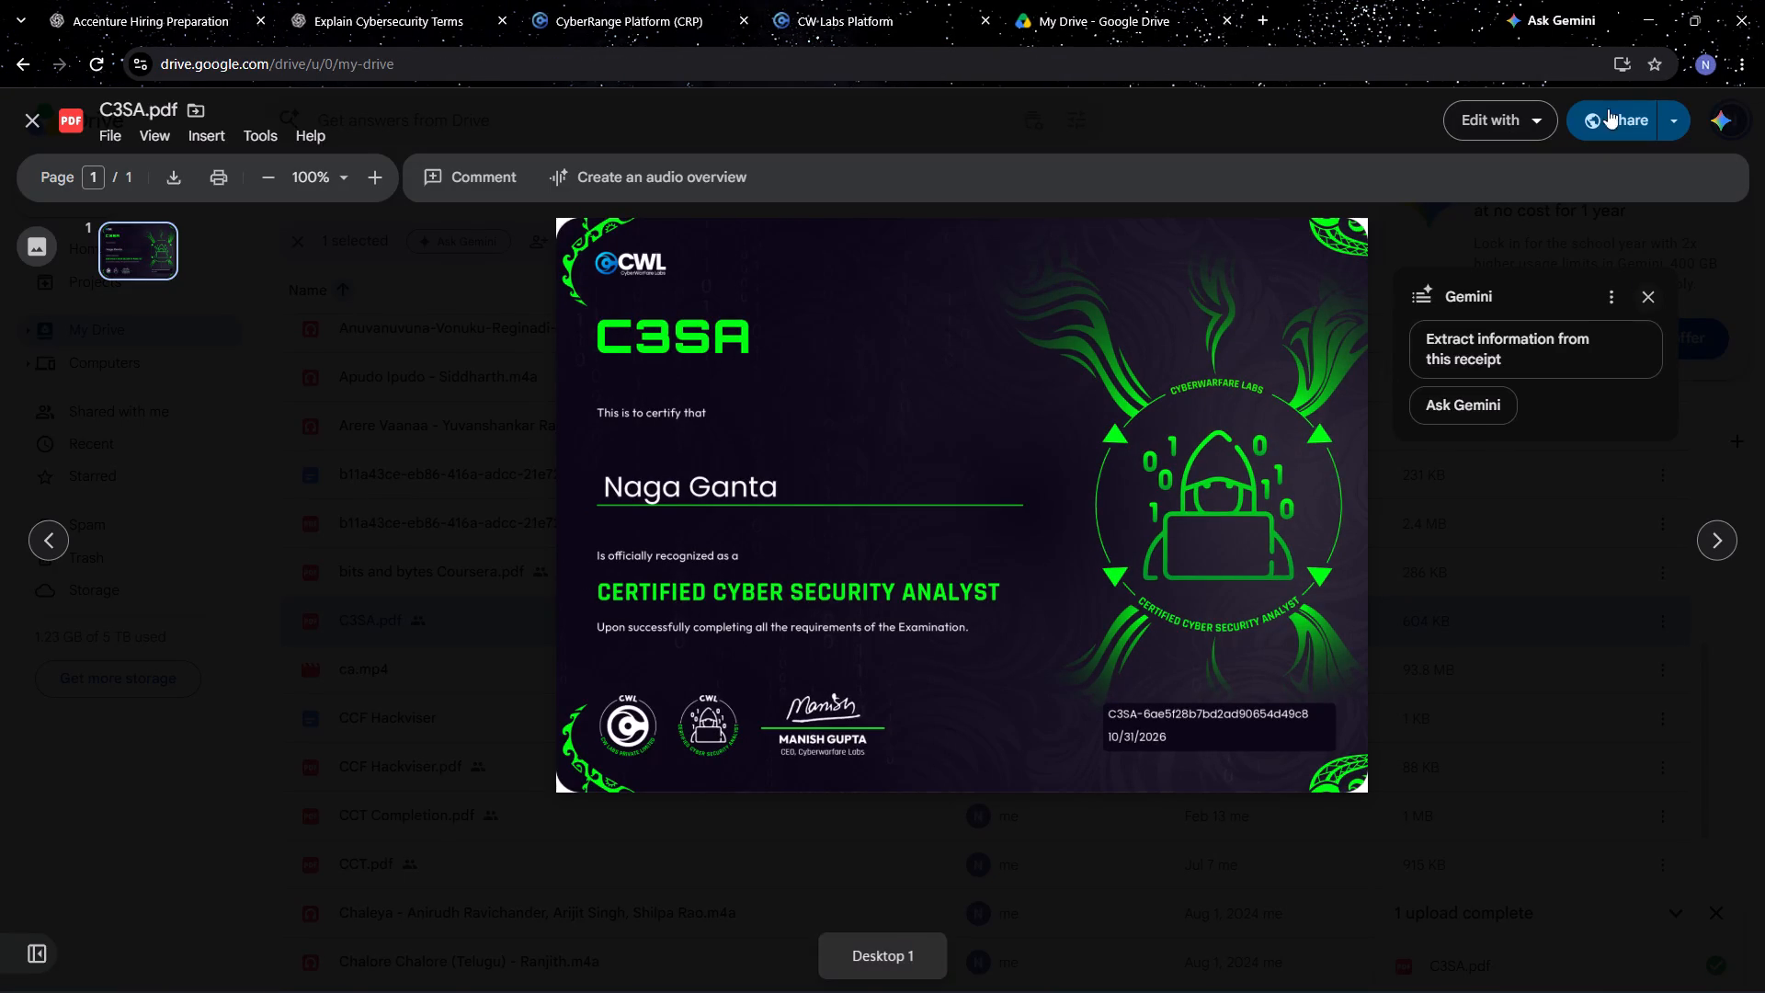
pyautogui.click(38, 120)
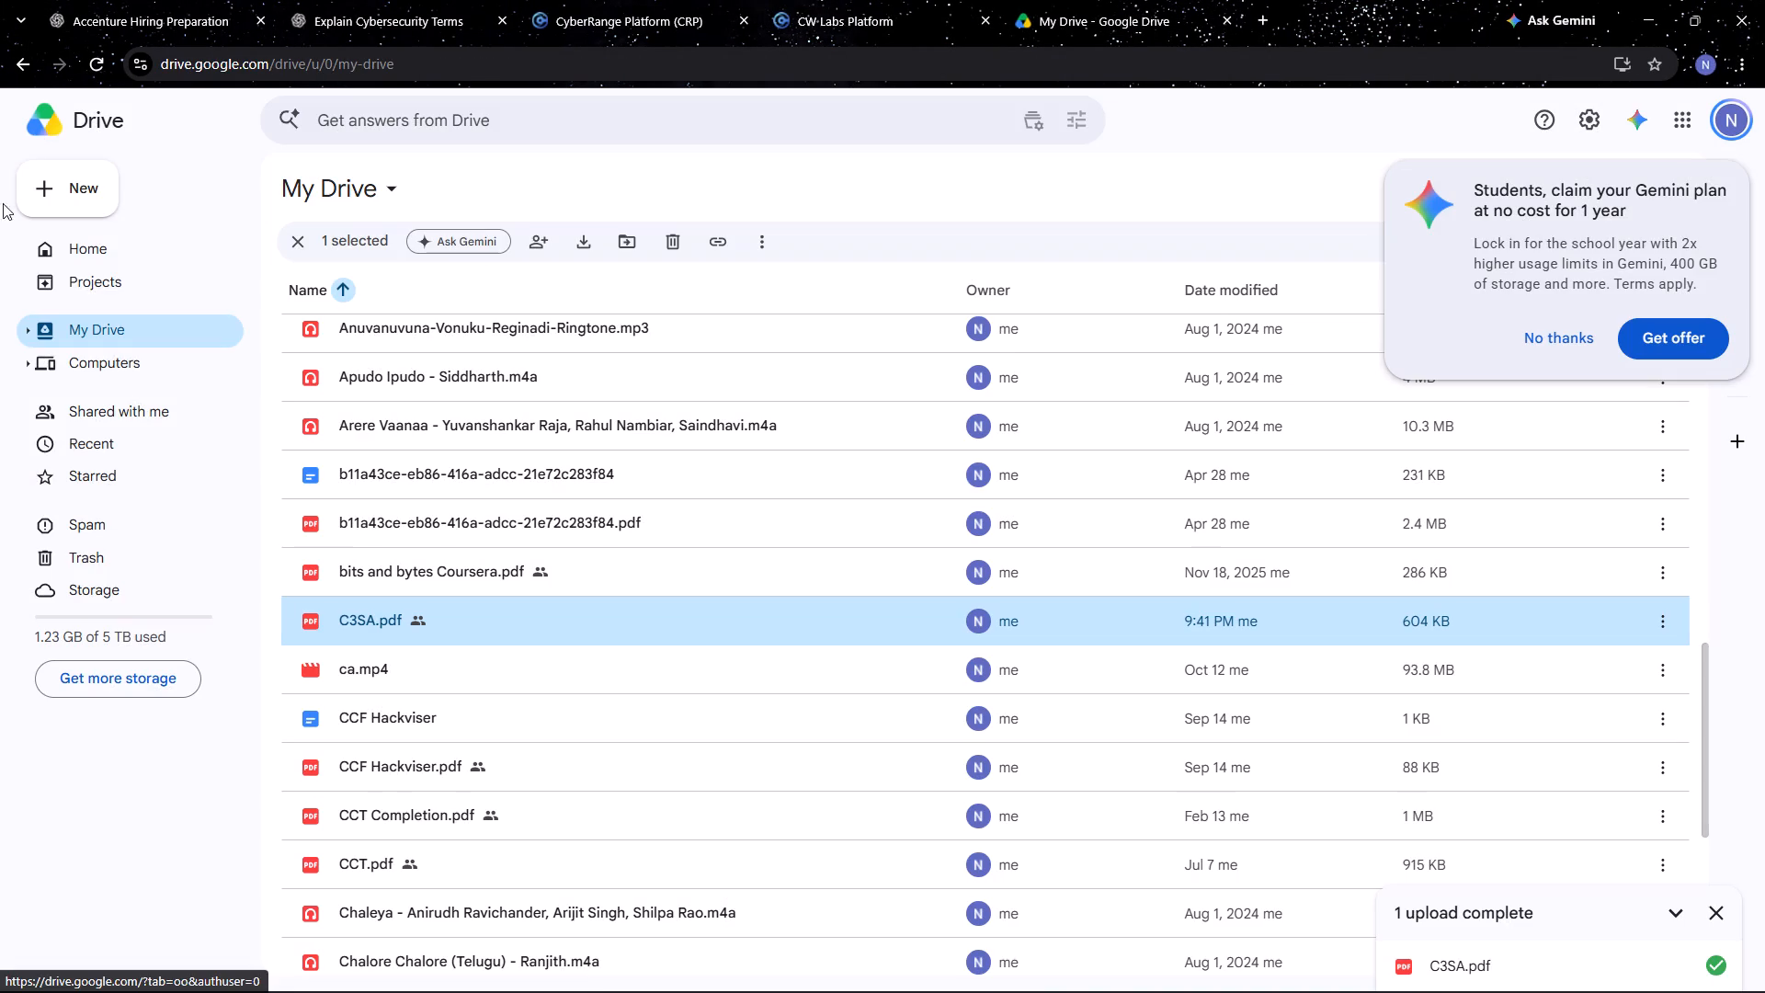
pyautogui.doubleClick(602, 622)
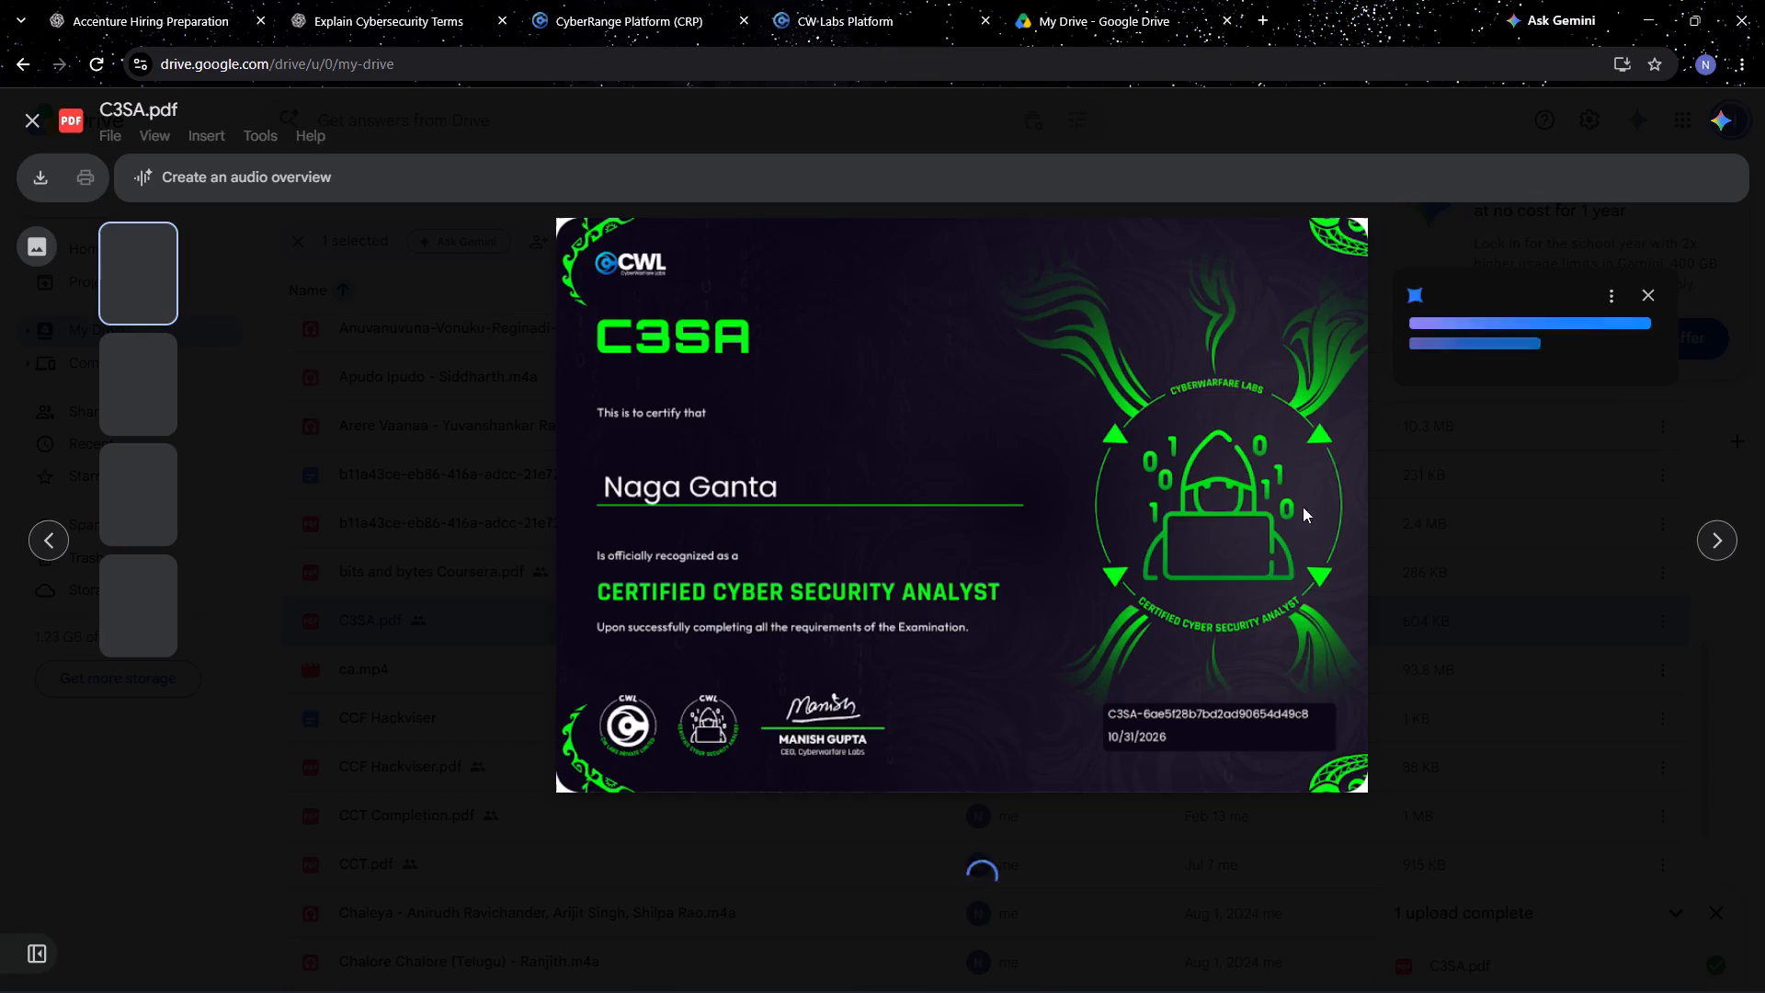
pyautogui.click(1588, 120)
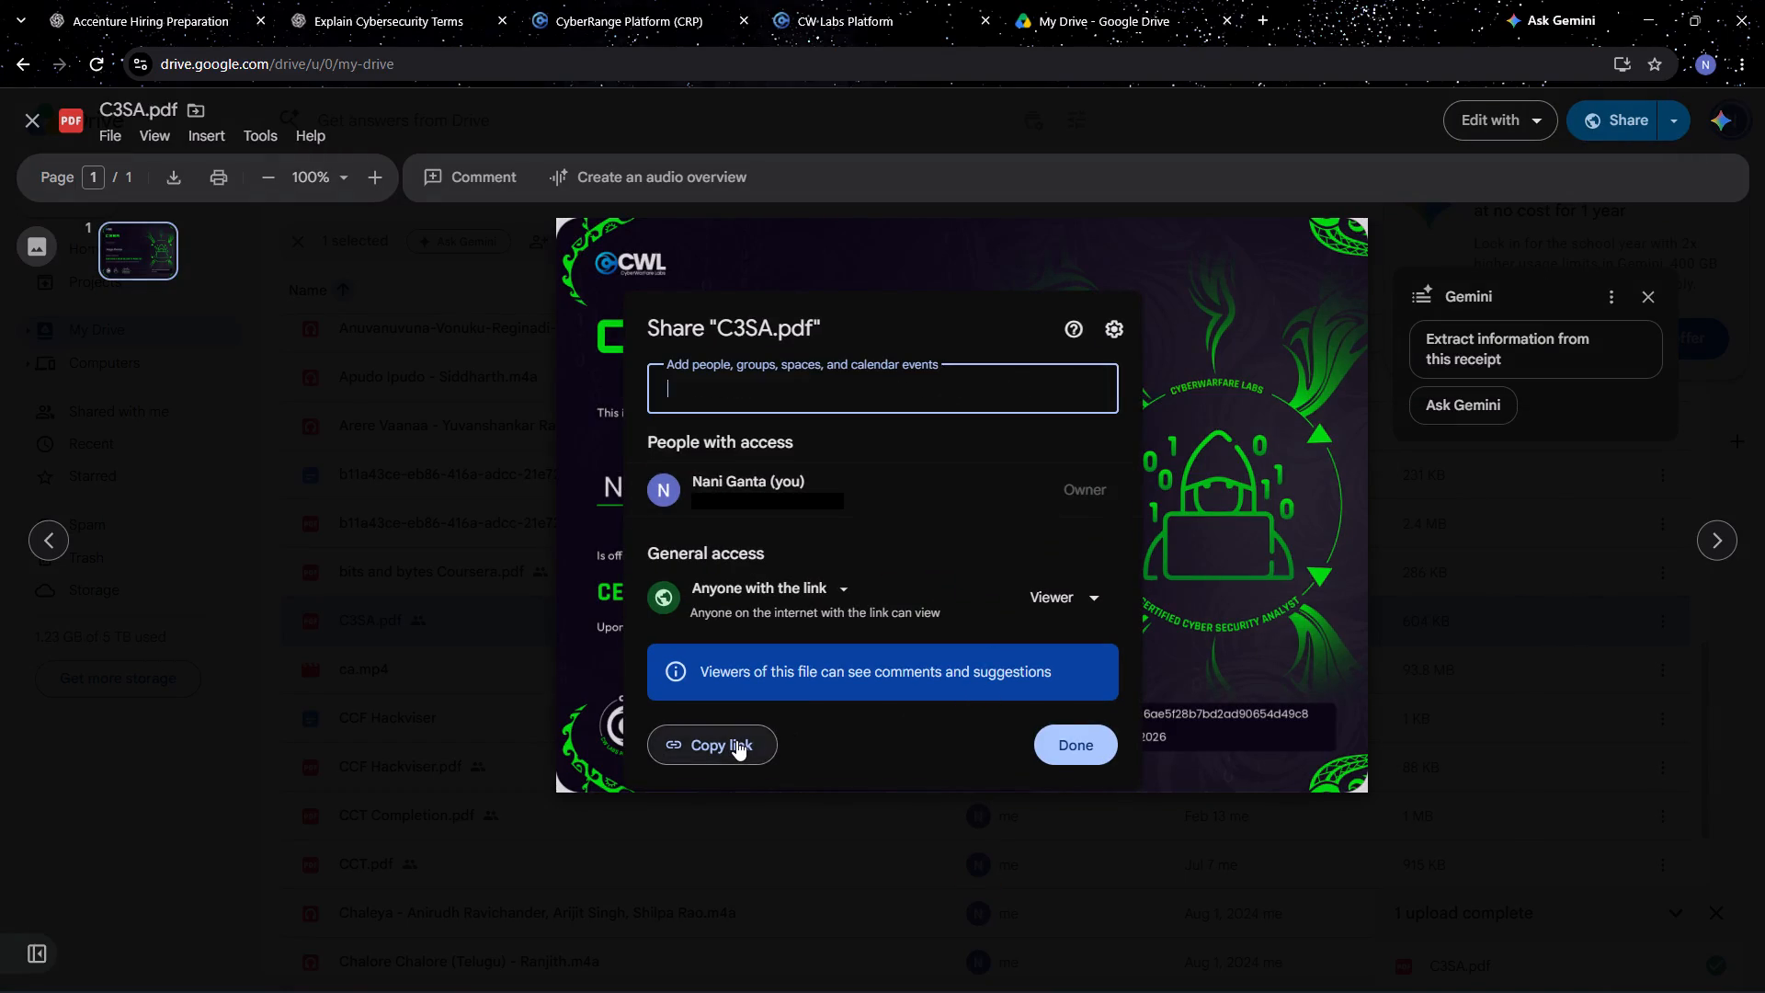
pyautogui.click(736, 740)
pyautogui.click(1060, 736)
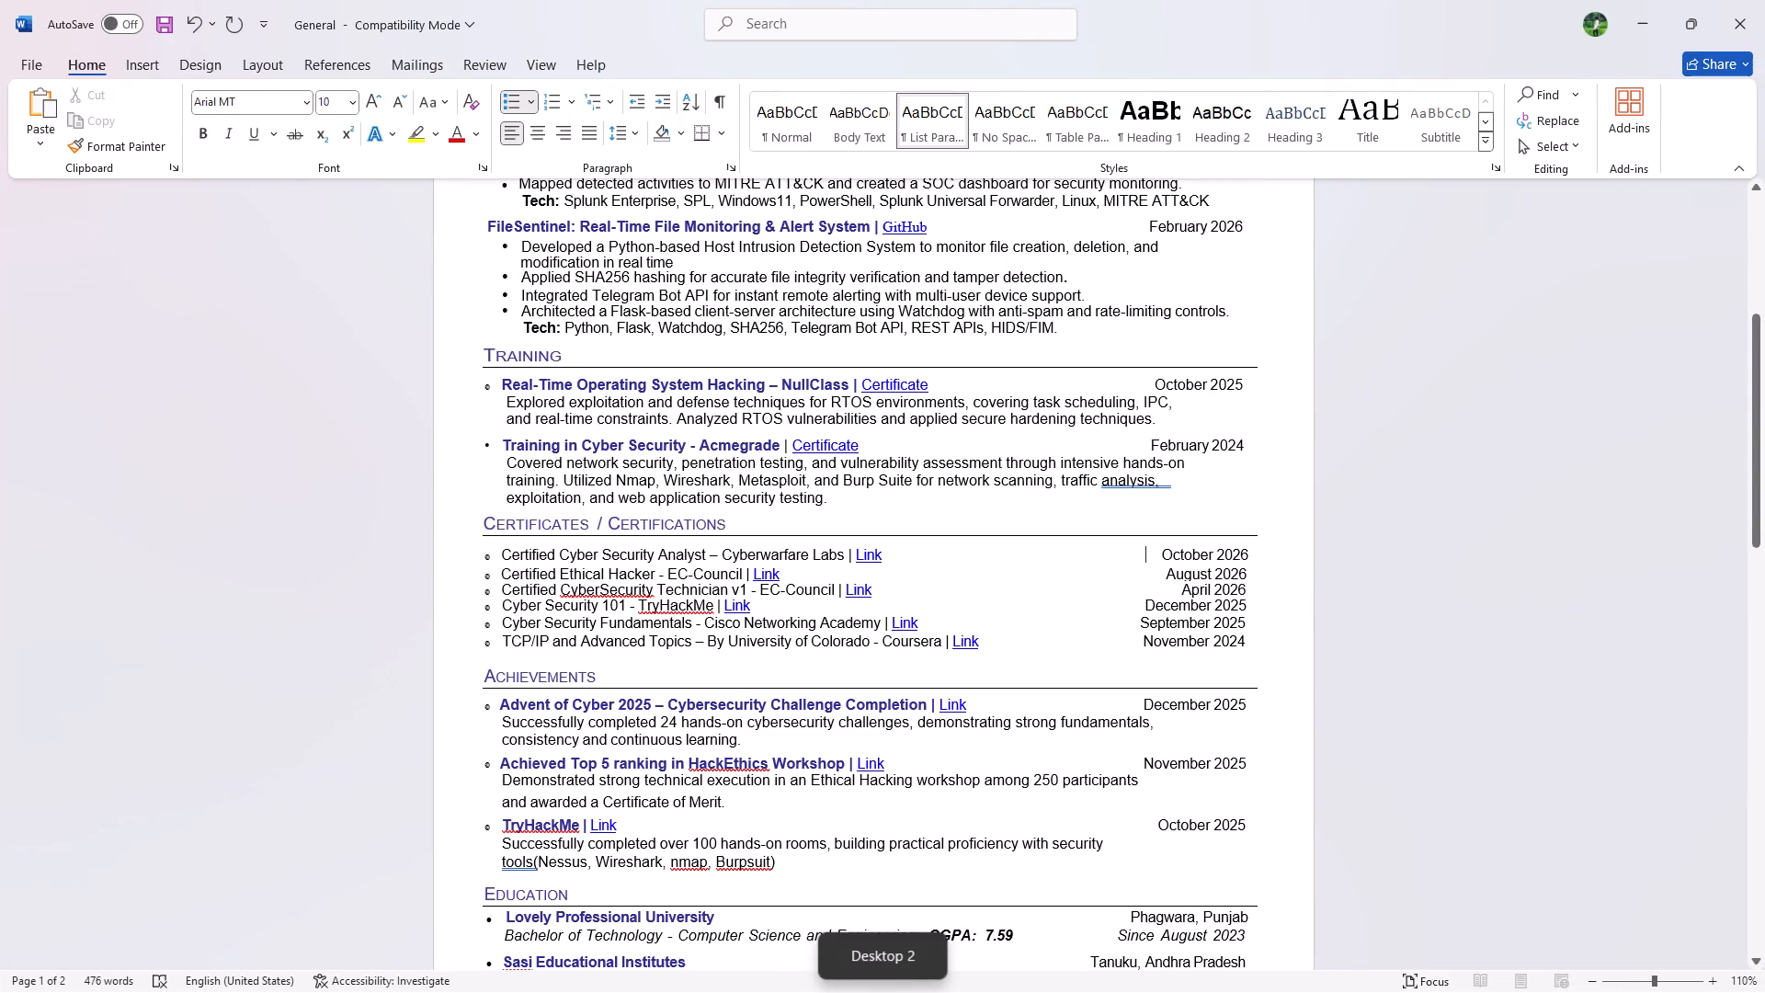
# In the Word résumé, replace the Link address of the Certified Cyber Security Analyst entry with the copied Drive link.
pyautogui.moveTo(890, 555); pyautogui.dragTo(868, 555)
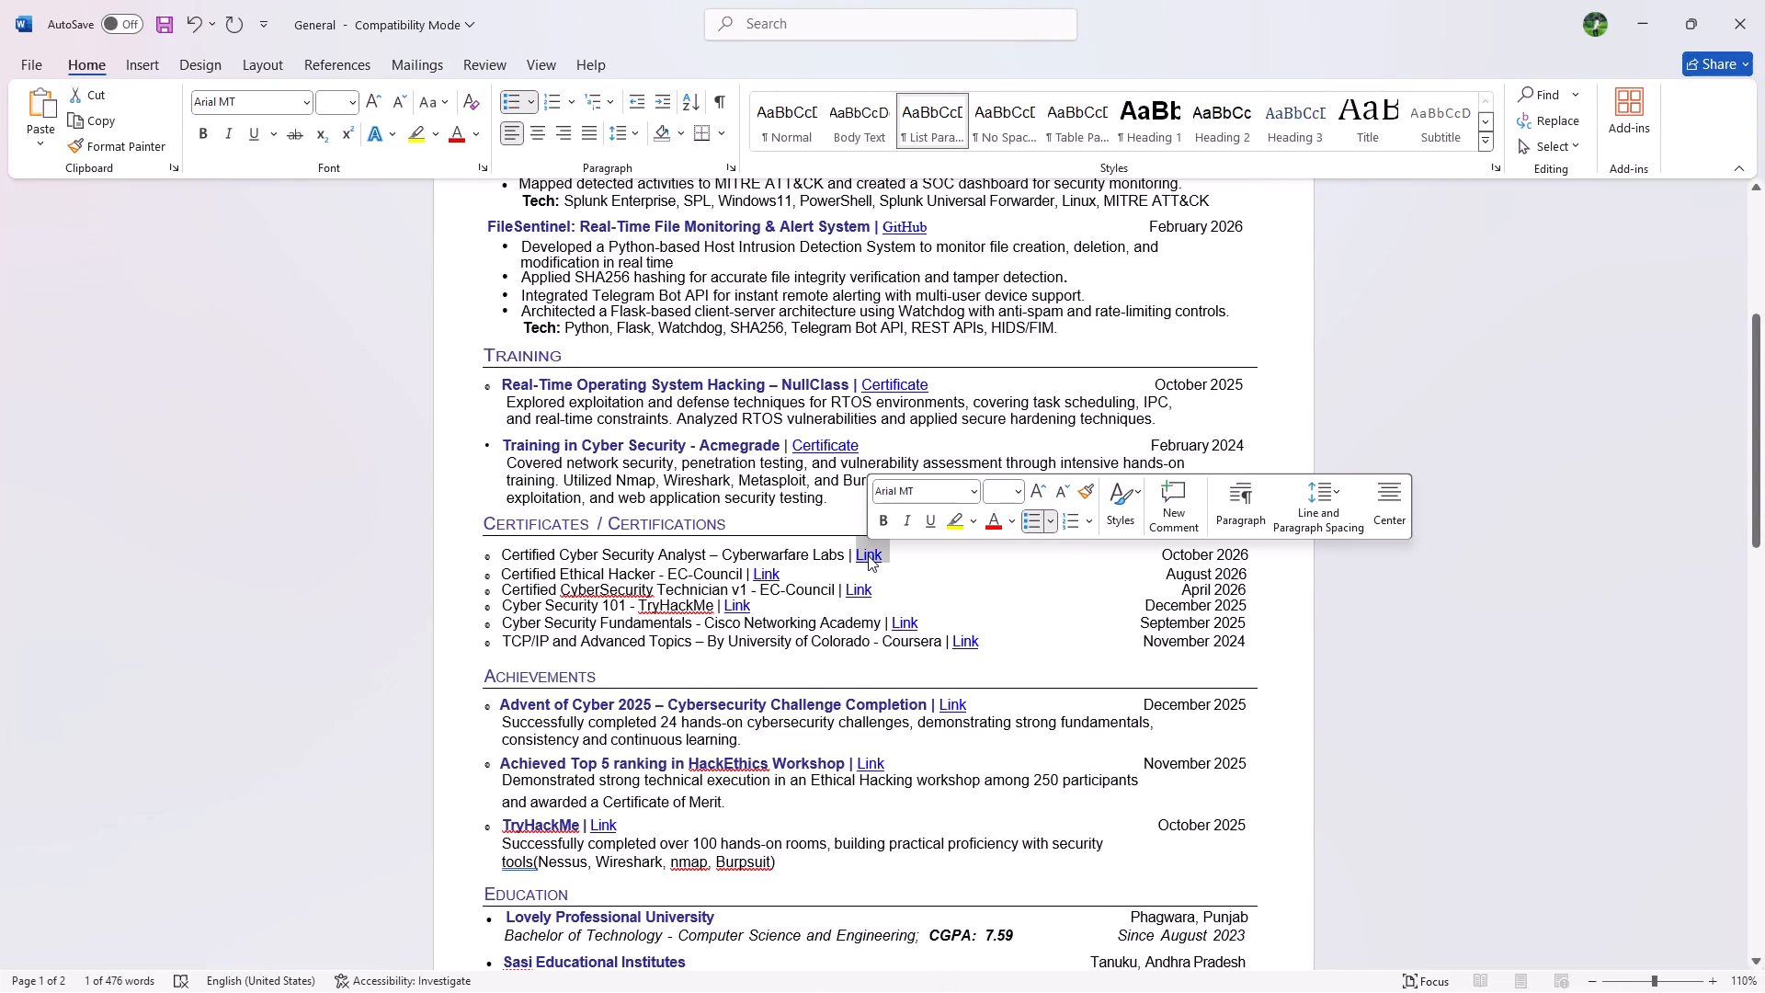
pyautogui.click(868, 555)
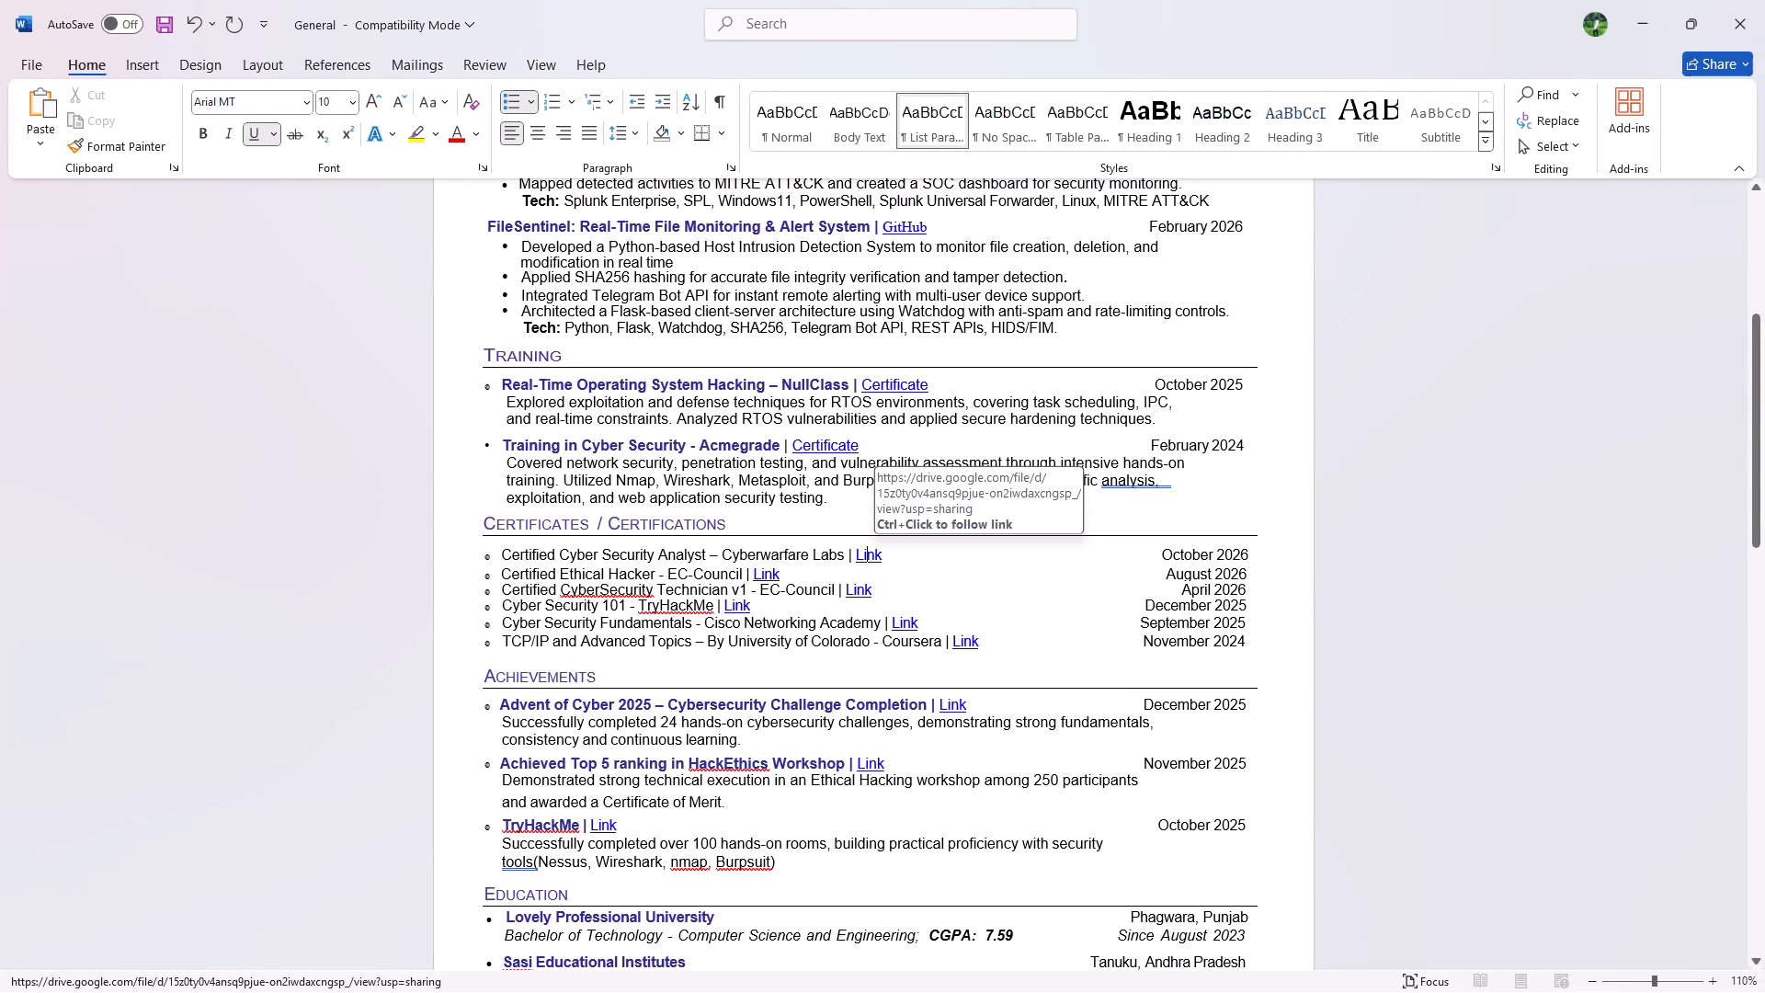
pyautogui.moveTo(854, 555); pyautogui.dragTo(879, 558)
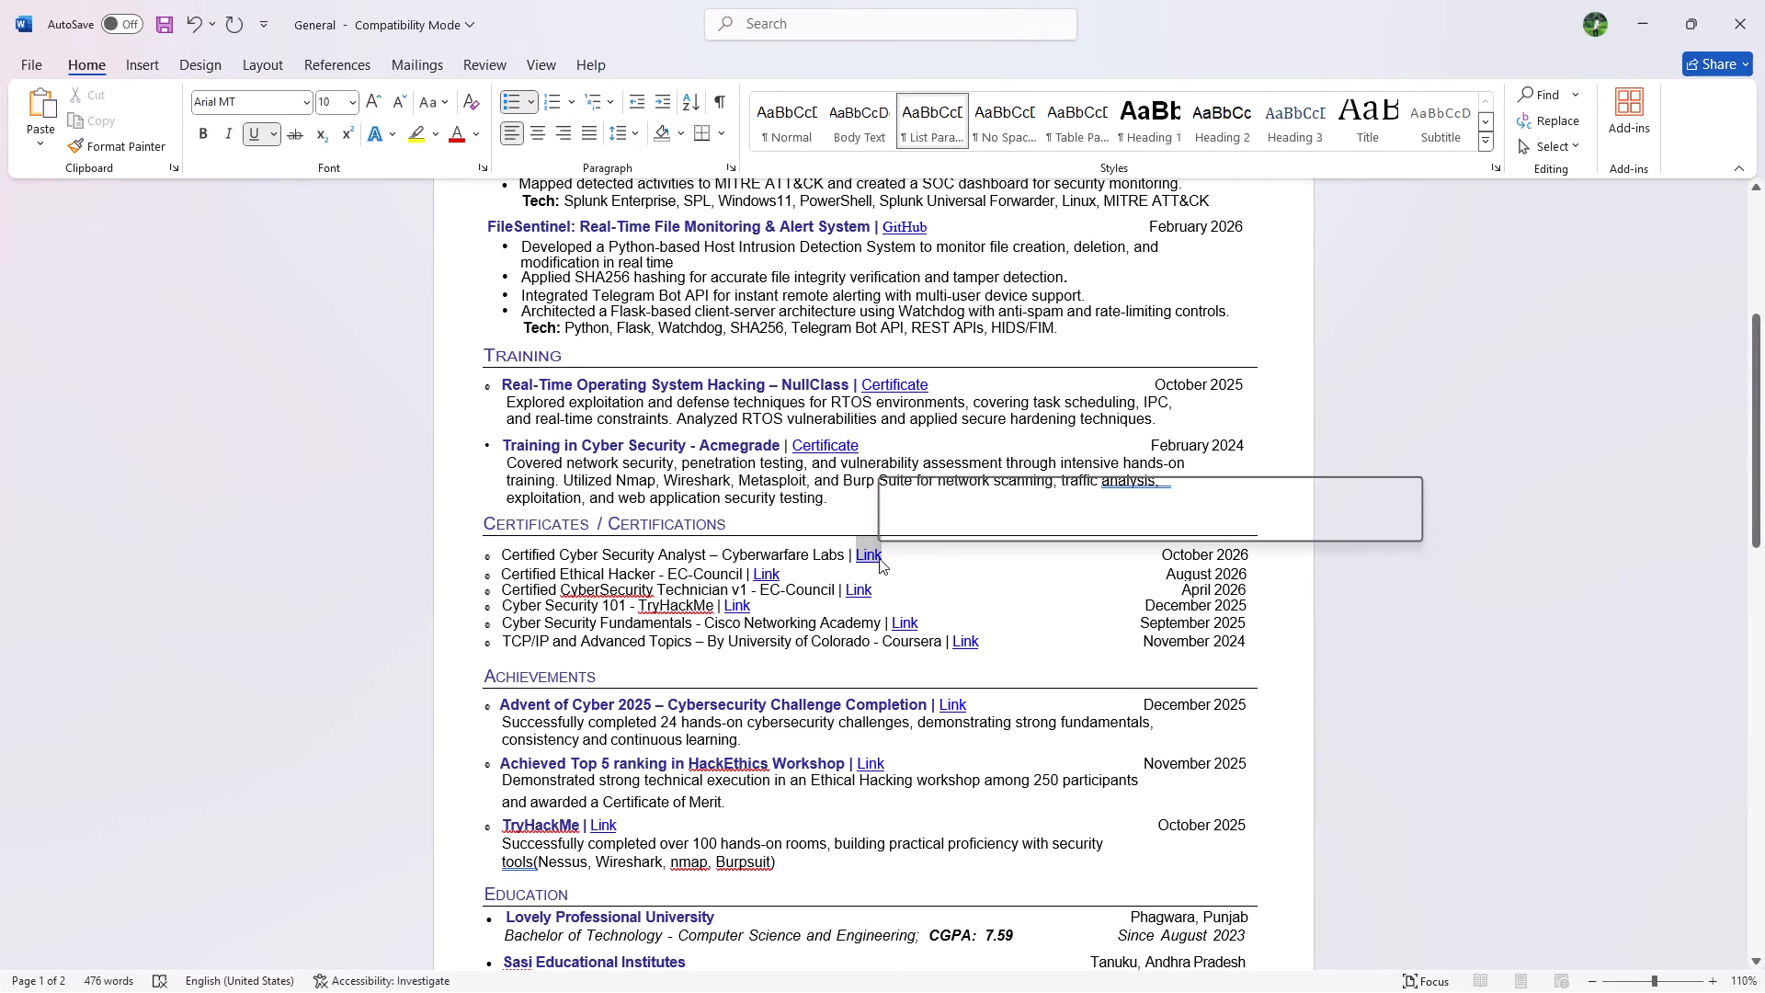
pyautogui.hotkey('ctrl', 'k')
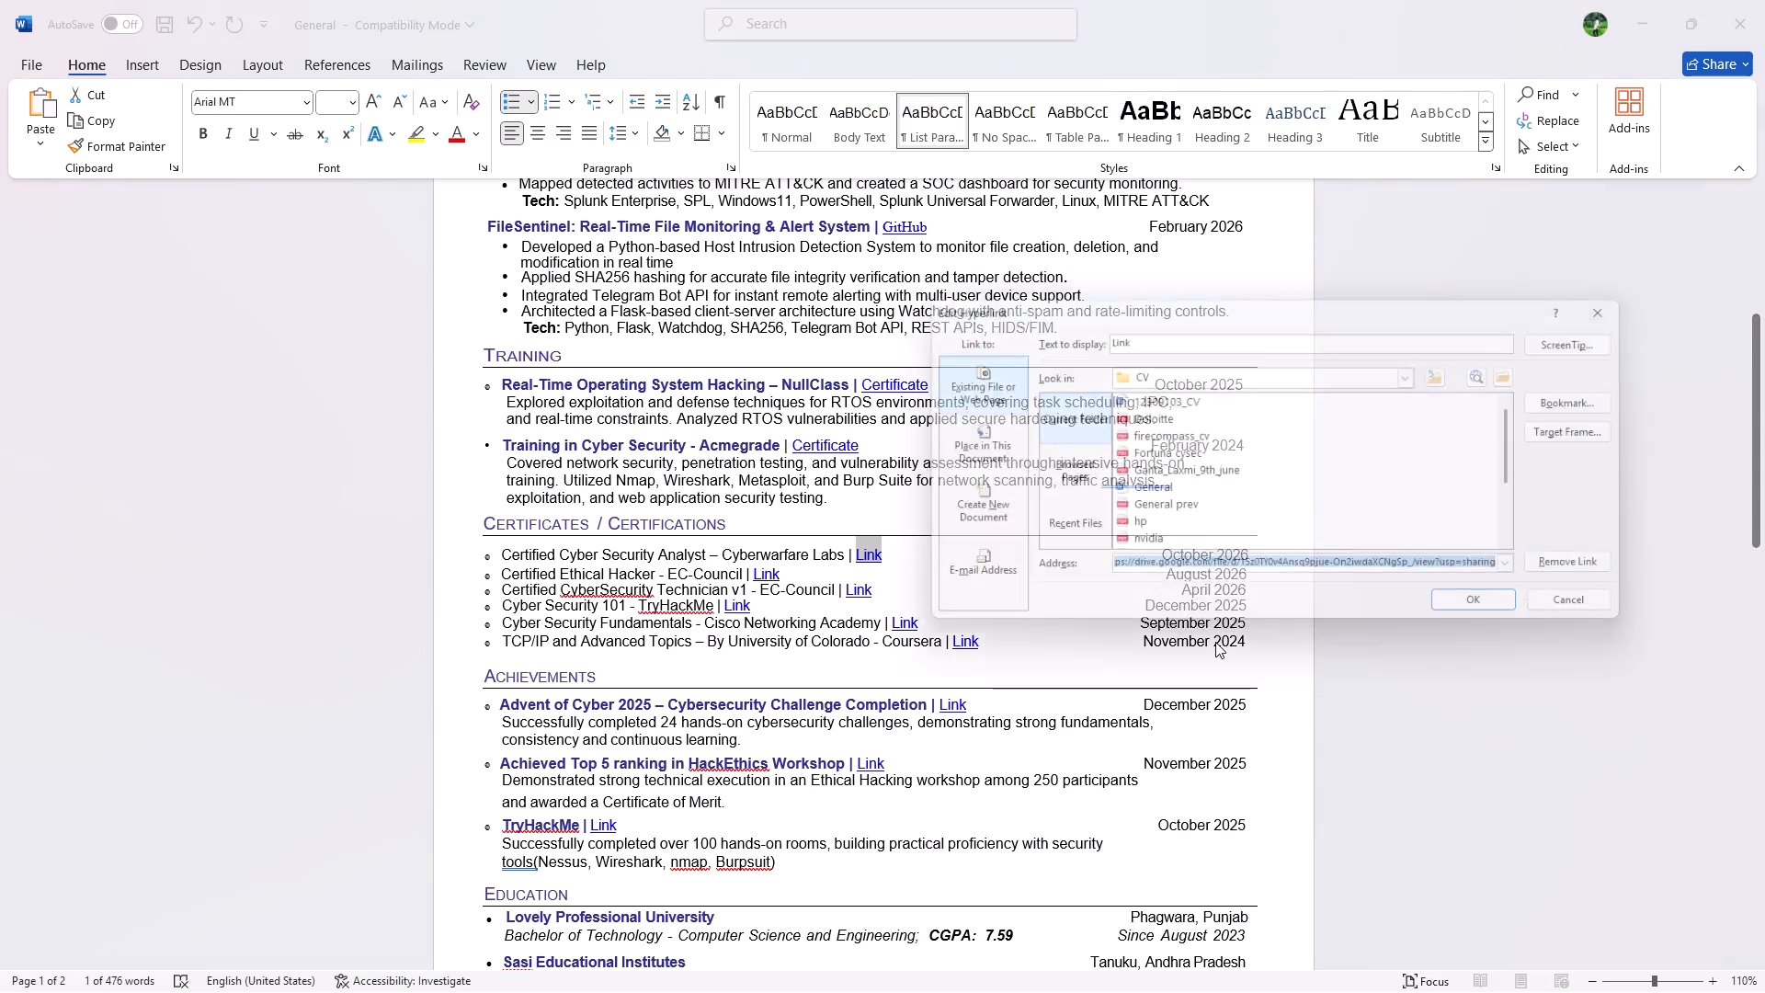
pyautogui.press('BackSpace')
pyautogui.hotkey('ctrl', 'v')
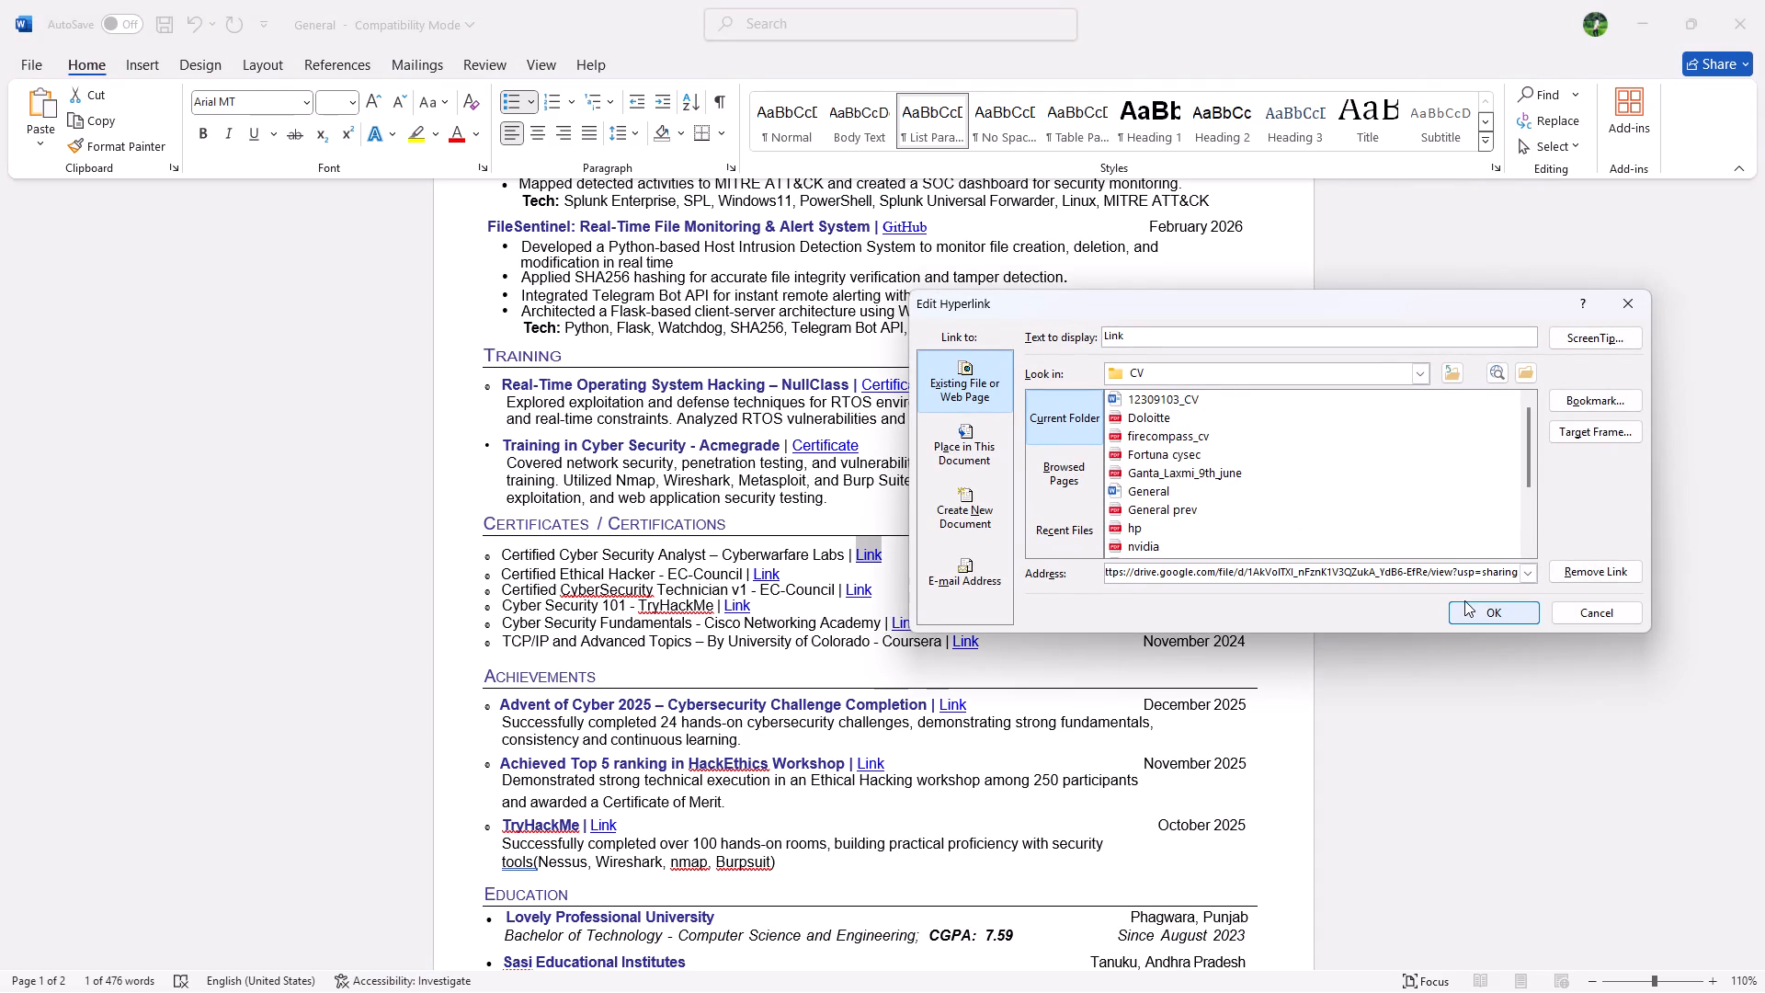
pyautogui.click(1464, 609)
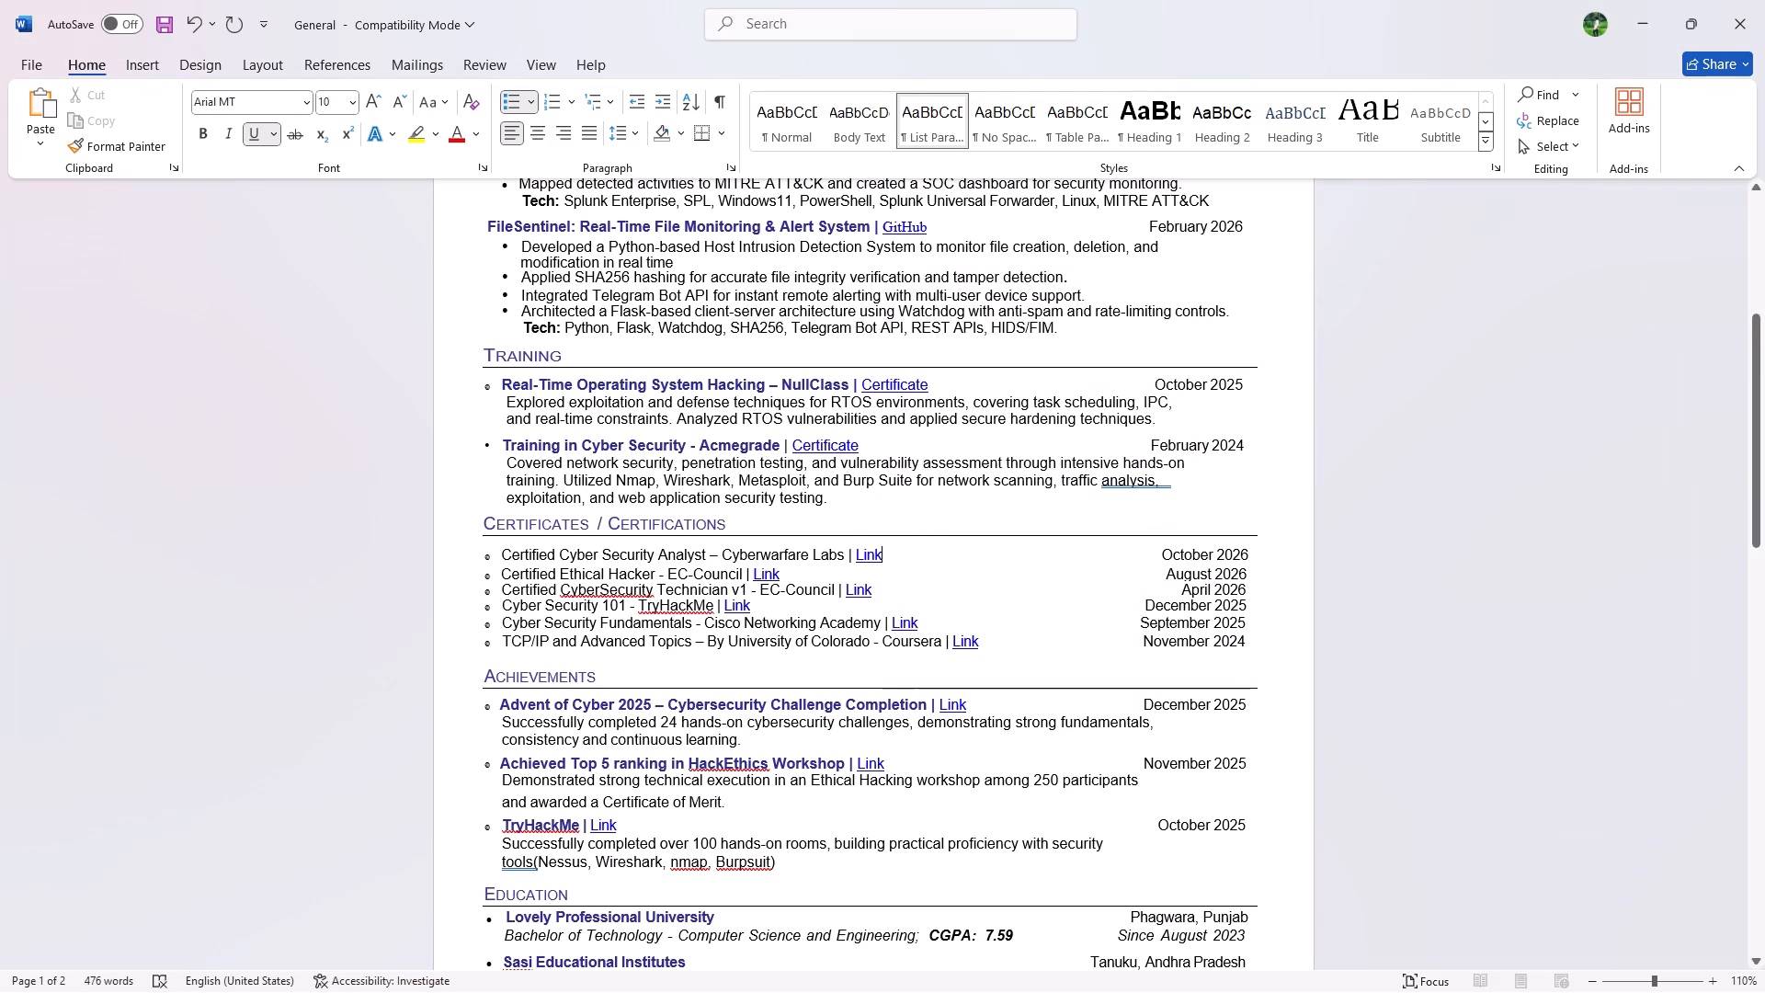
# Follow the Certified Cyber Security Analyst entry's link to check which file it opens, and close that page.
pyautogui.keyDown('ctrl'); pyautogui.click(858, 546); pyautogui.keyUp('ctrl')
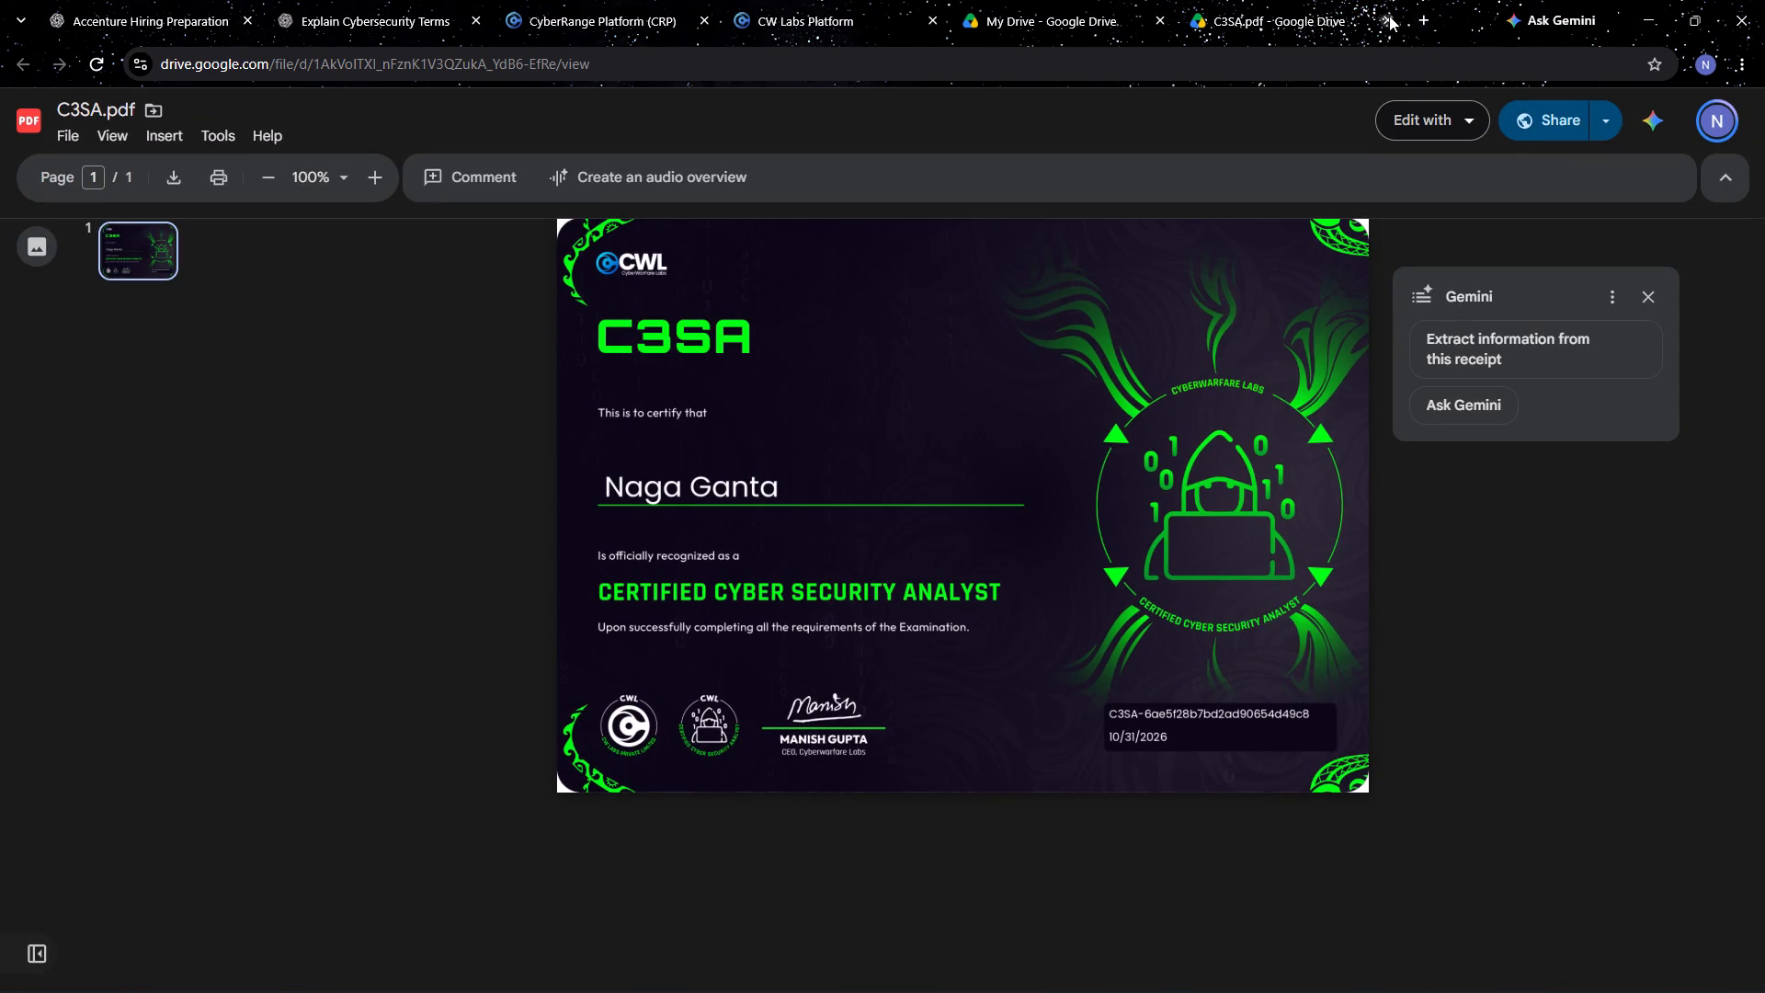
pyautogui.click(1387, 20)
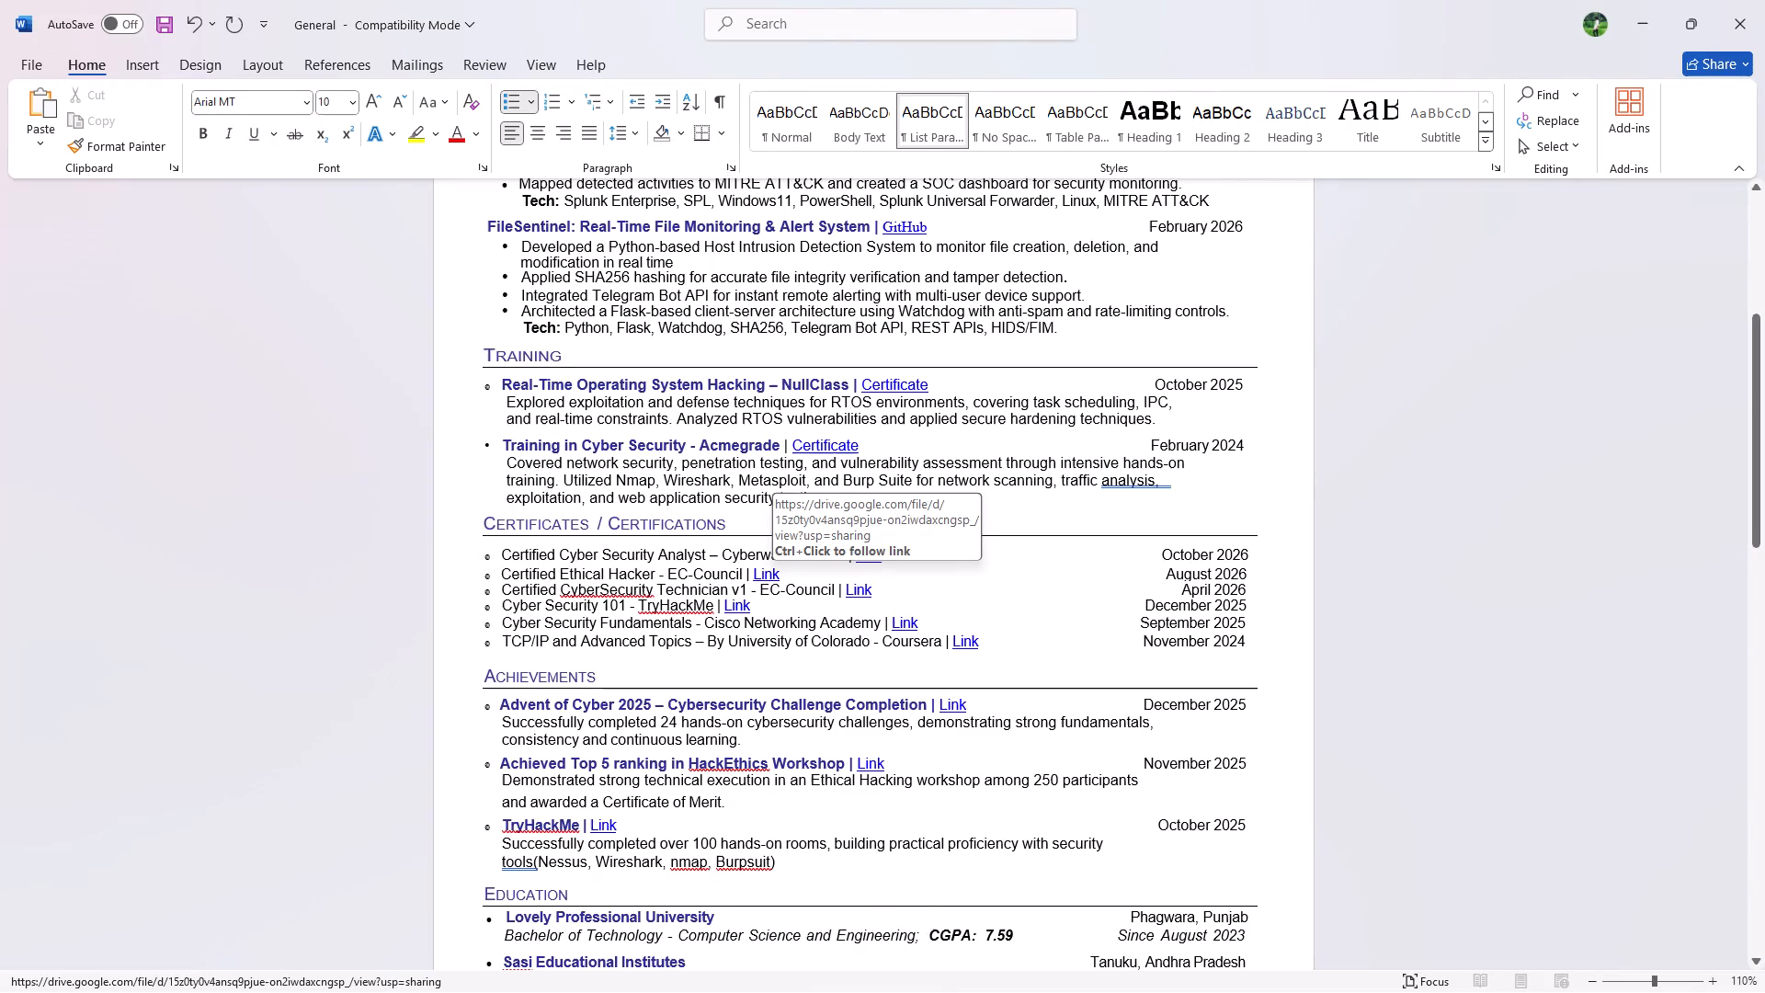
# Follow the Certified Ethical Hacker entry's link to check its certificate, and close that page and My Drive.
pyautogui.keyDown('ctrl'); pyautogui.click(769, 575); pyautogui.keyUp('ctrl')
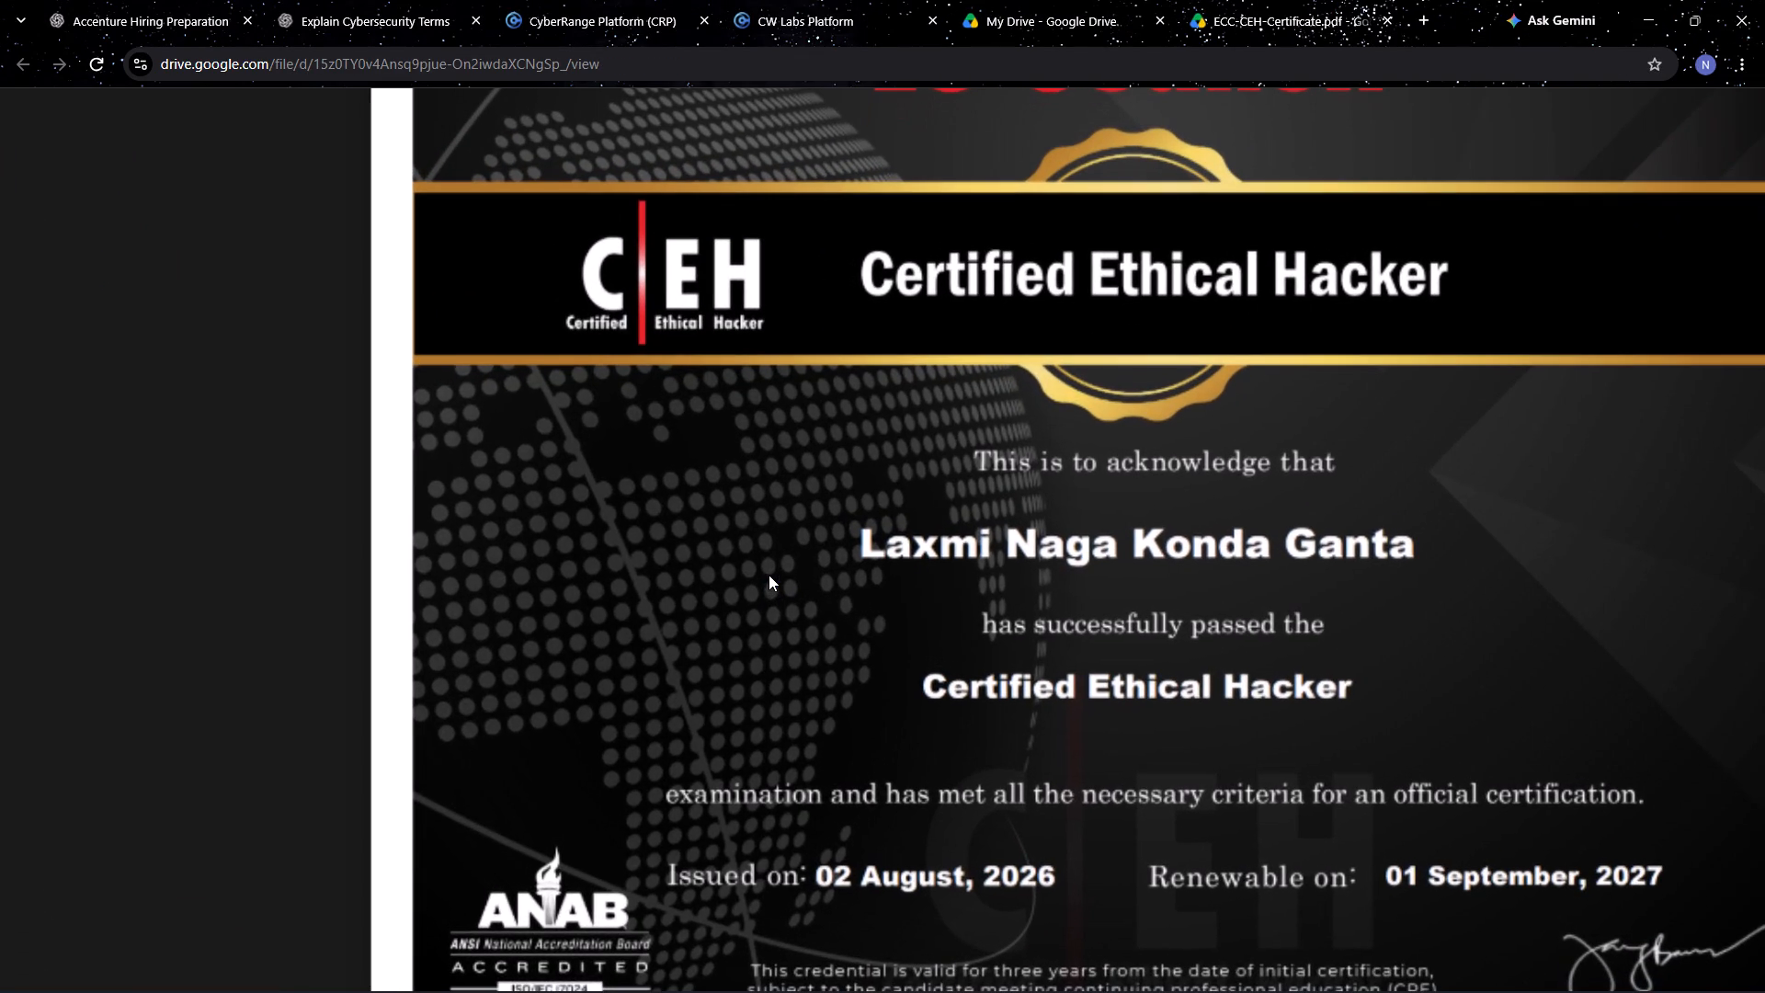
pyautogui.scroll(-1, 769, 575)
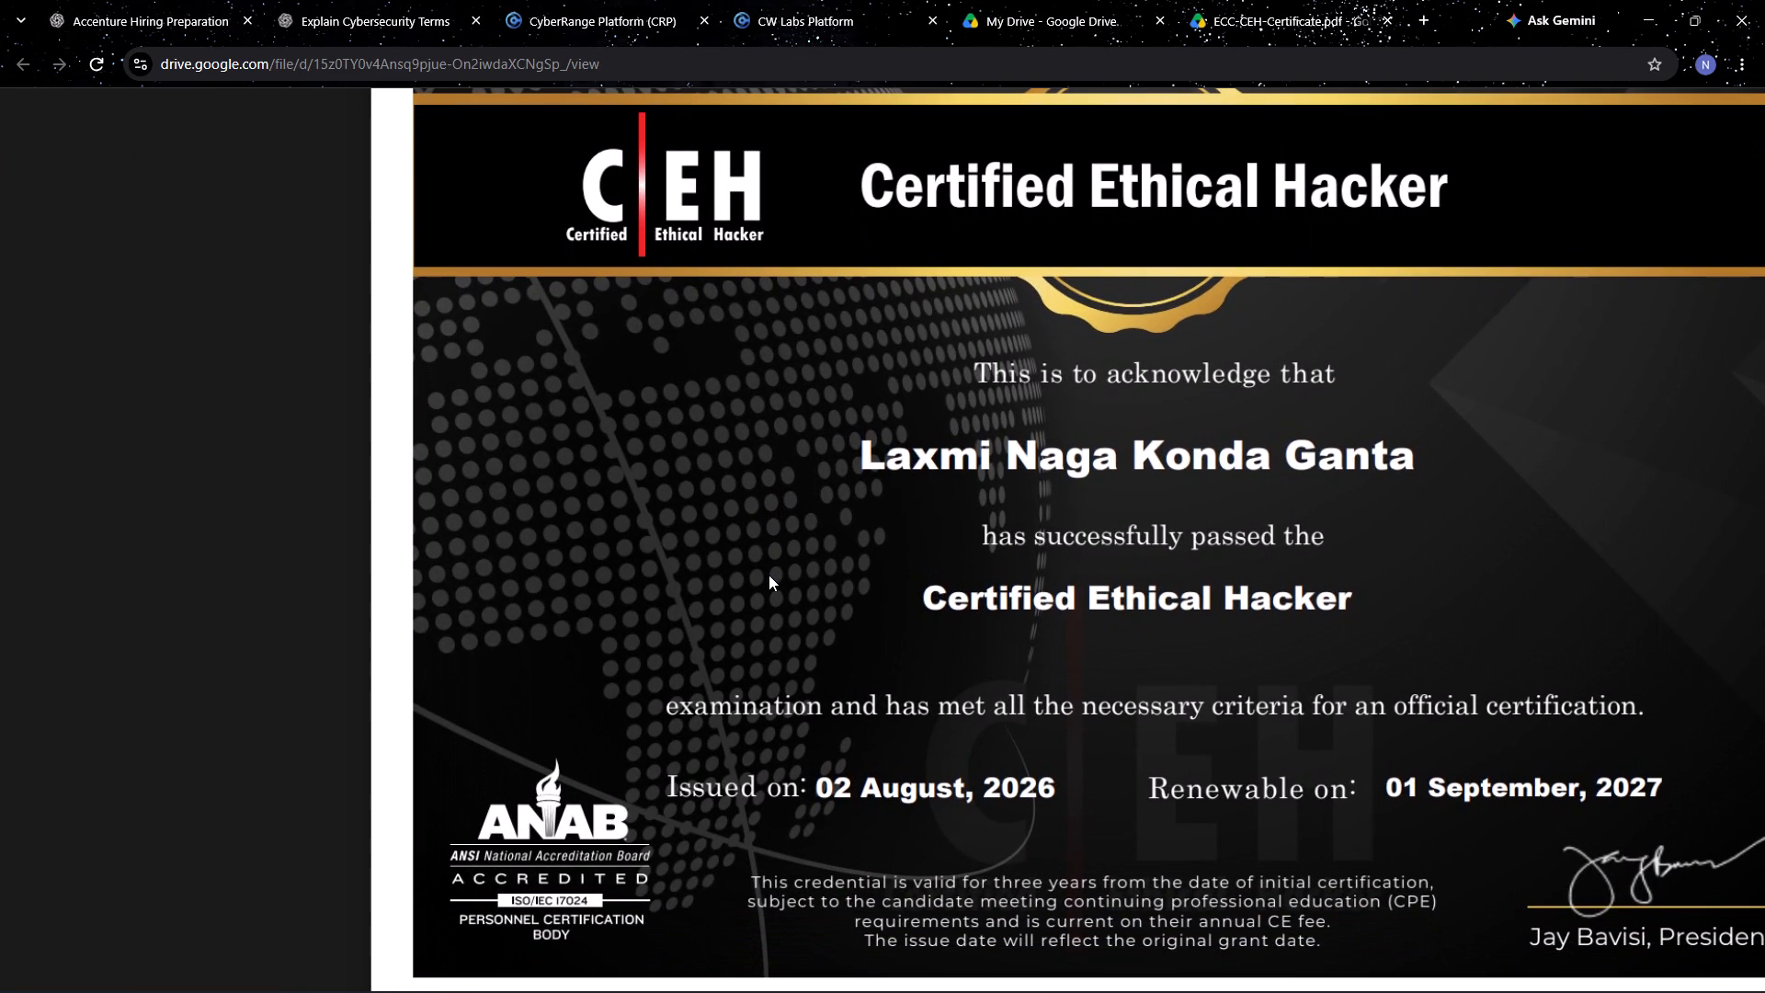
pyautogui.scroll(-1, 769, 575)
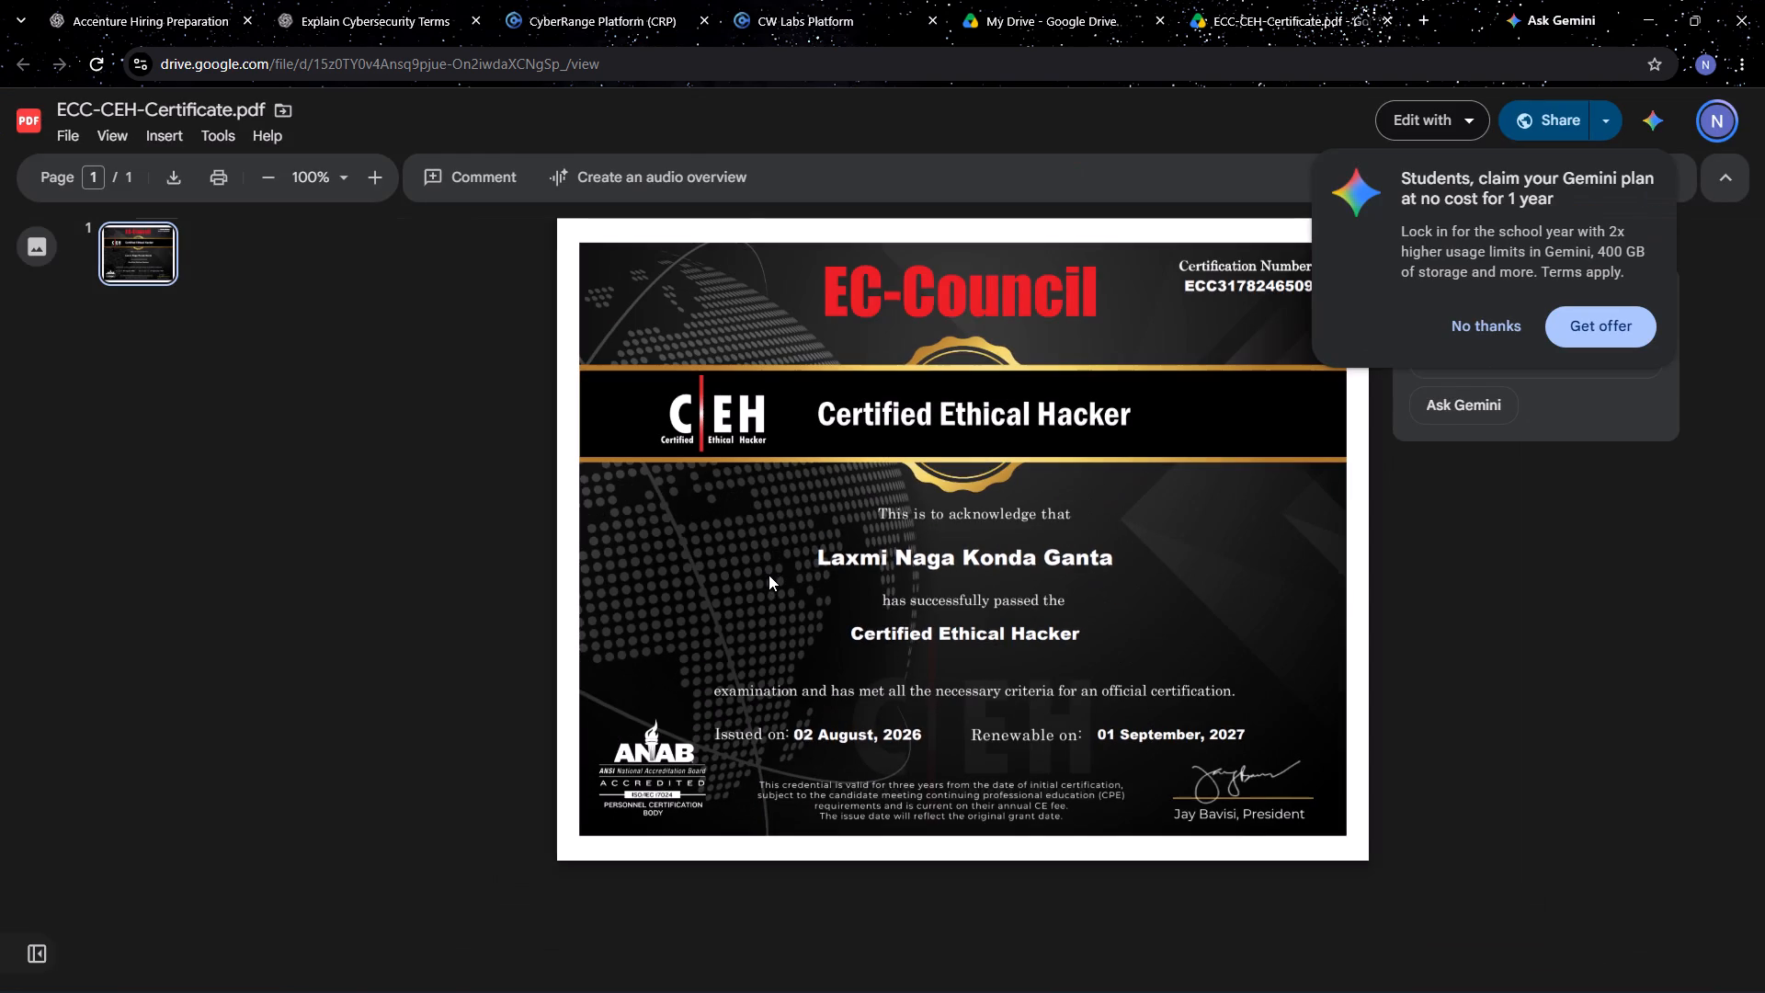
pyautogui.scroll(2, 769, 575)
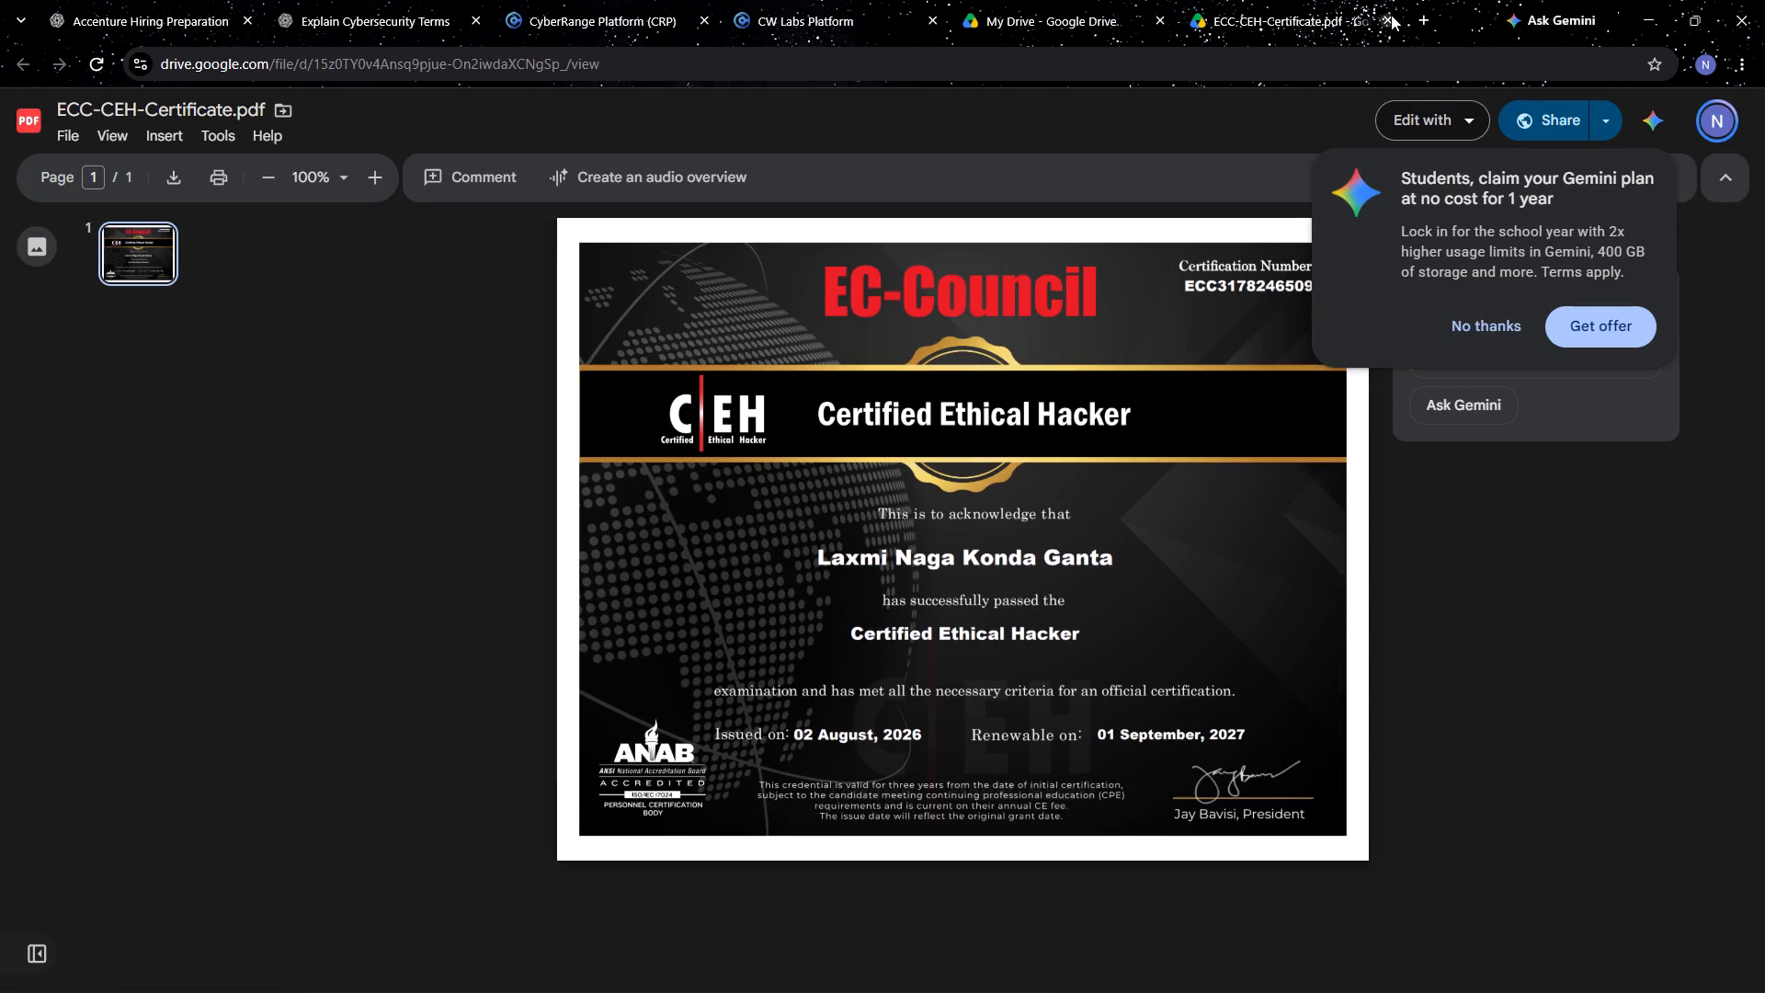
pyautogui.click(1391, 15)
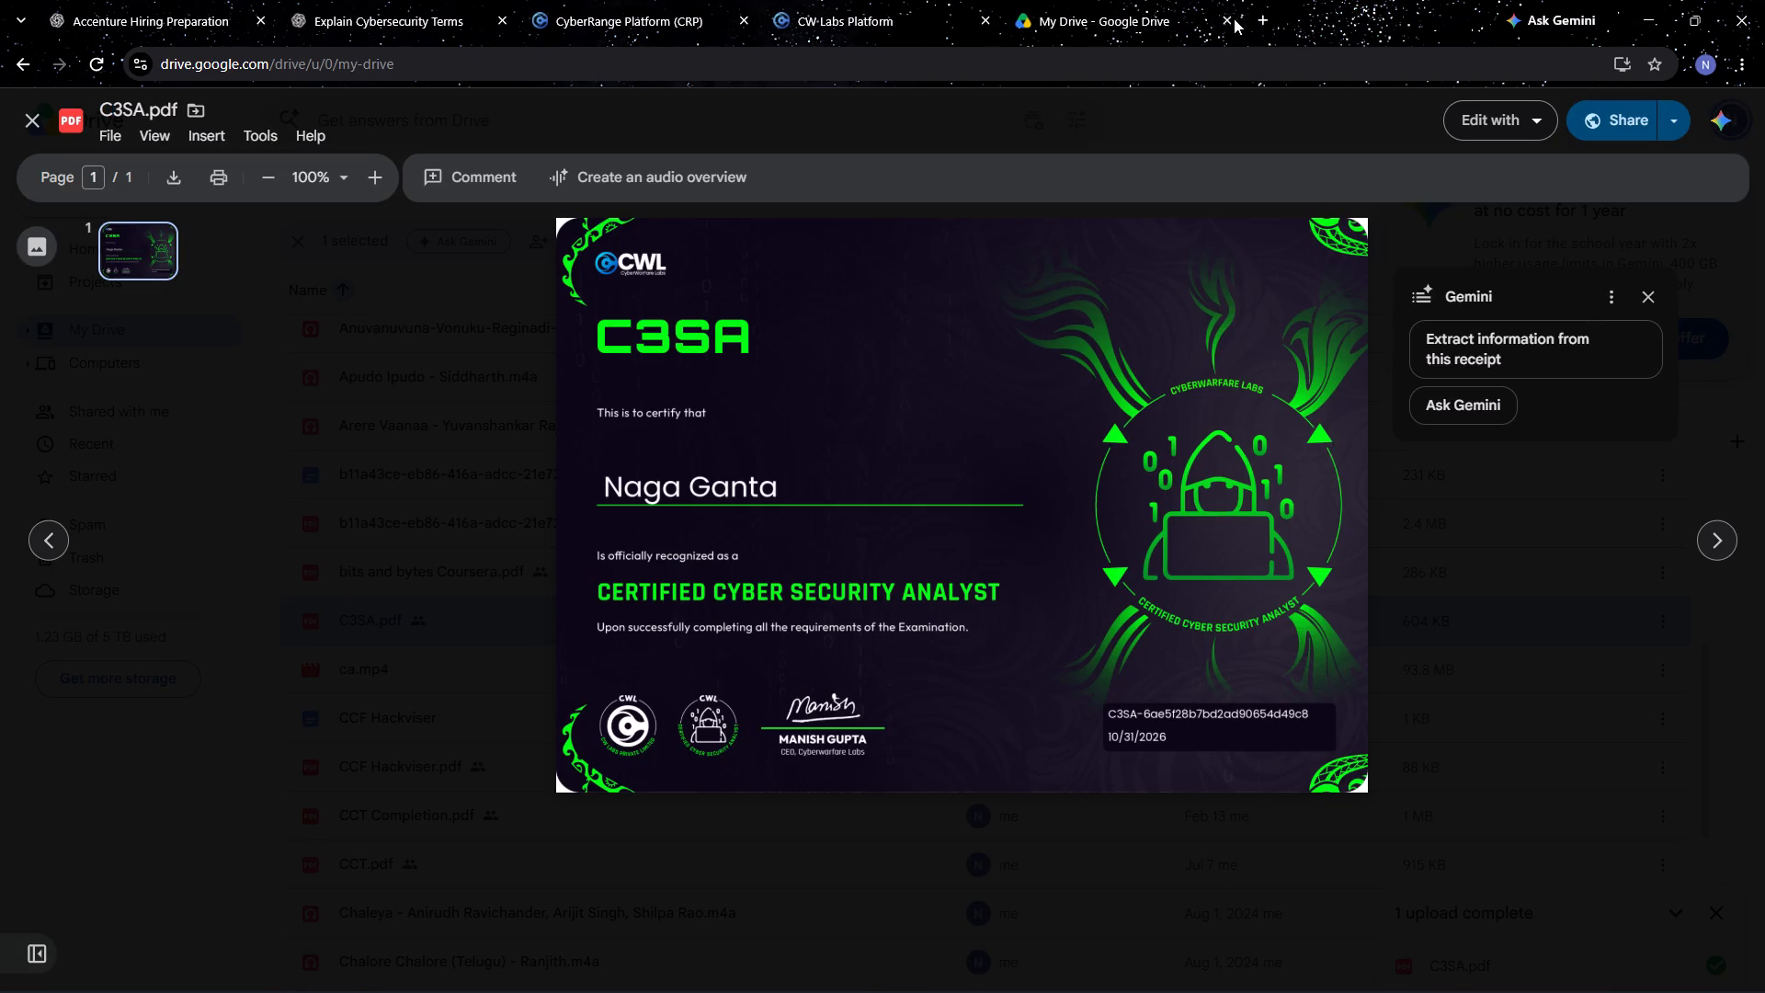
pyautogui.click(1230, 18)
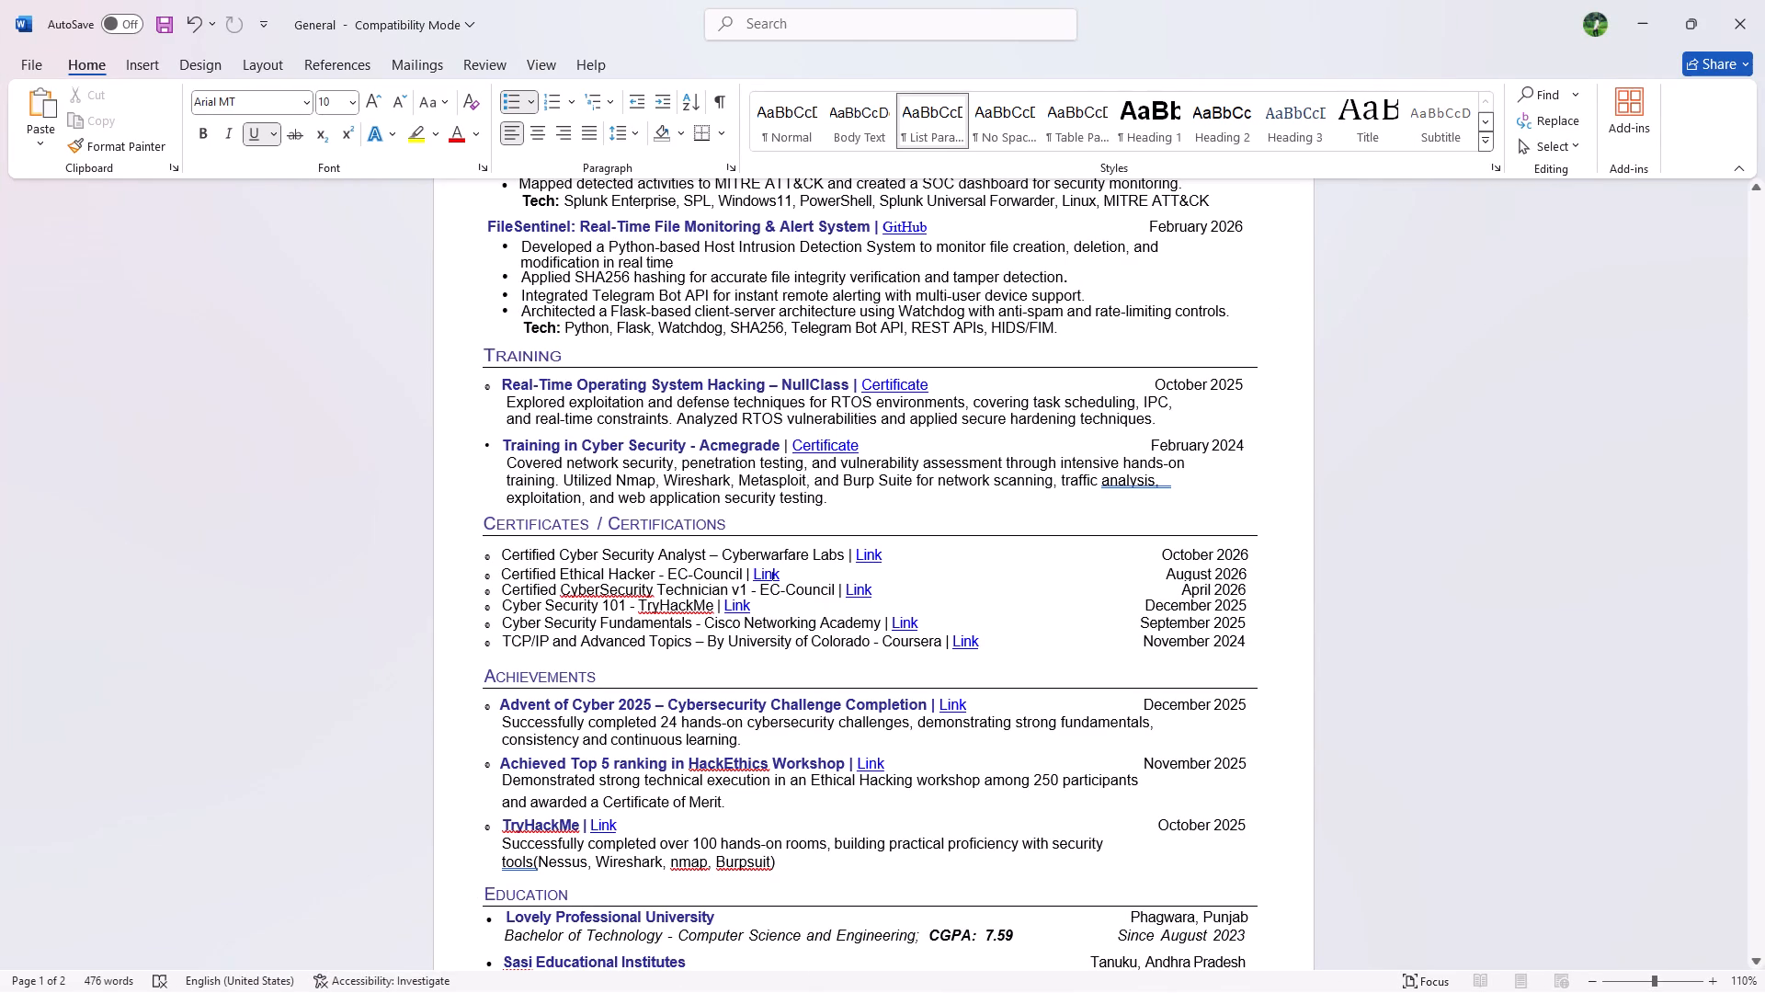
# Examine the bullet markers and layout of the résumé entries from Projects through Education for consistency.
pyautogui.scroll(-1, 796, 782)
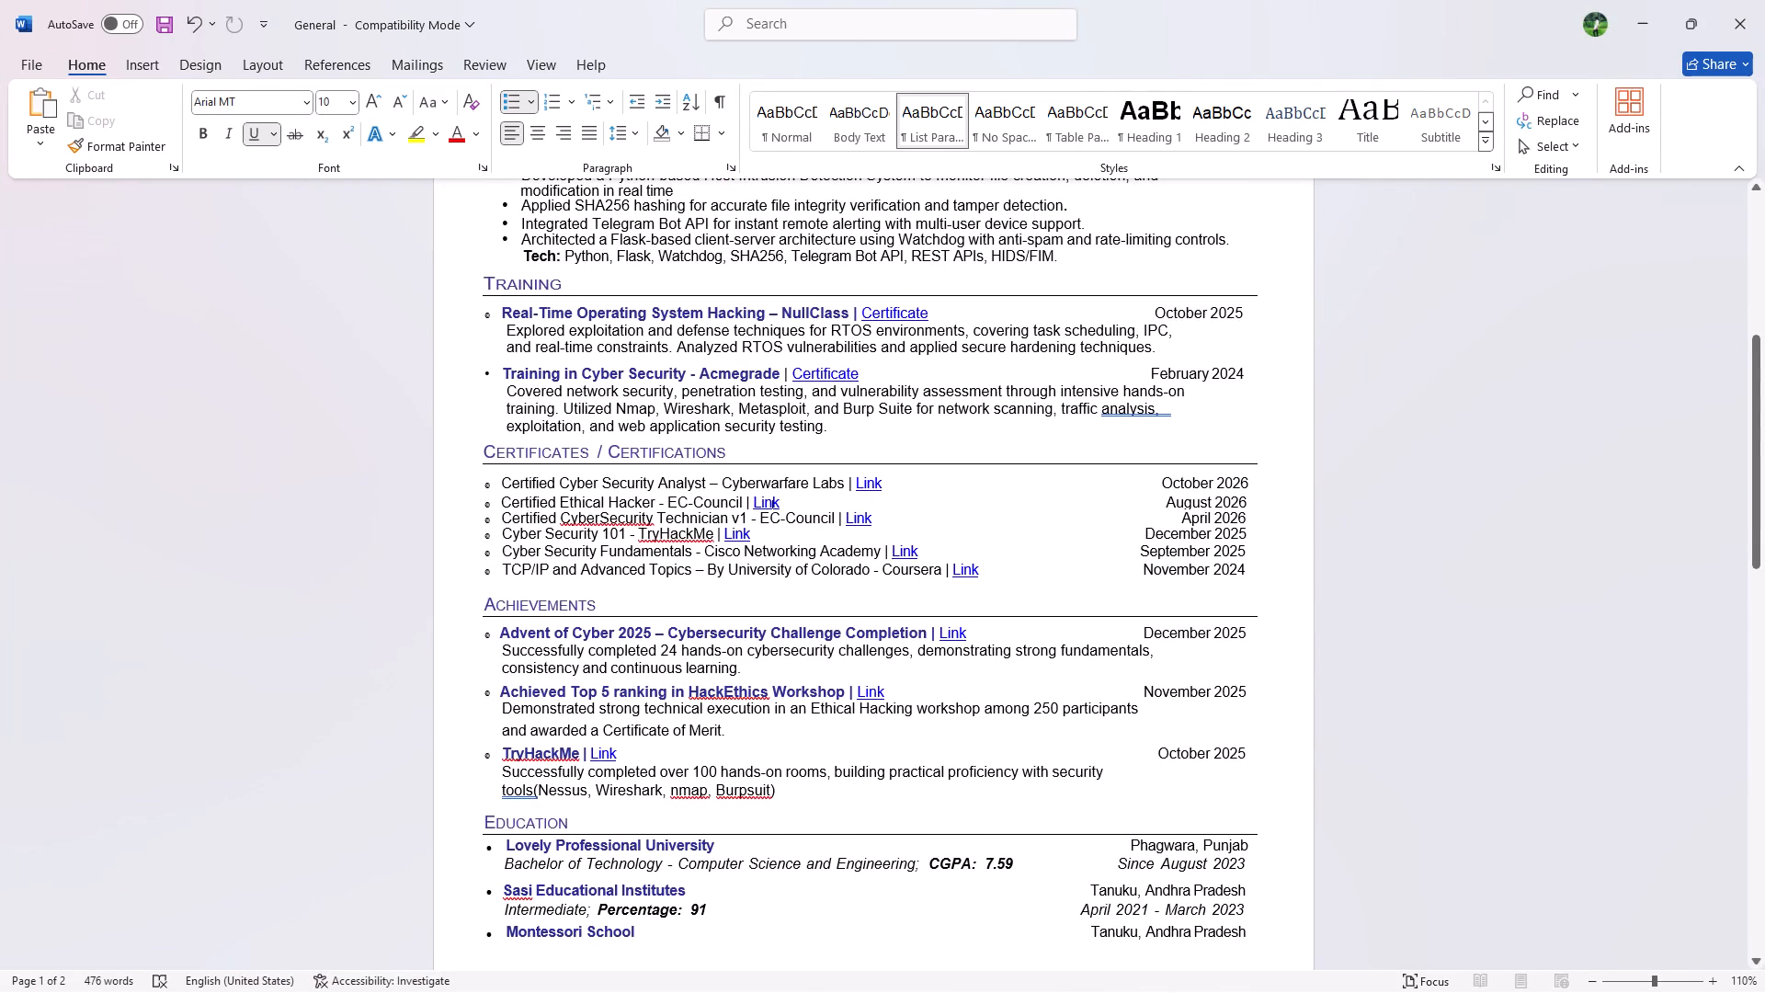
pyautogui.click(483, 377)
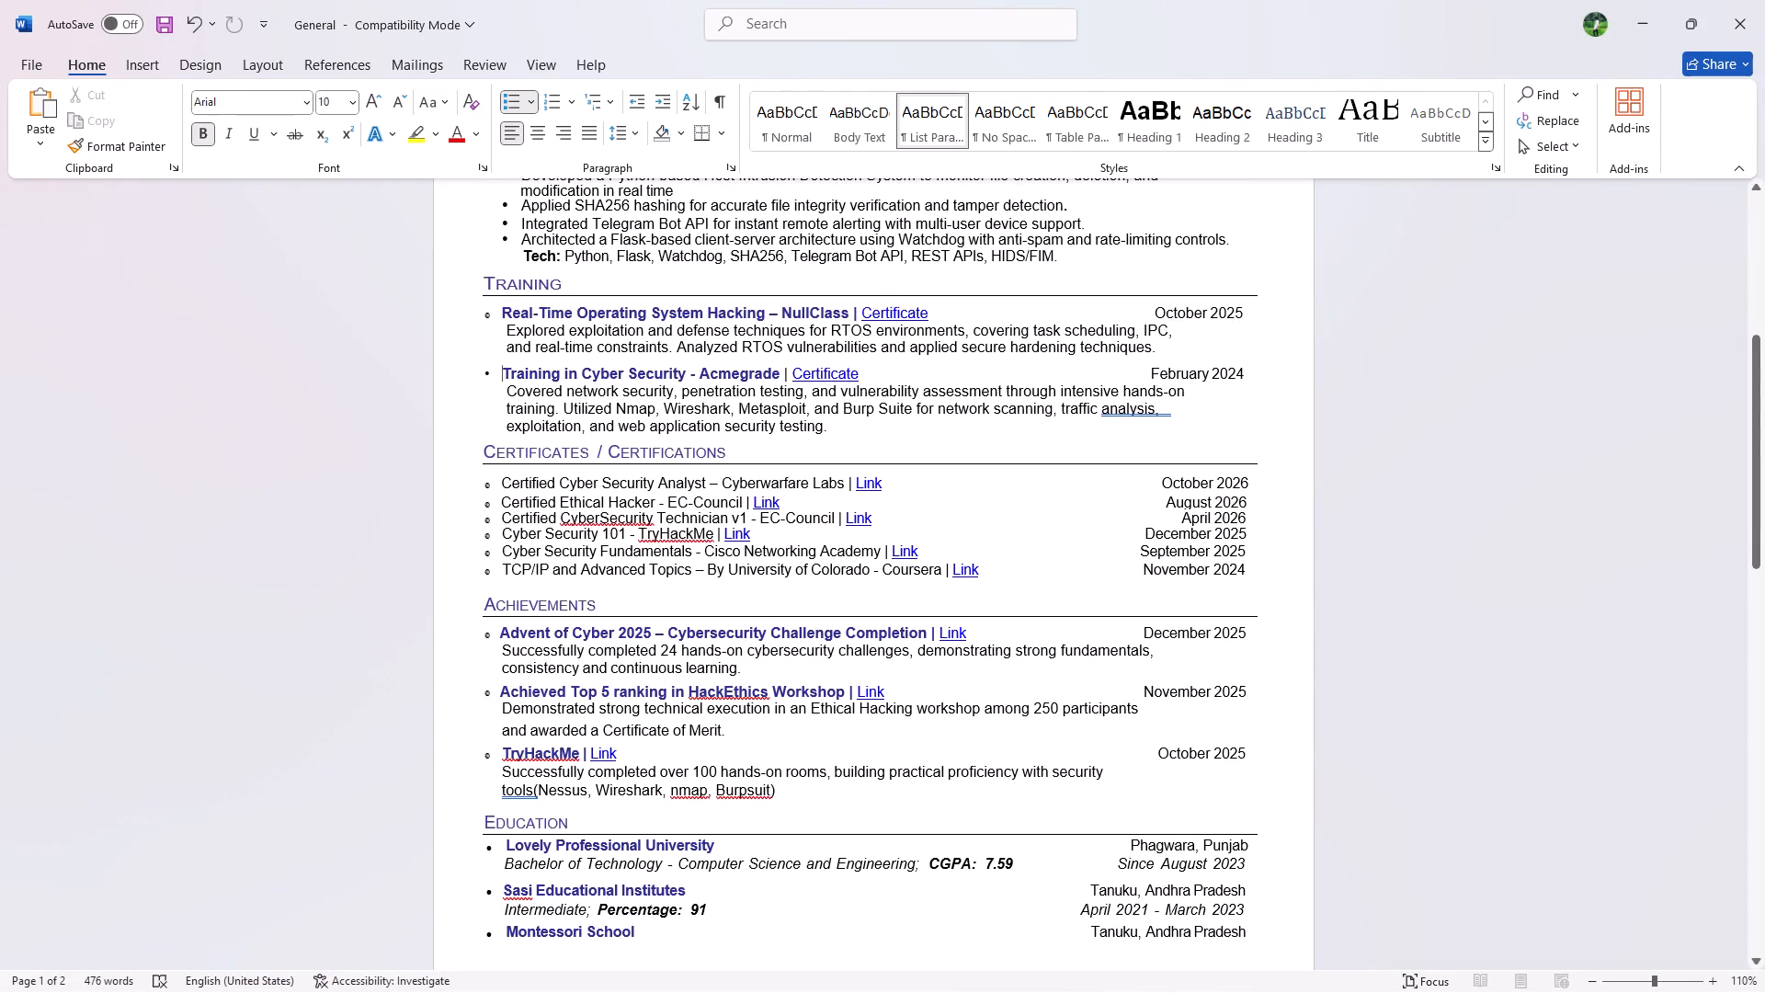
pyautogui.click(483, 377)
pyautogui.click(483, 377)
pyautogui.click(483, 377)
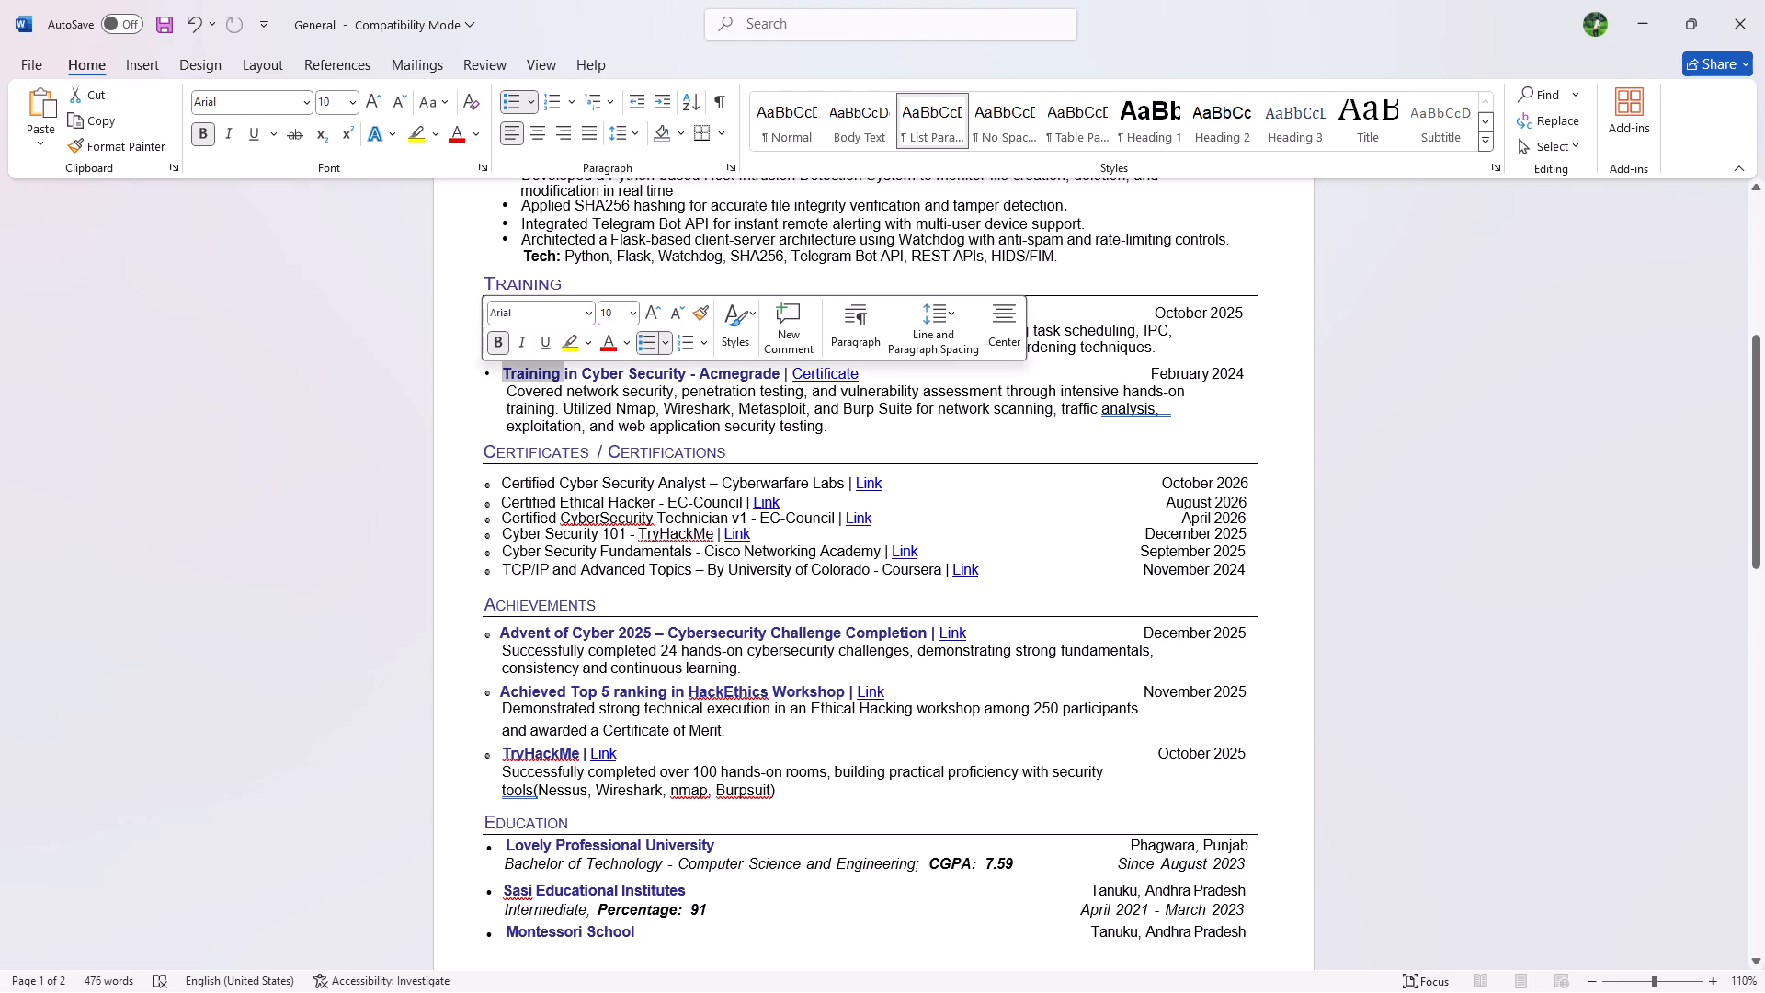
pyautogui.click(488, 371)
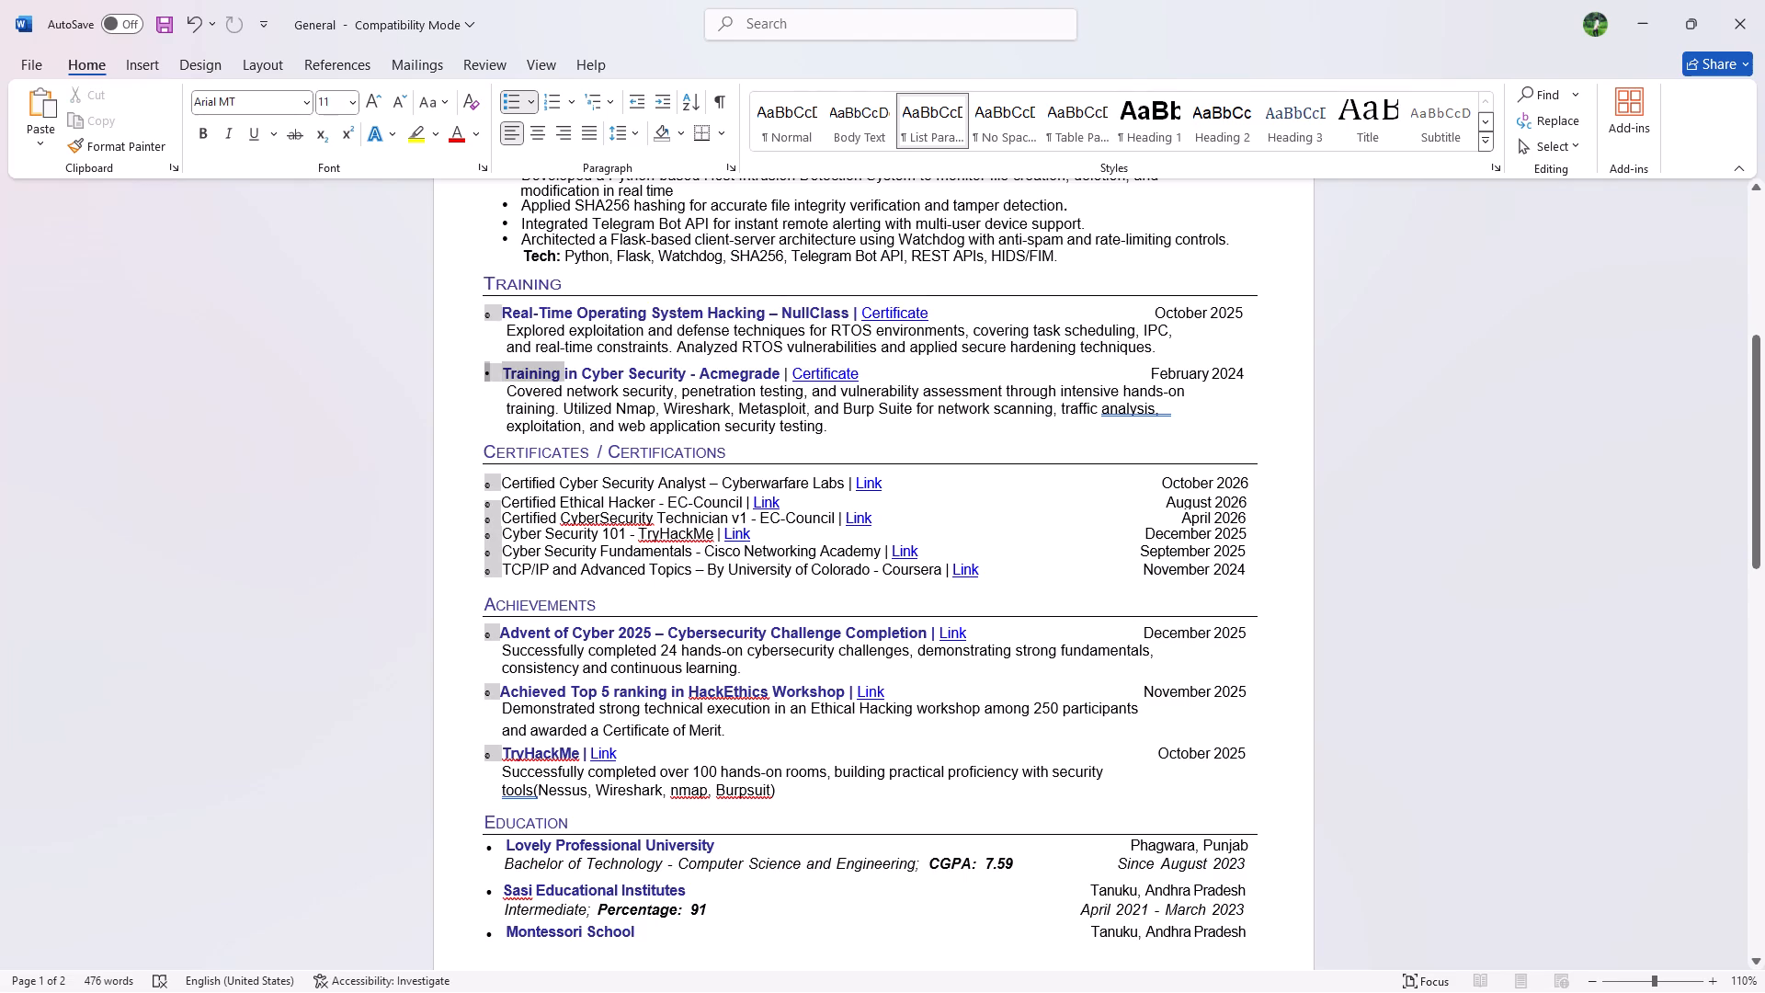
pyautogui.click(488, 371)
pyautogui.click(488, 371)
pyautogui.click(488, 371)
pyautogui.click(894, 519)
pyautogui.scroll(1, 475, 820)
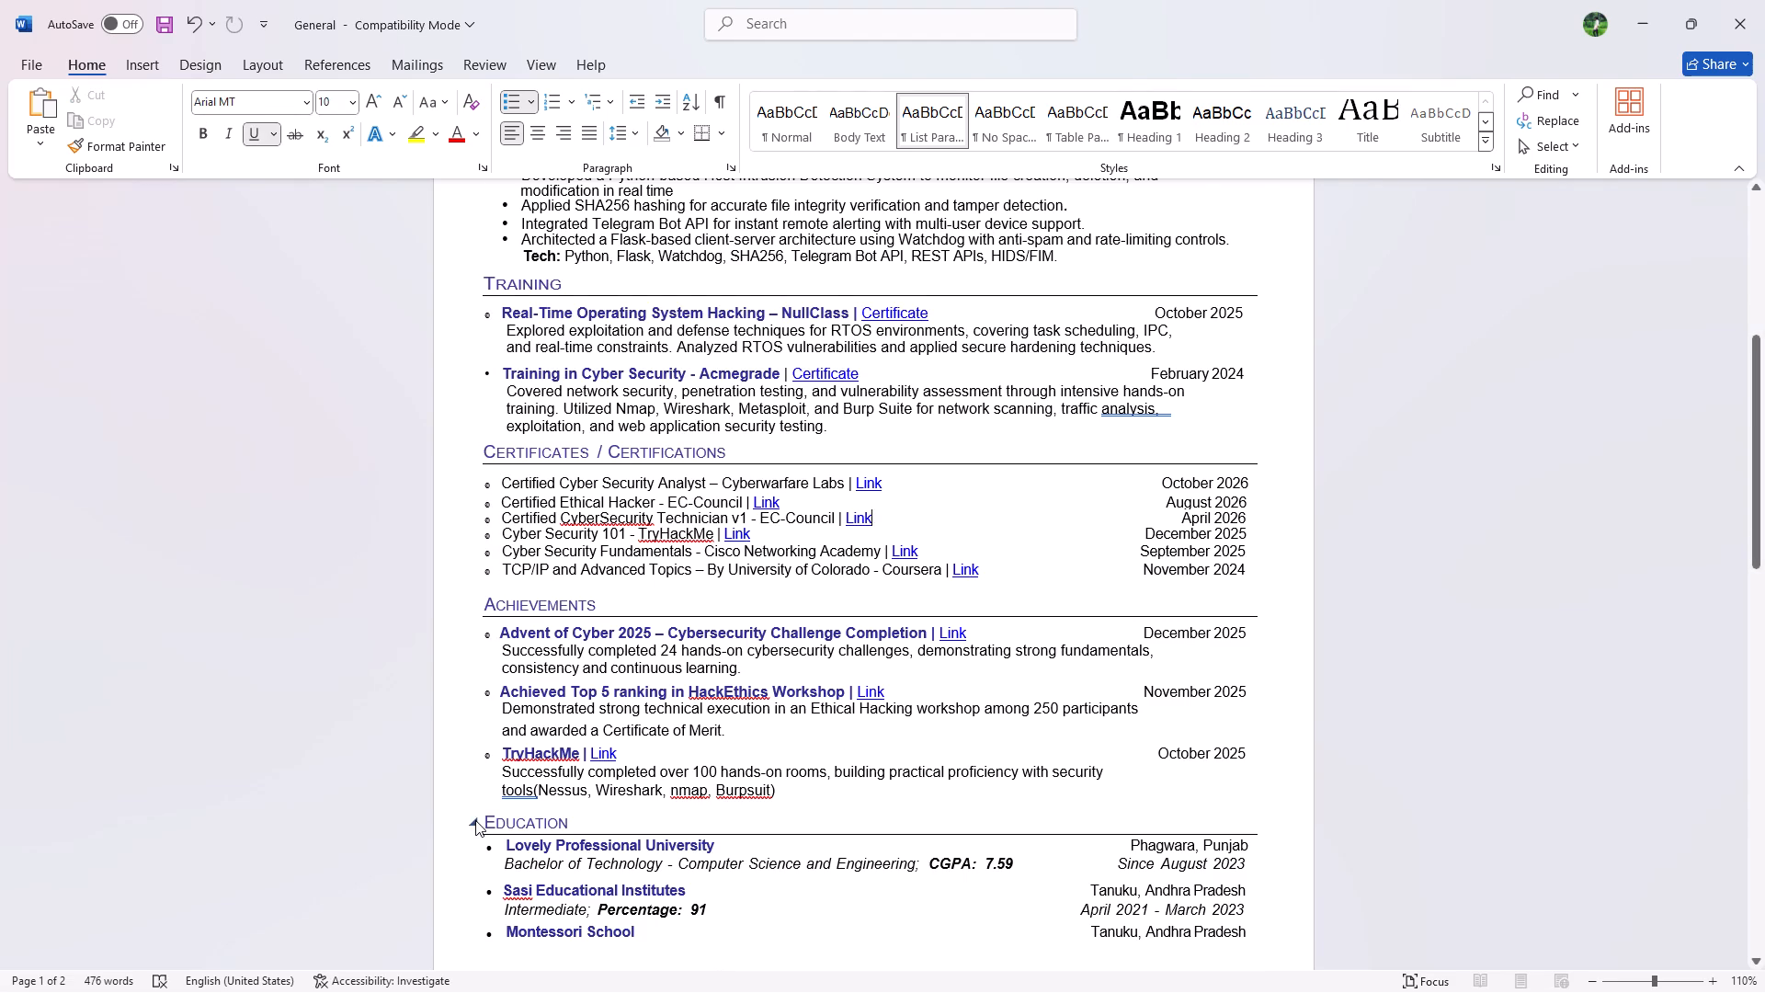
pyautogui.scroll(2, 475, 820)
pyautogui.scroll(-2, 475, 820)
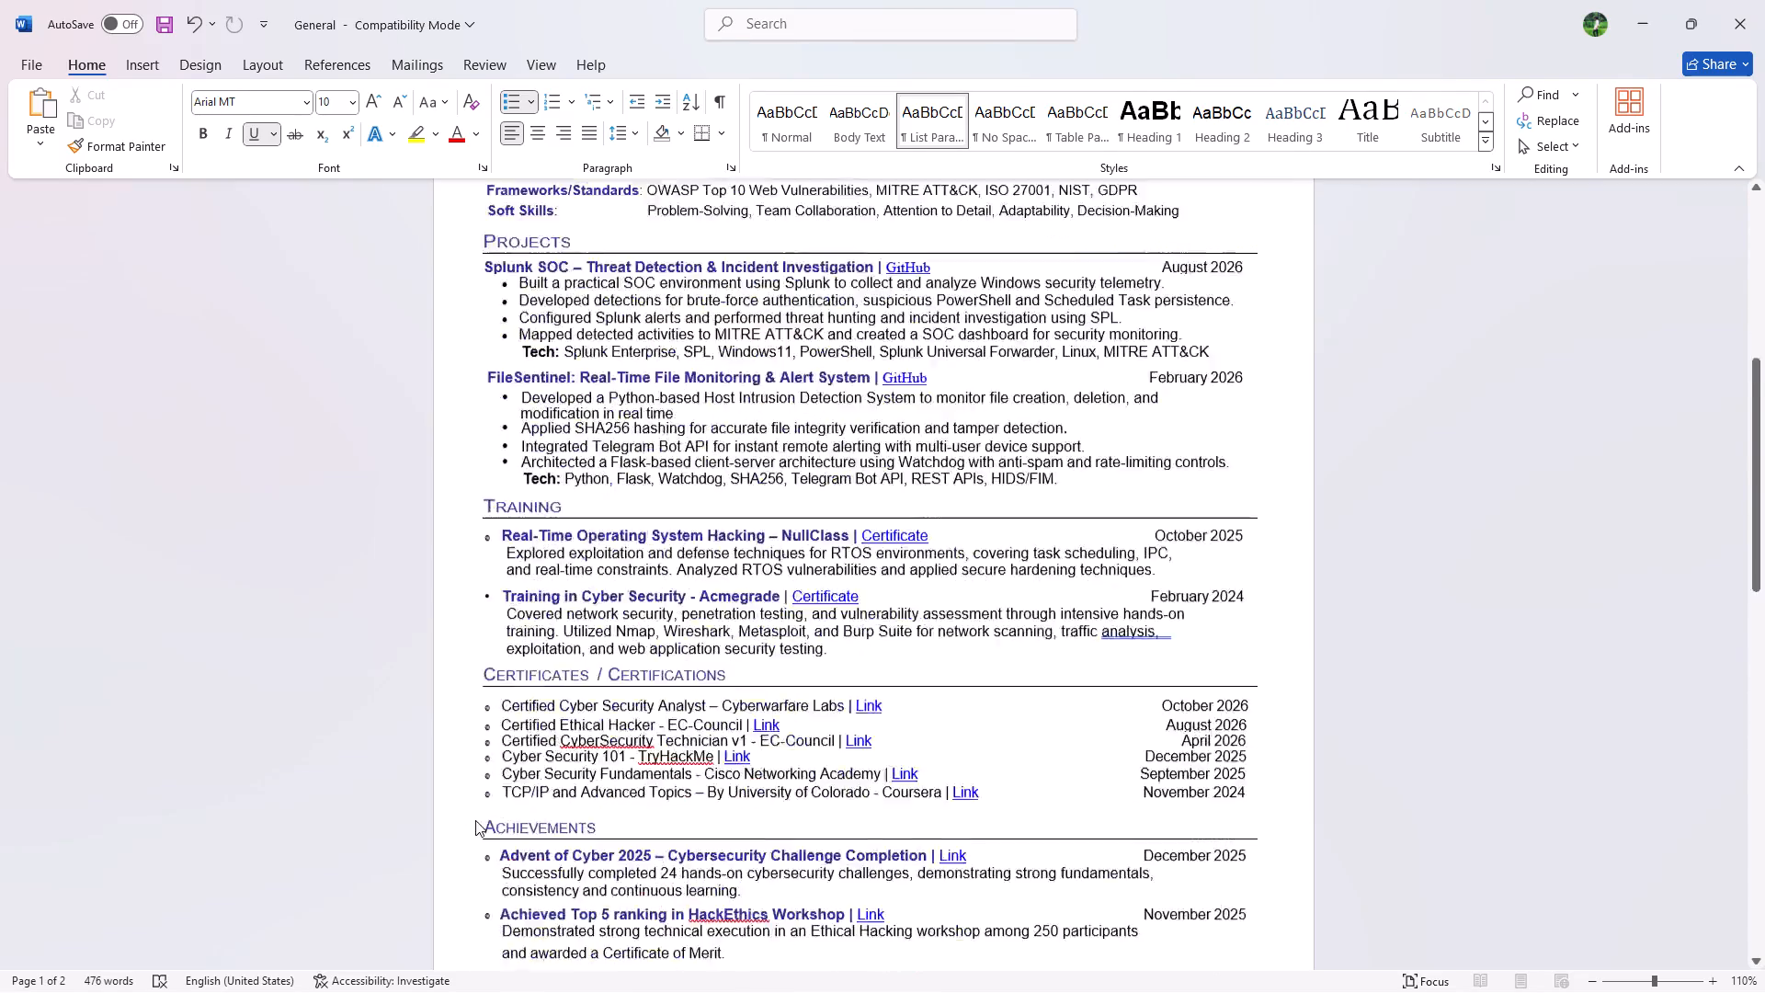
pyautogui.scroll(-1, 475, 820)
pyautogui.scroll(2, 475, 820)
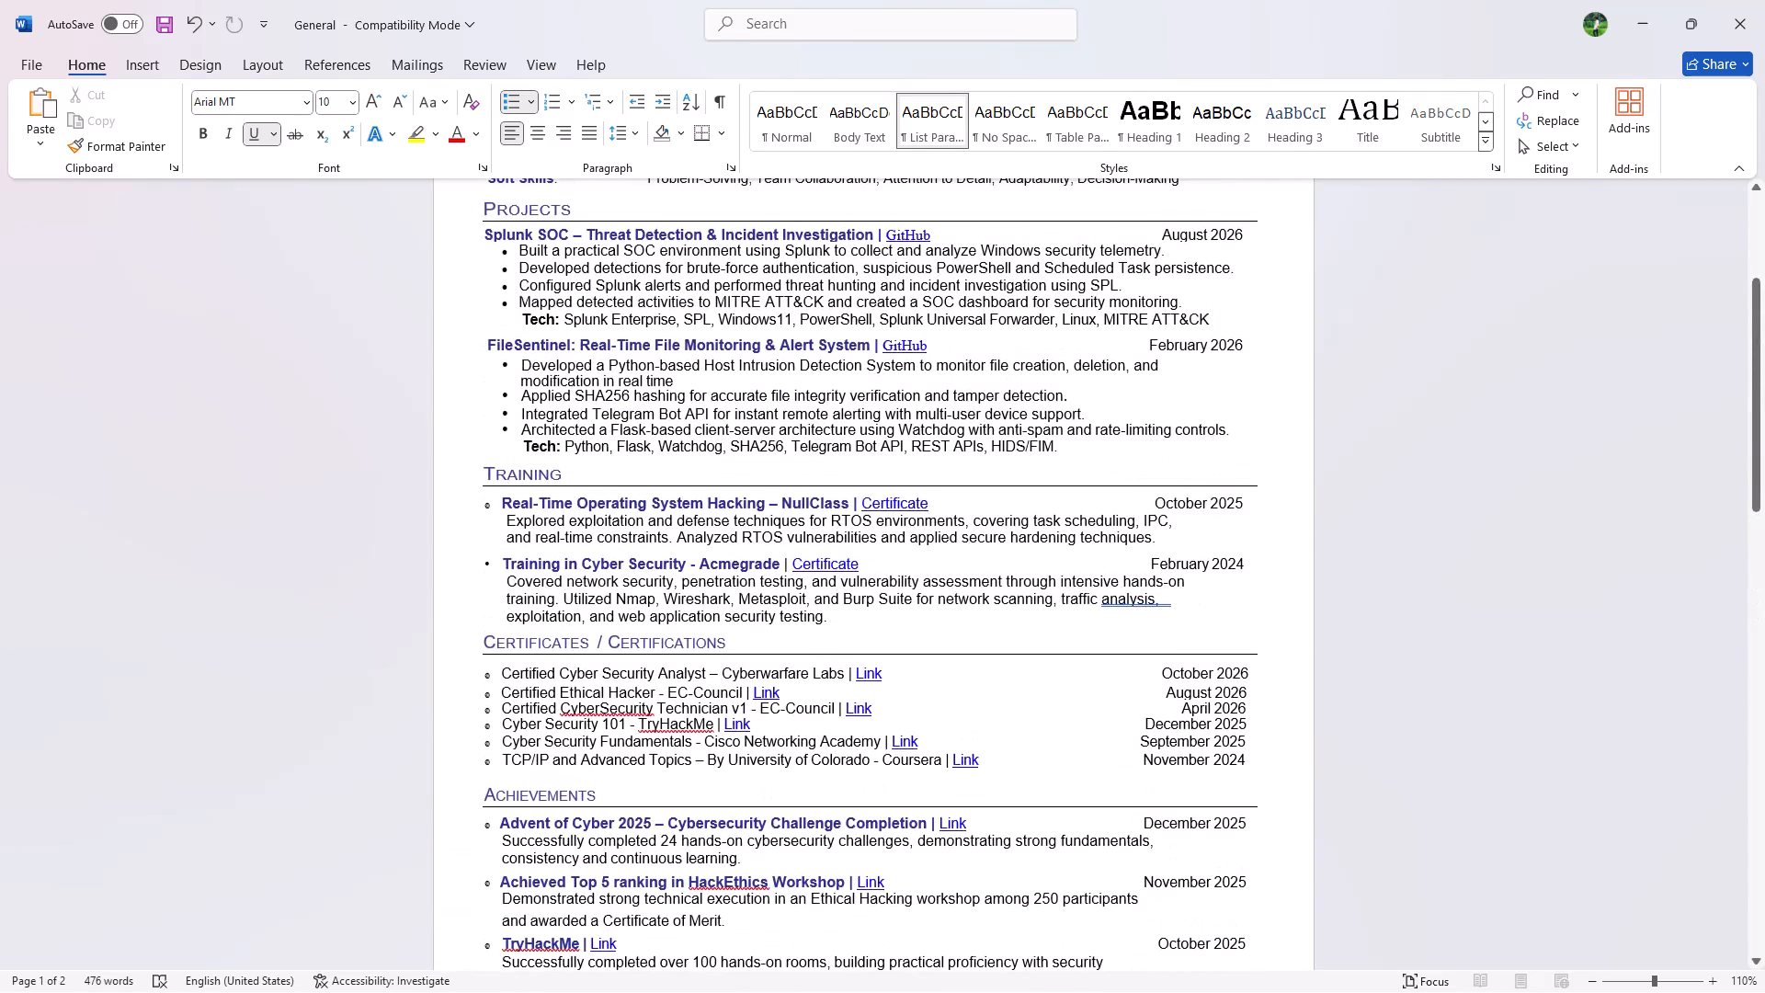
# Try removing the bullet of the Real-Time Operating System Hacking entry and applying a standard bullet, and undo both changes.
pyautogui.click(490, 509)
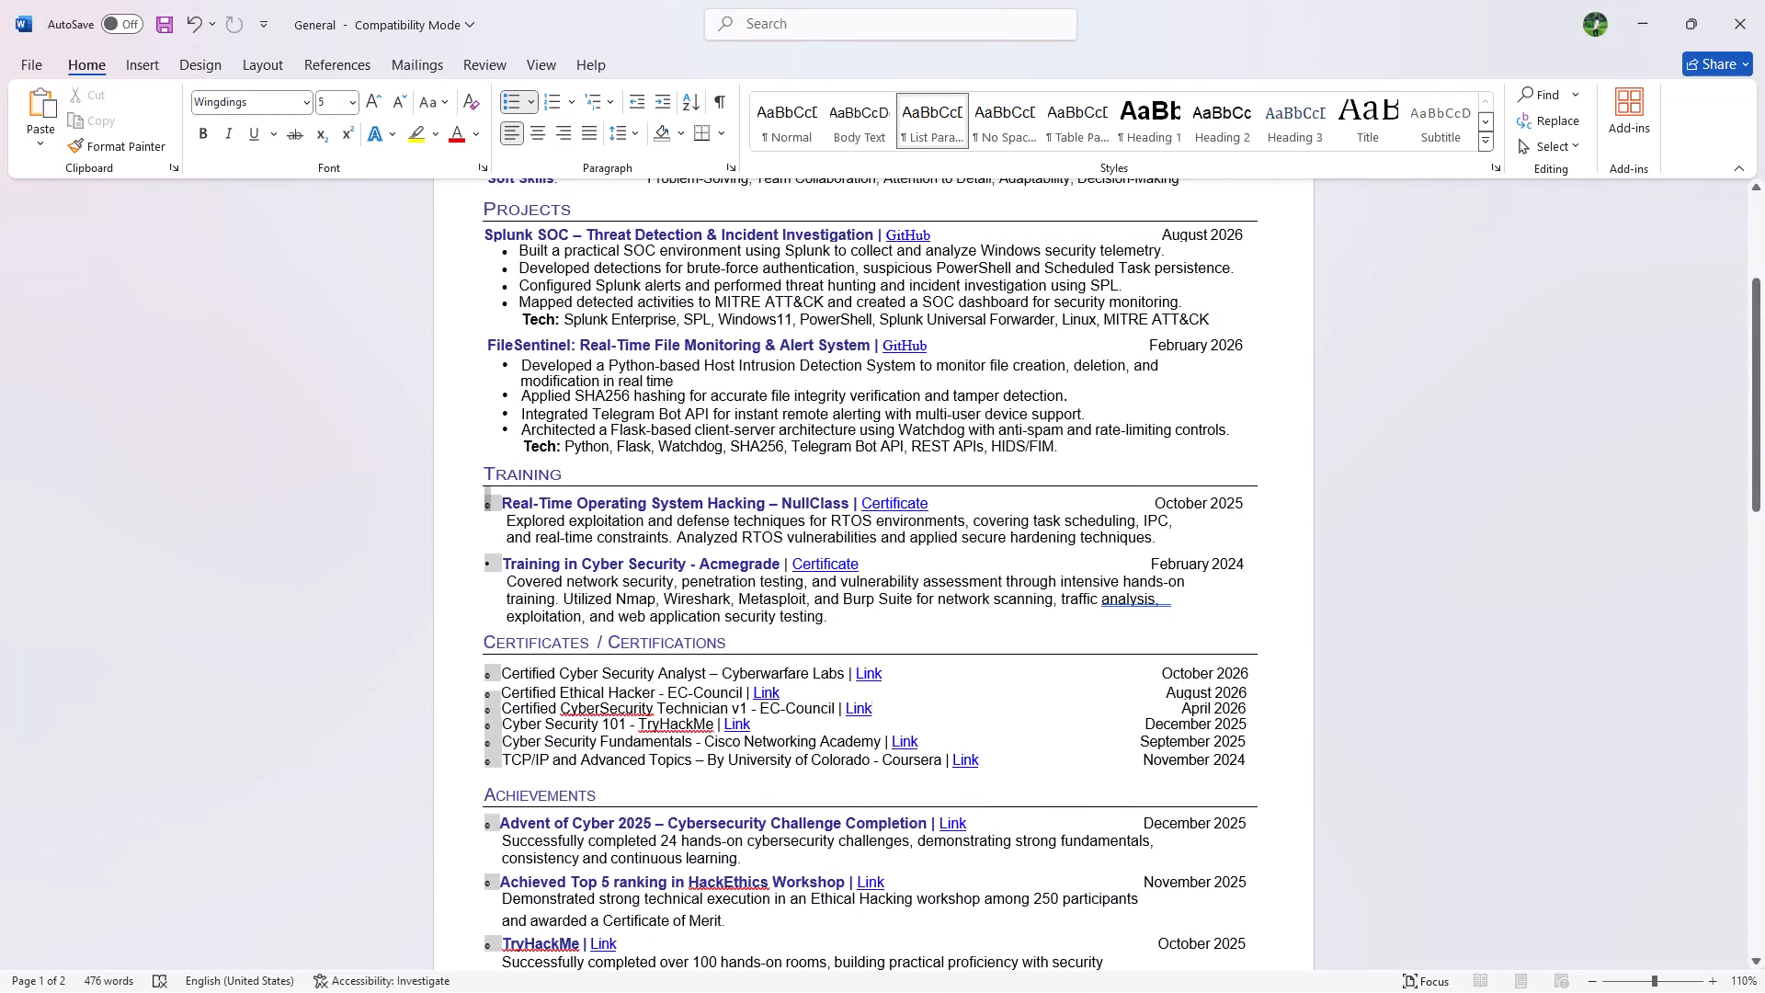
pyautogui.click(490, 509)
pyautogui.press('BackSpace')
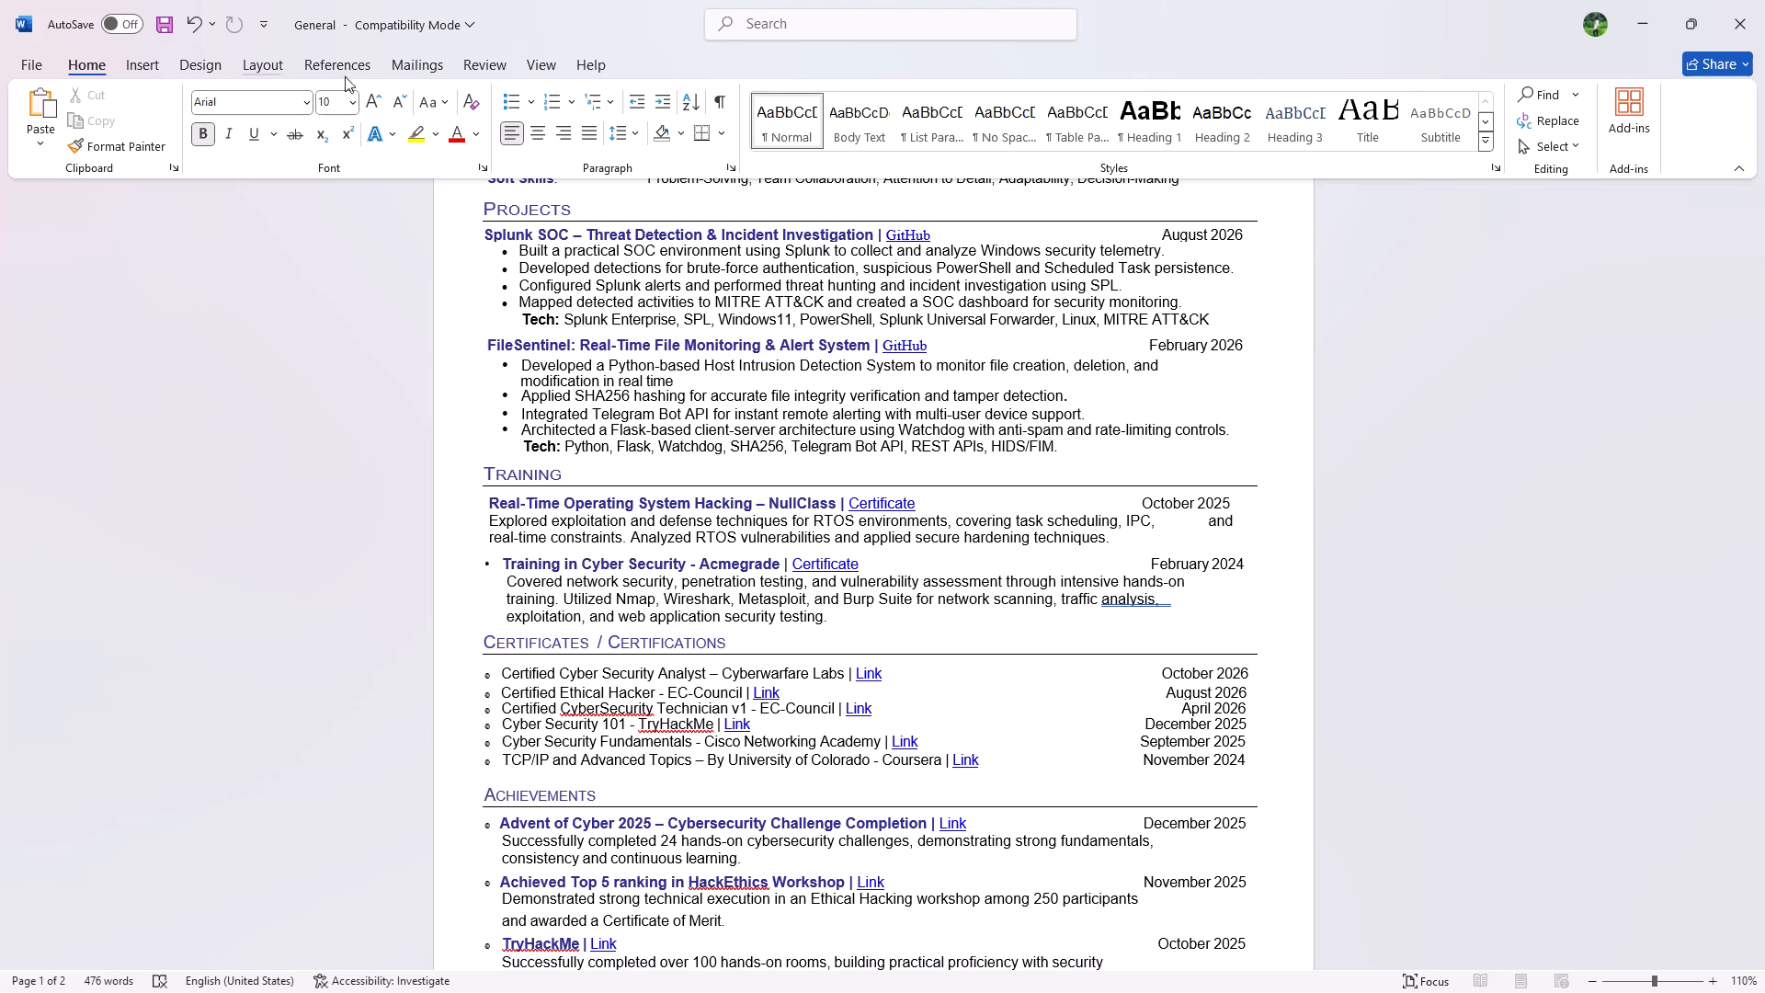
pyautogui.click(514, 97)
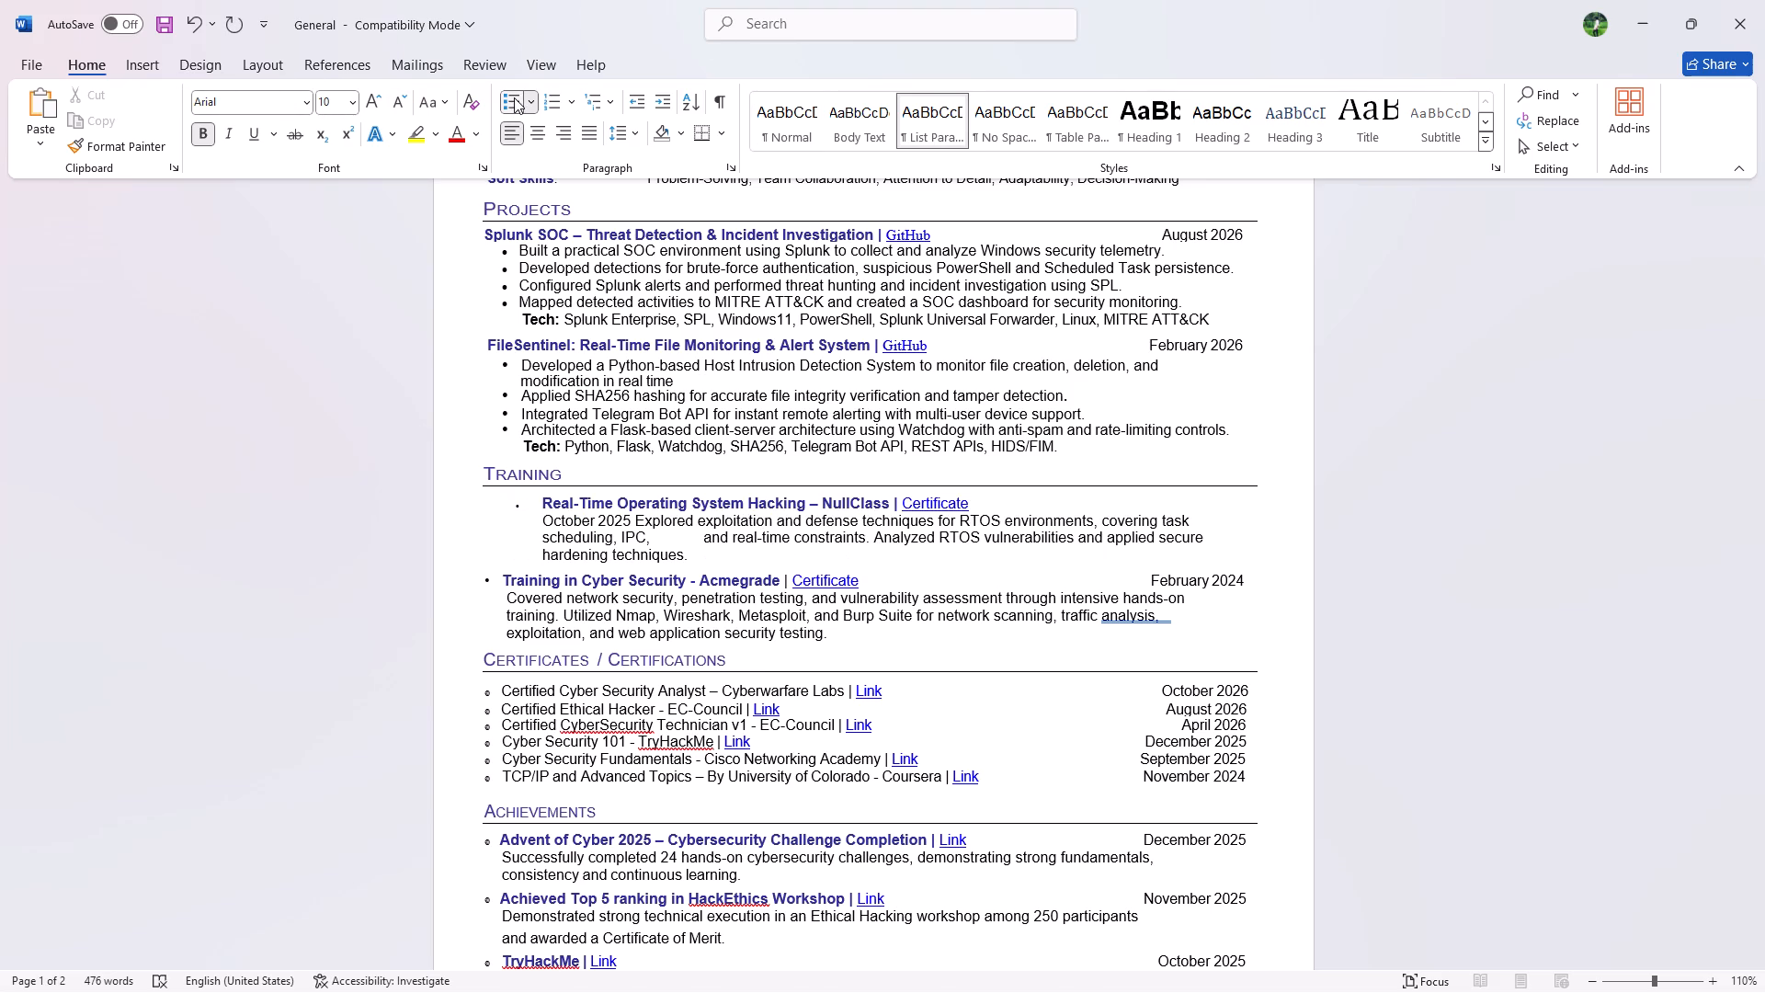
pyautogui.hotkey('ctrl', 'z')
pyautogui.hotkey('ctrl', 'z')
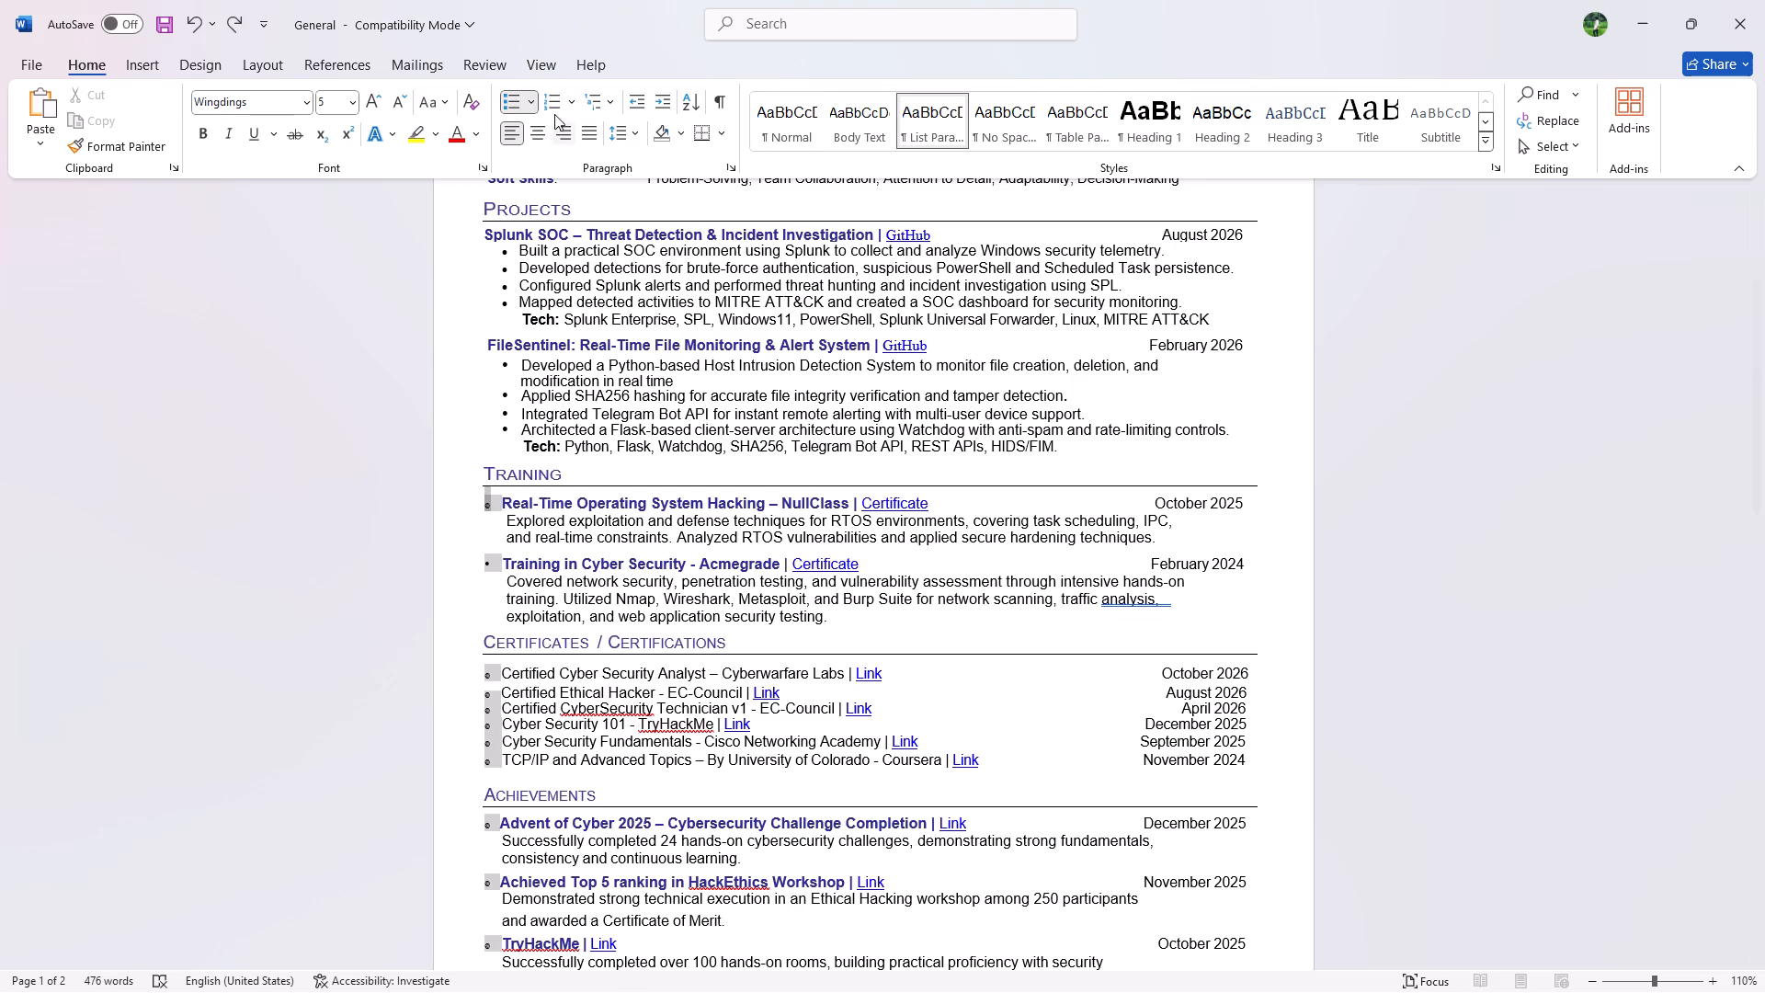
# Change the list bullets of the Training, Certificates and Achievements entries to the larger solid round bullet already used in the document.
pyautogui.click(532, 102)
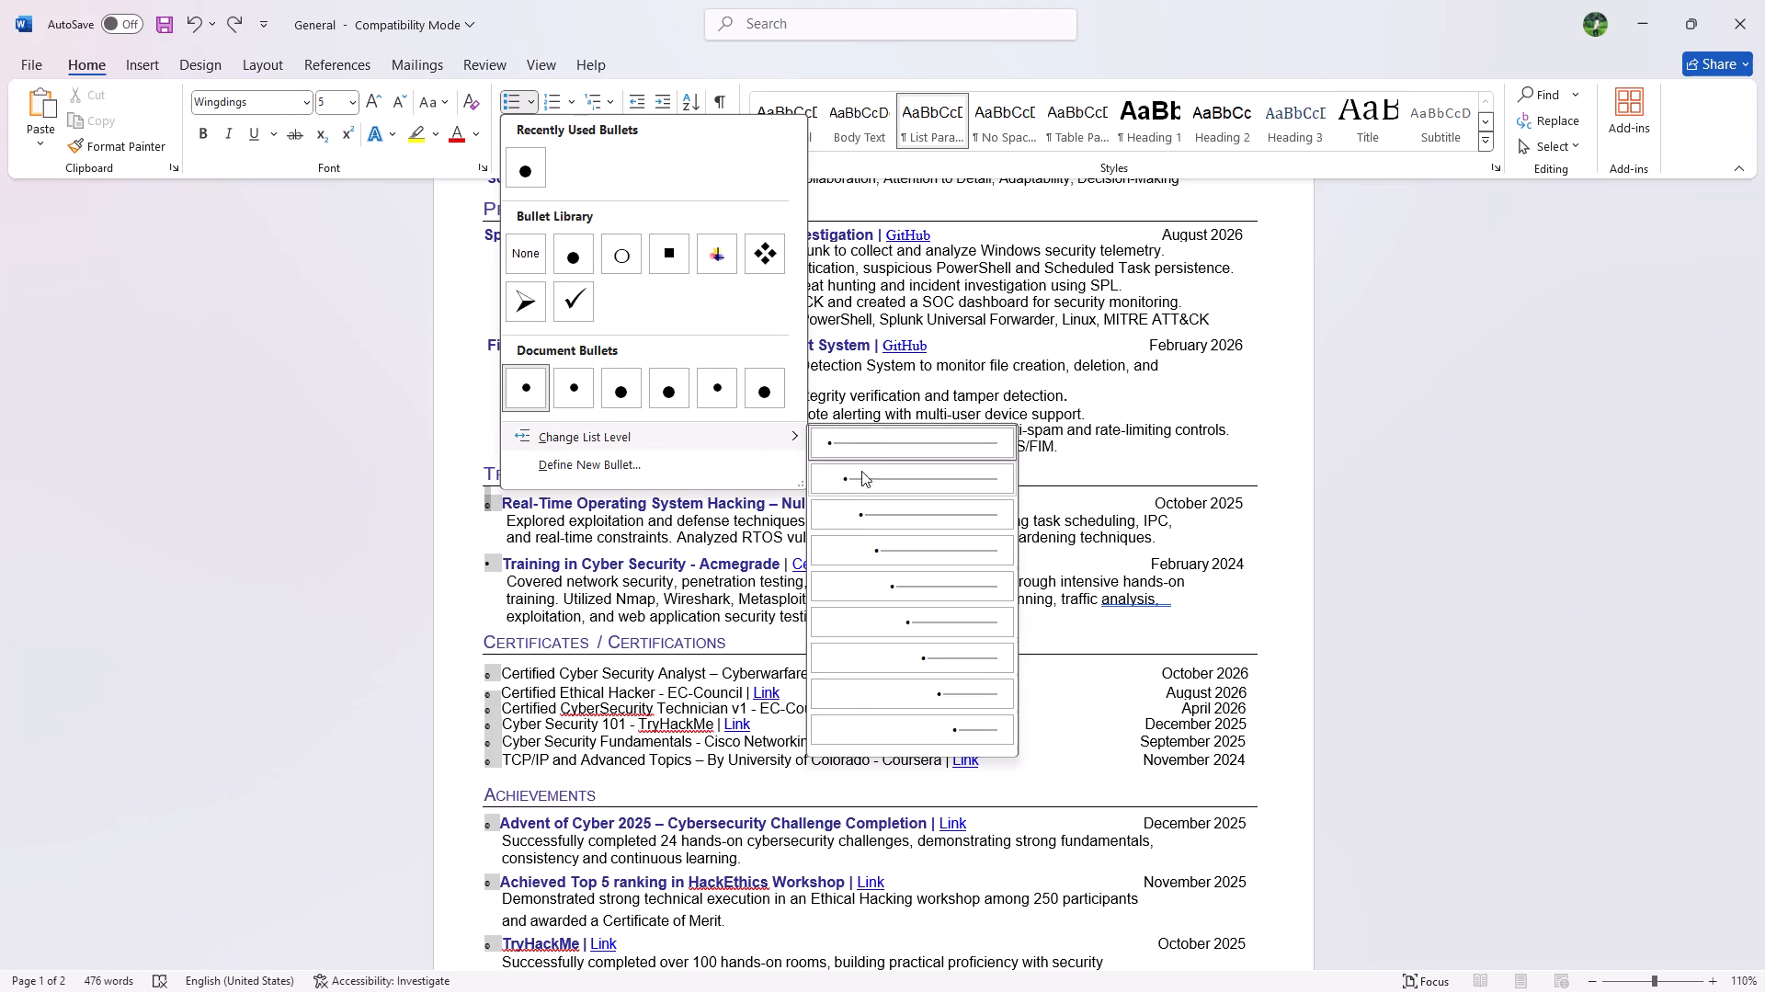
pyautogui.click(755, 395)
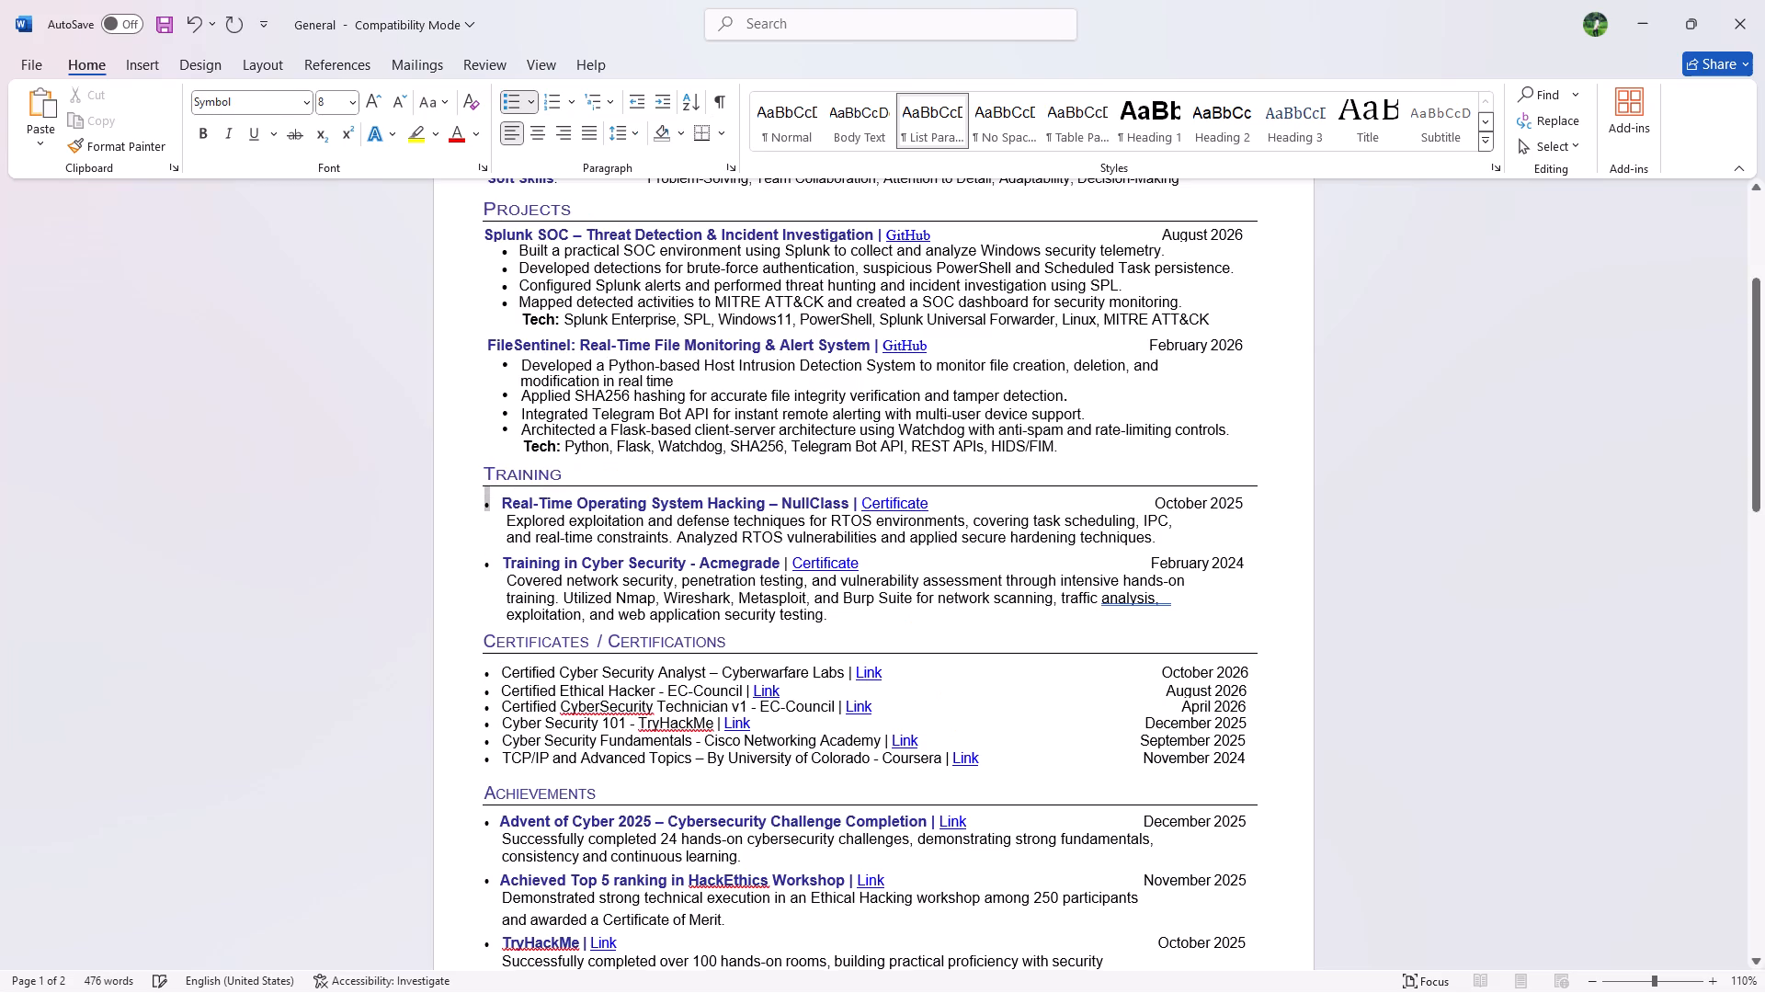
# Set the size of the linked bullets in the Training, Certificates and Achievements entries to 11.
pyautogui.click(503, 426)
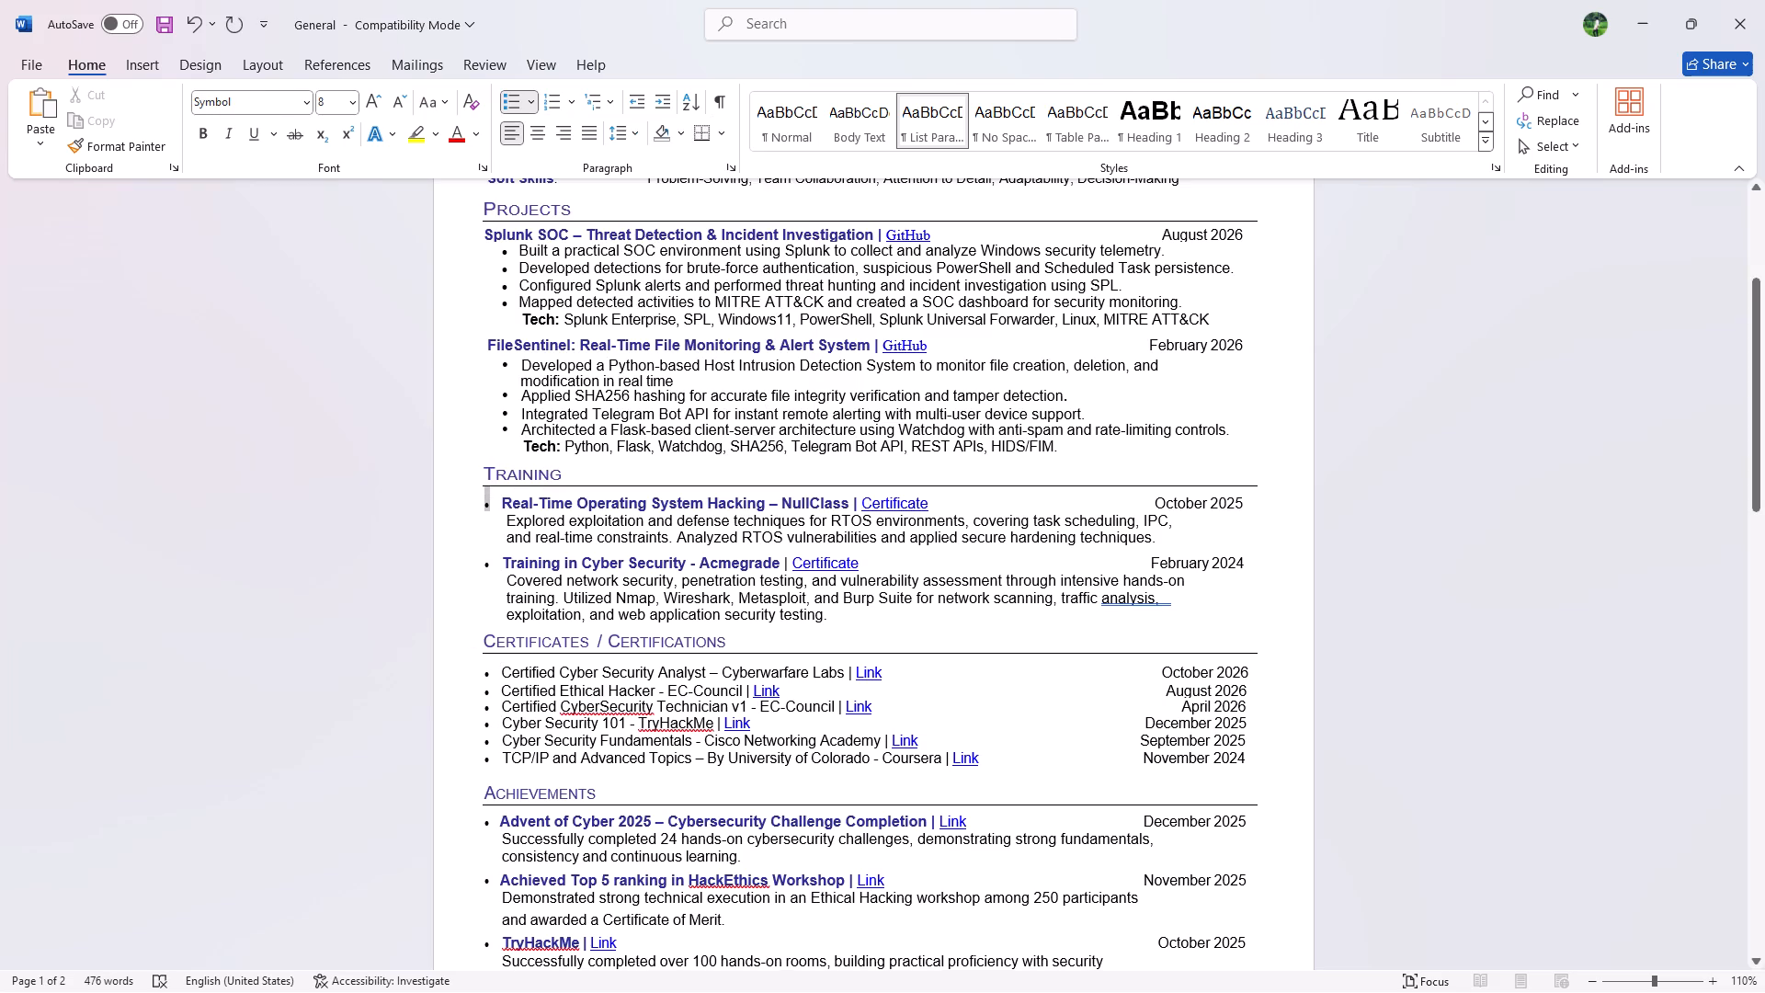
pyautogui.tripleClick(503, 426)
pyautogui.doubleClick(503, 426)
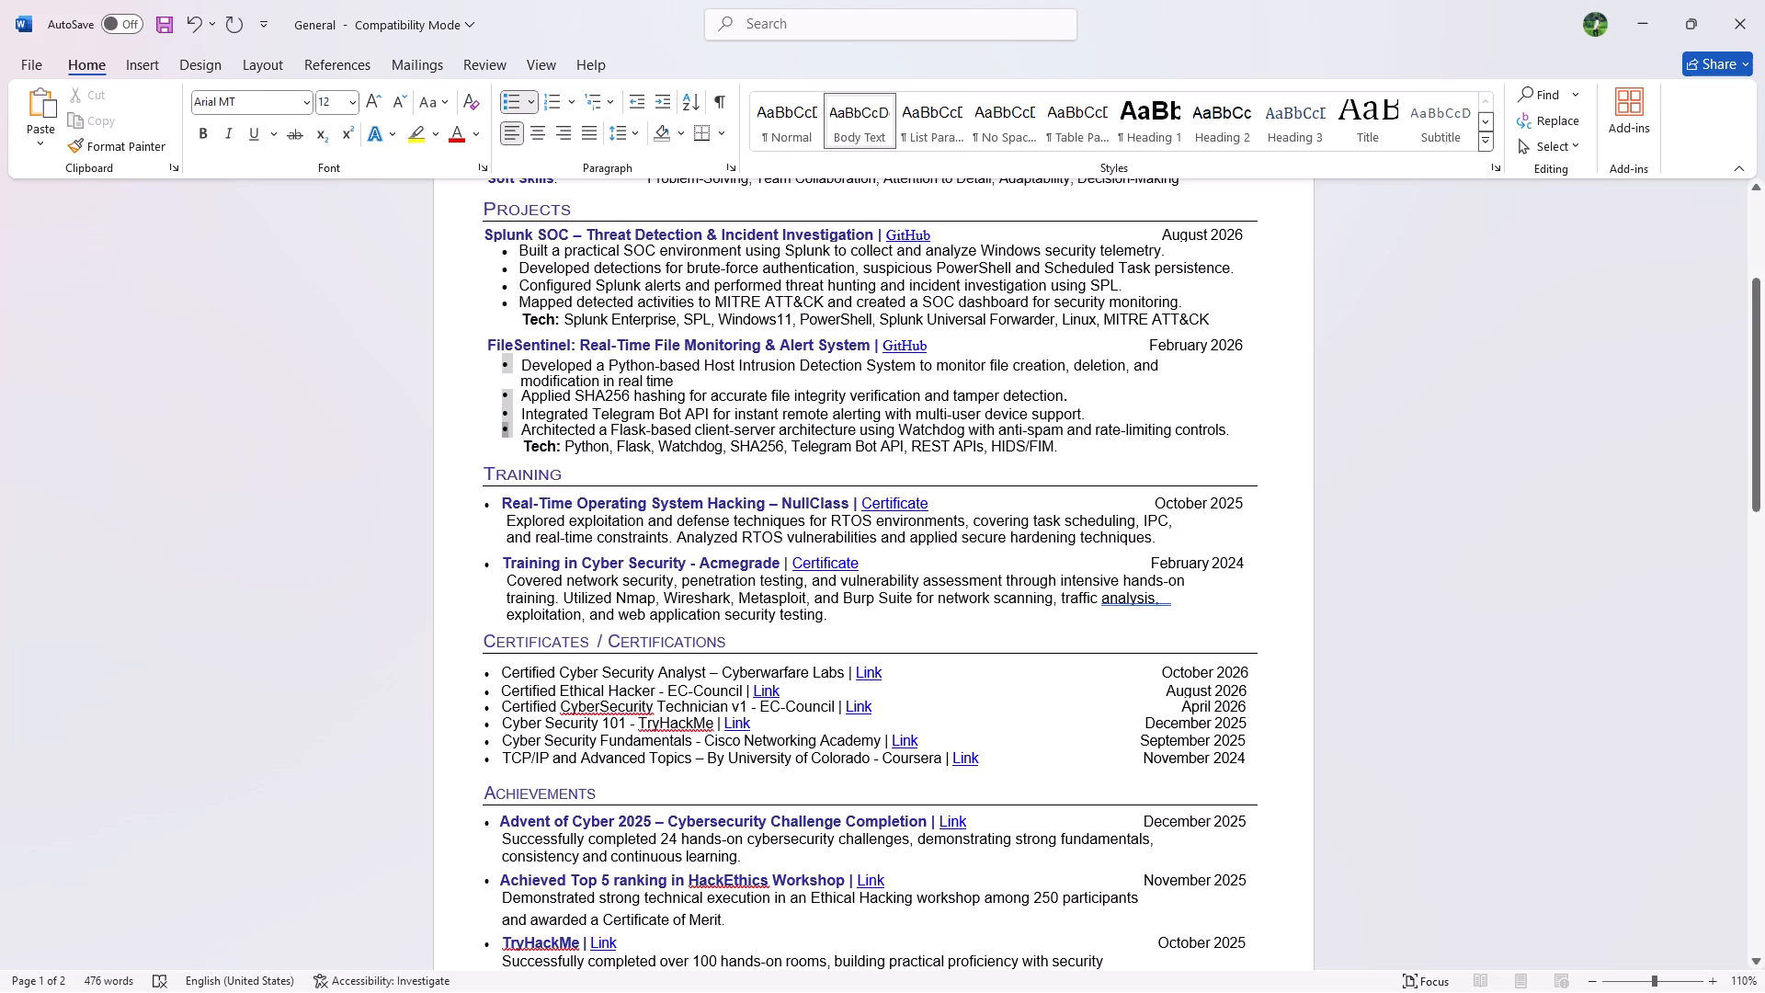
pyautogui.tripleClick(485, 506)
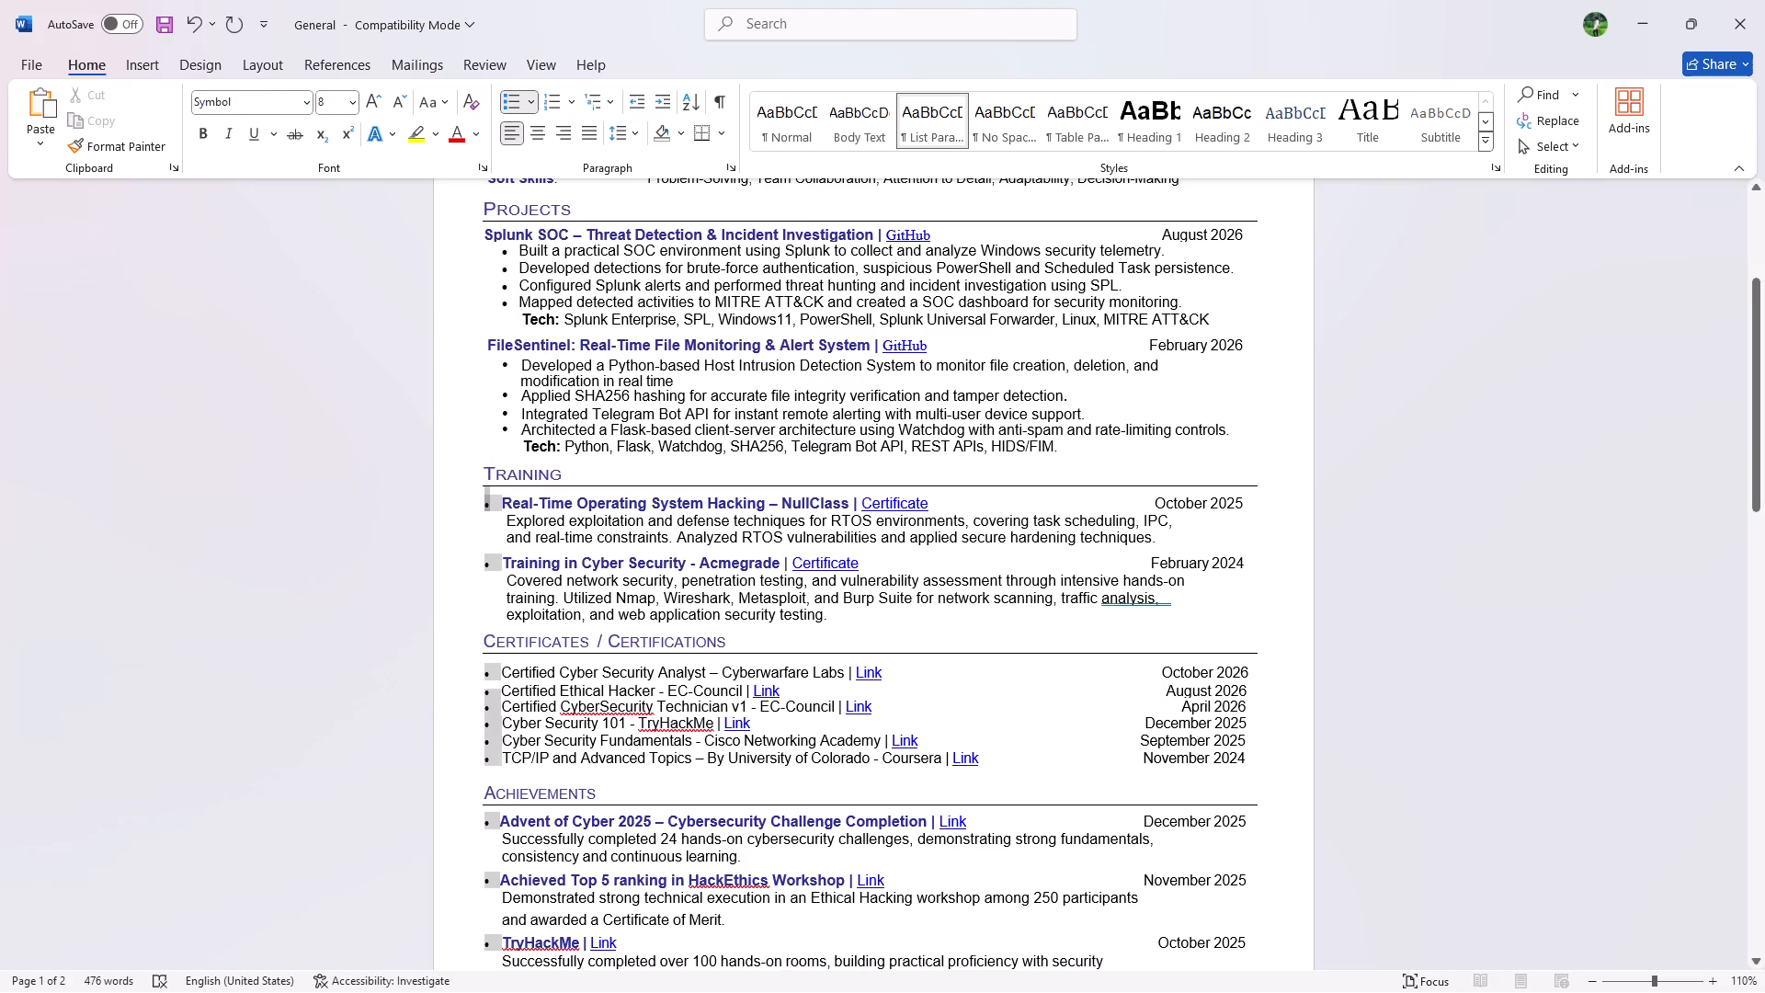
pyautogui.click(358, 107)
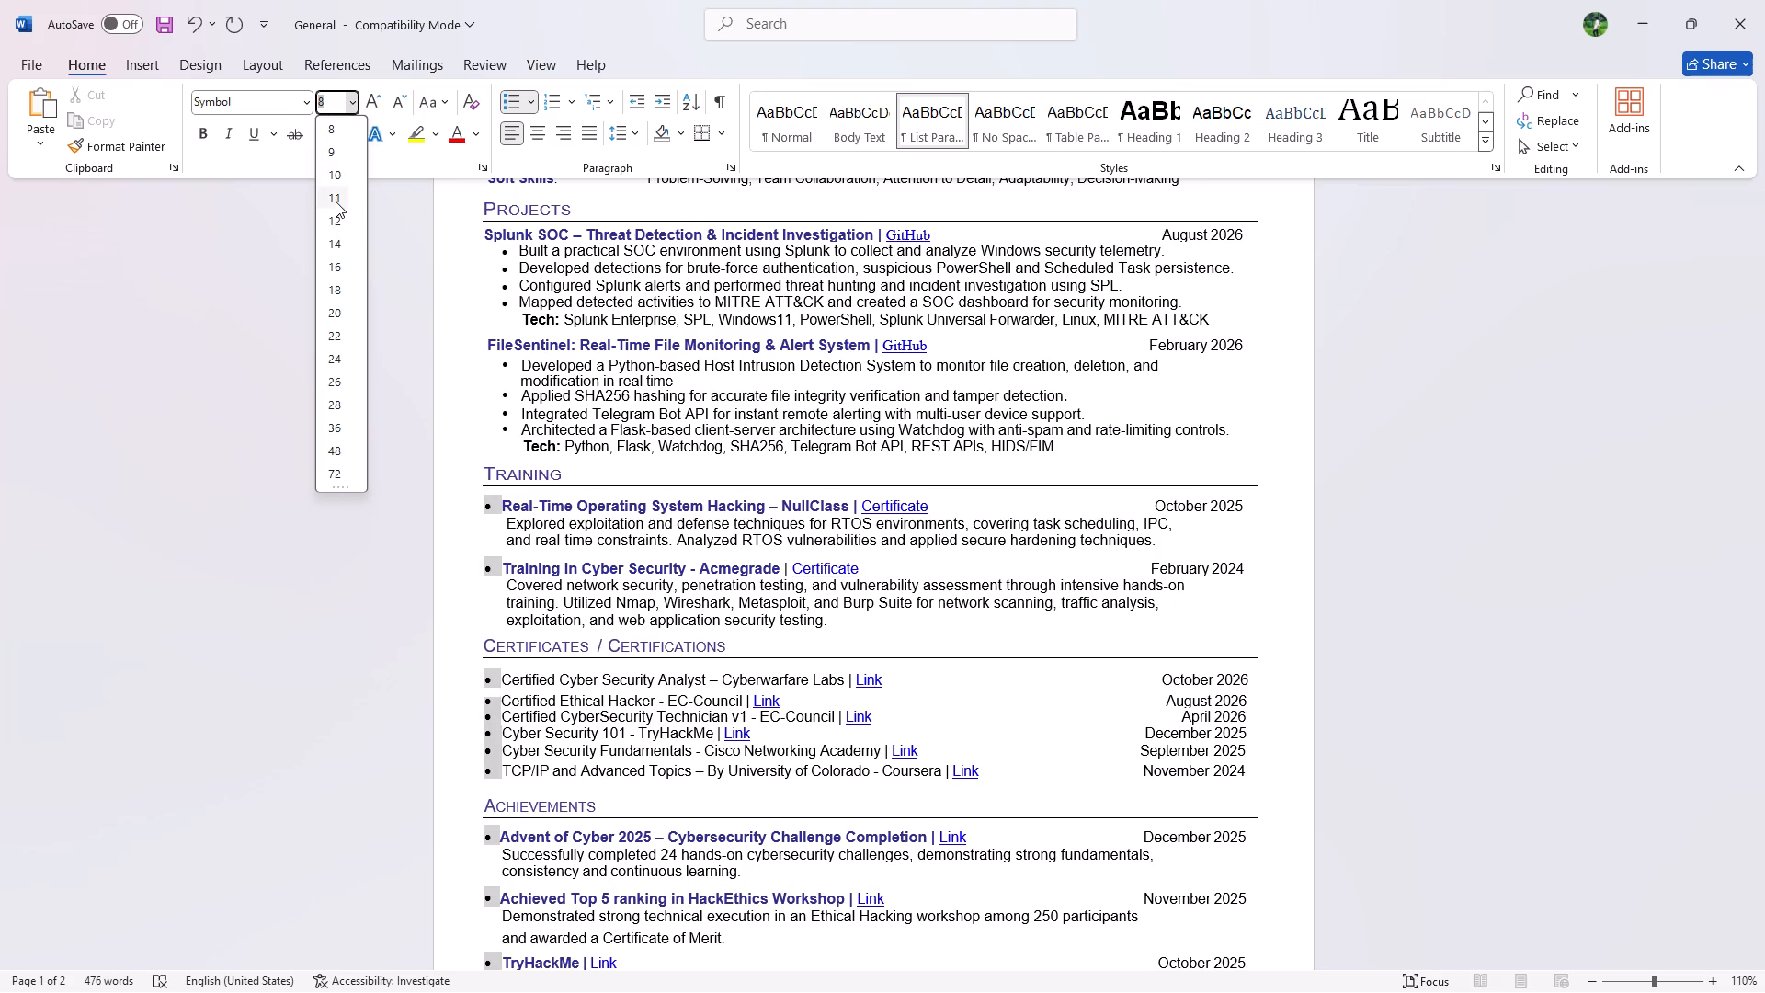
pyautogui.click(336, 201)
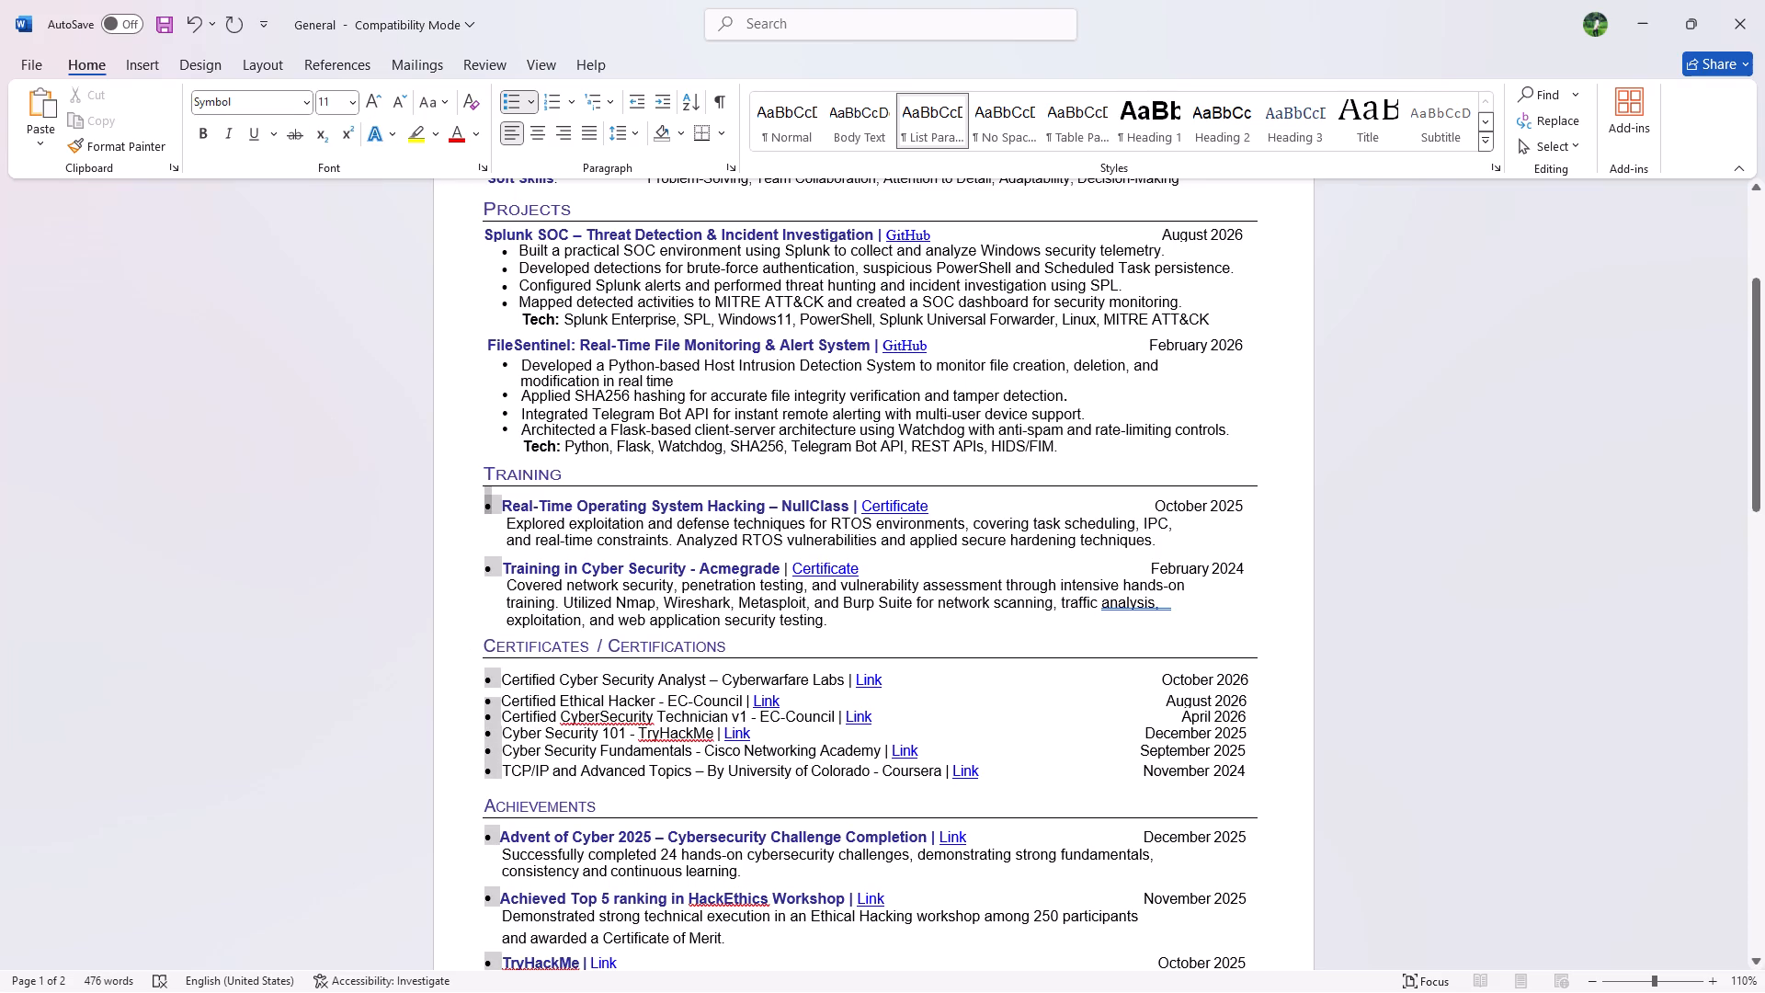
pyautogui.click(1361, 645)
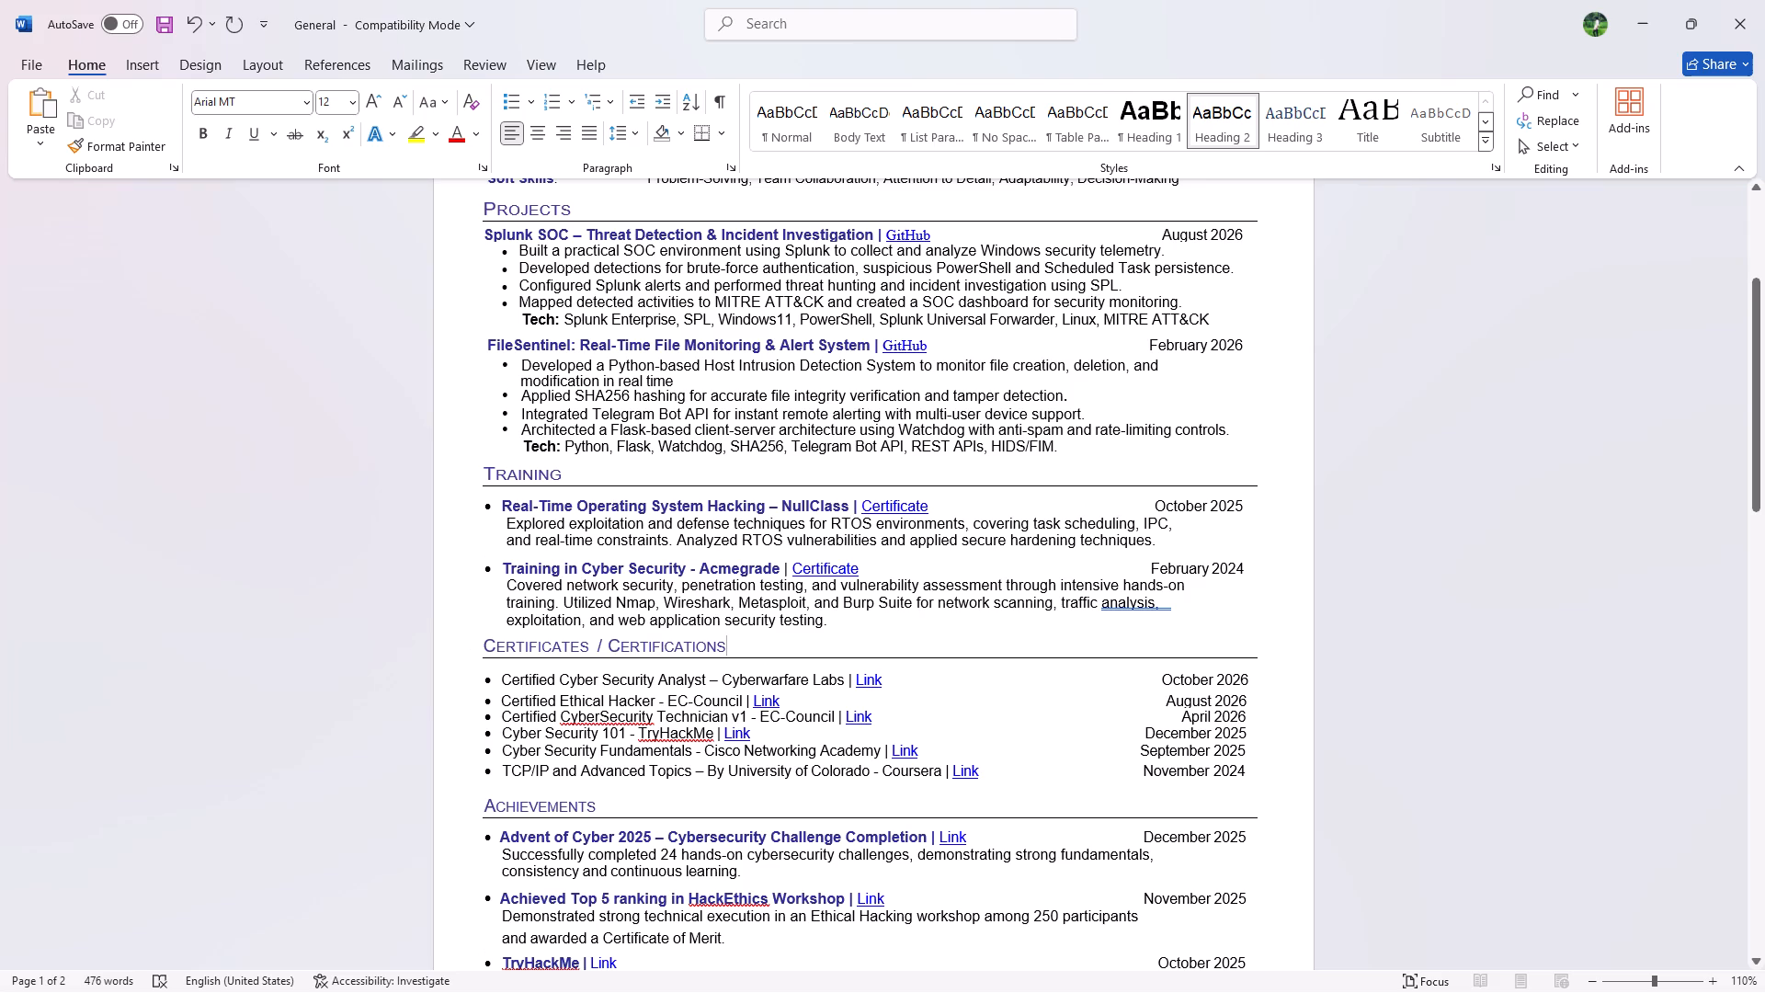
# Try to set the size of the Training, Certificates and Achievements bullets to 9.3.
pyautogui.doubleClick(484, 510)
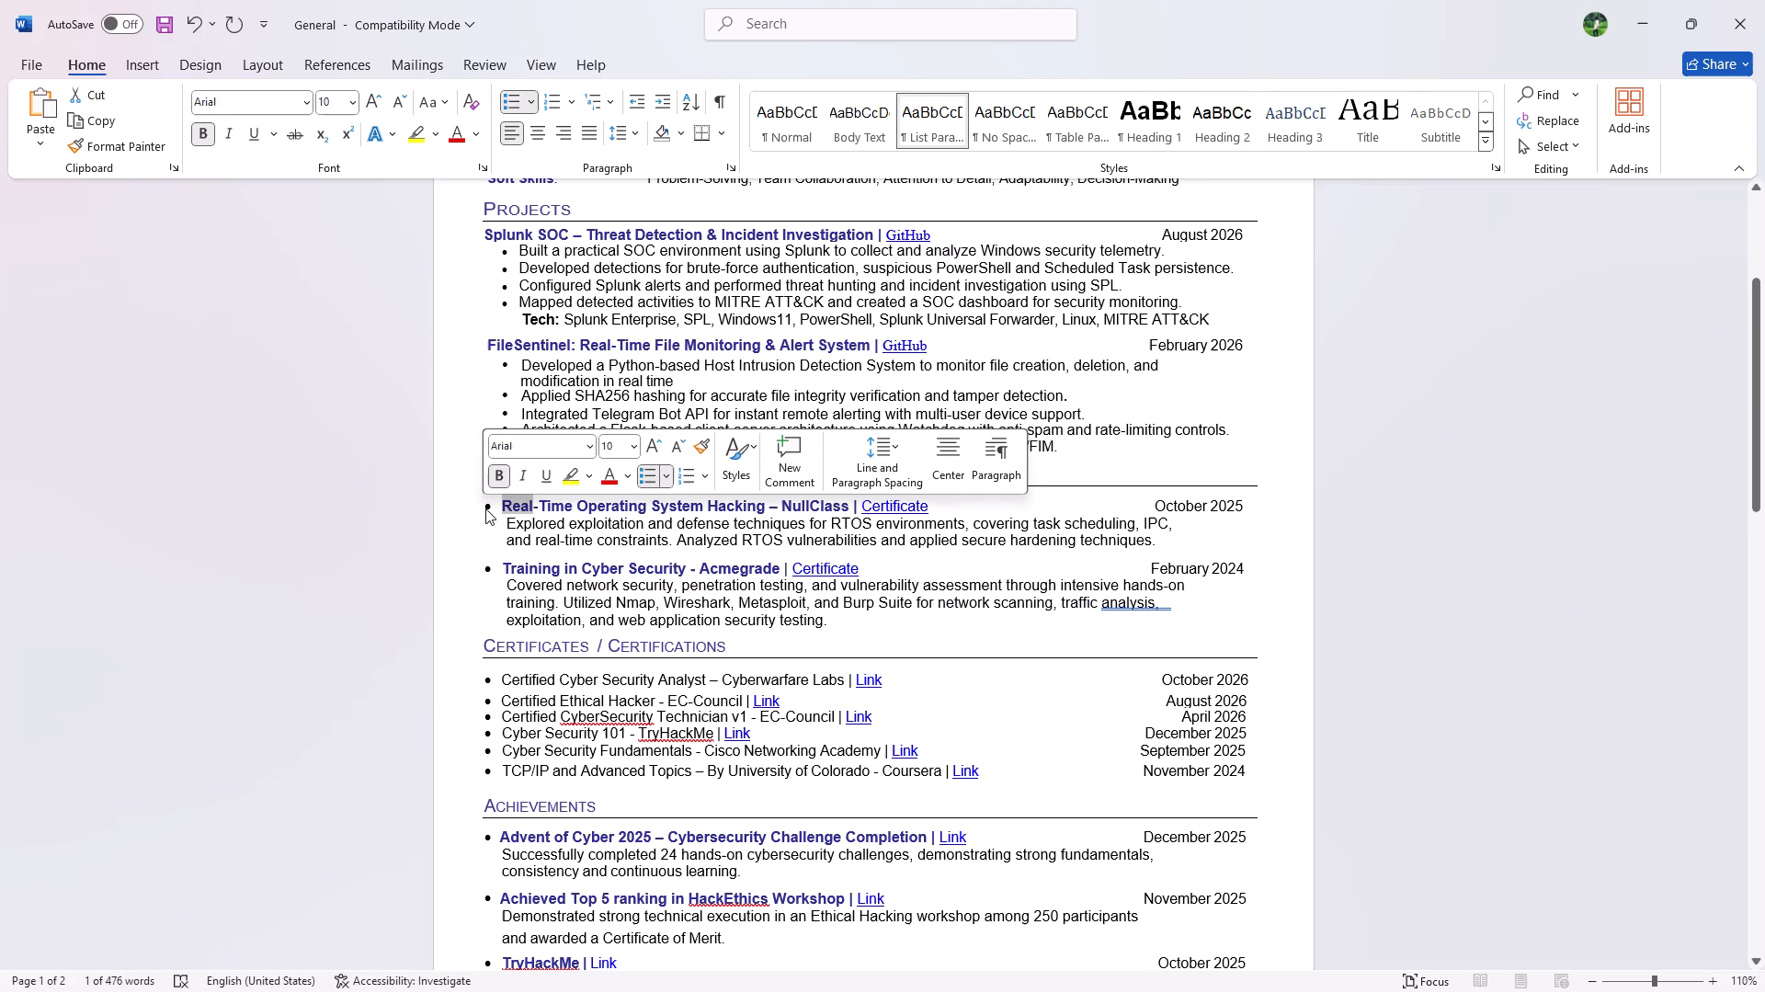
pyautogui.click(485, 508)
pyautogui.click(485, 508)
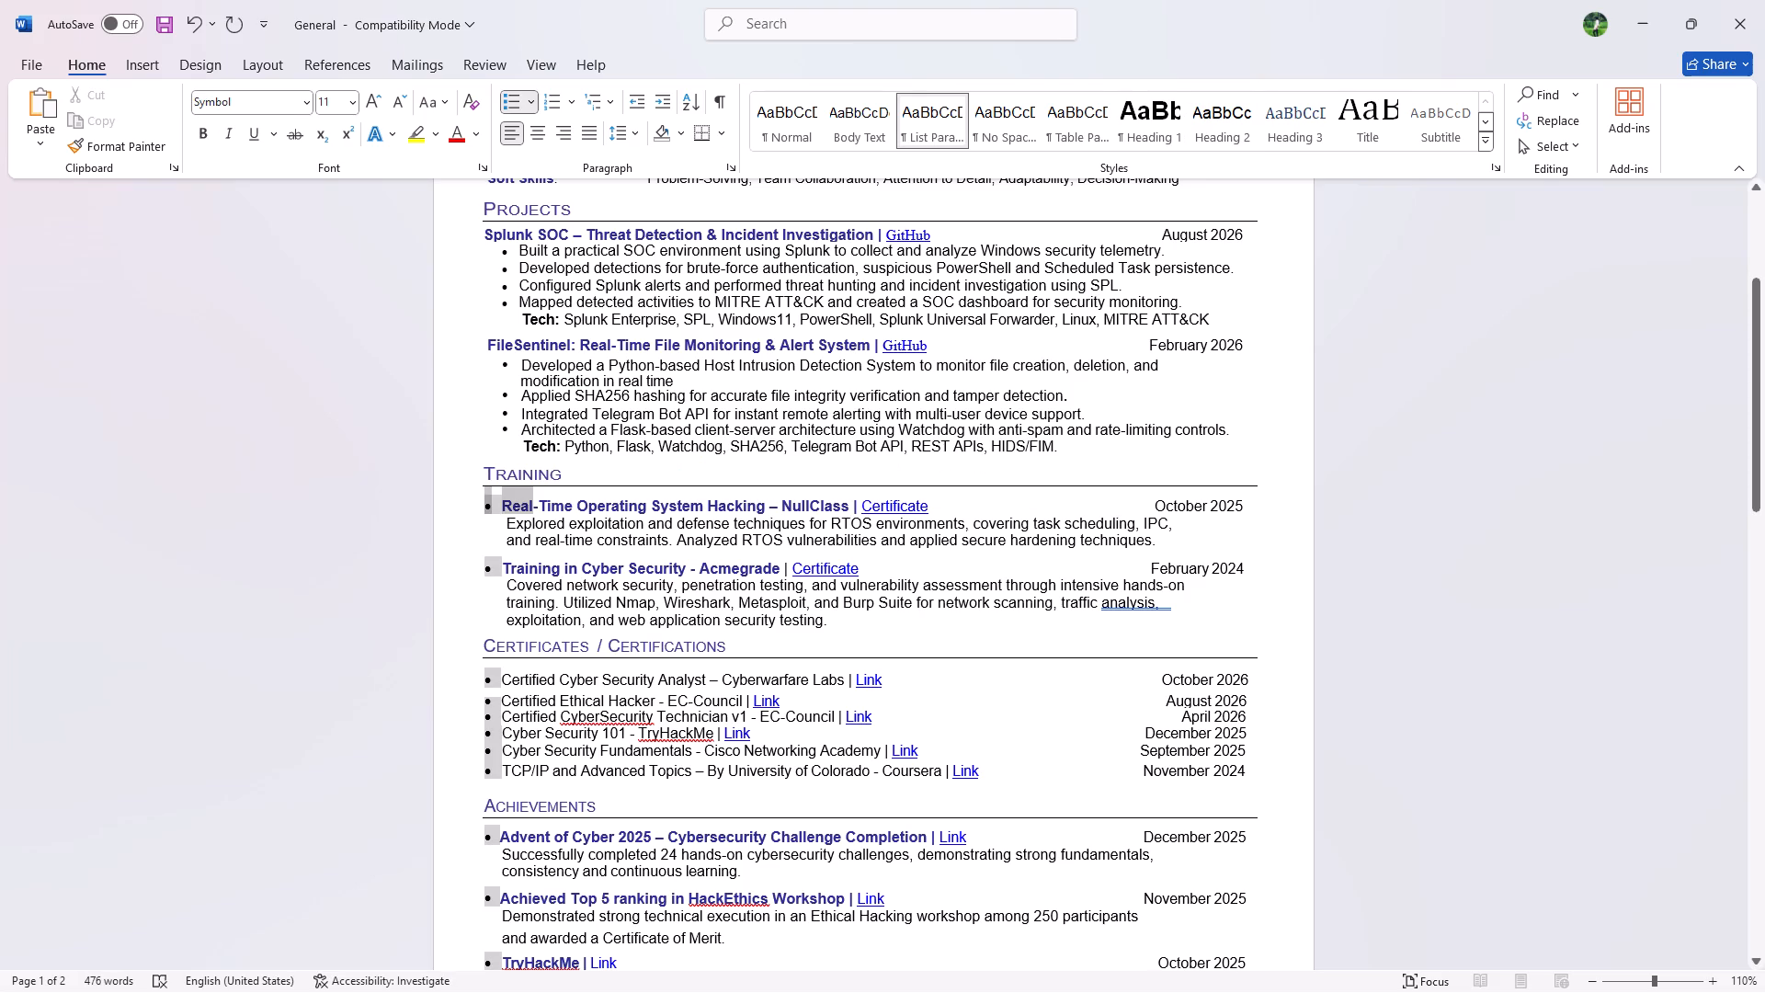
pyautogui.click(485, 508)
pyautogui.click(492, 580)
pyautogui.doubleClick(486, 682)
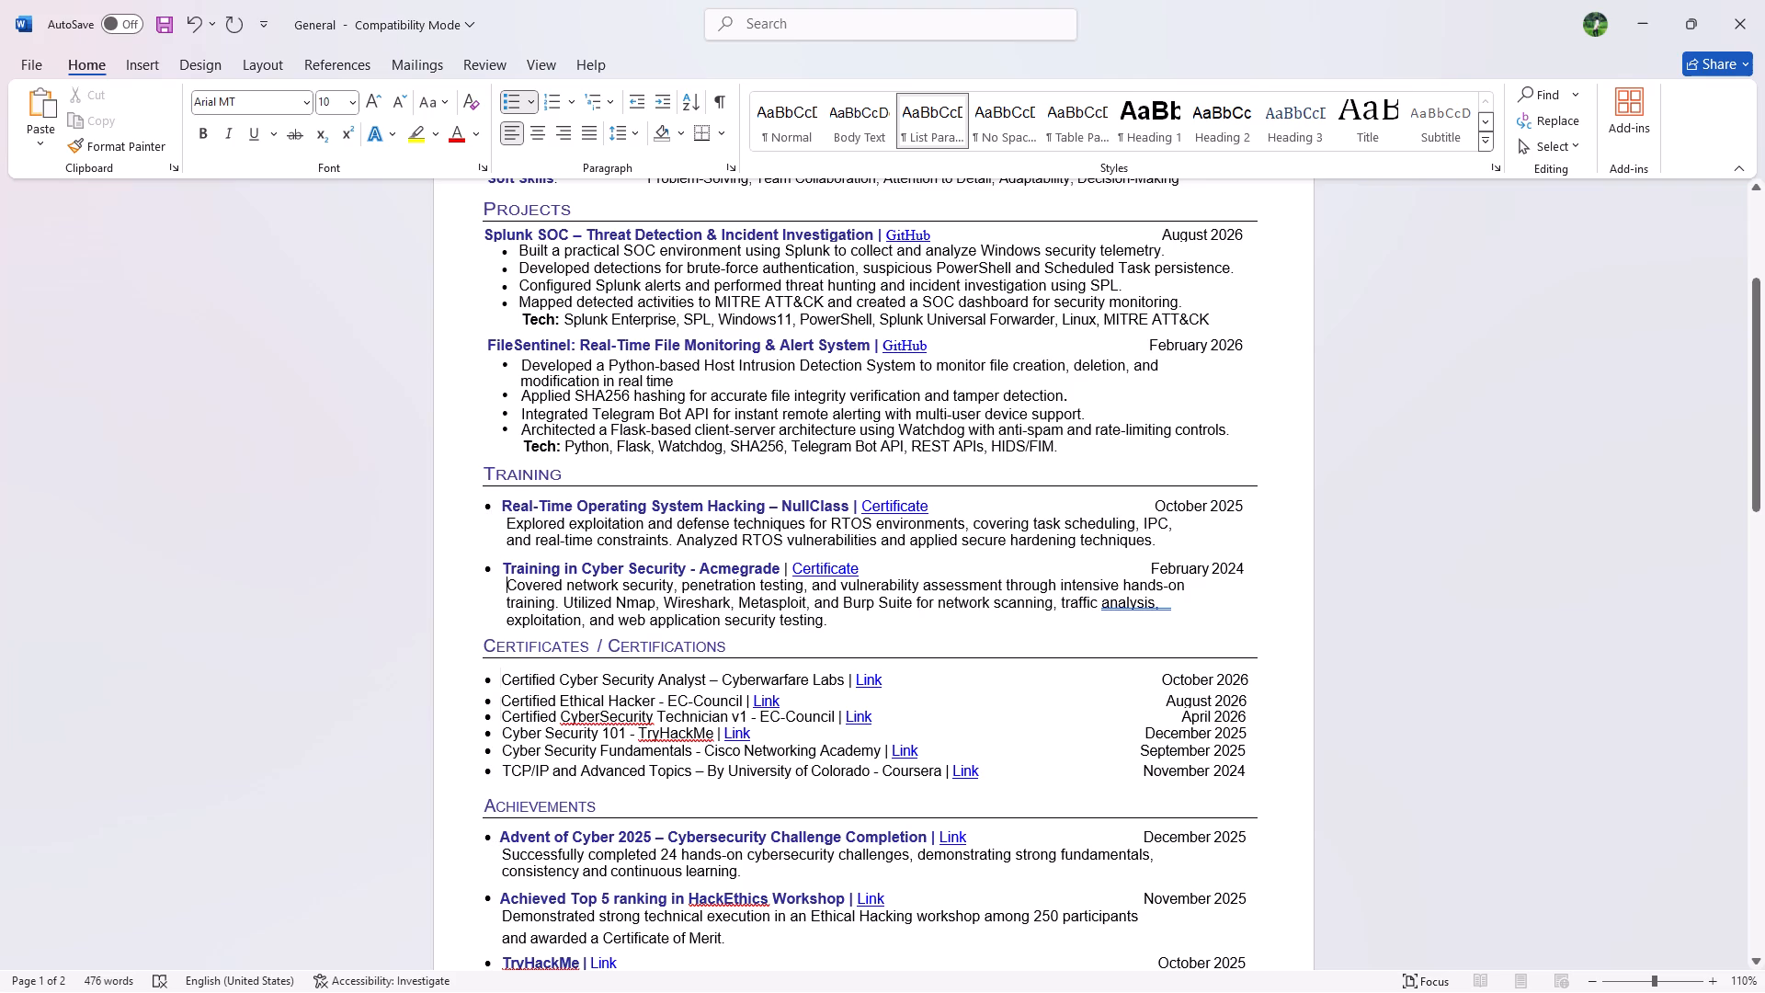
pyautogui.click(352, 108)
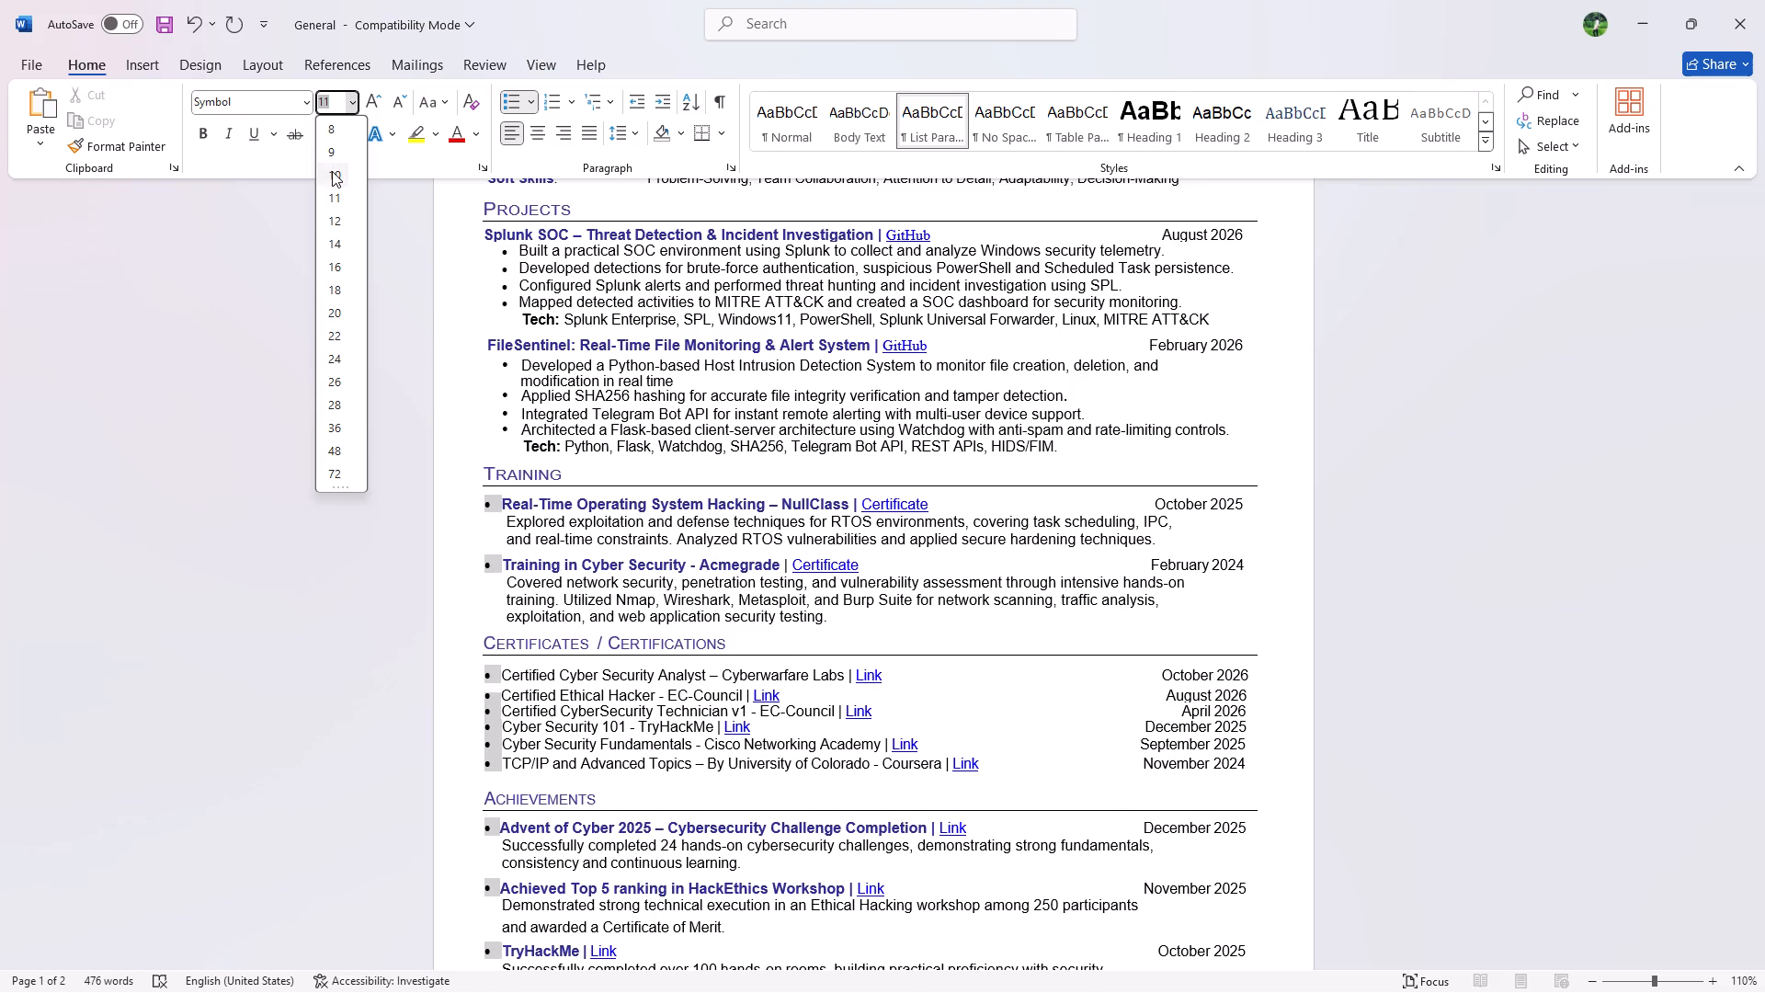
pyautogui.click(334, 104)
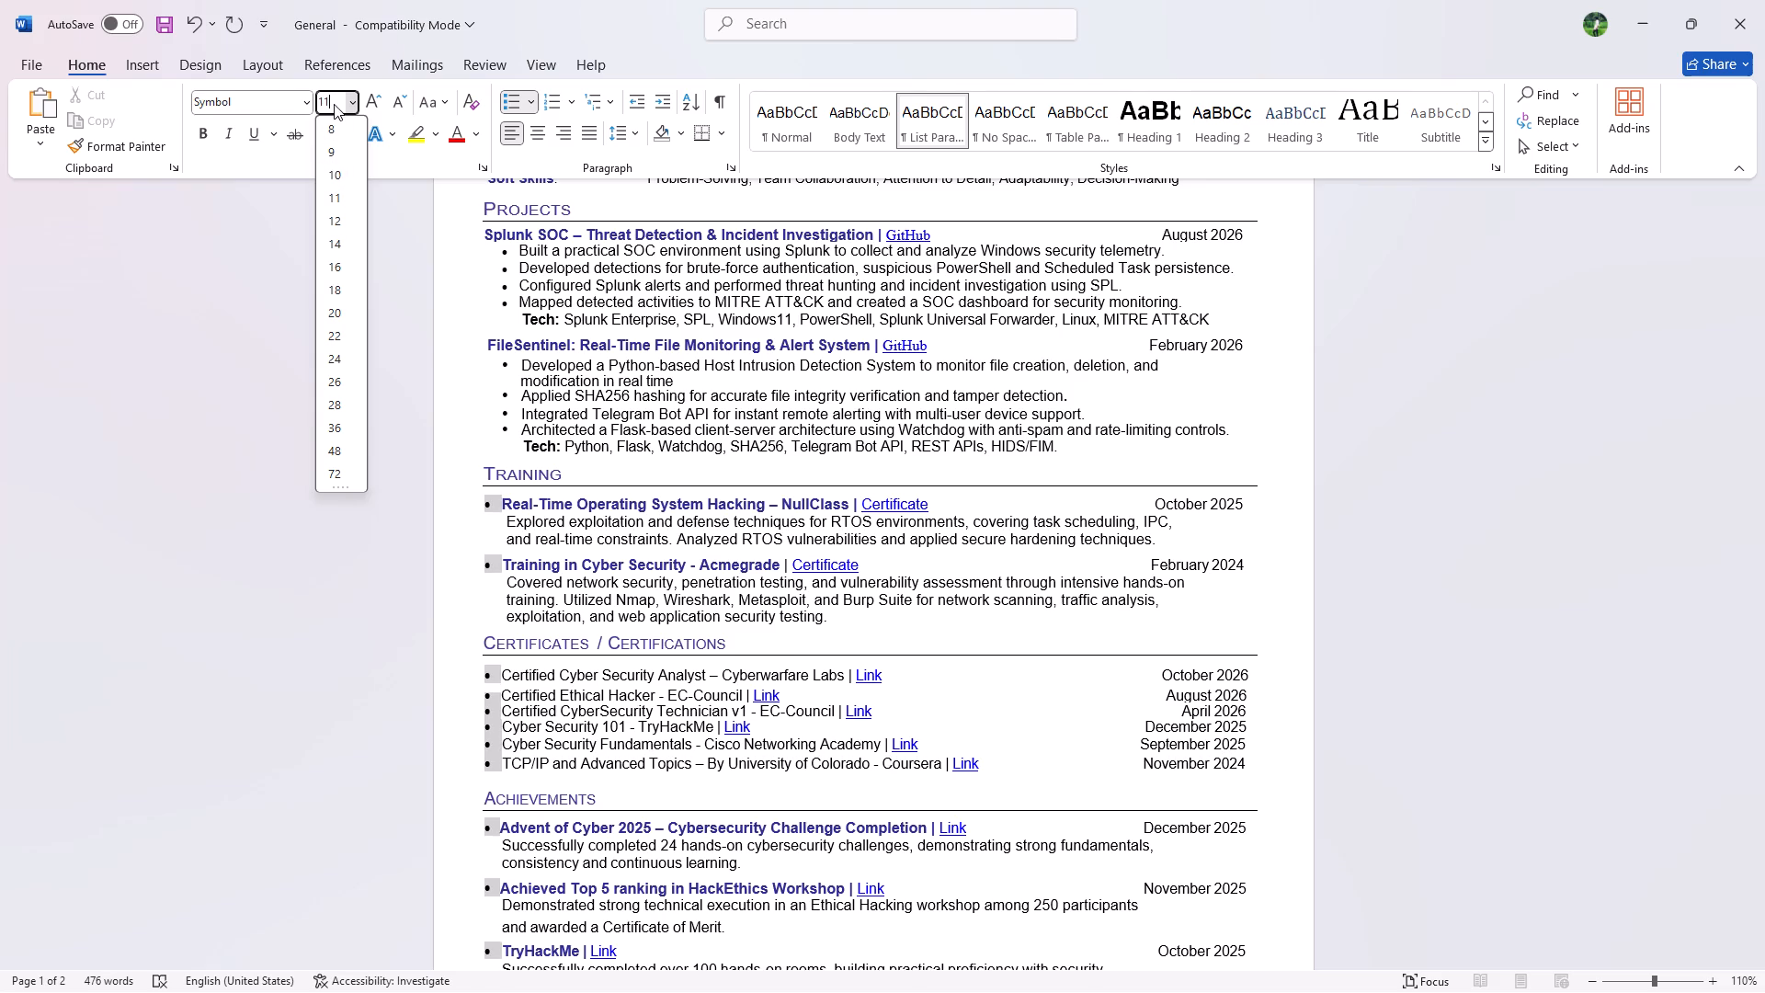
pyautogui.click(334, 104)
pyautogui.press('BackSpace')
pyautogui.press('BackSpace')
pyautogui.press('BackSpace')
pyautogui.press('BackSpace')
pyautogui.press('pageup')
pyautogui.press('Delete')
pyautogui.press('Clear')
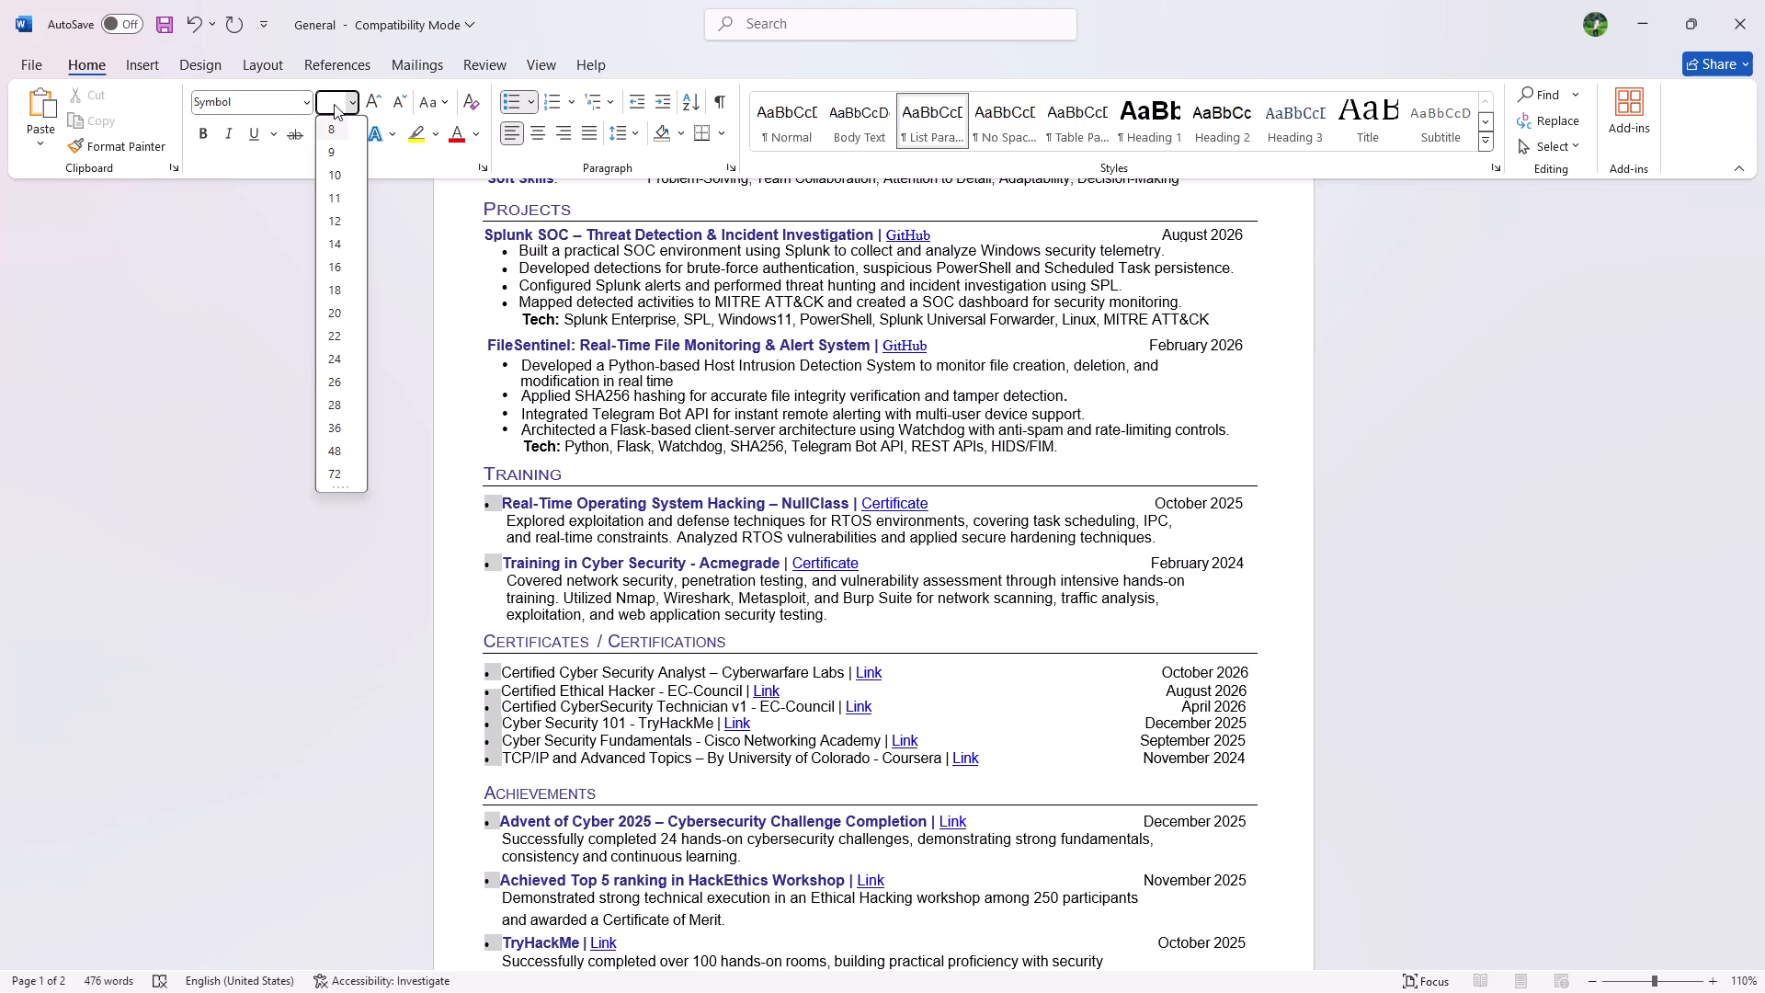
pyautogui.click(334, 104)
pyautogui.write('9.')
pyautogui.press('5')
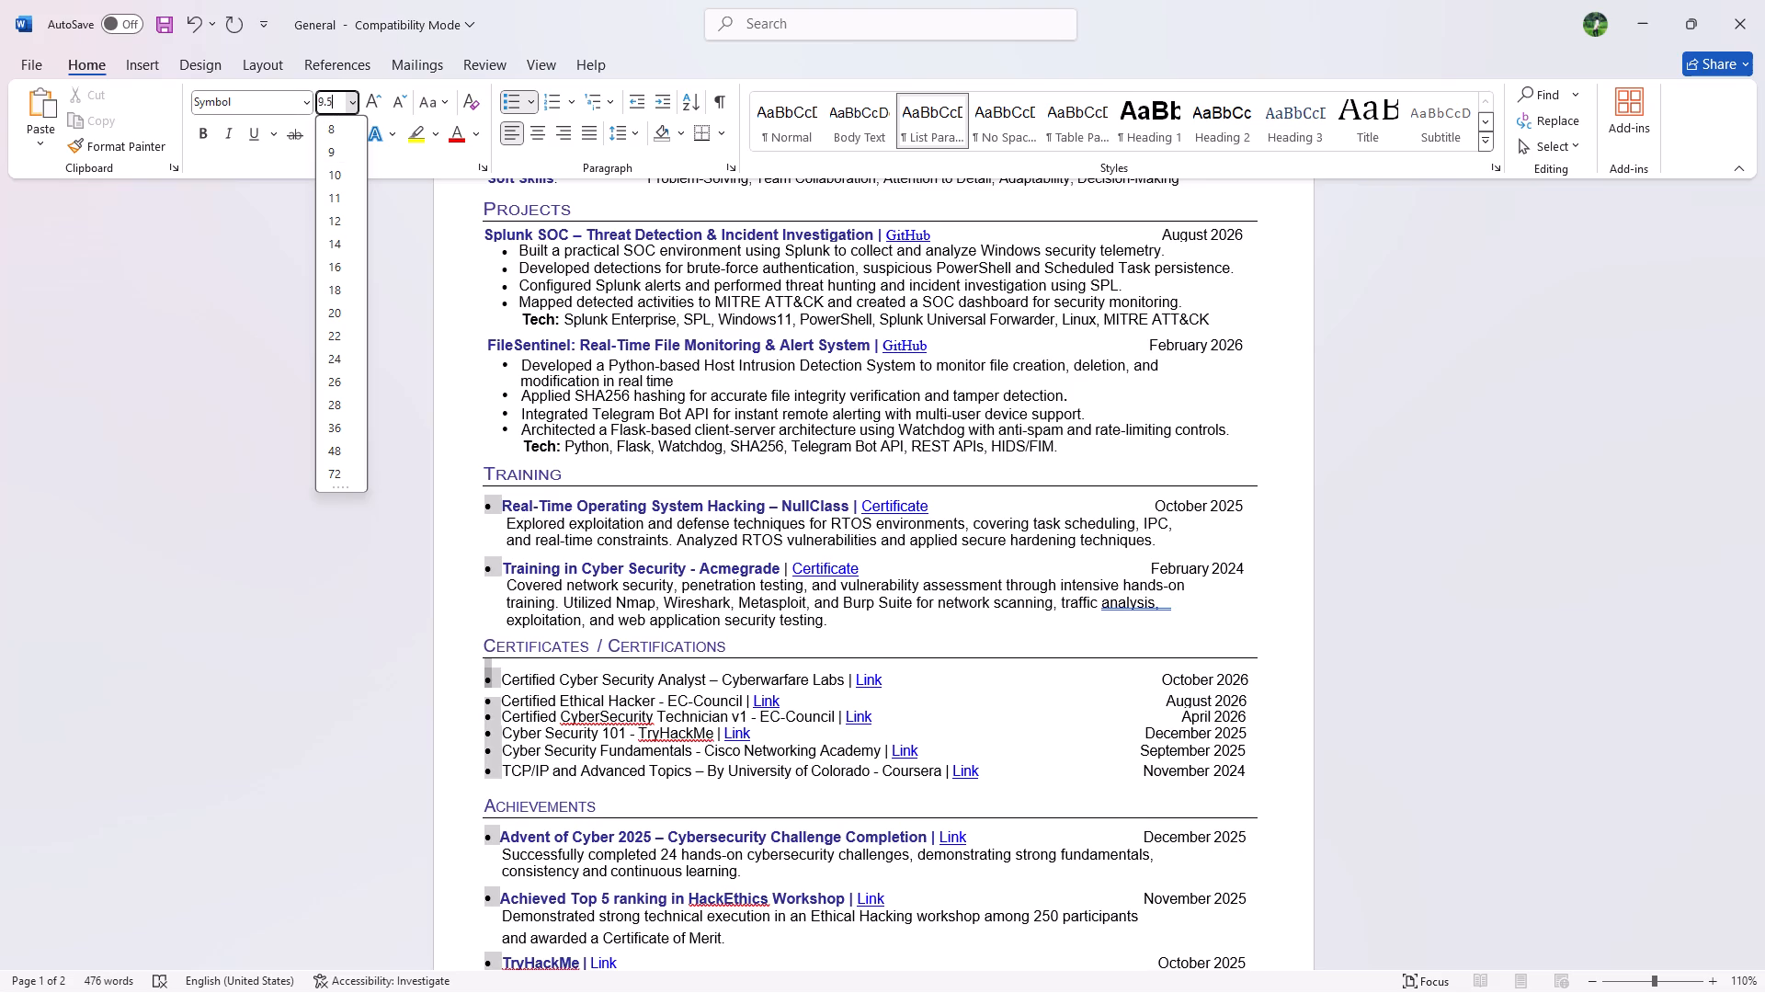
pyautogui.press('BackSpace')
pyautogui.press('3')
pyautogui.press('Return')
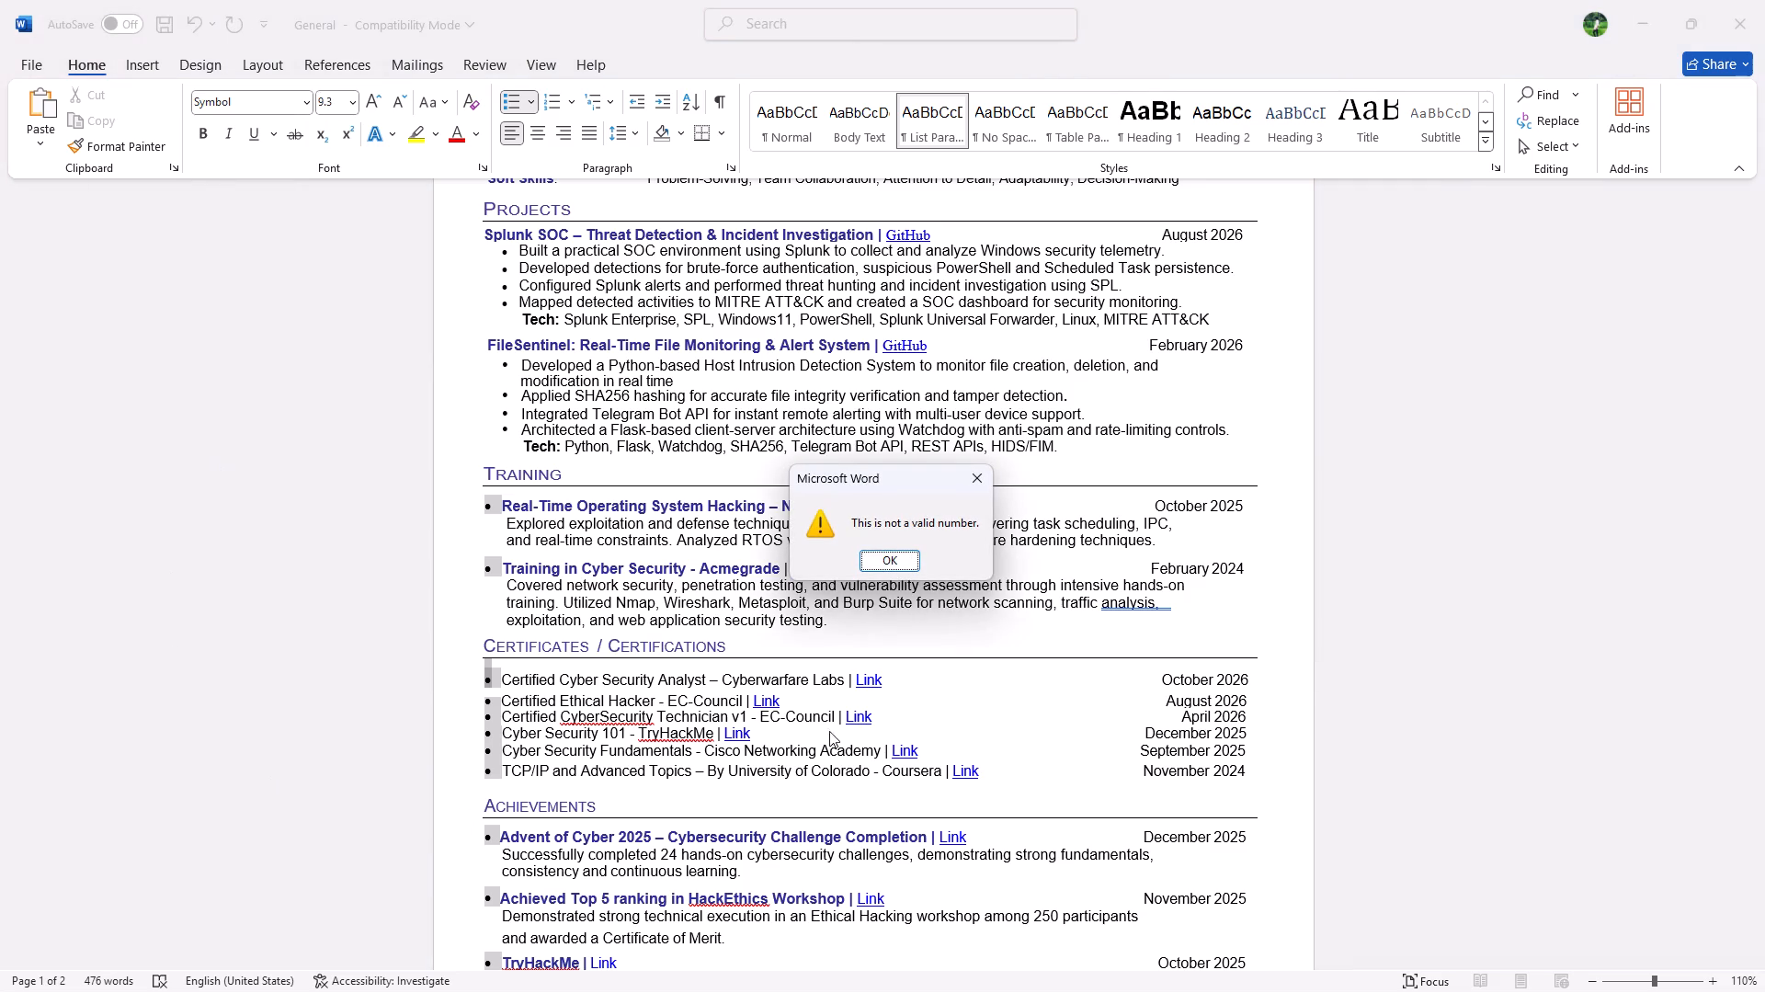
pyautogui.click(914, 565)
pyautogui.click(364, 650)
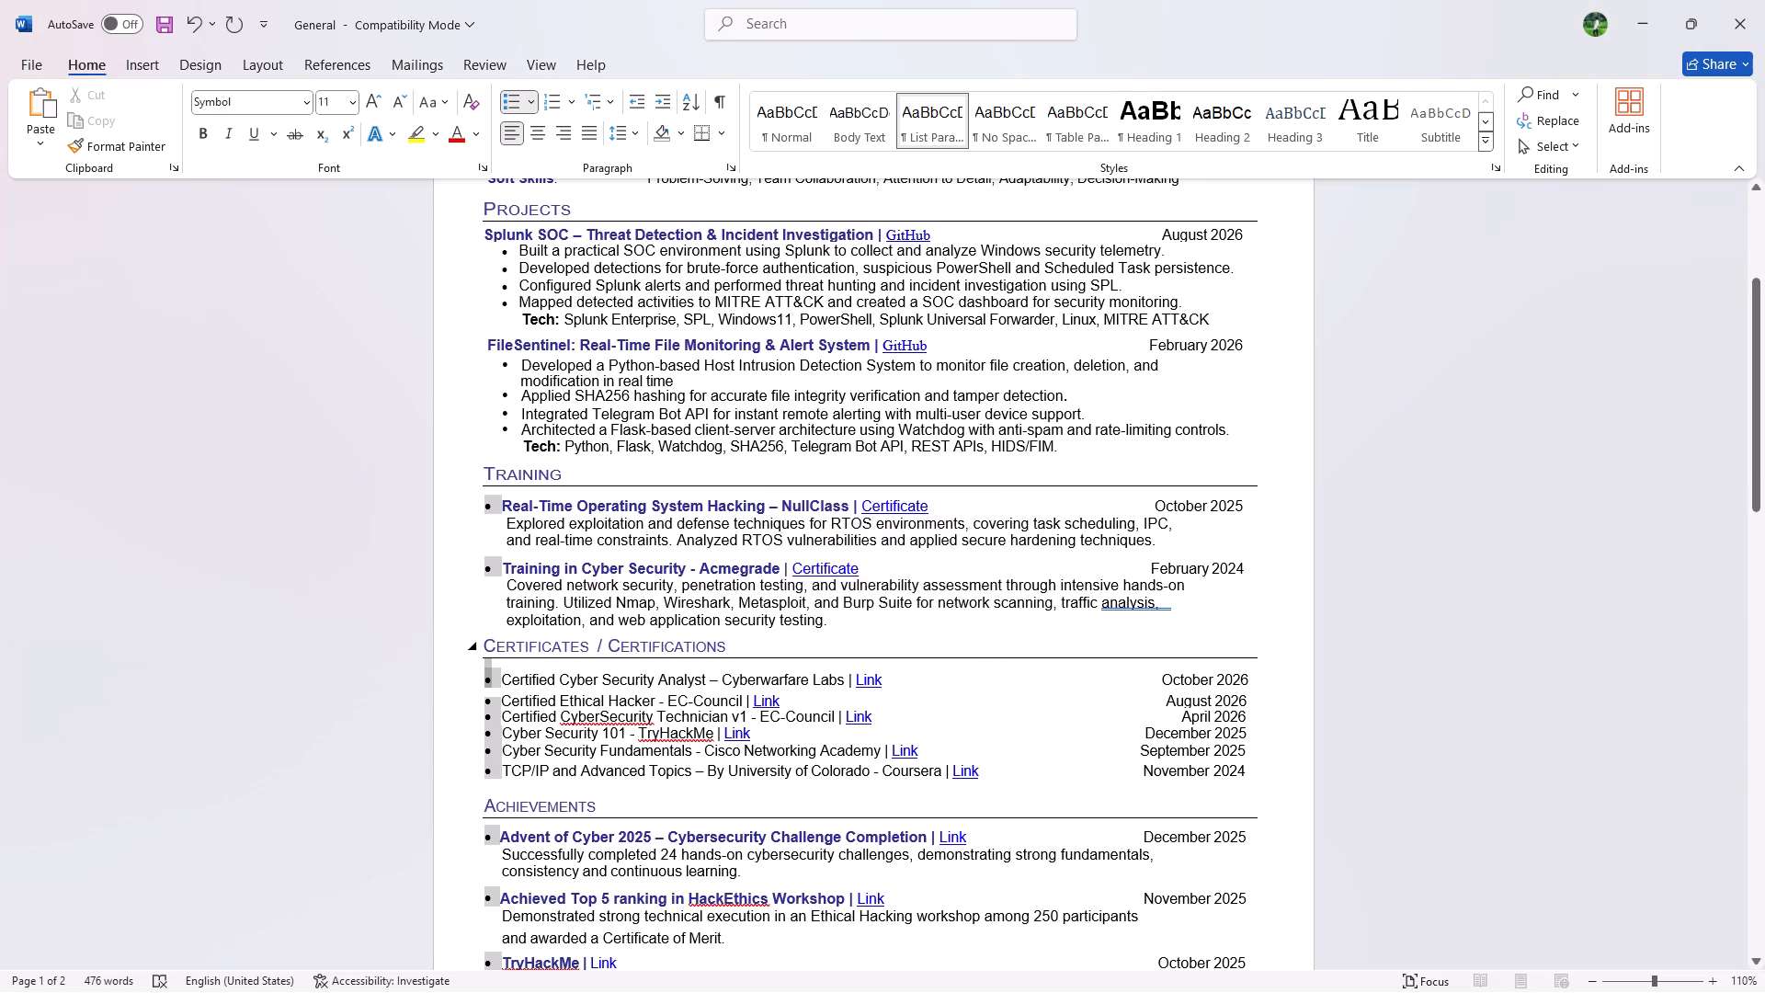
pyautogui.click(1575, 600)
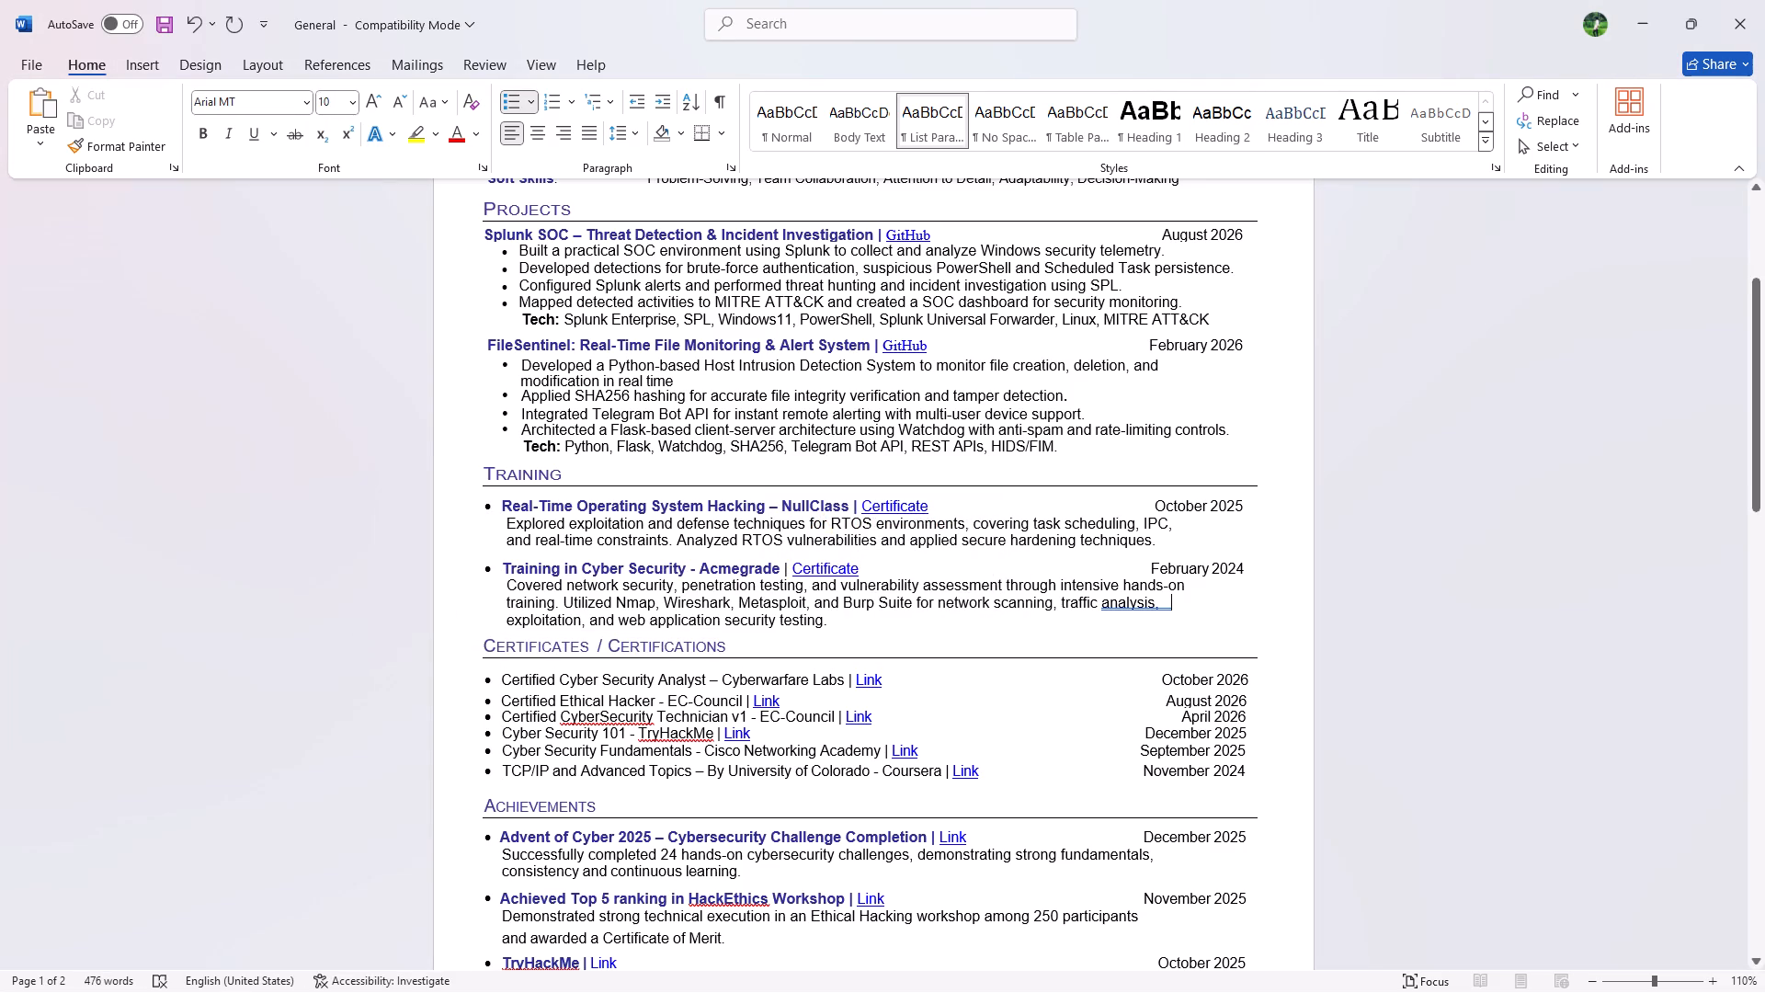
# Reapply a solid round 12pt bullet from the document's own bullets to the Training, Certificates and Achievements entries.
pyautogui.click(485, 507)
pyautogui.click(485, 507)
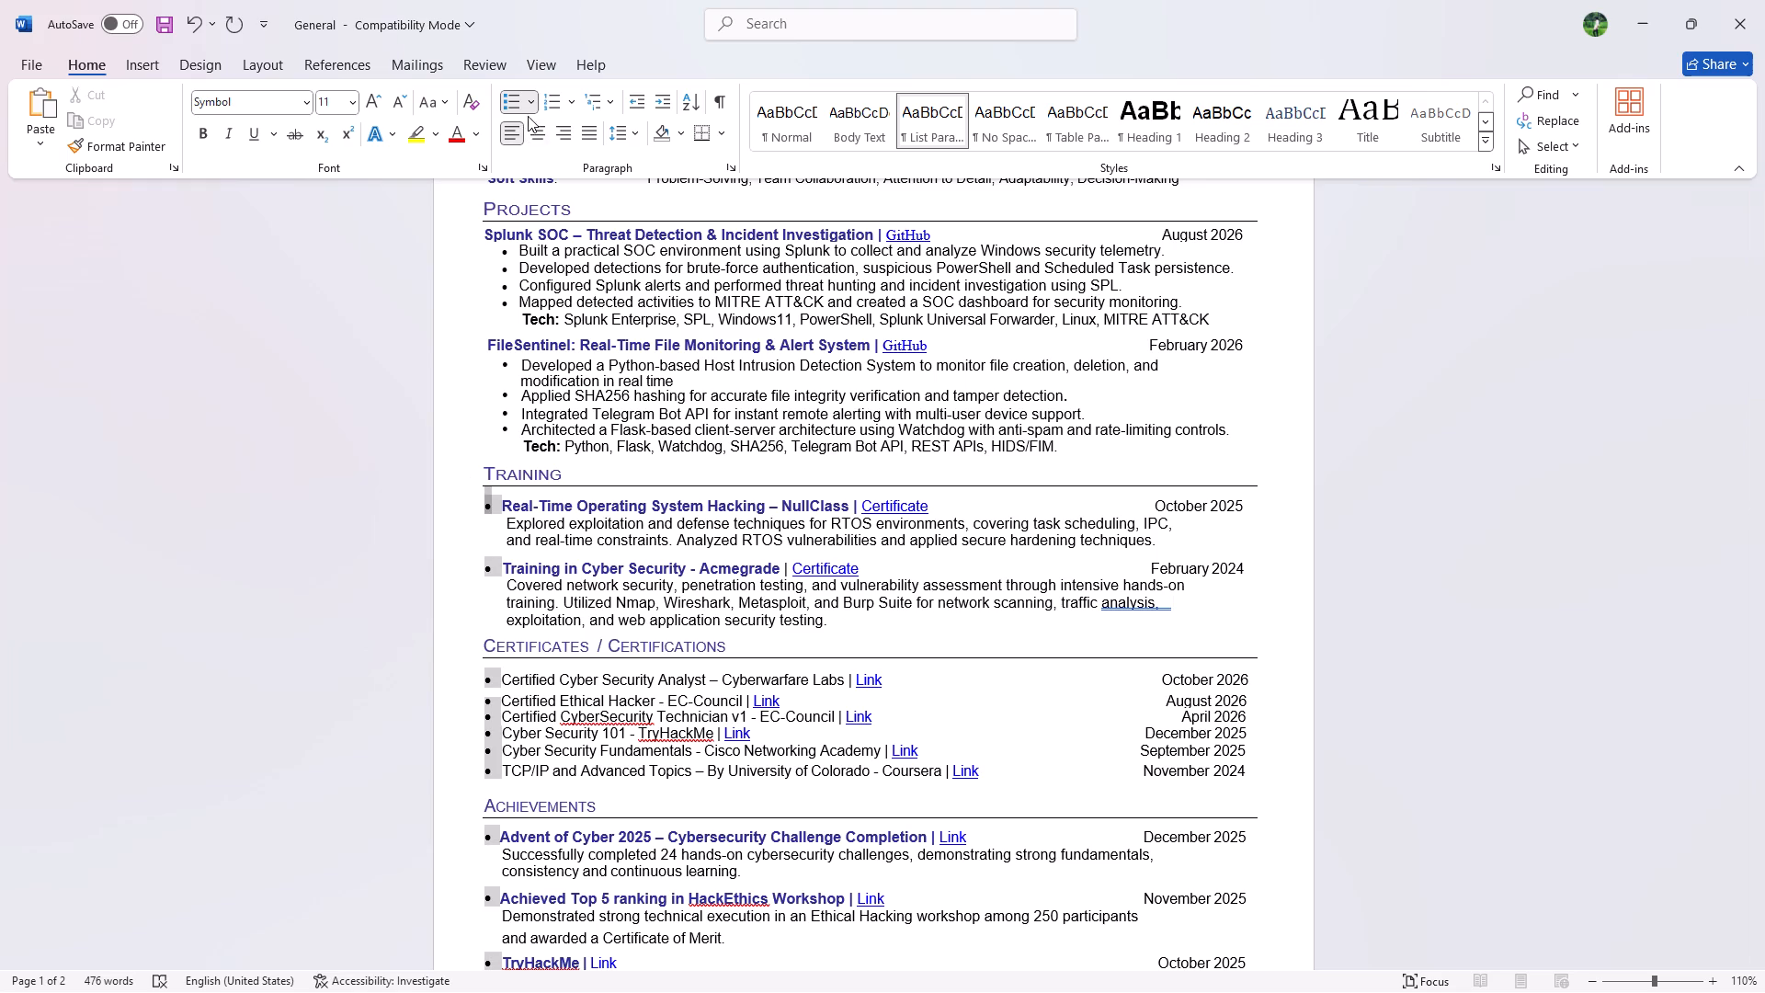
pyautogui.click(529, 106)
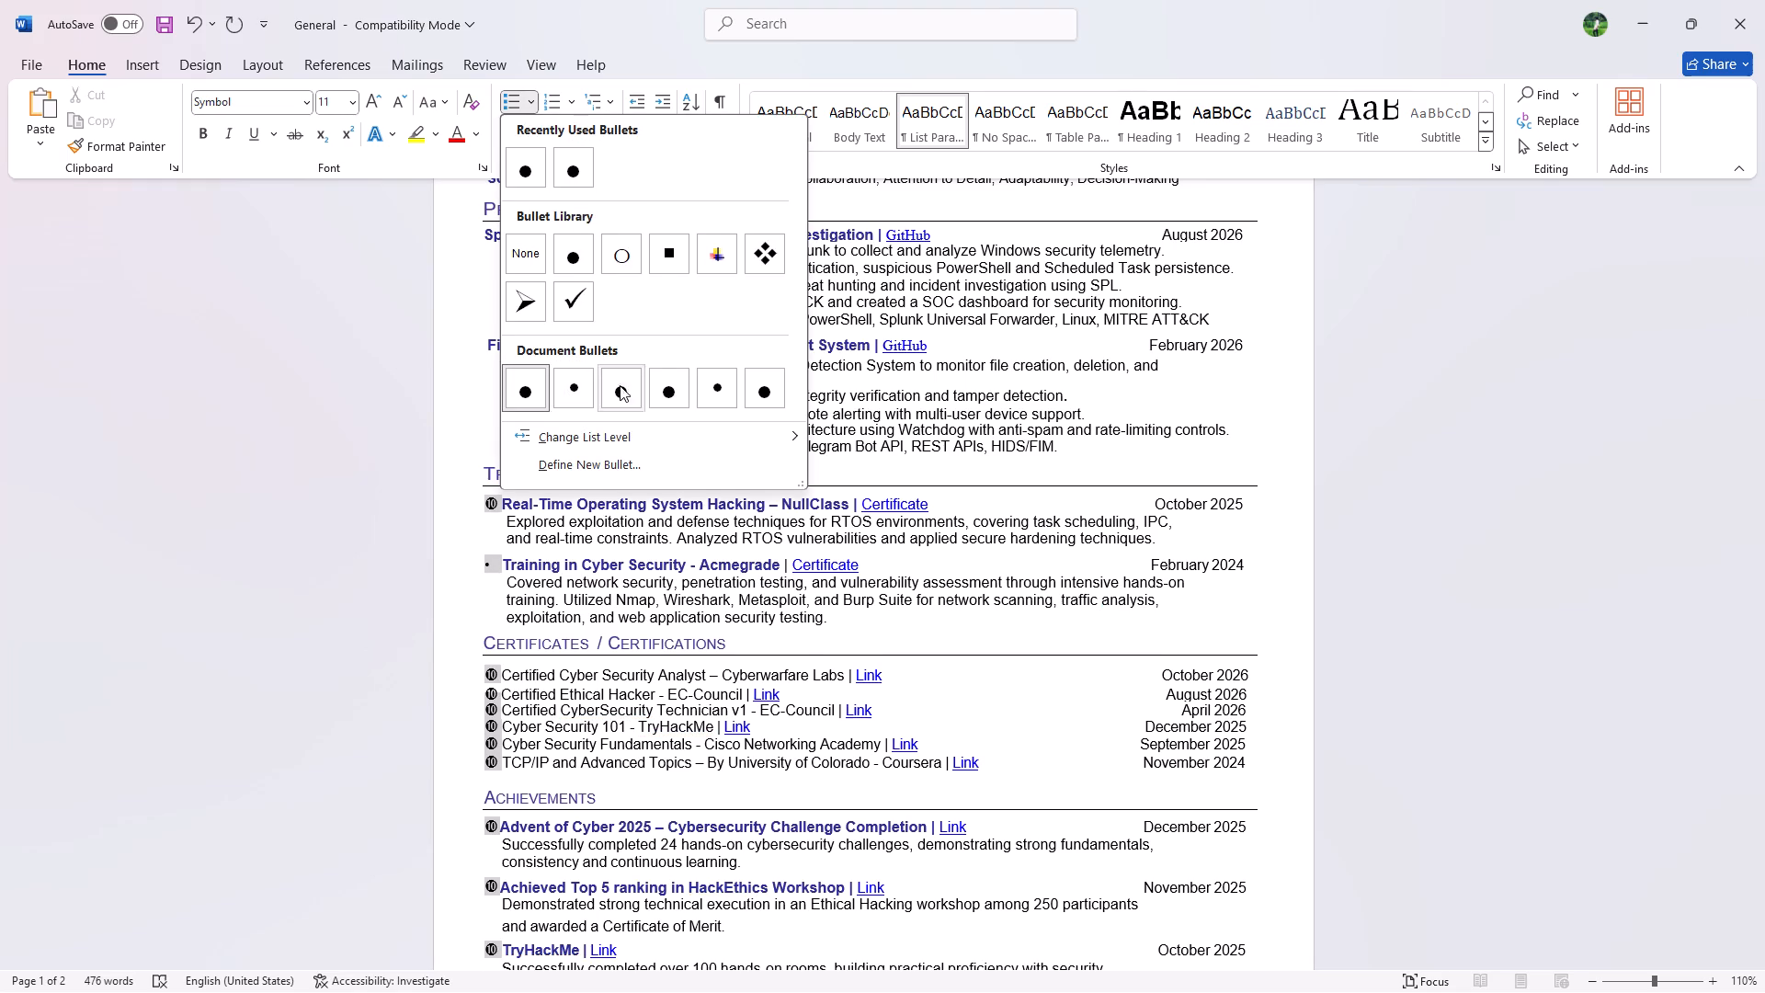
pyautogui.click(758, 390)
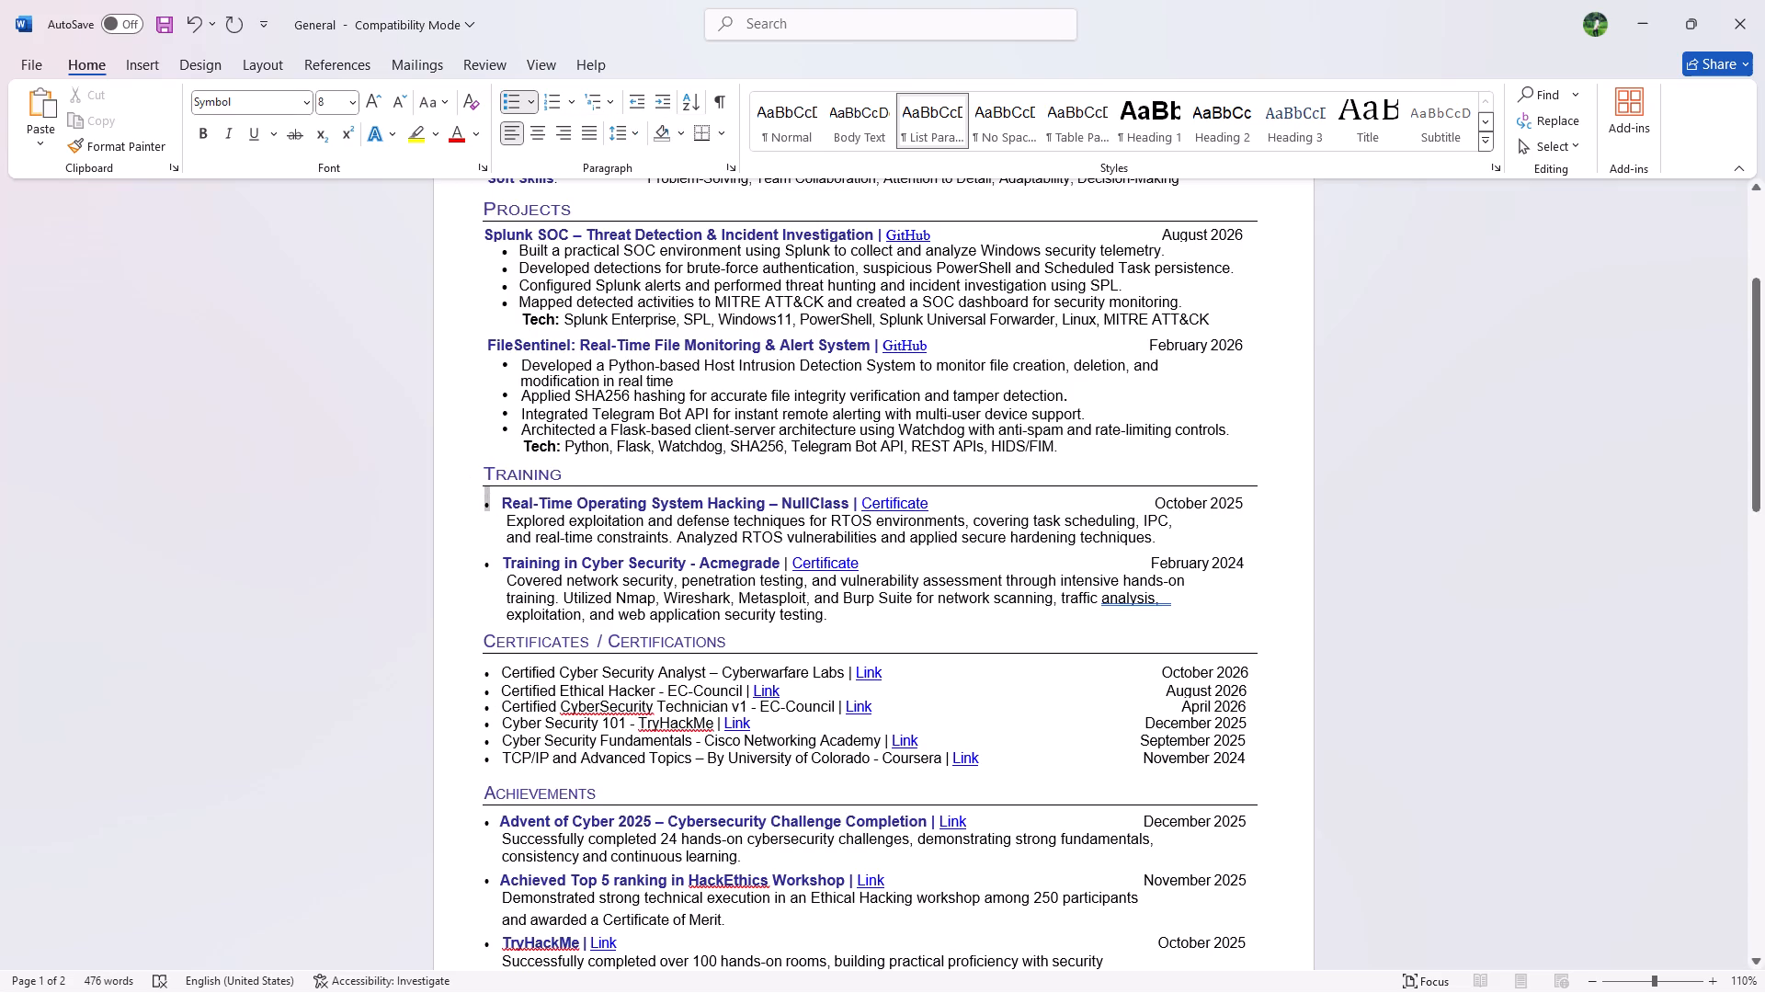
# Set the font size of the Training, Certificates and Achievements bullet markers to 11.
pyautogui.click(487, 510)
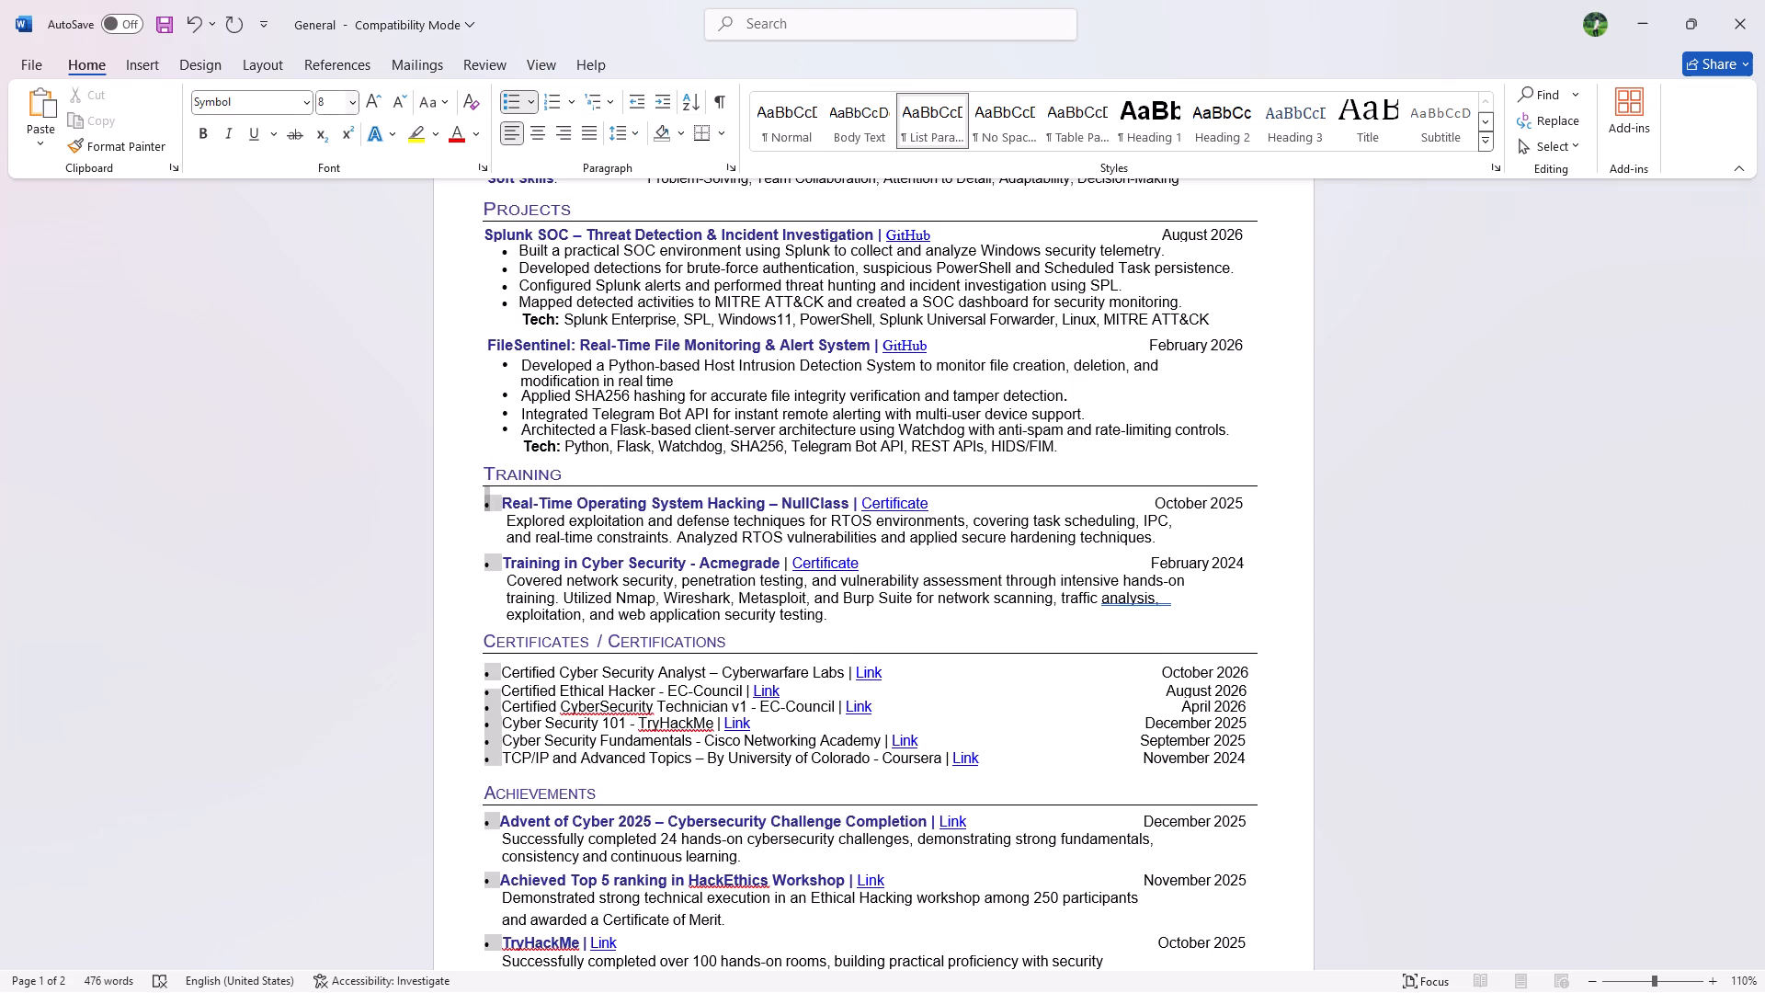
pyautogui.click(353, 96)
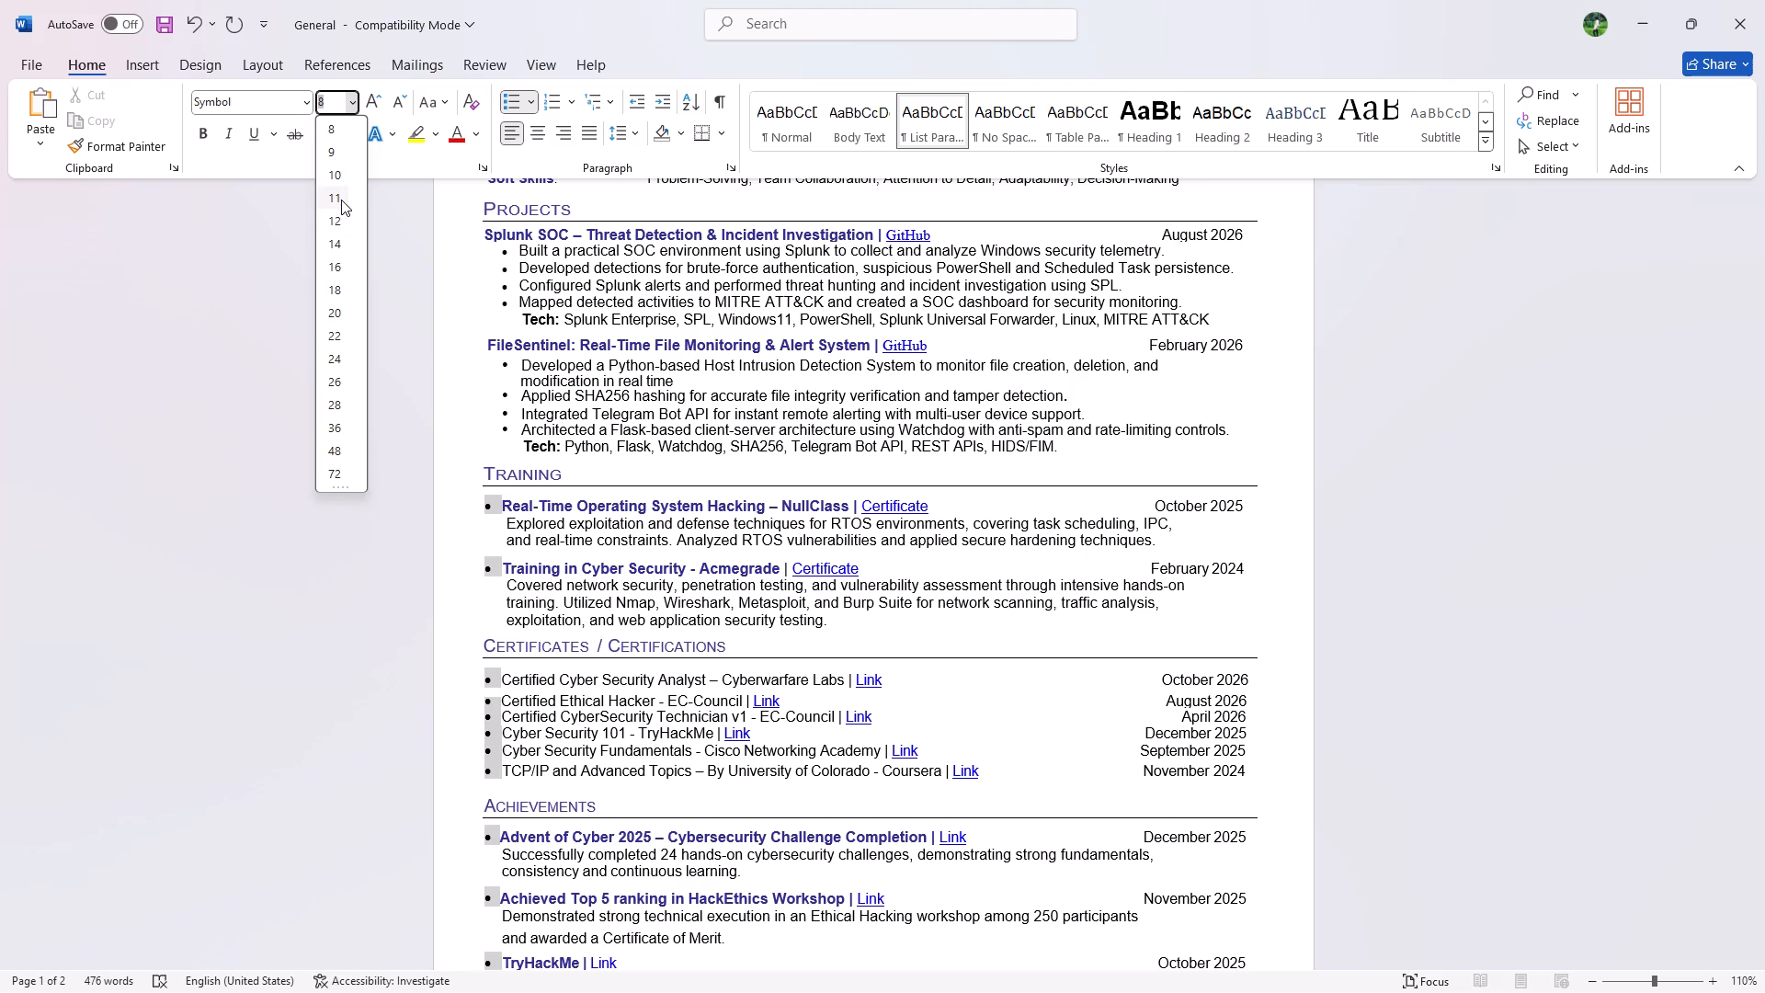
pyautogui.click(341, 199)
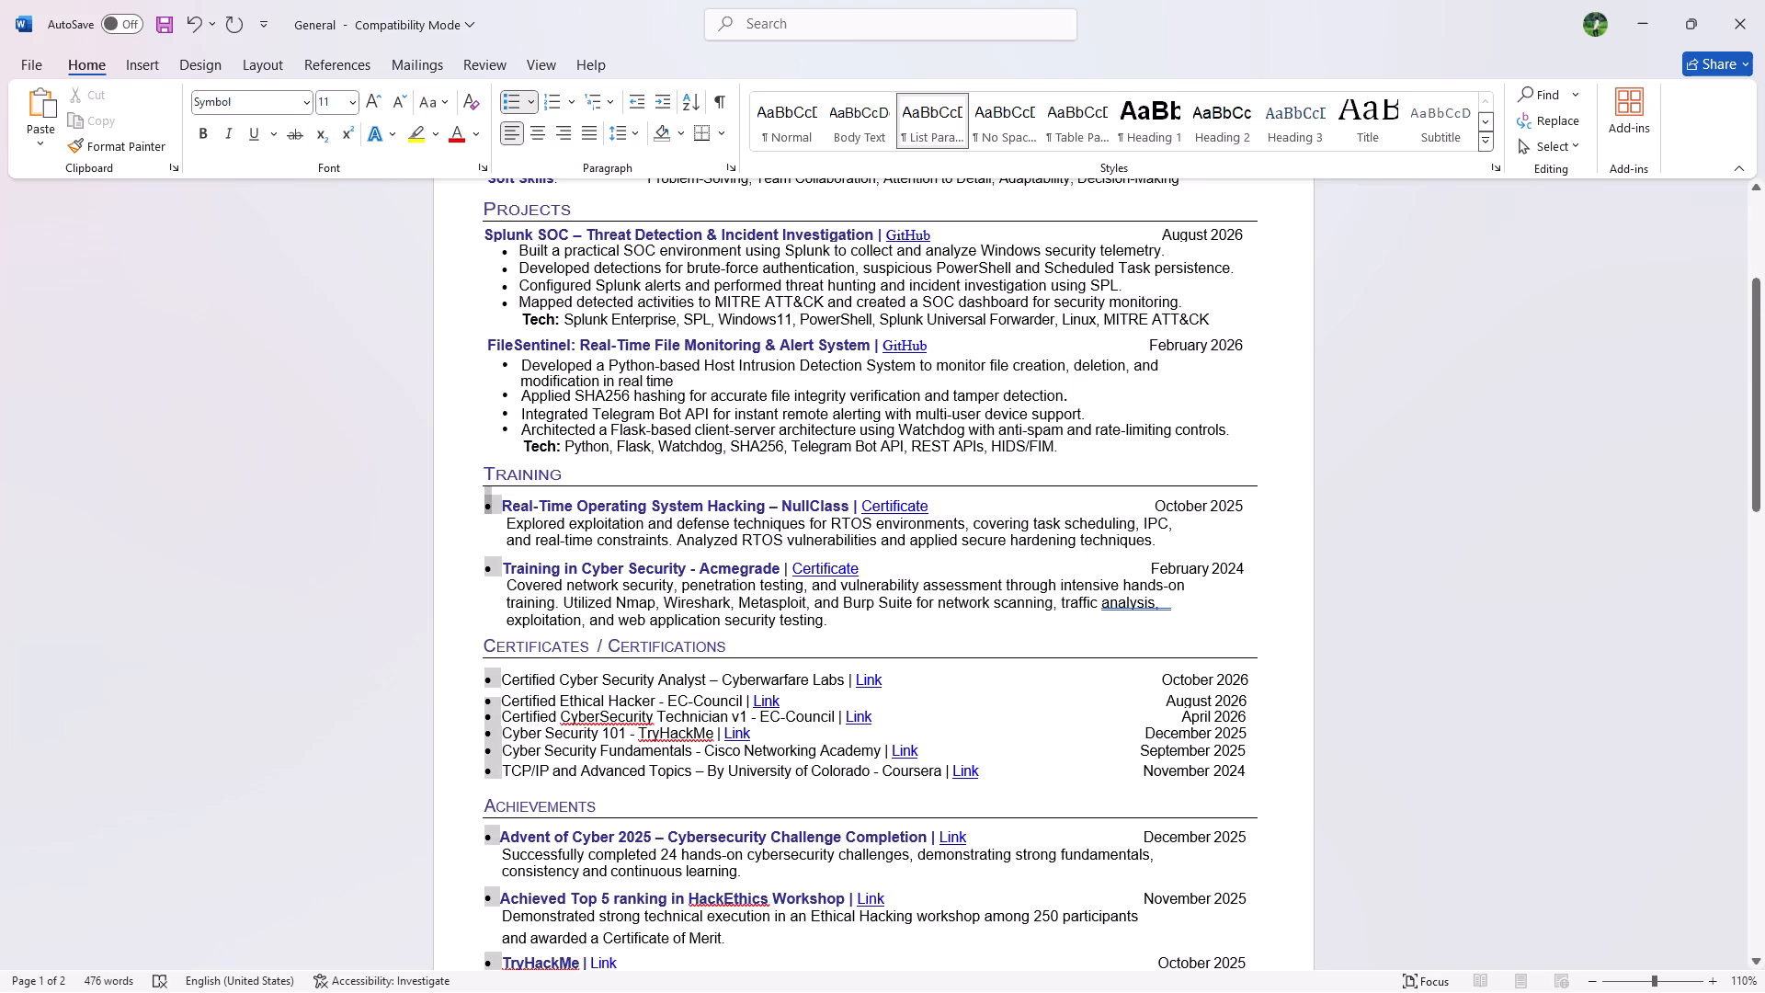
pyautogui.click(1458, 572)
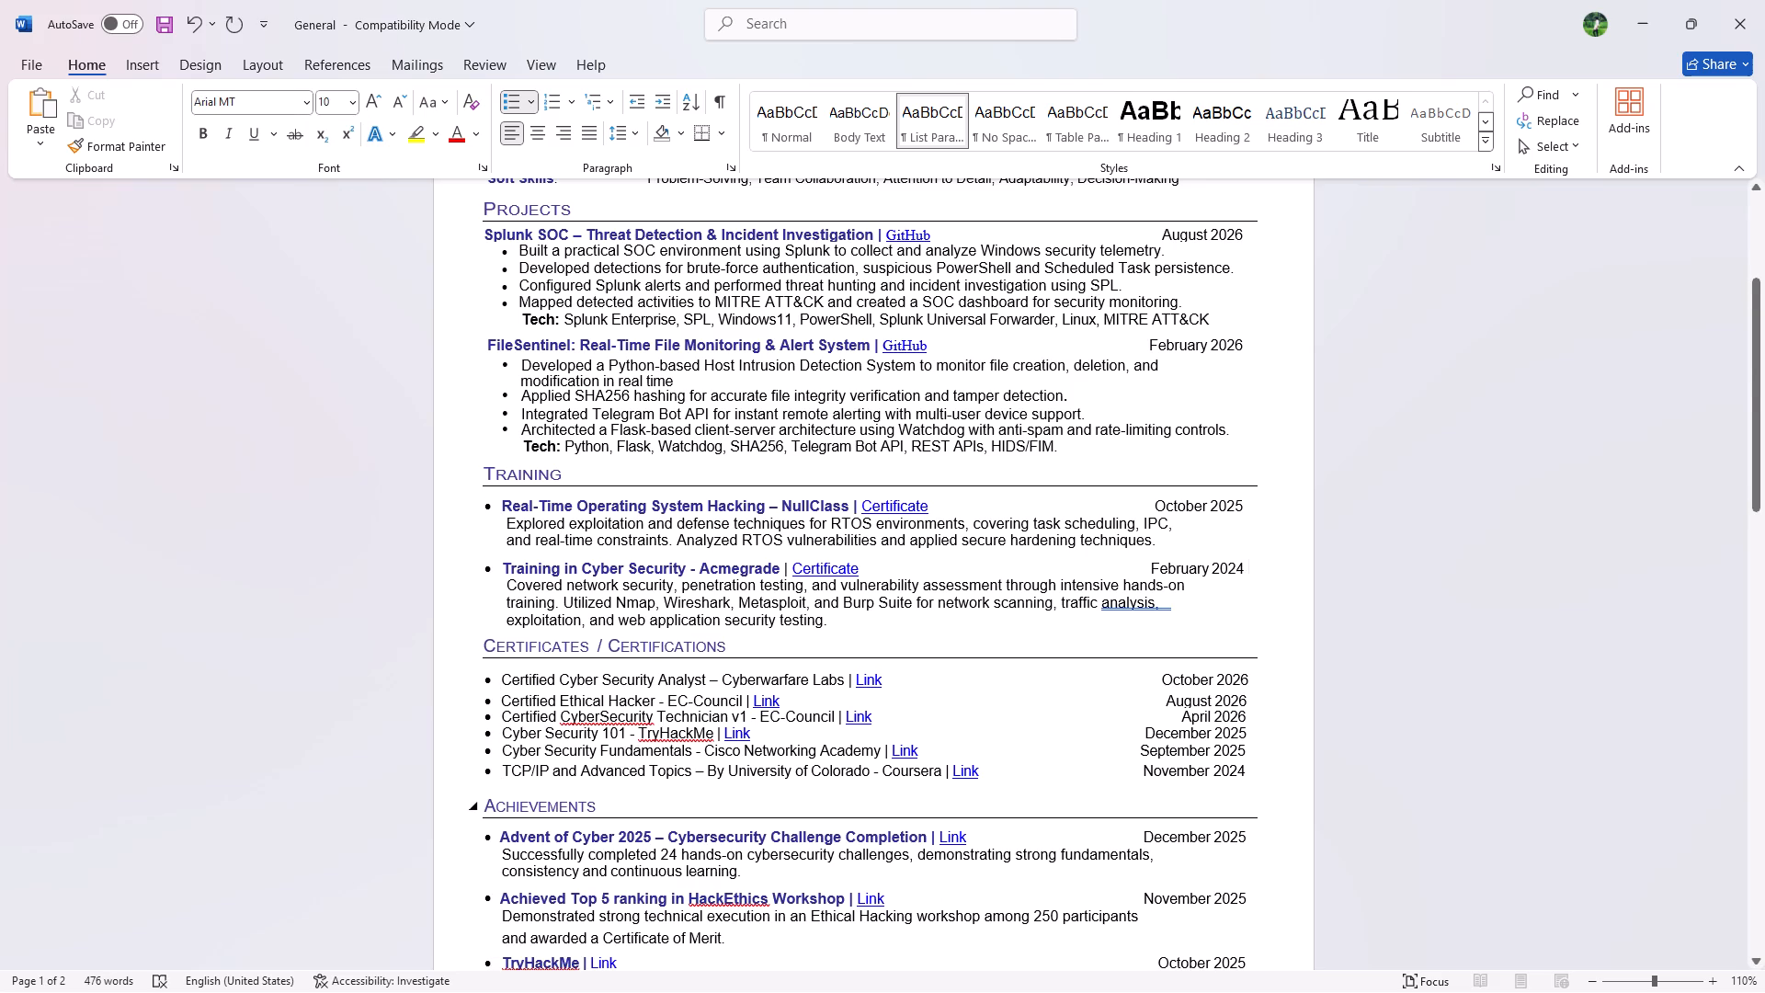
# Examine the résumé from the header through Education for consistent bullet size, spacing and alignment.
pyautogui.scroll(-2, 974, 732)
pyautogui.scroll(5, 974, 732)
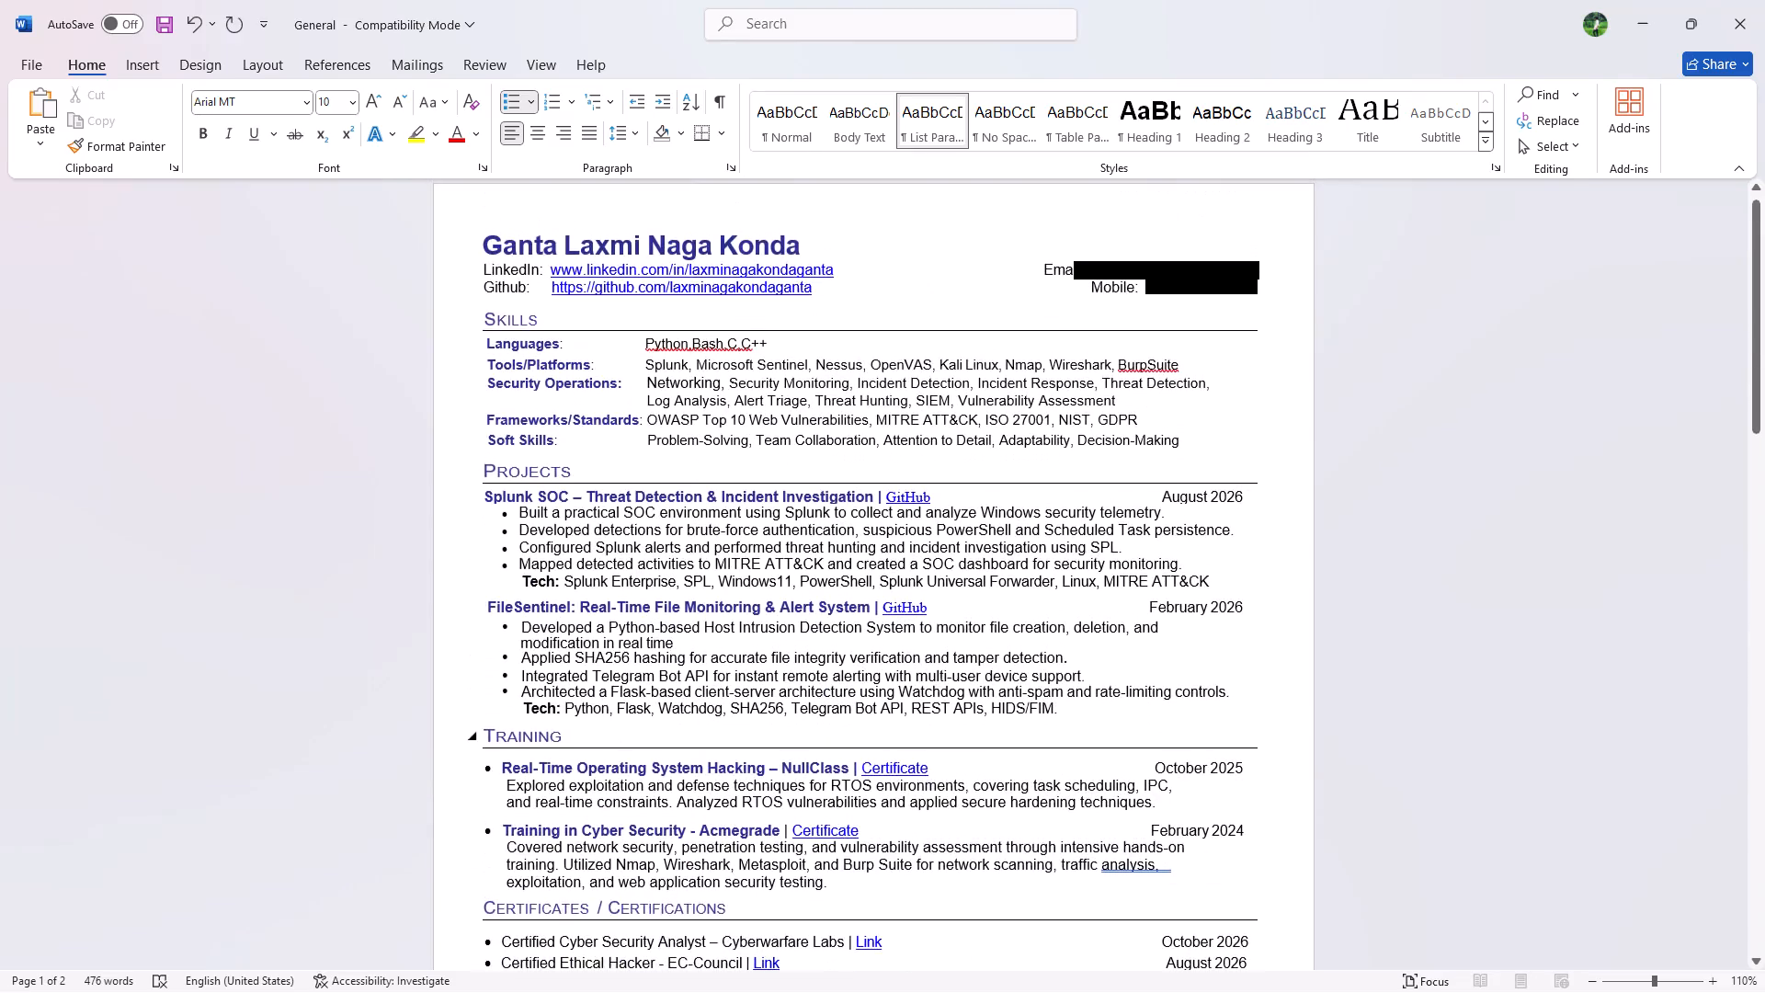
pyautogui.scroll(-2, 974, 732)
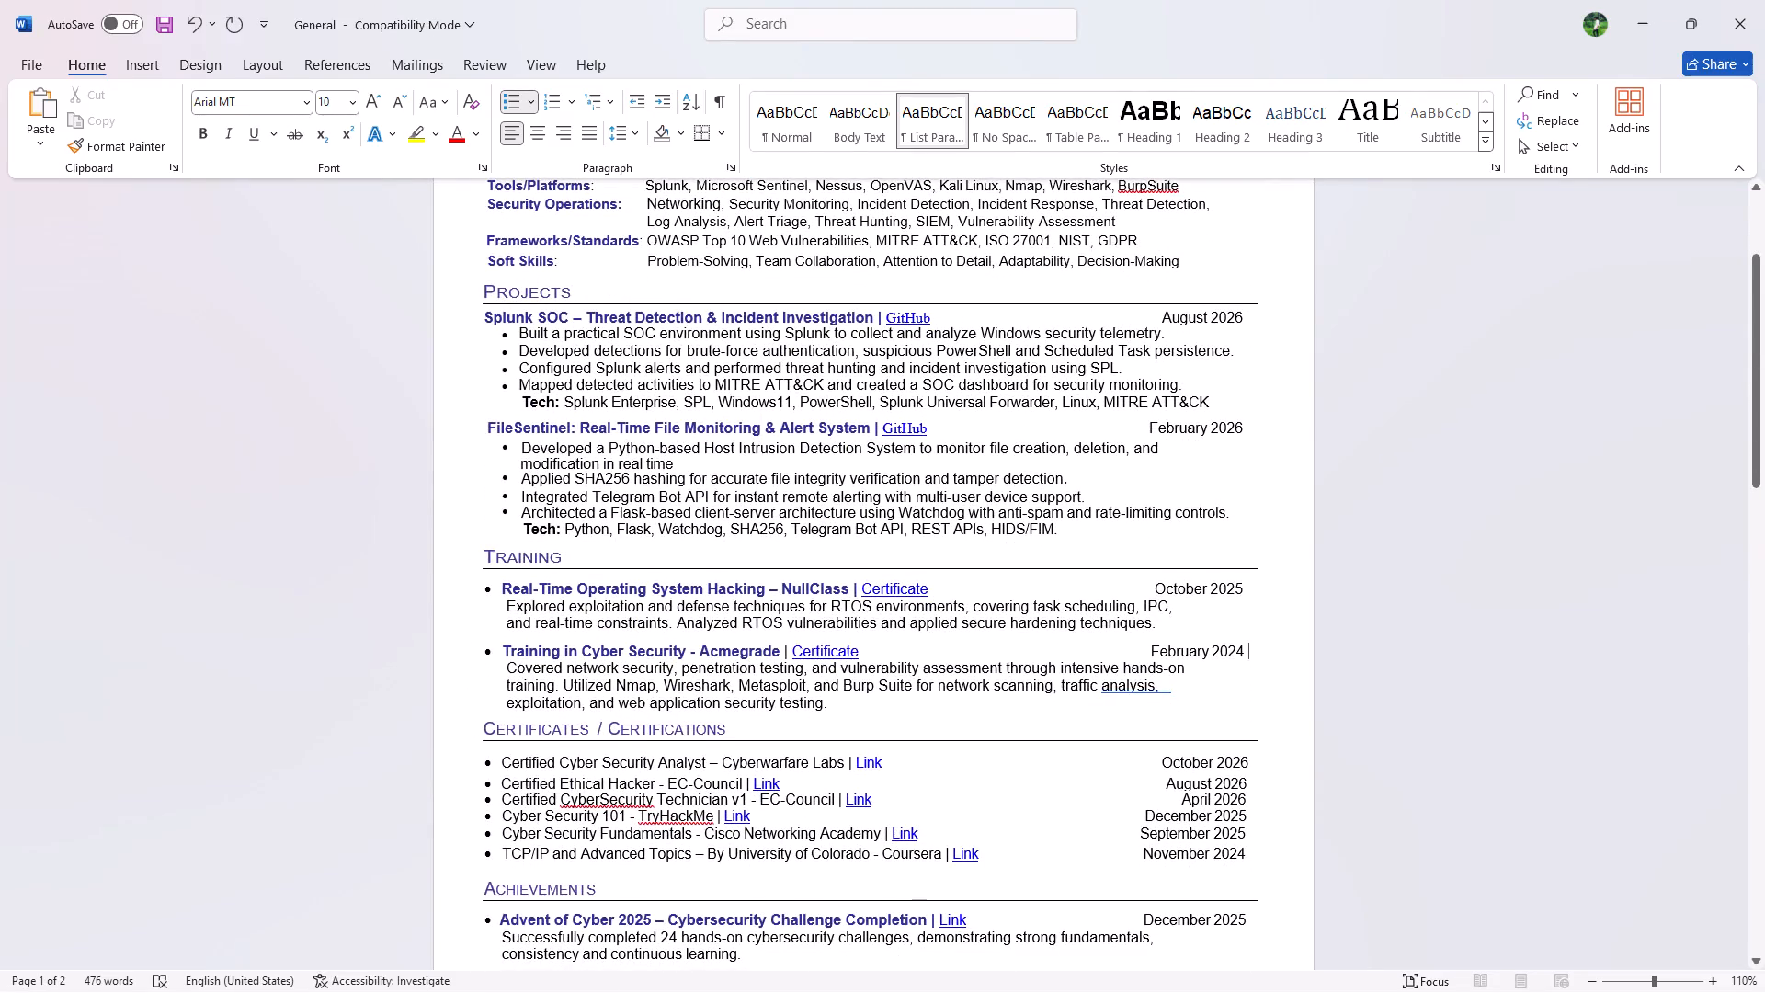
pyautogui.scroll(-4, 502, 756)
pyautogui.scroll(5, 502, 756)
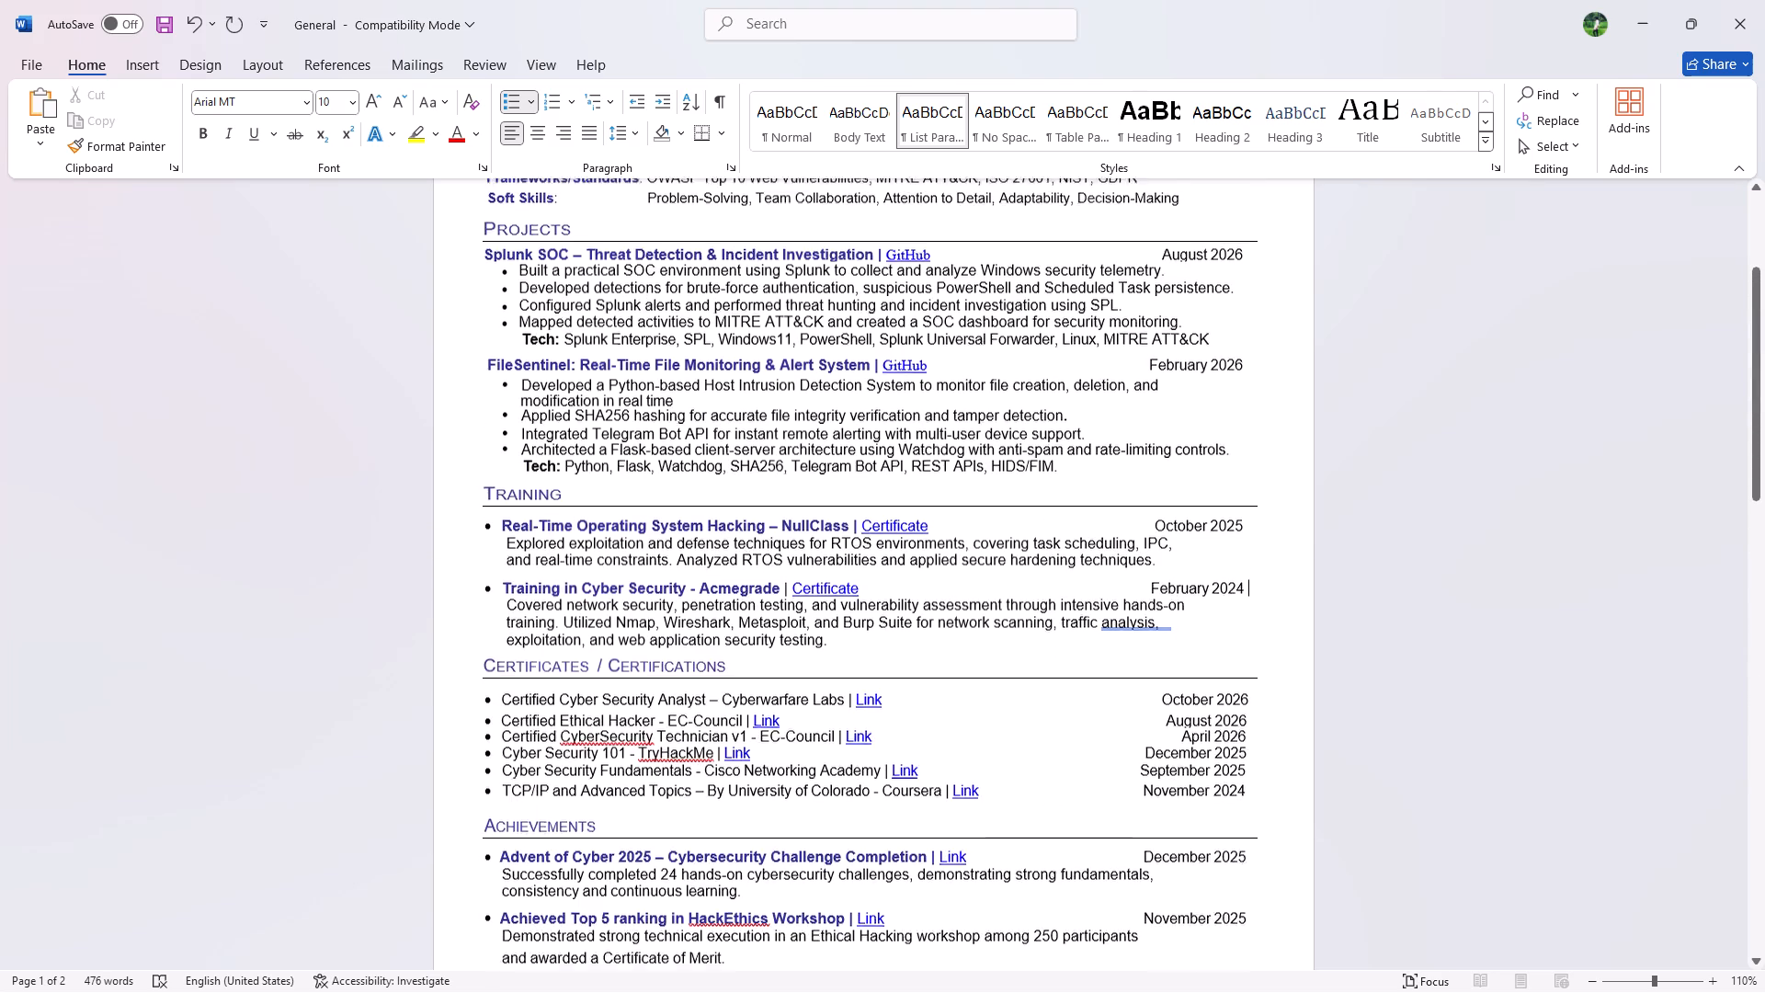
pyautogui.scroll(-2, 502, 756)
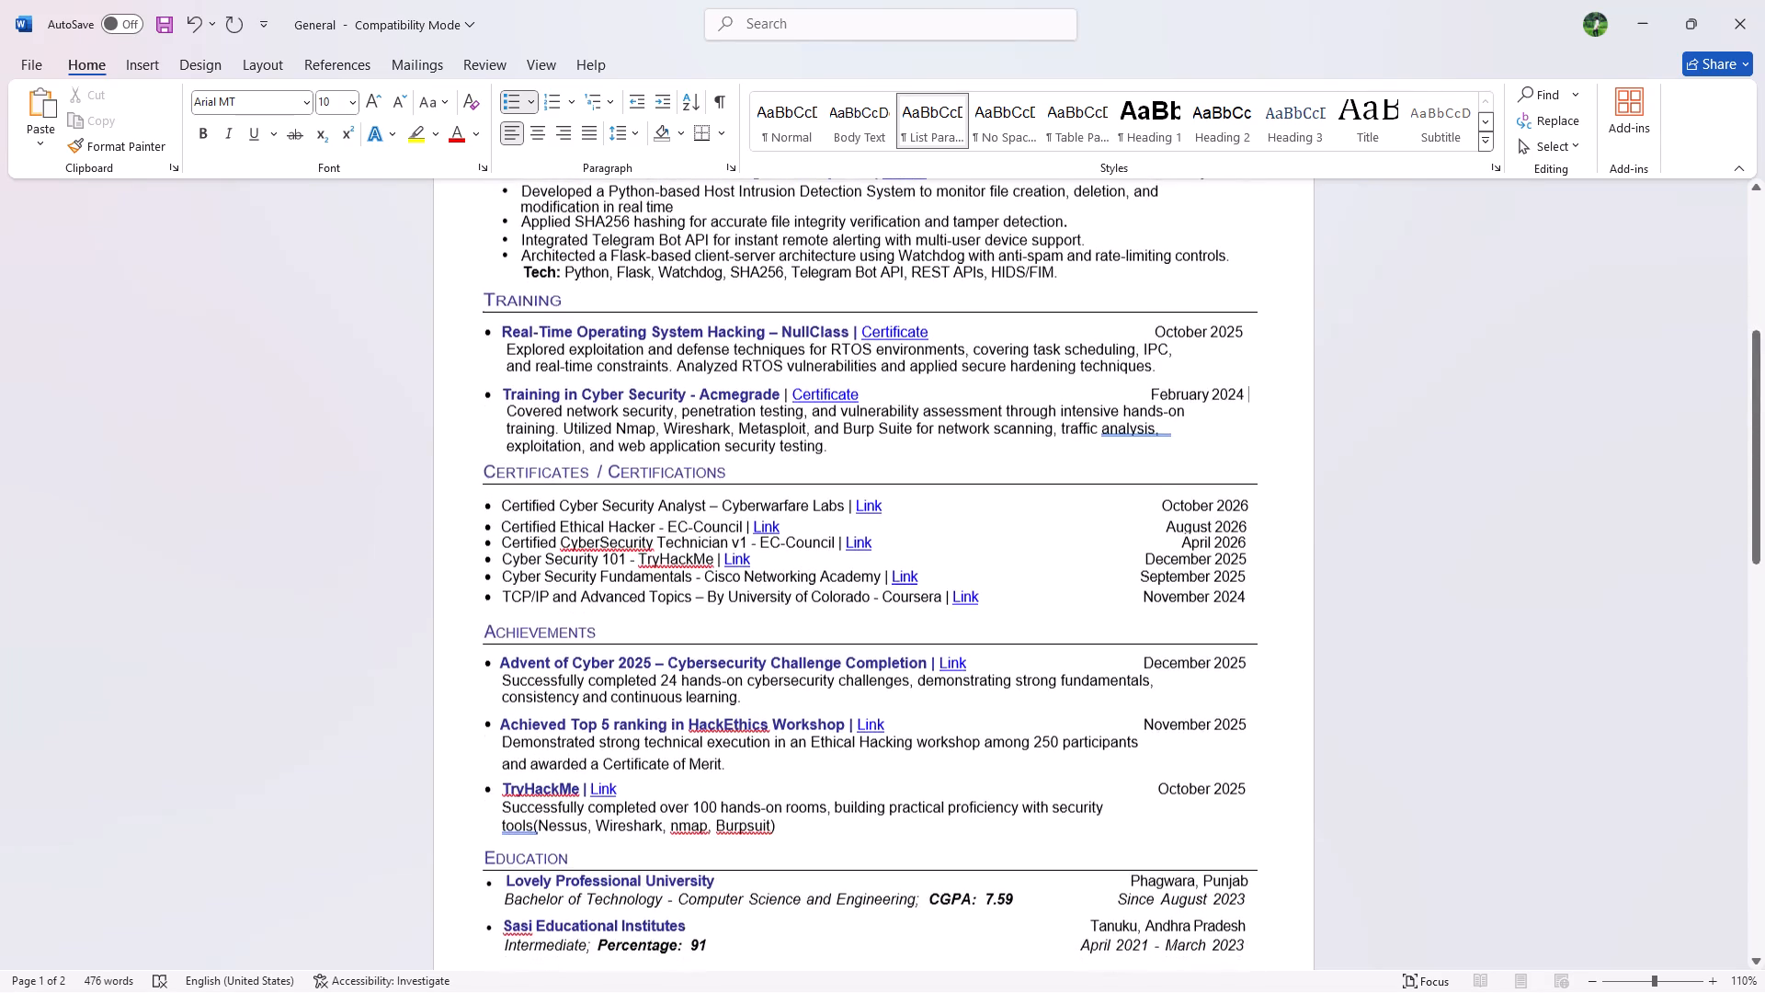
pyautogui.scroll(-1, 502, 756)
pyautogui.scroll(5, 502, 756)
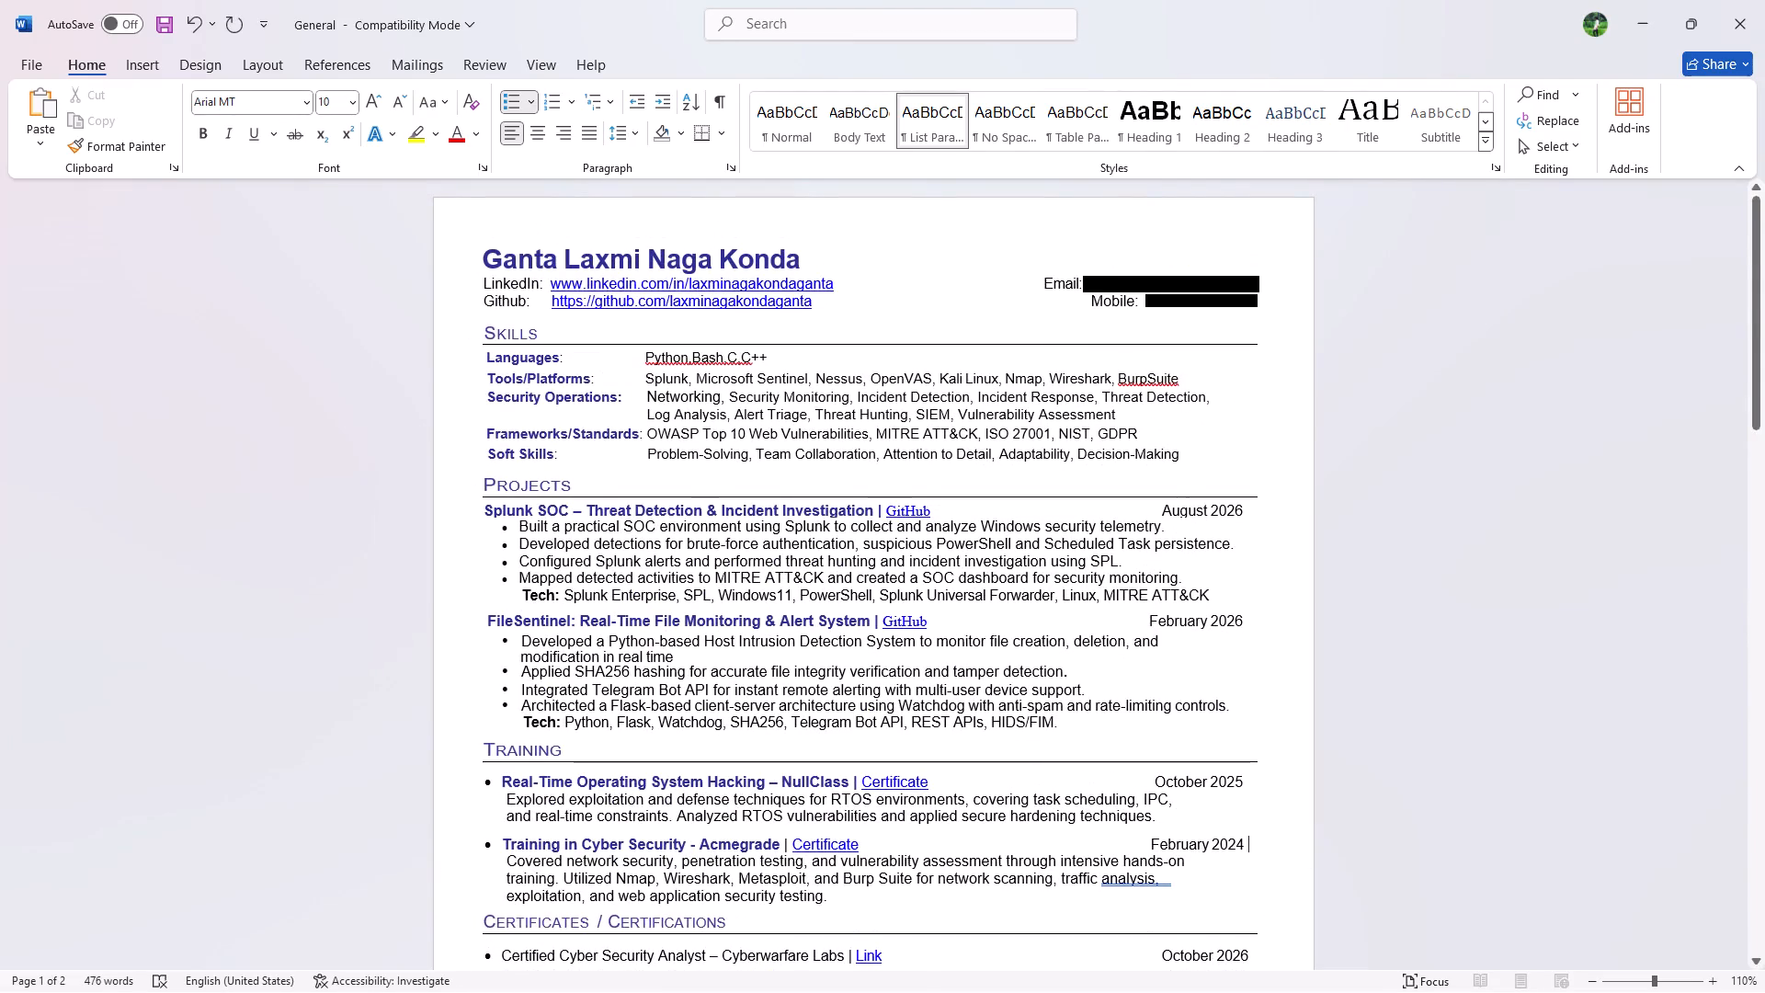
# Set the line spacing of the Training in Cyber Security - Acmegrade entry to Multiple at 0.8.
pyautogui.scroll(-1, 608, 542)
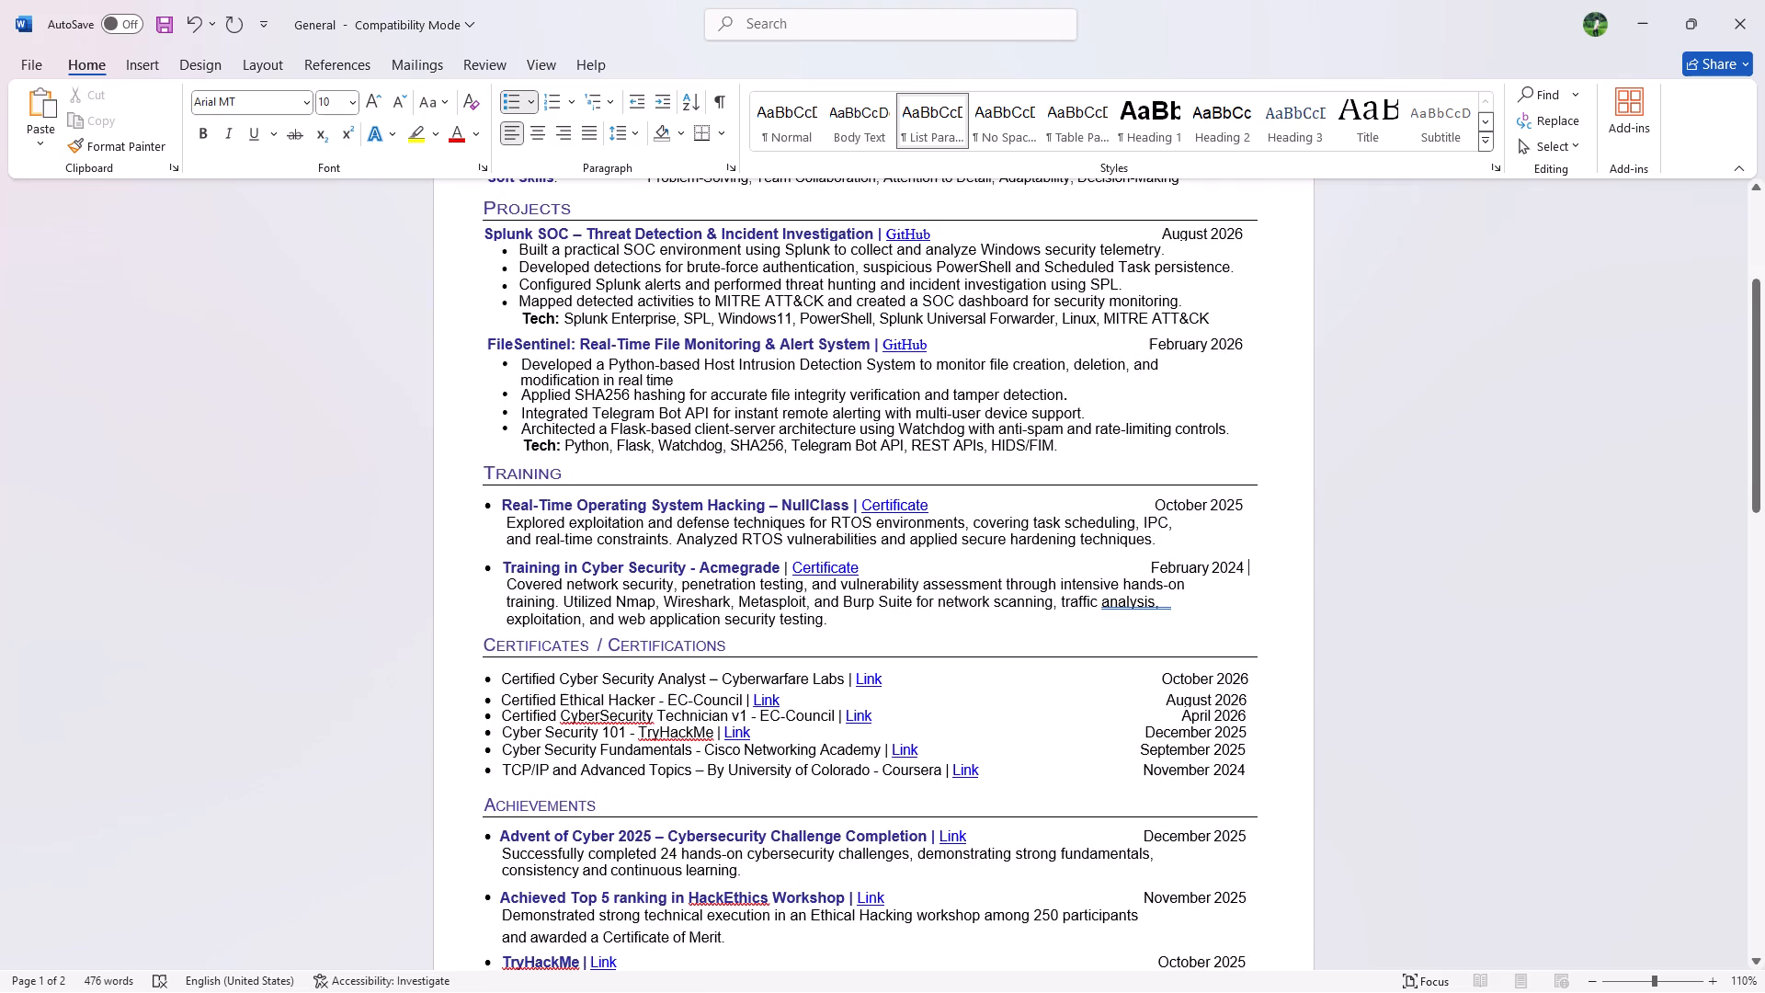
pyautogui.click(497, 557)
pyautogui.rightClick(497, 557)
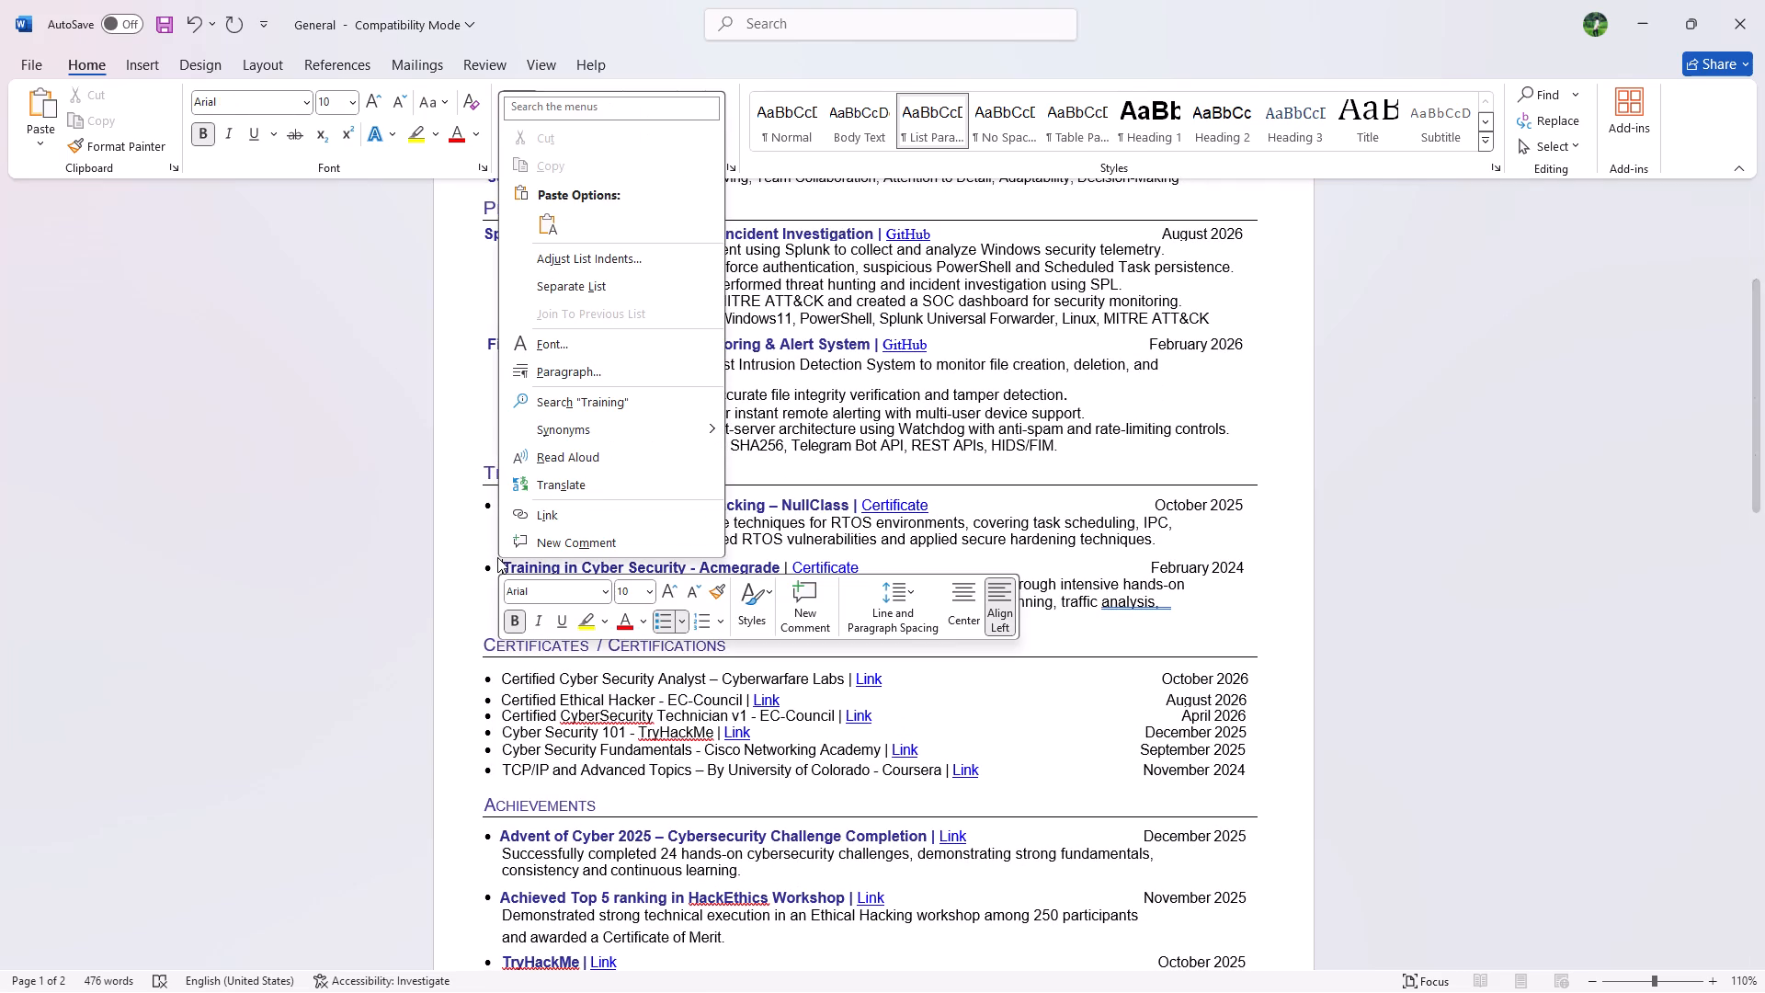
pyautogui.click(596, 366)
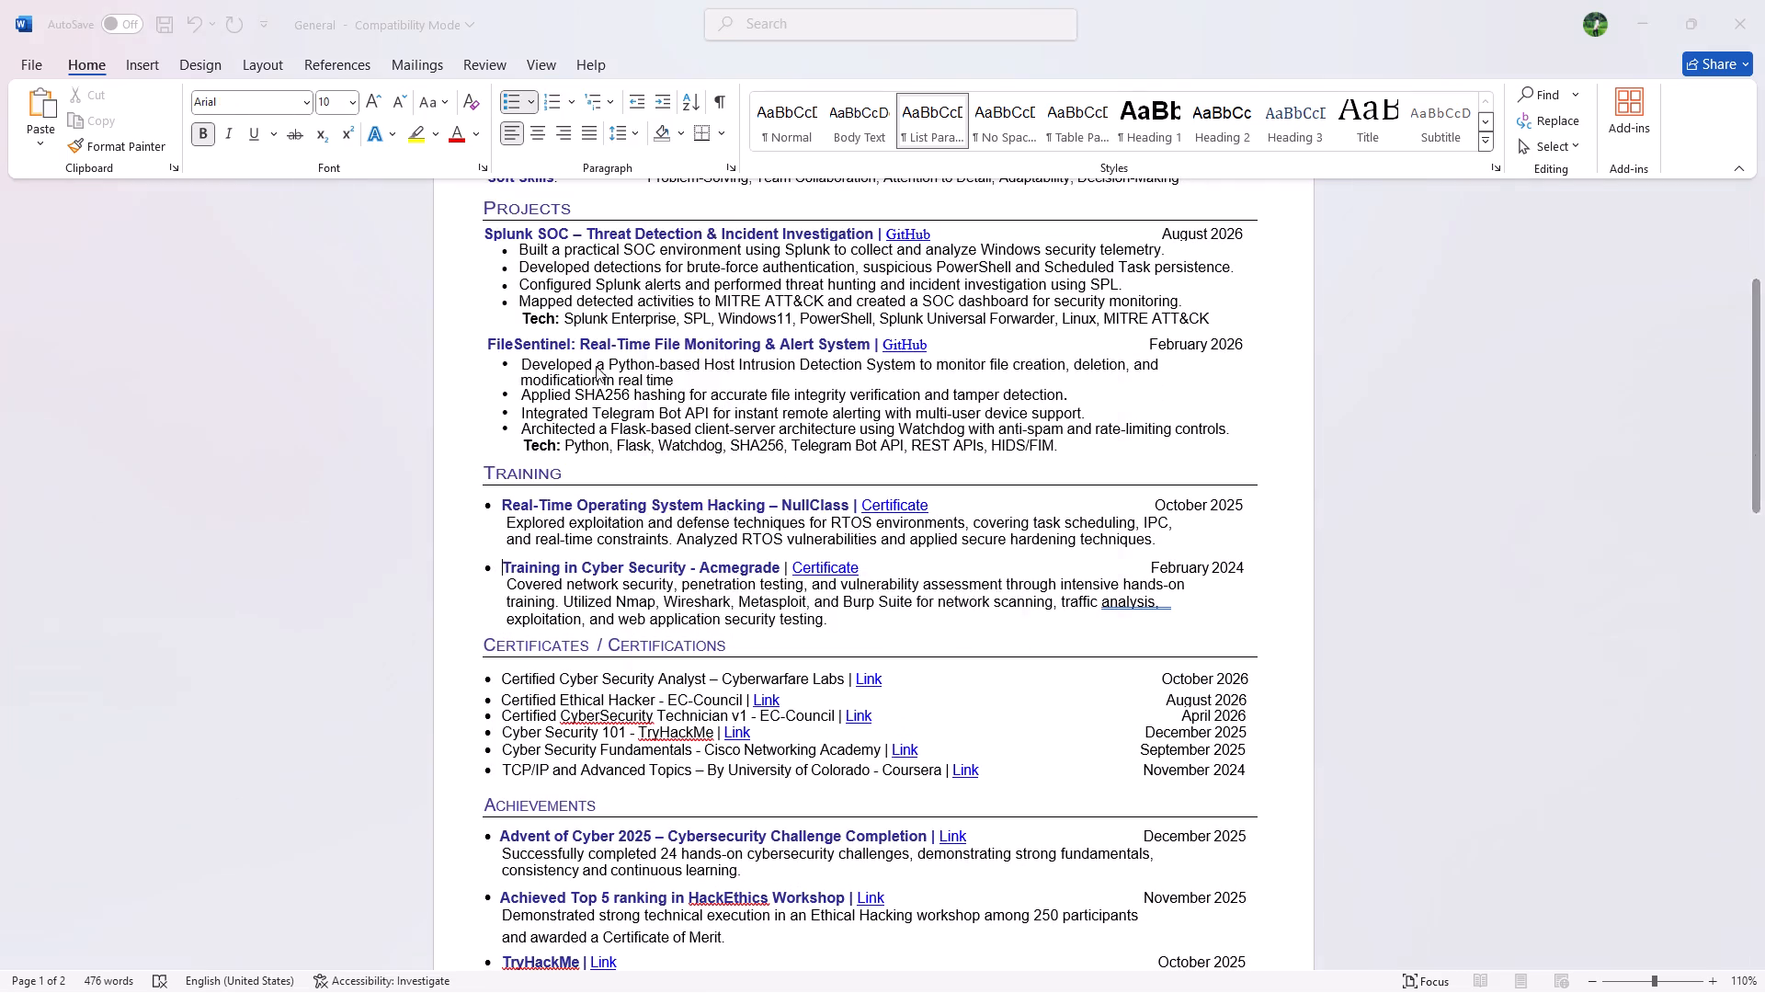
pyautogui.click(1065, 537)
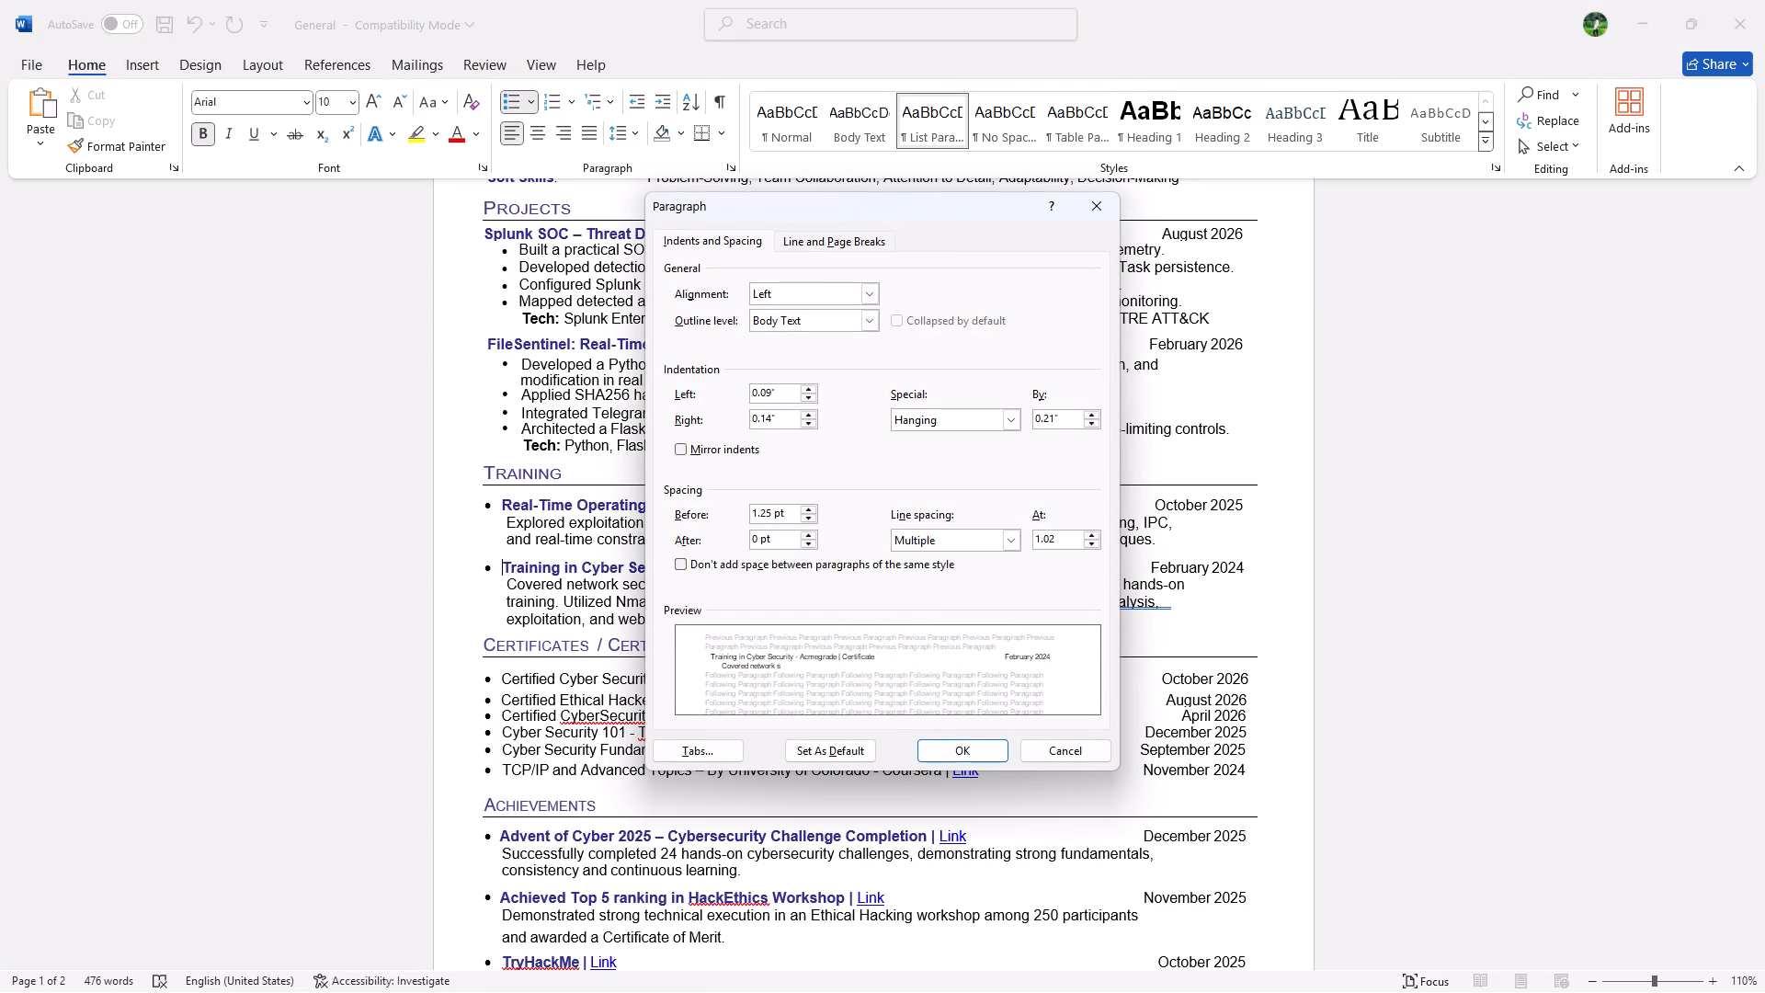
pyautogui.press('BackSpace')
pyautogui.press('BackSpace')
pyautogui.press('BackSpace')
pyautogui.press('BackSpace')
pyautogui.write('0.')
pyautogui.press('8')
pyautogui.click(981, 754)
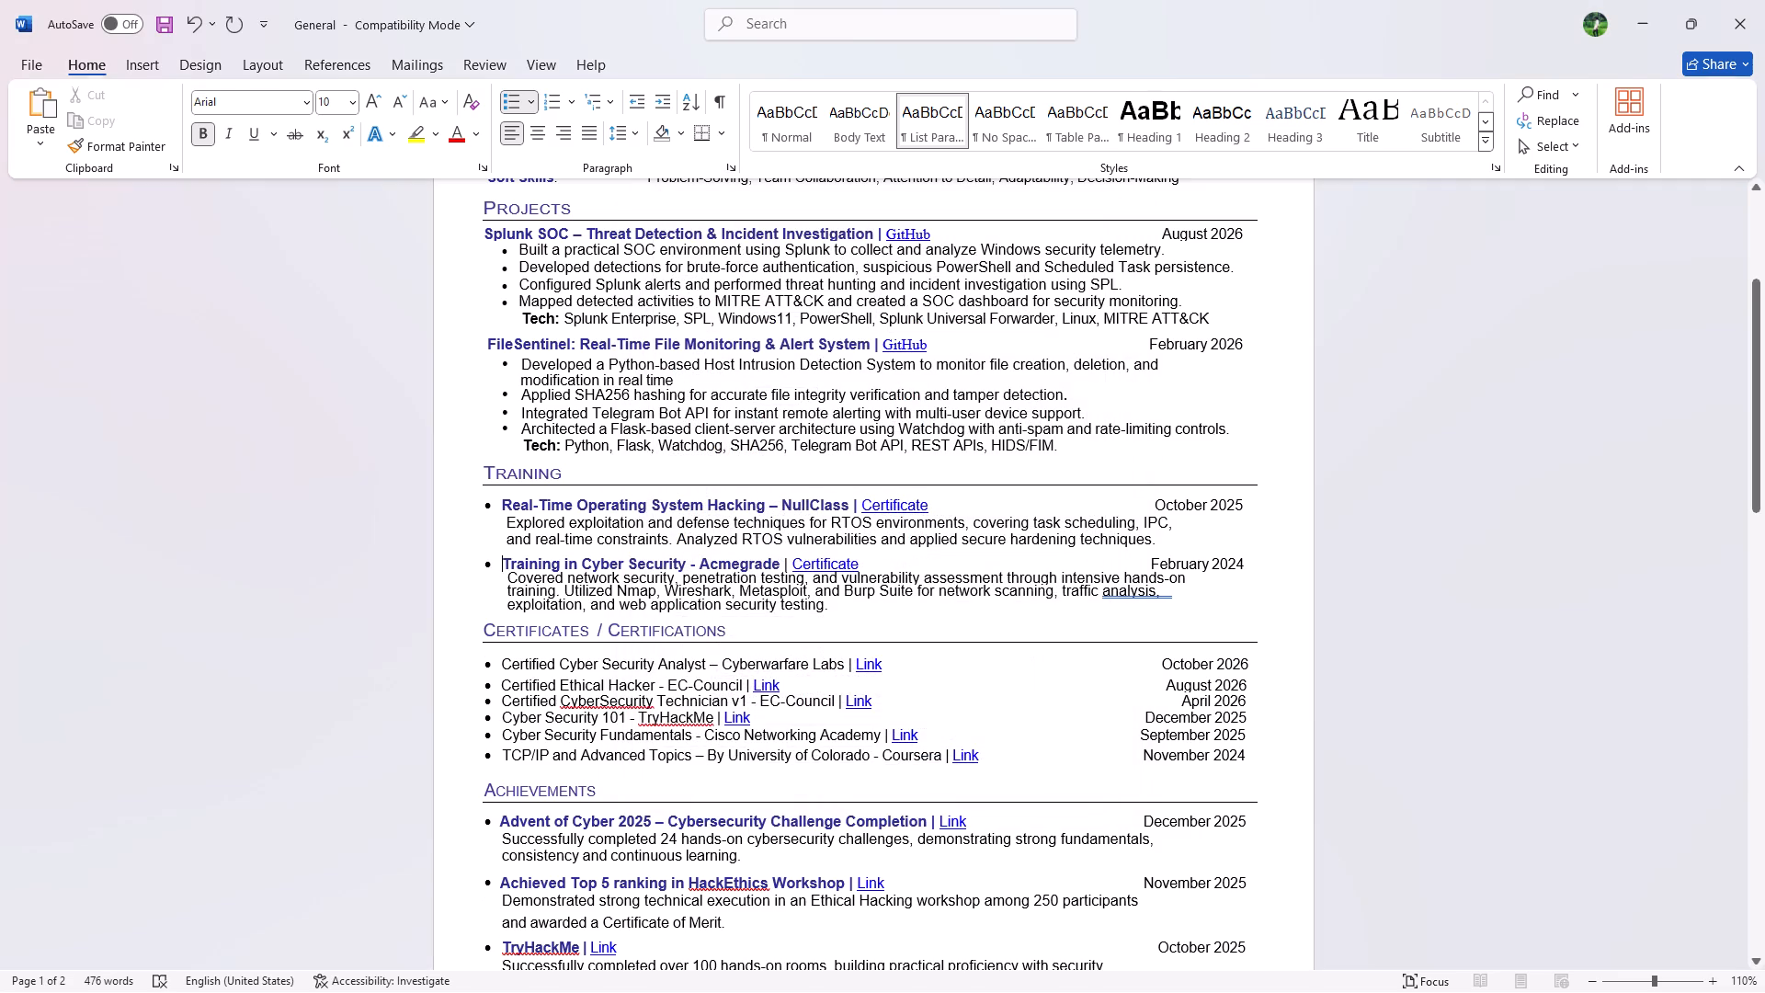
# Set the line spacing of the Certified Ethical Hacker - EC-Council entry to Multiple at 0.4.
pyautogui.scroll(-2, 1007, 897)
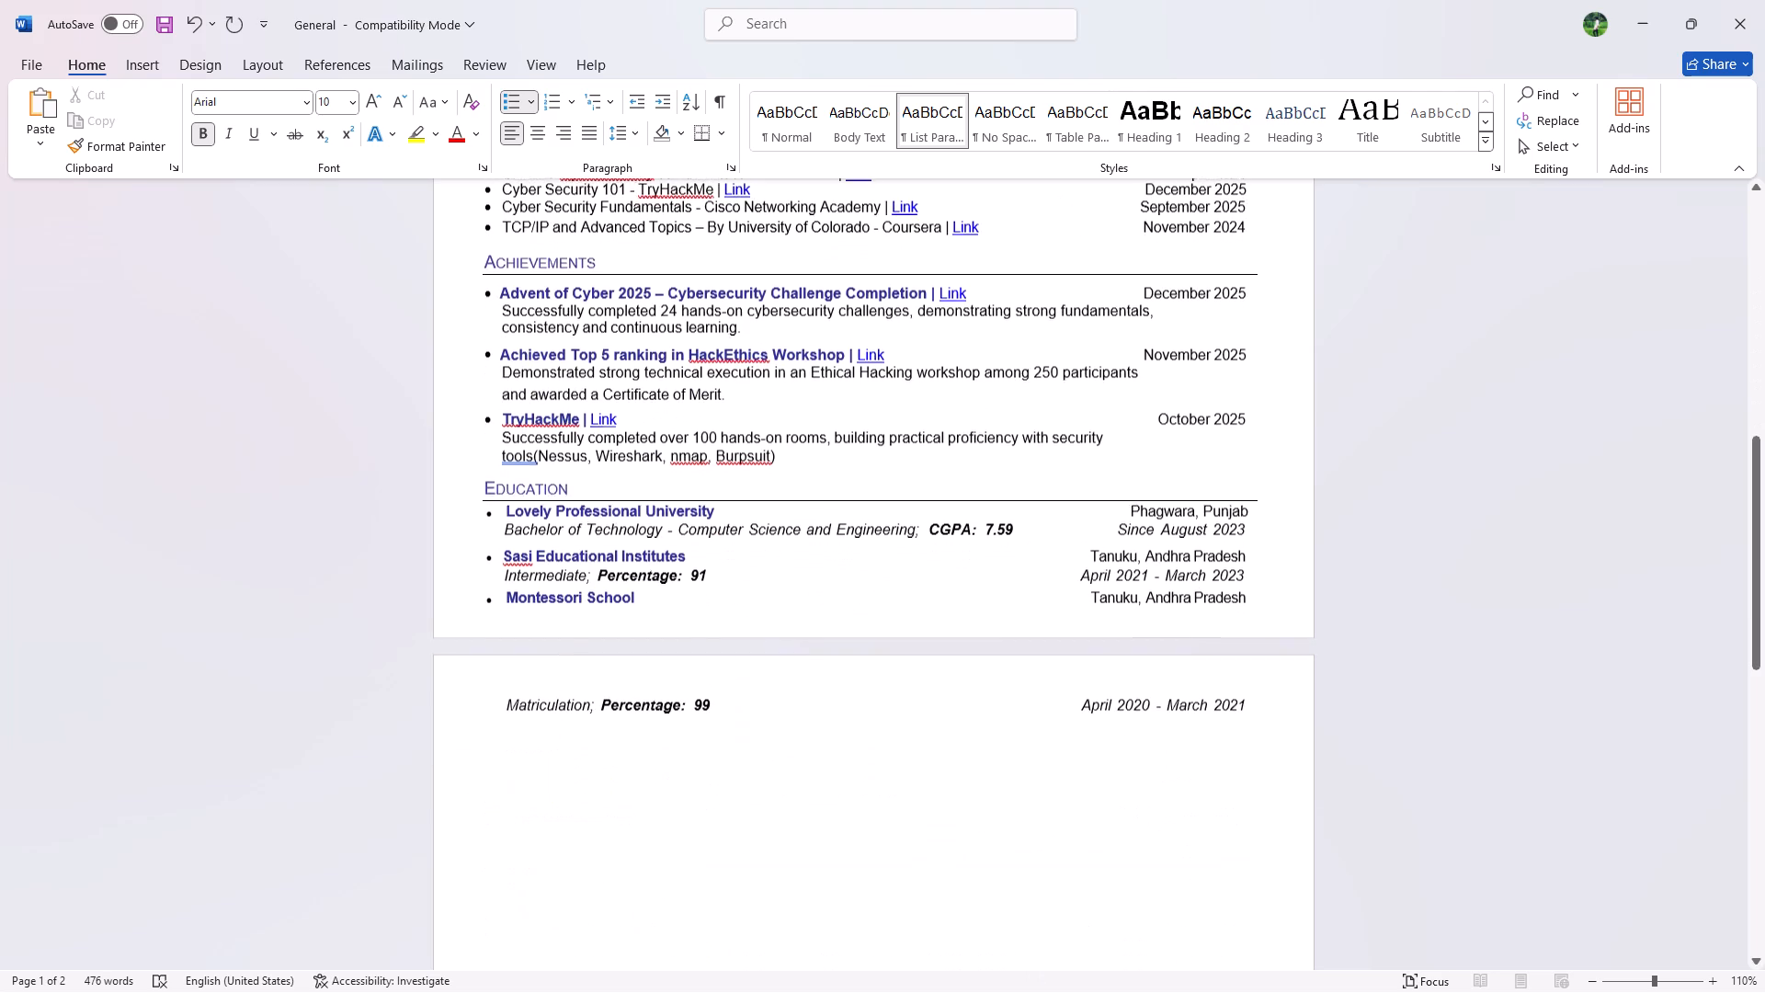
pyautogui.scroll(3, 1007, 897)
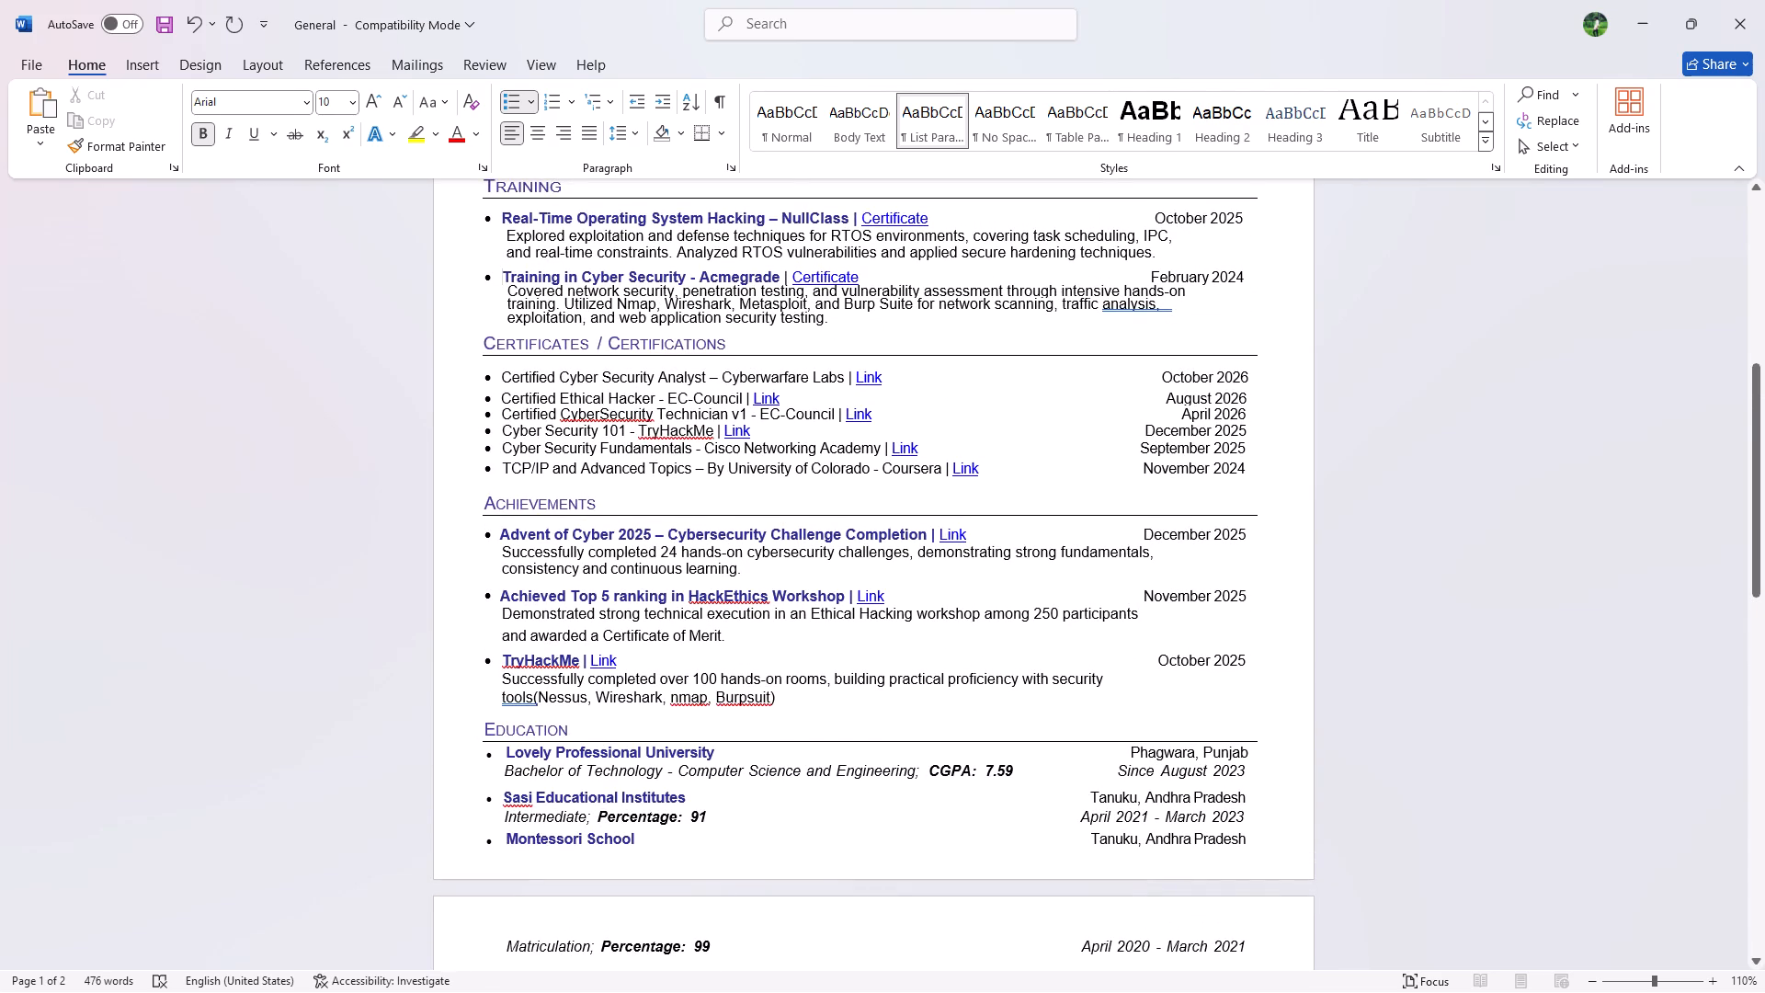
pyautogui.click(497, 403)
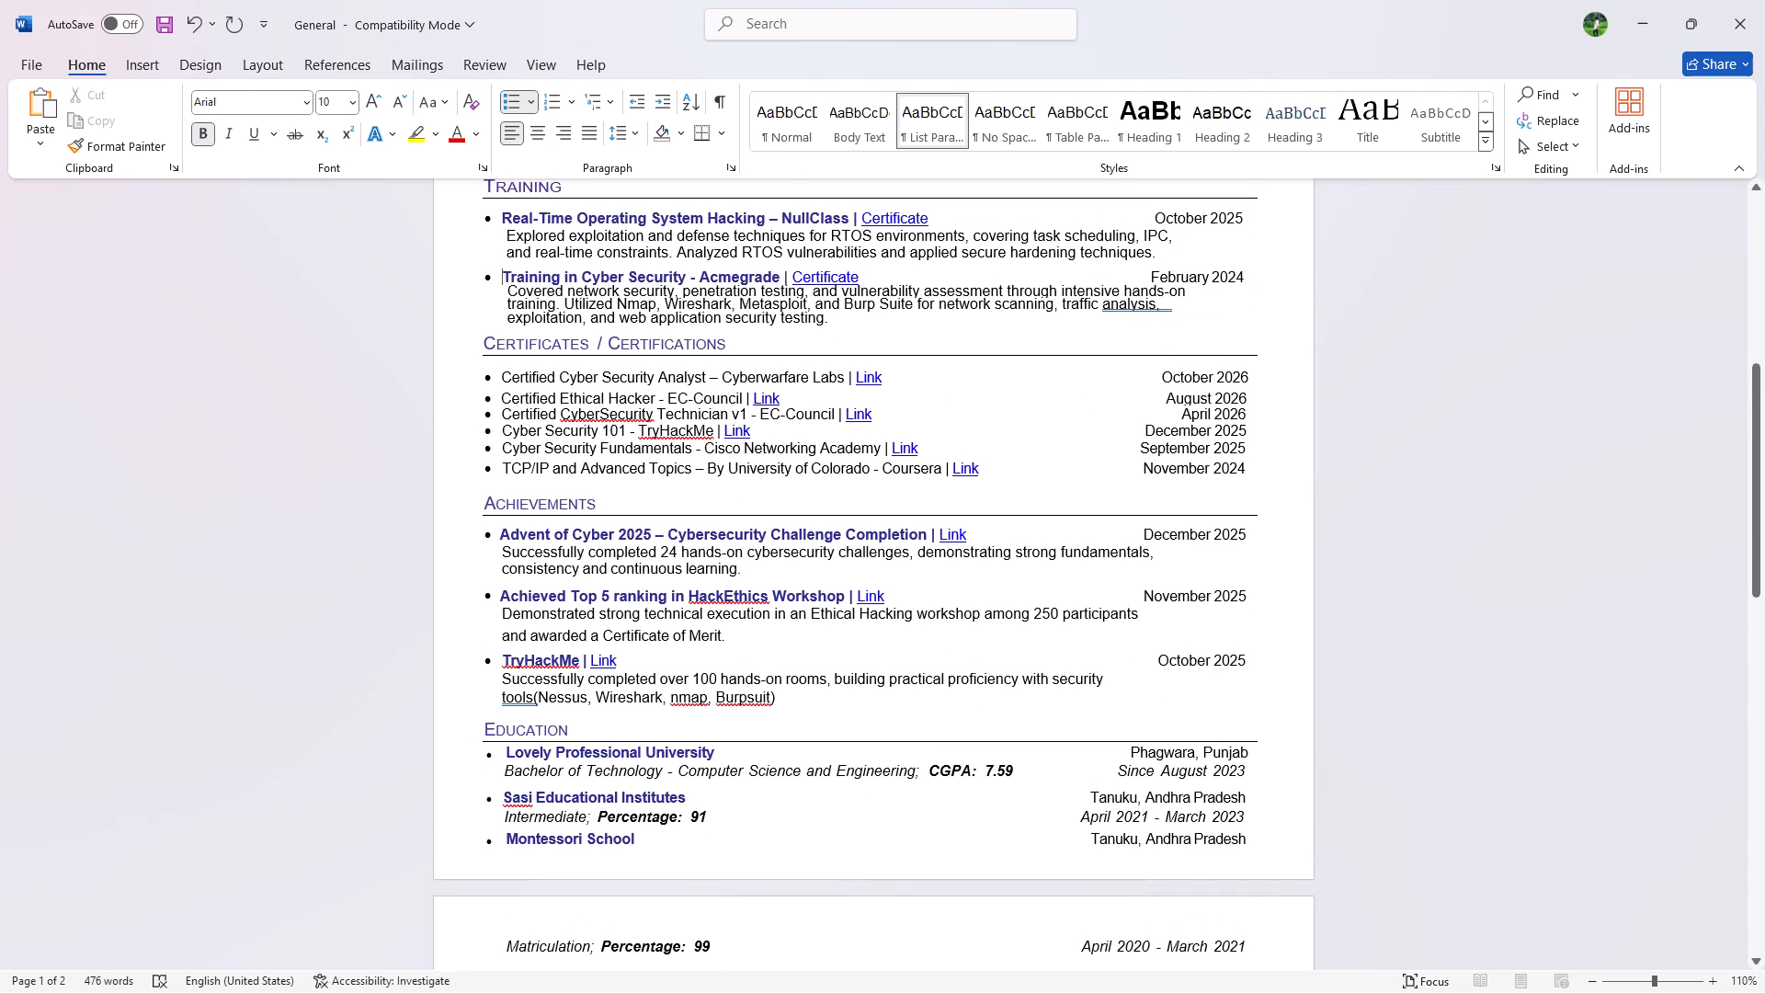
pyautogui.rightClick(497, 403)
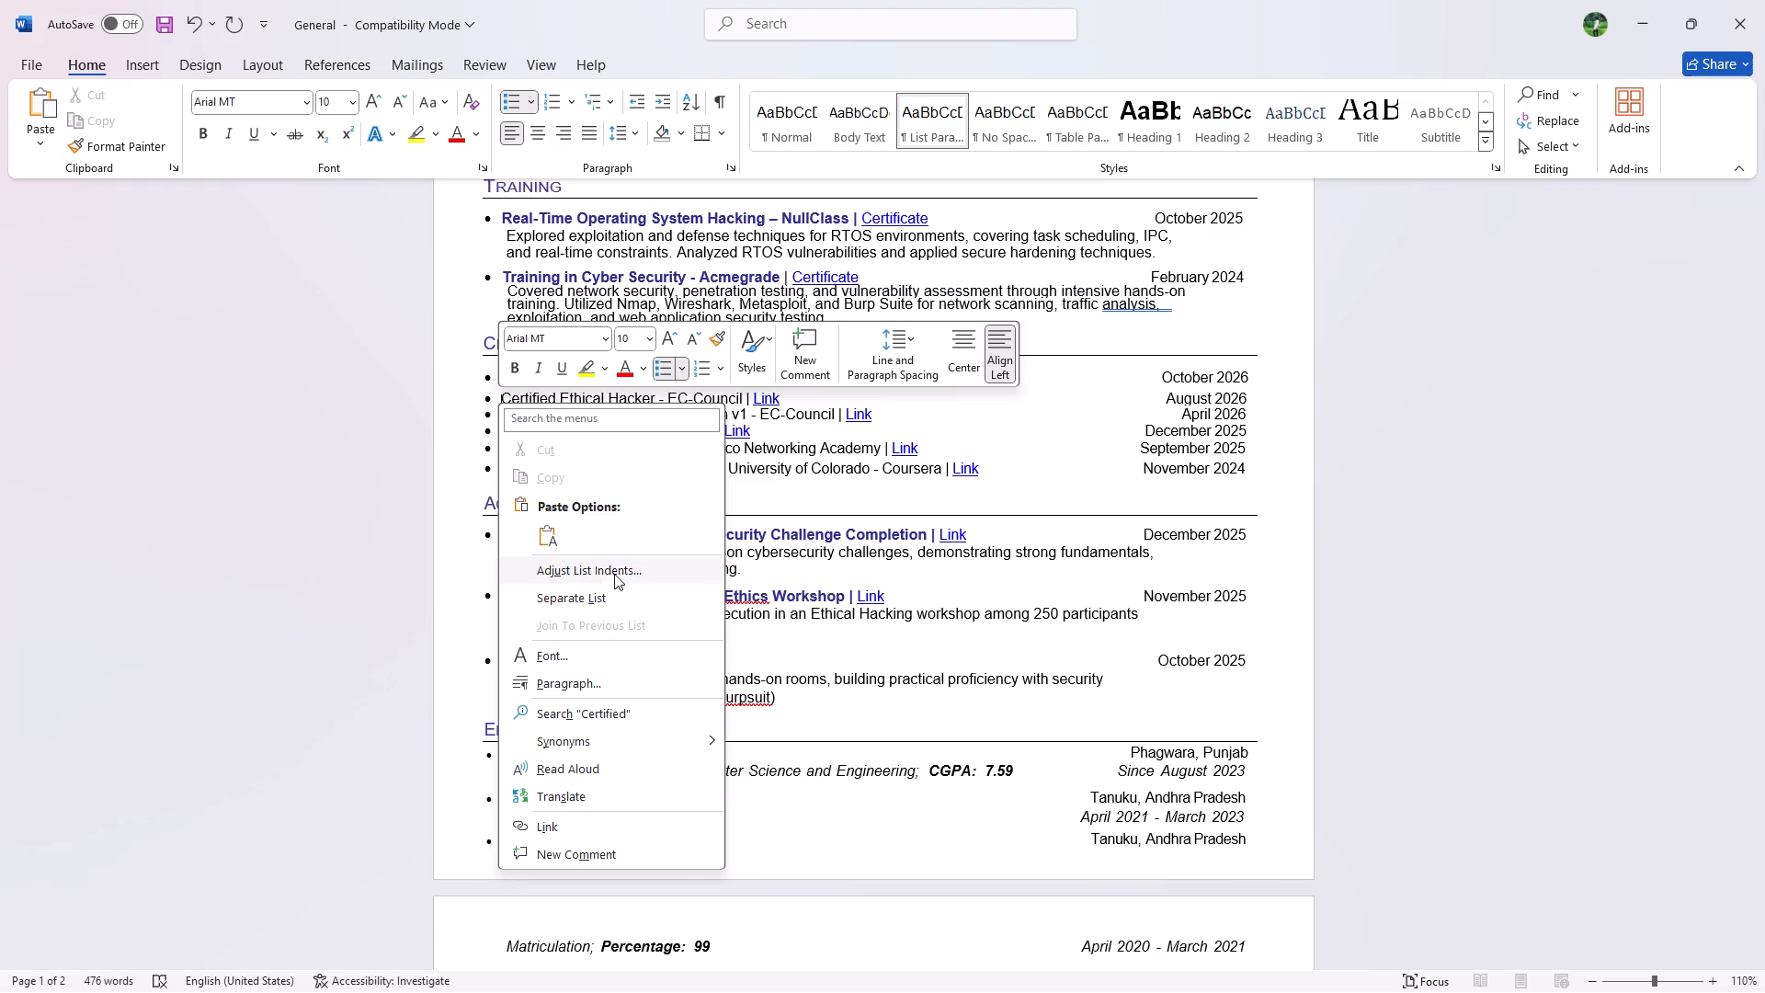
pyautogui.click(571, 675)
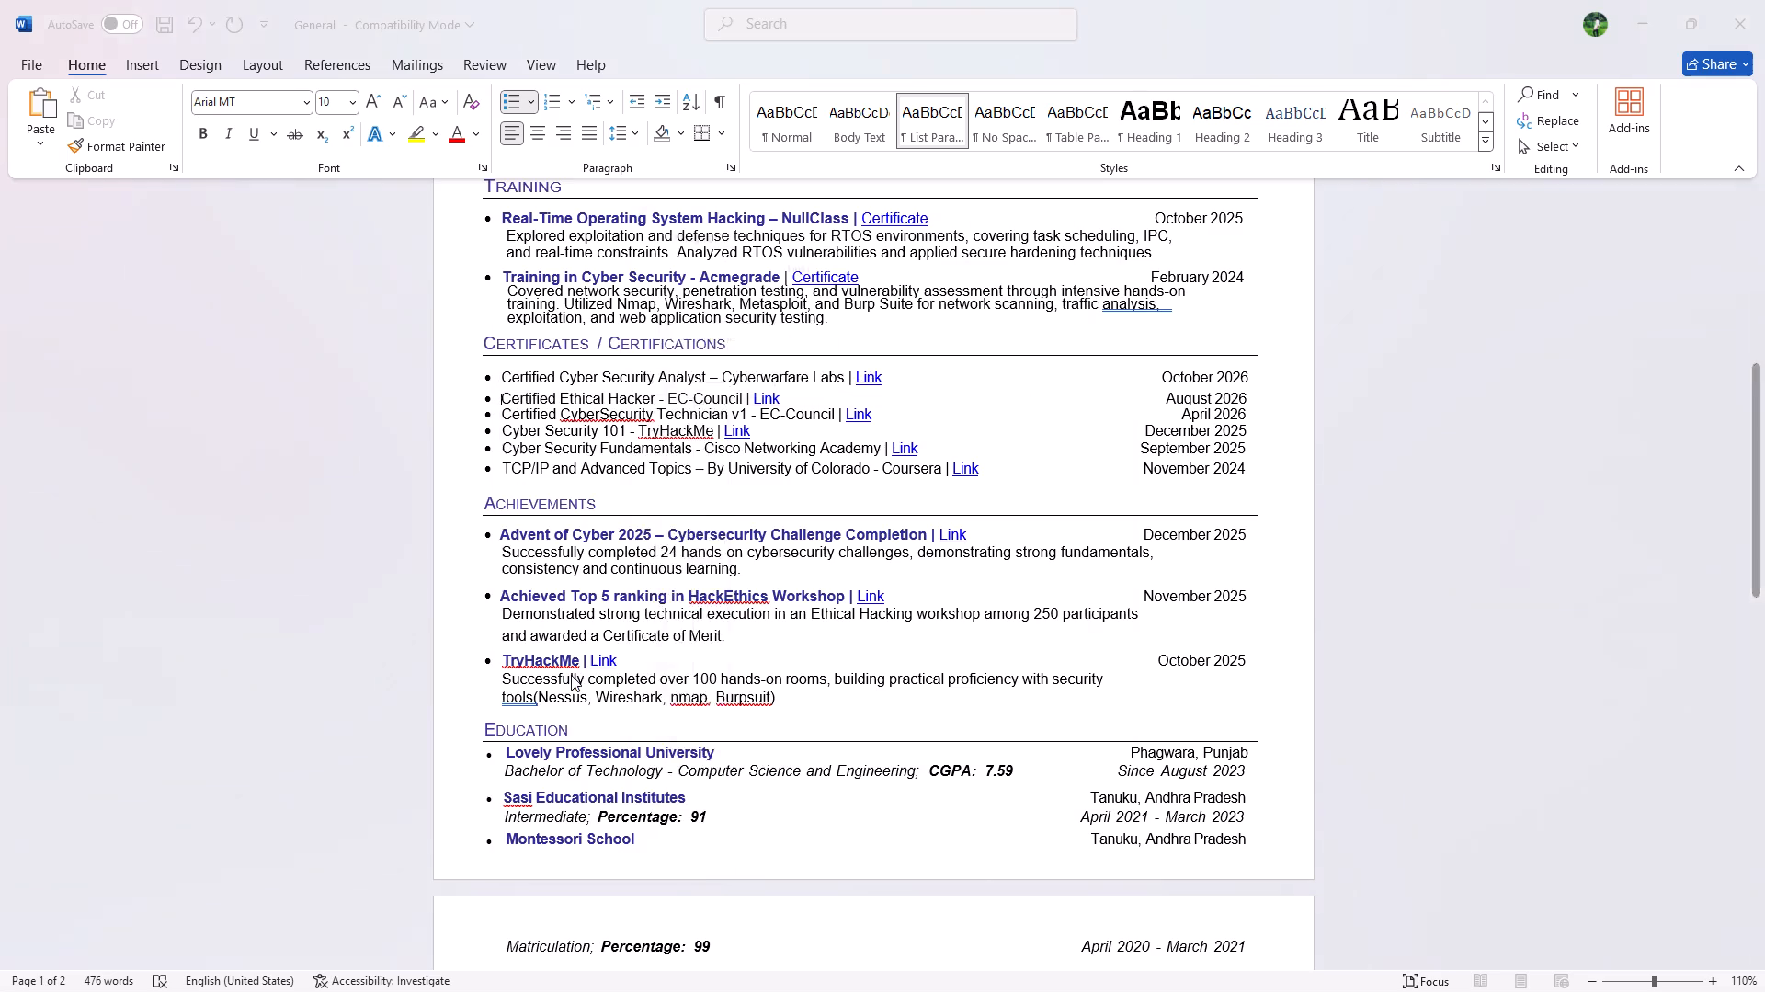
pyautogui.click(1062, 541)
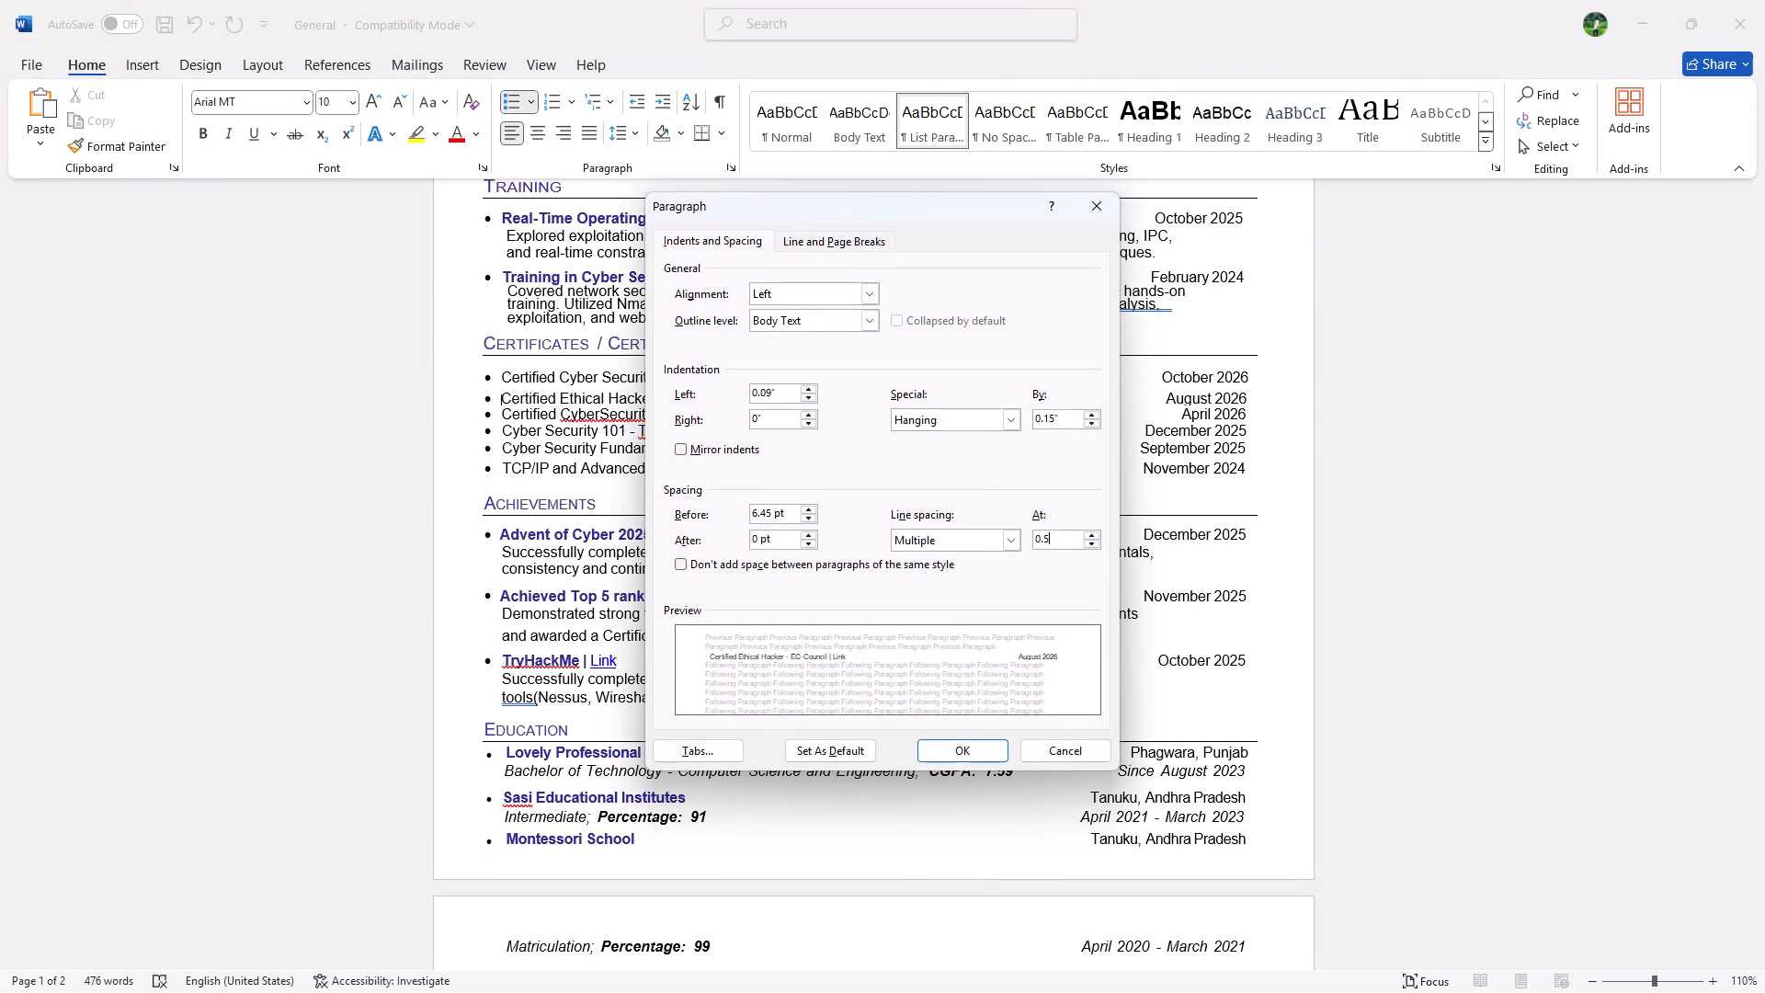
pyautogui.press('BackSpace')
pyautogui.press('4')
pyautogui.click(975, 744)
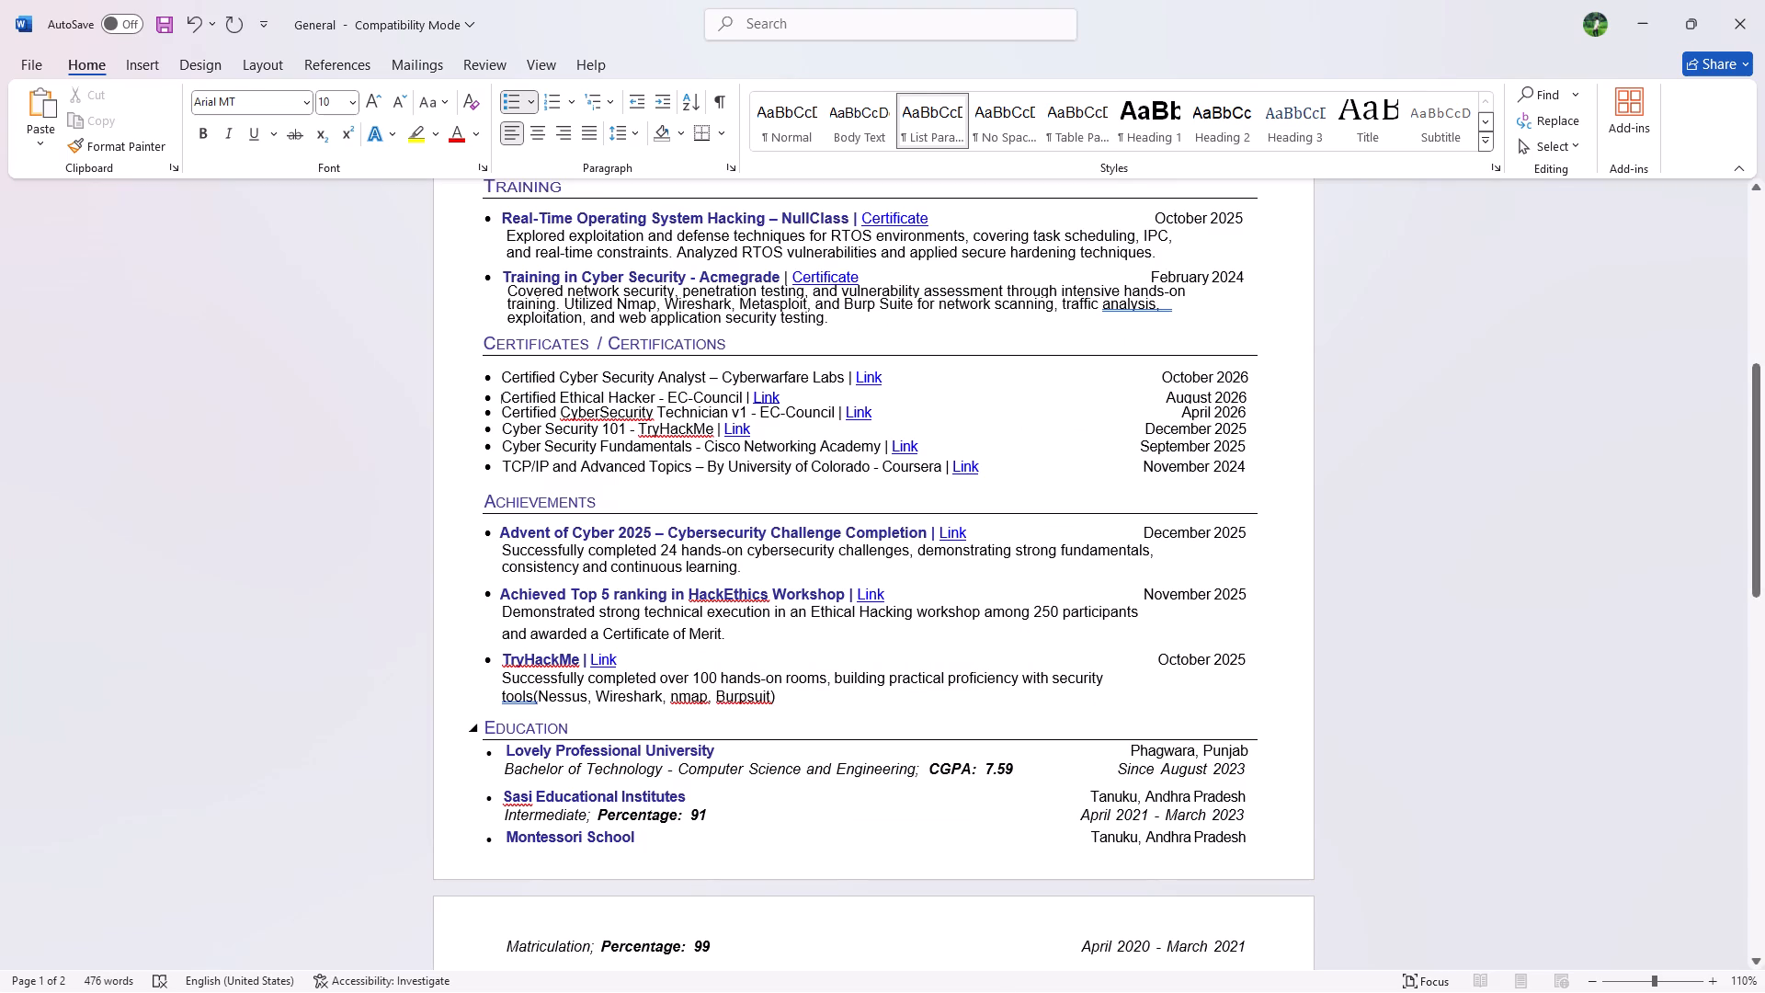
# Set the font size of the Training, Certificates and Achievements bullet markers to 10.
pyautogui.scroll(1, 603, 667)
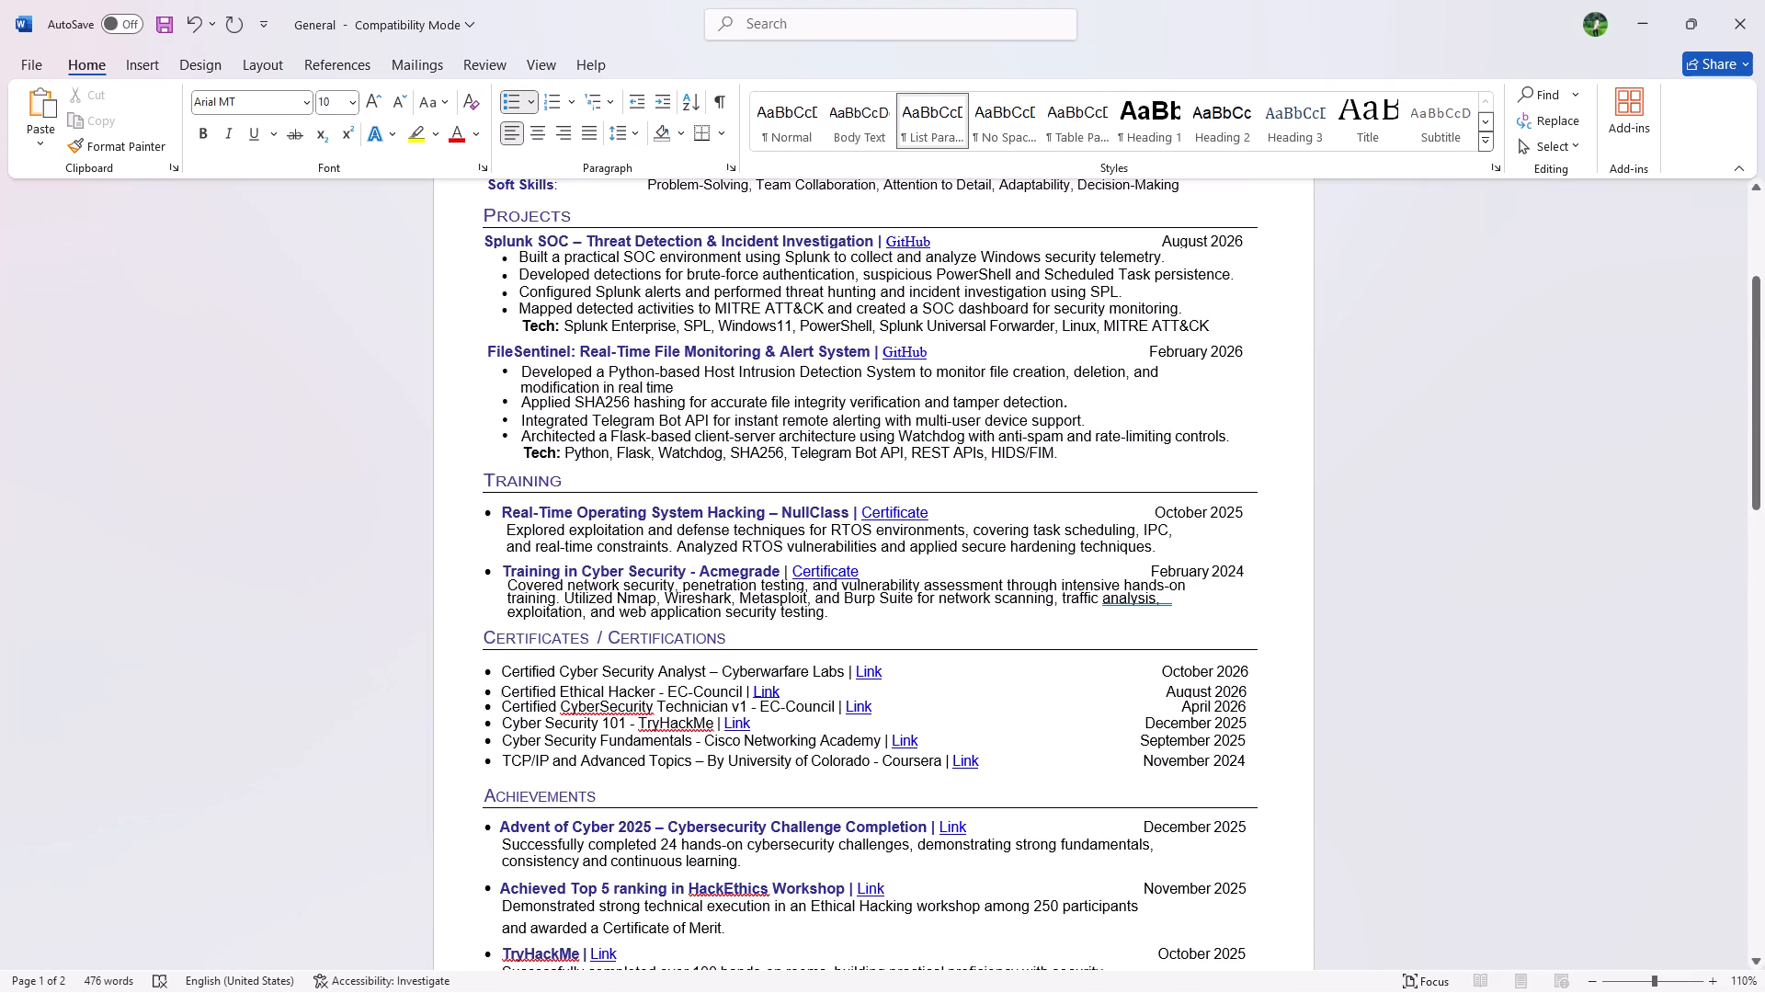
pyautogui.click(484, 514)
pyautogui.doubleClick(484, 514)
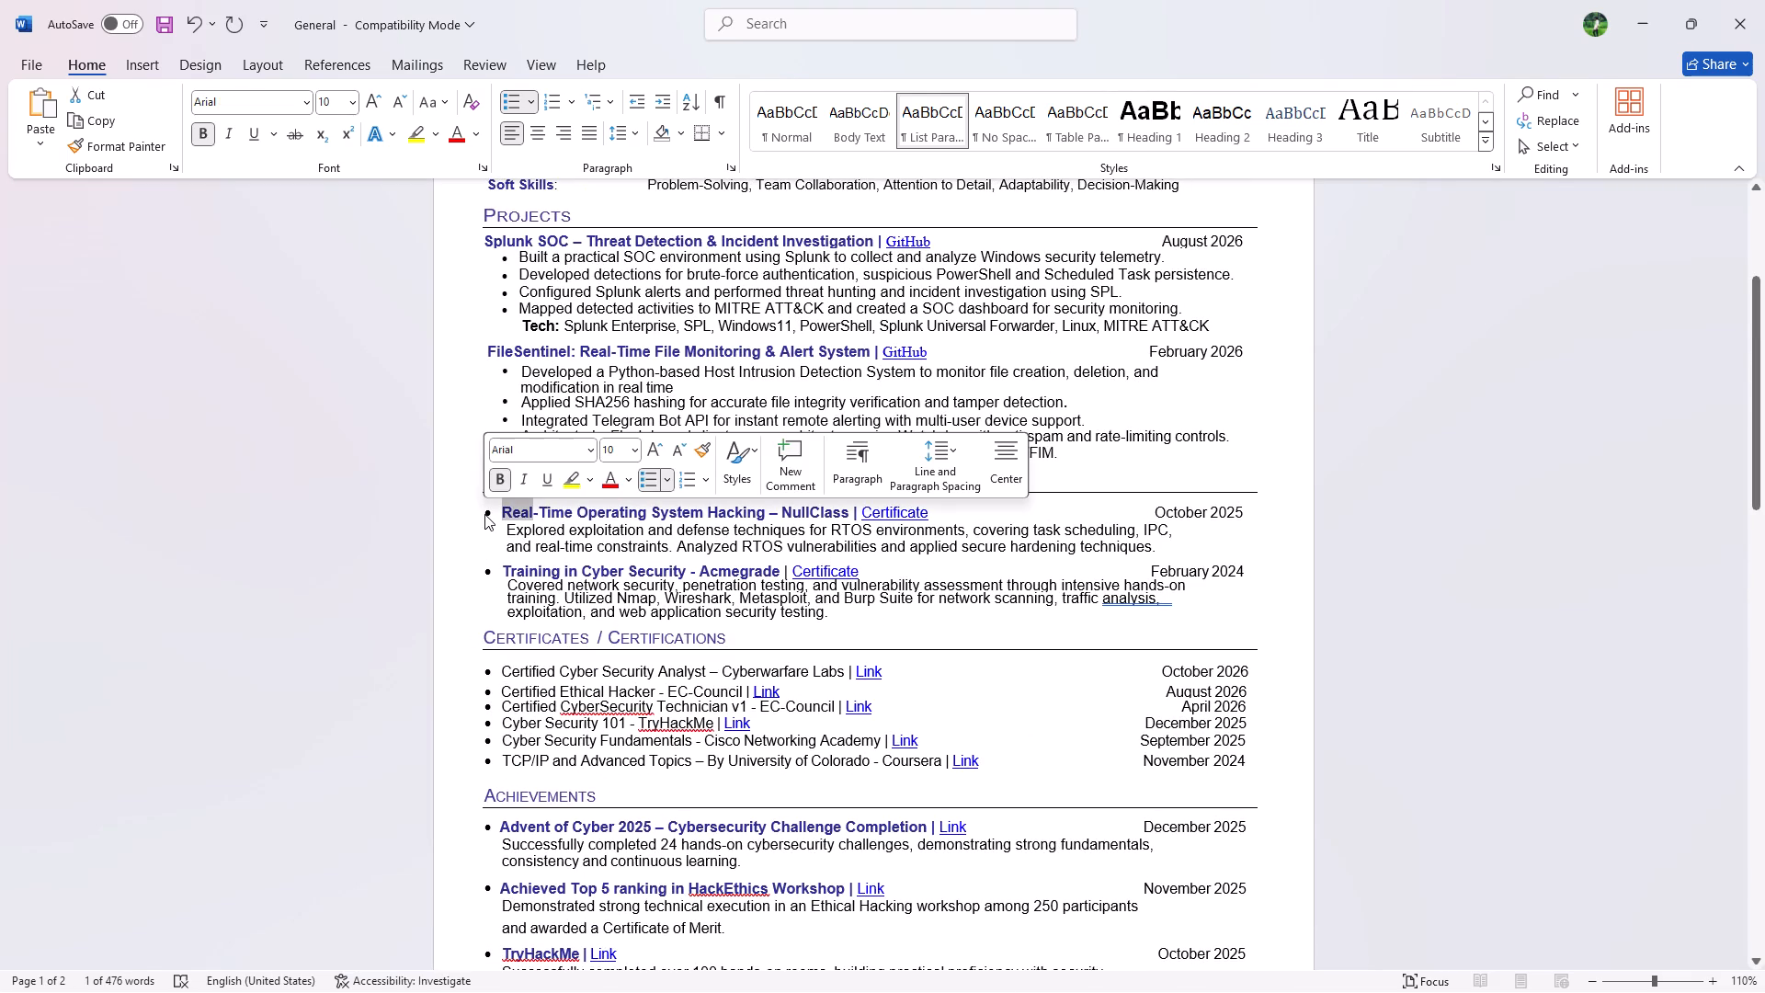
pyautogui.click(486, 515)
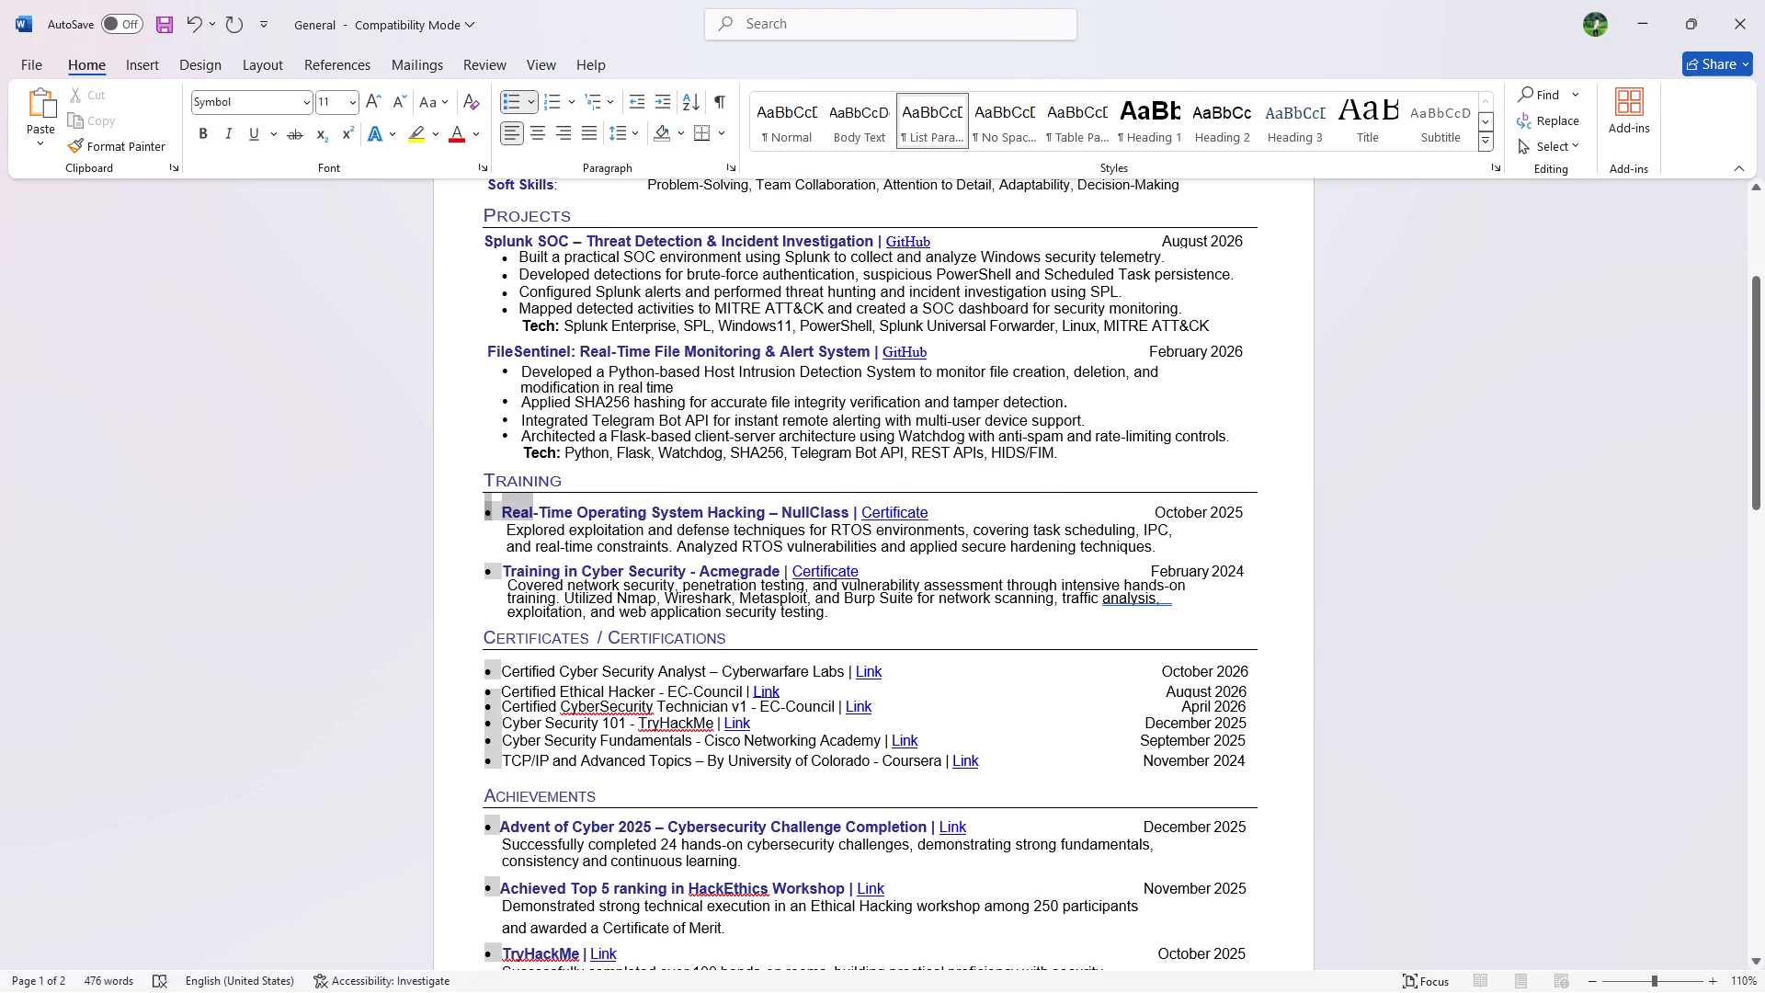
pyautogui.click(486, 515)
pyautogui.click(486, 515)
pyautogui.click(495, 550)
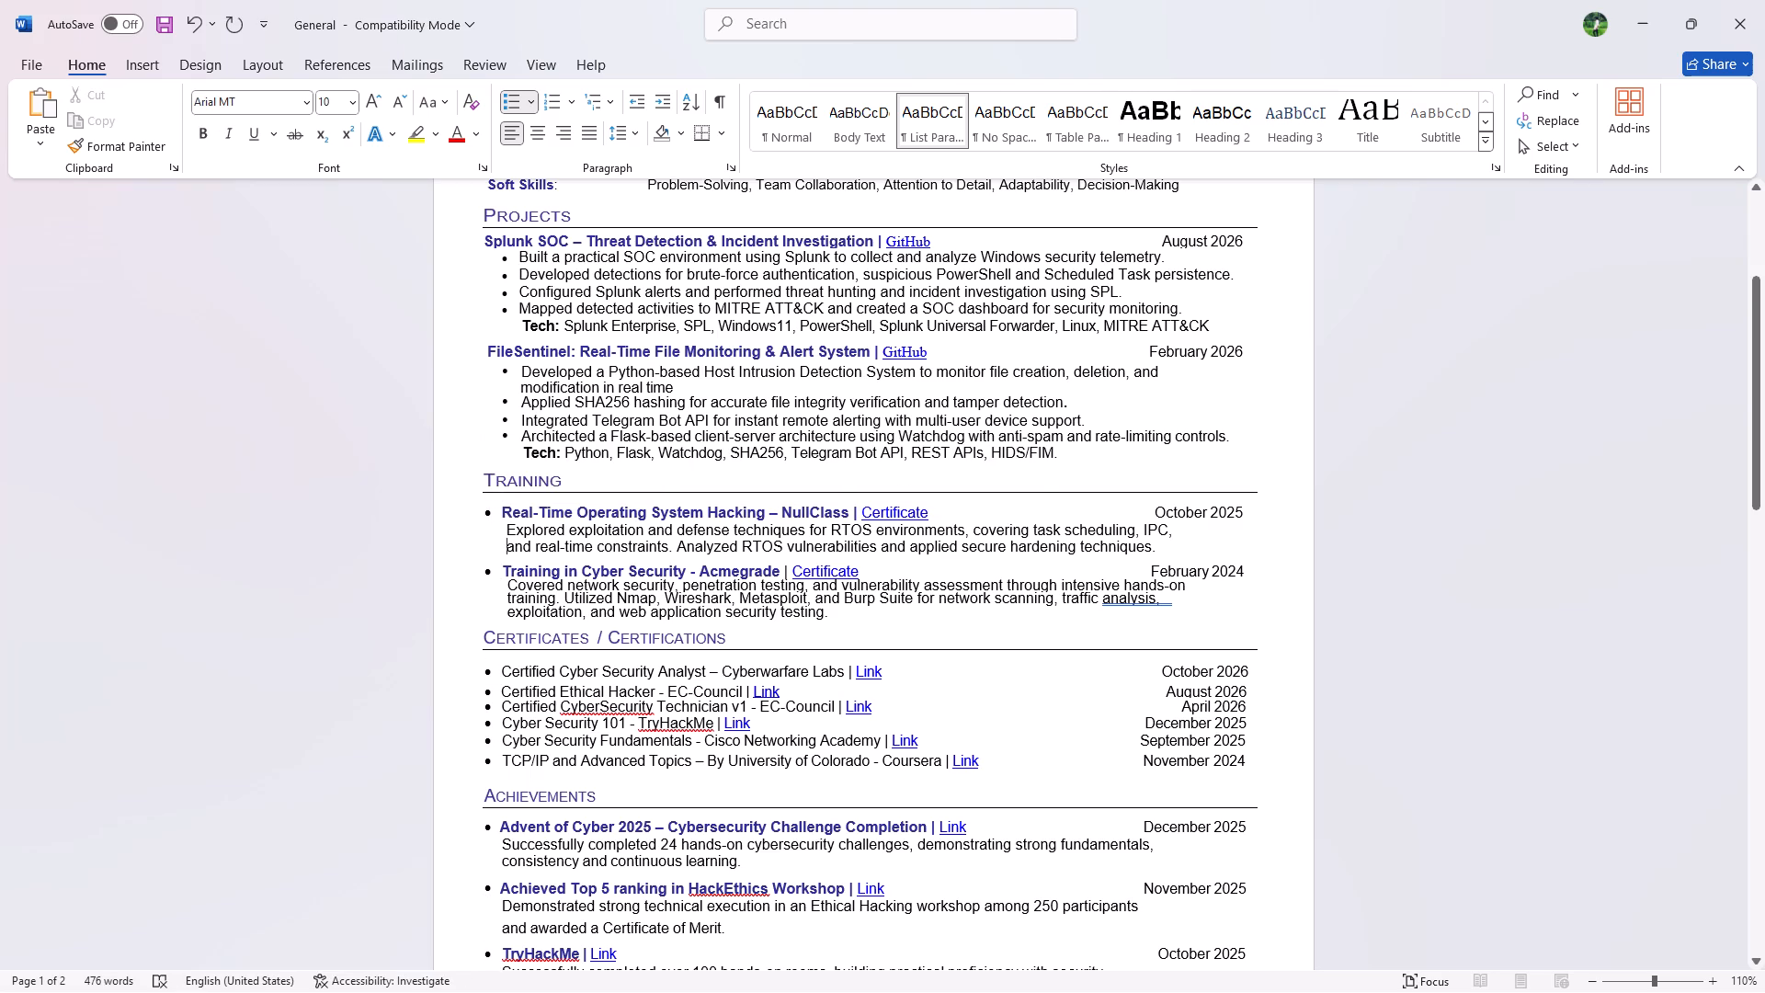
pyautogui.click(488, 577)
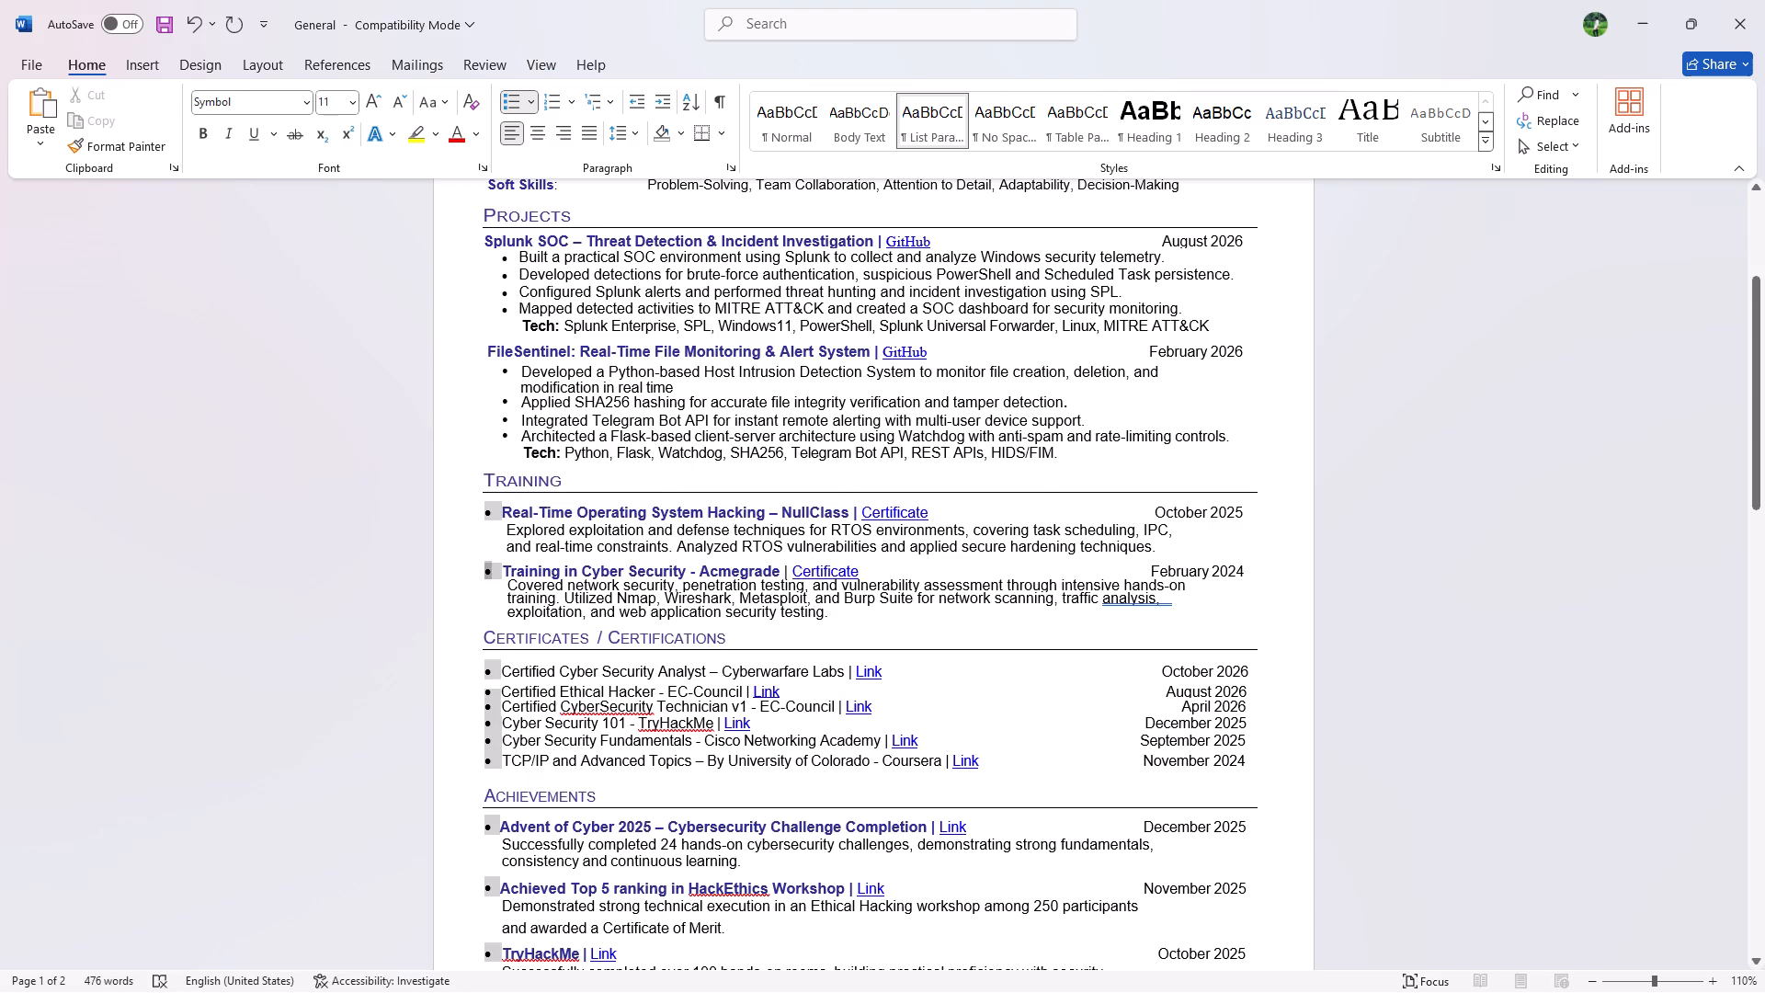
pyautogui.click(359, 102)
pyautogui.click(354, 106)
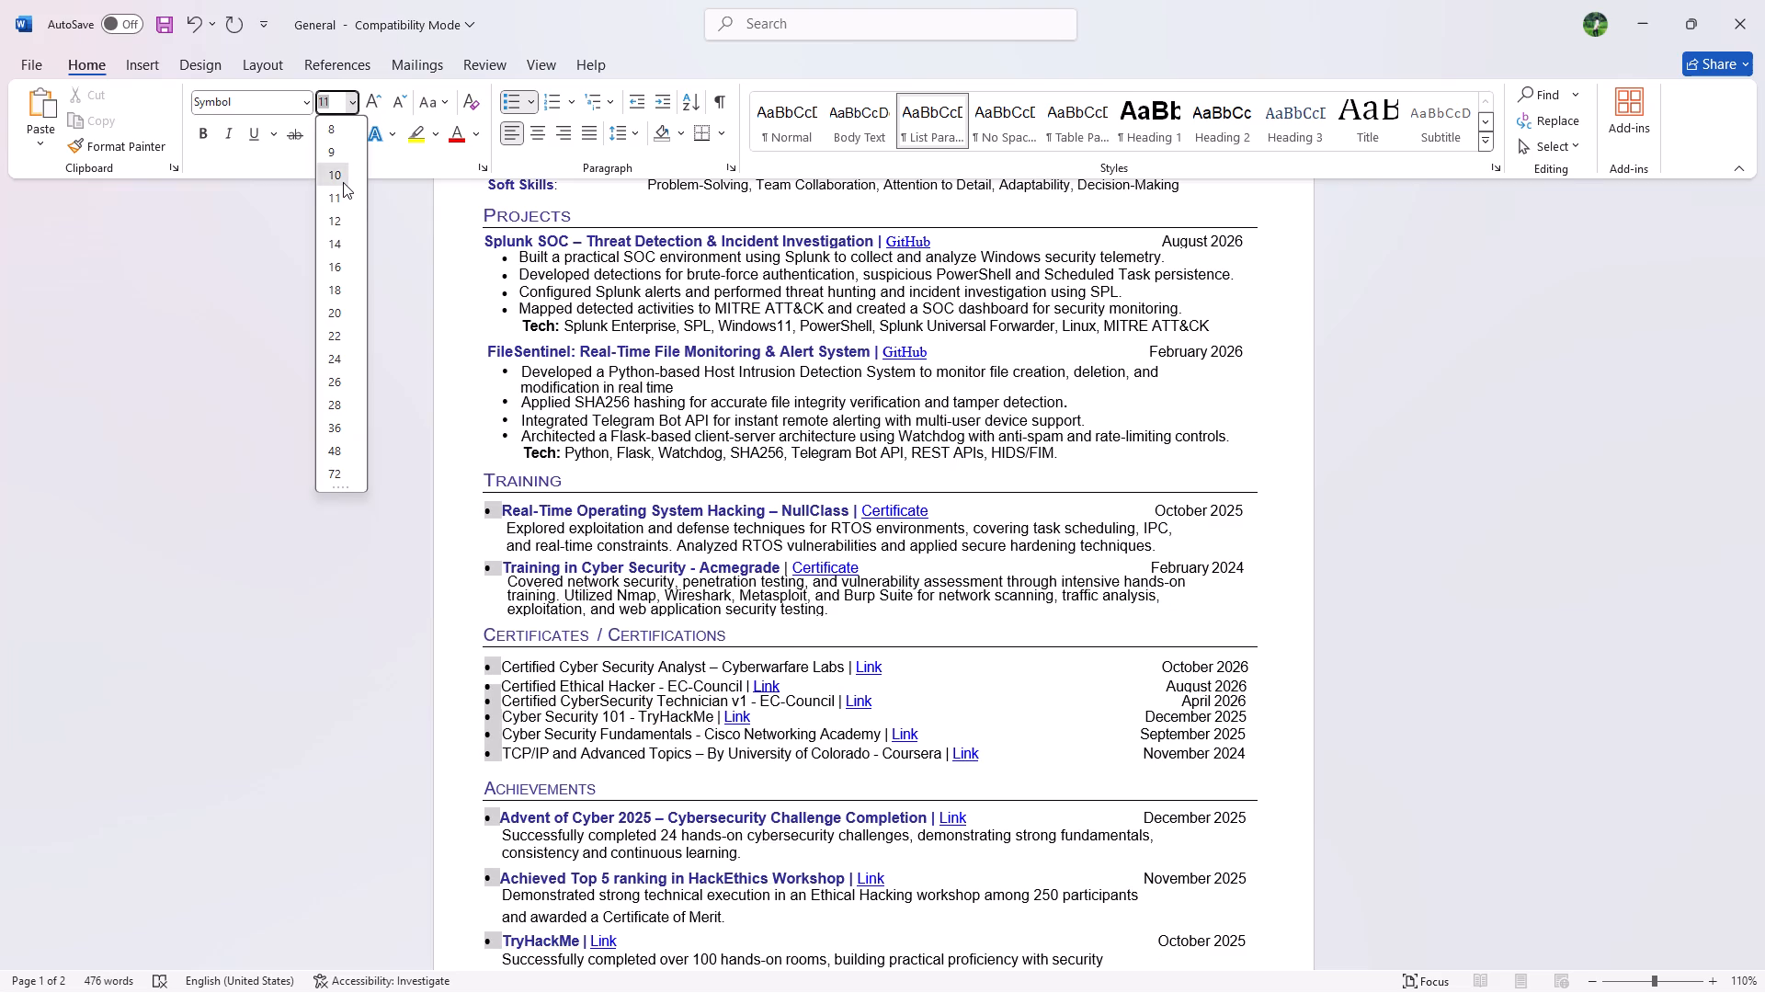
pyautogui.click(343, 182)
pyautogui.click(1441, 660)
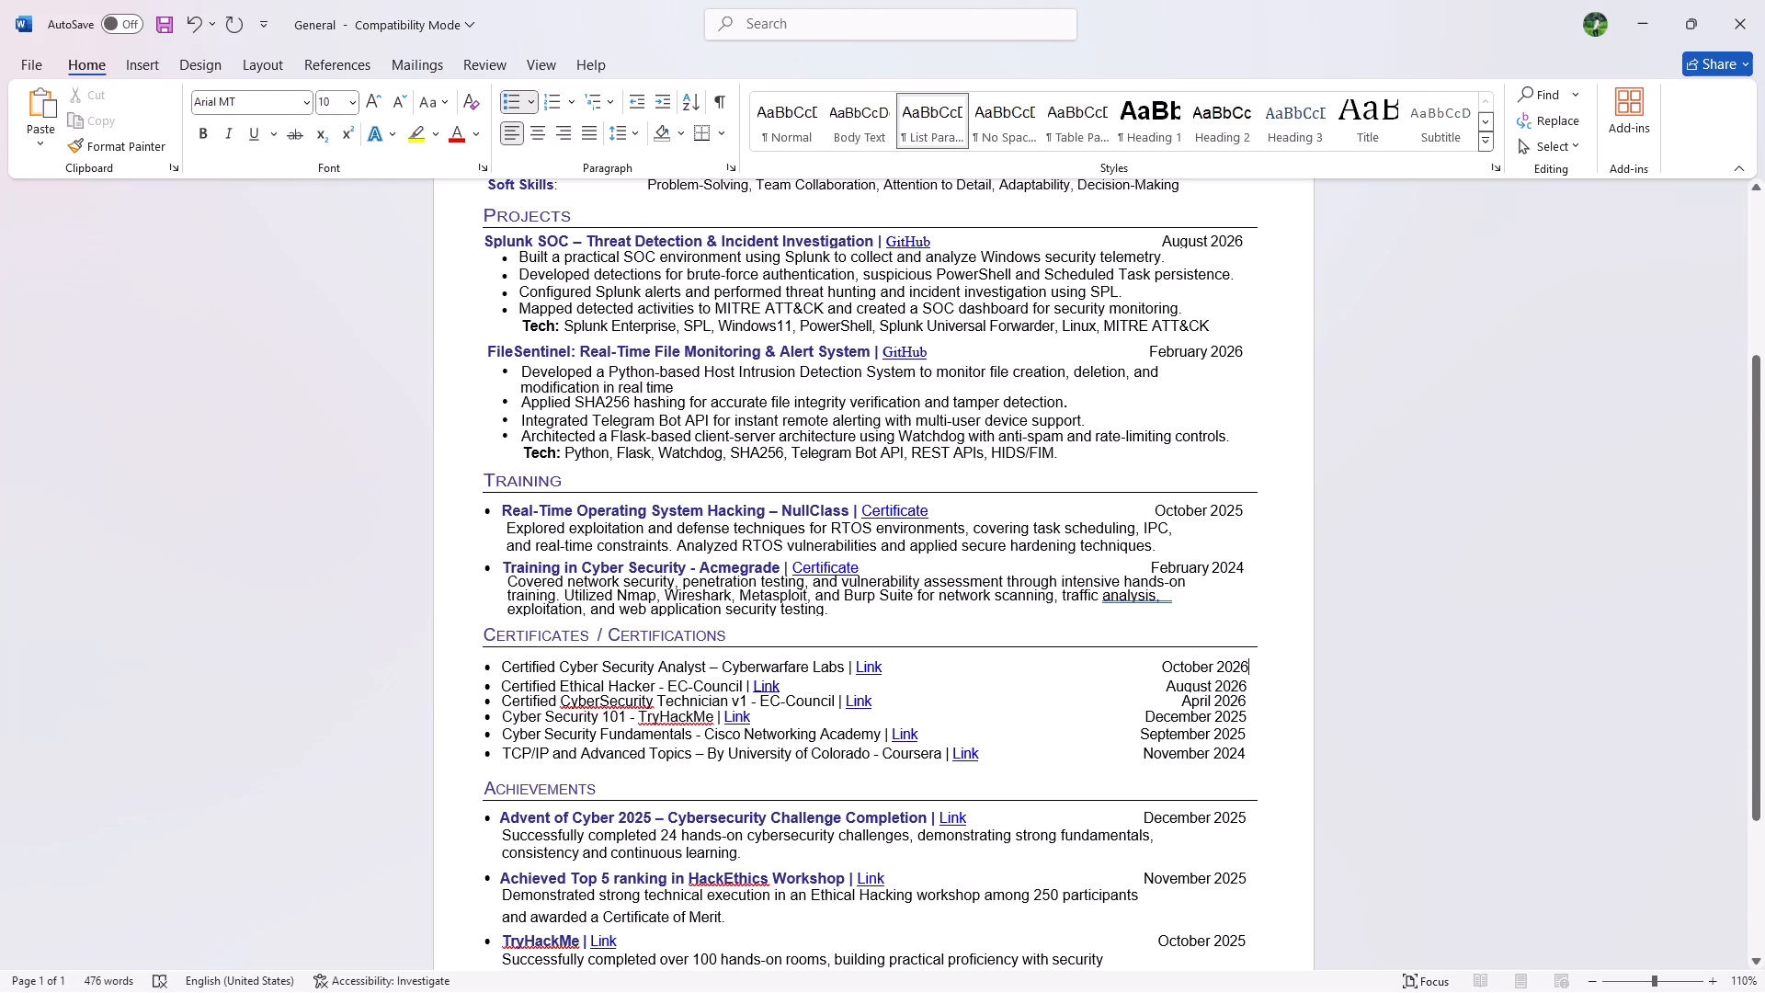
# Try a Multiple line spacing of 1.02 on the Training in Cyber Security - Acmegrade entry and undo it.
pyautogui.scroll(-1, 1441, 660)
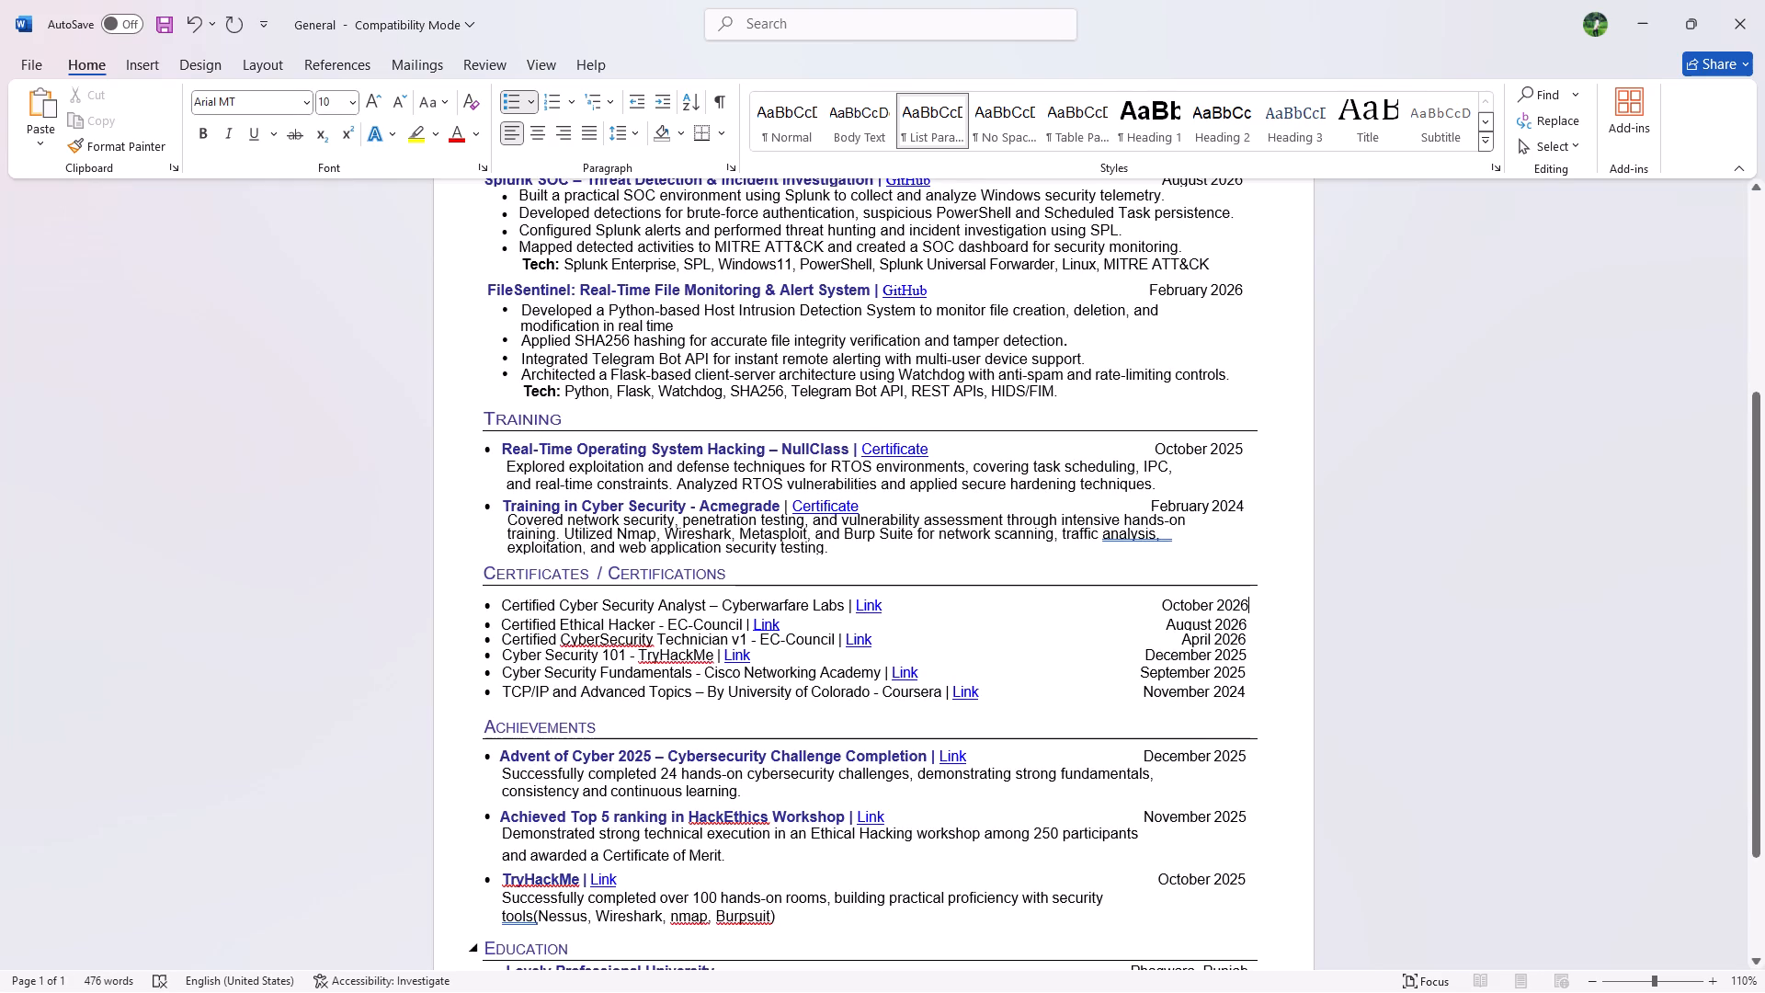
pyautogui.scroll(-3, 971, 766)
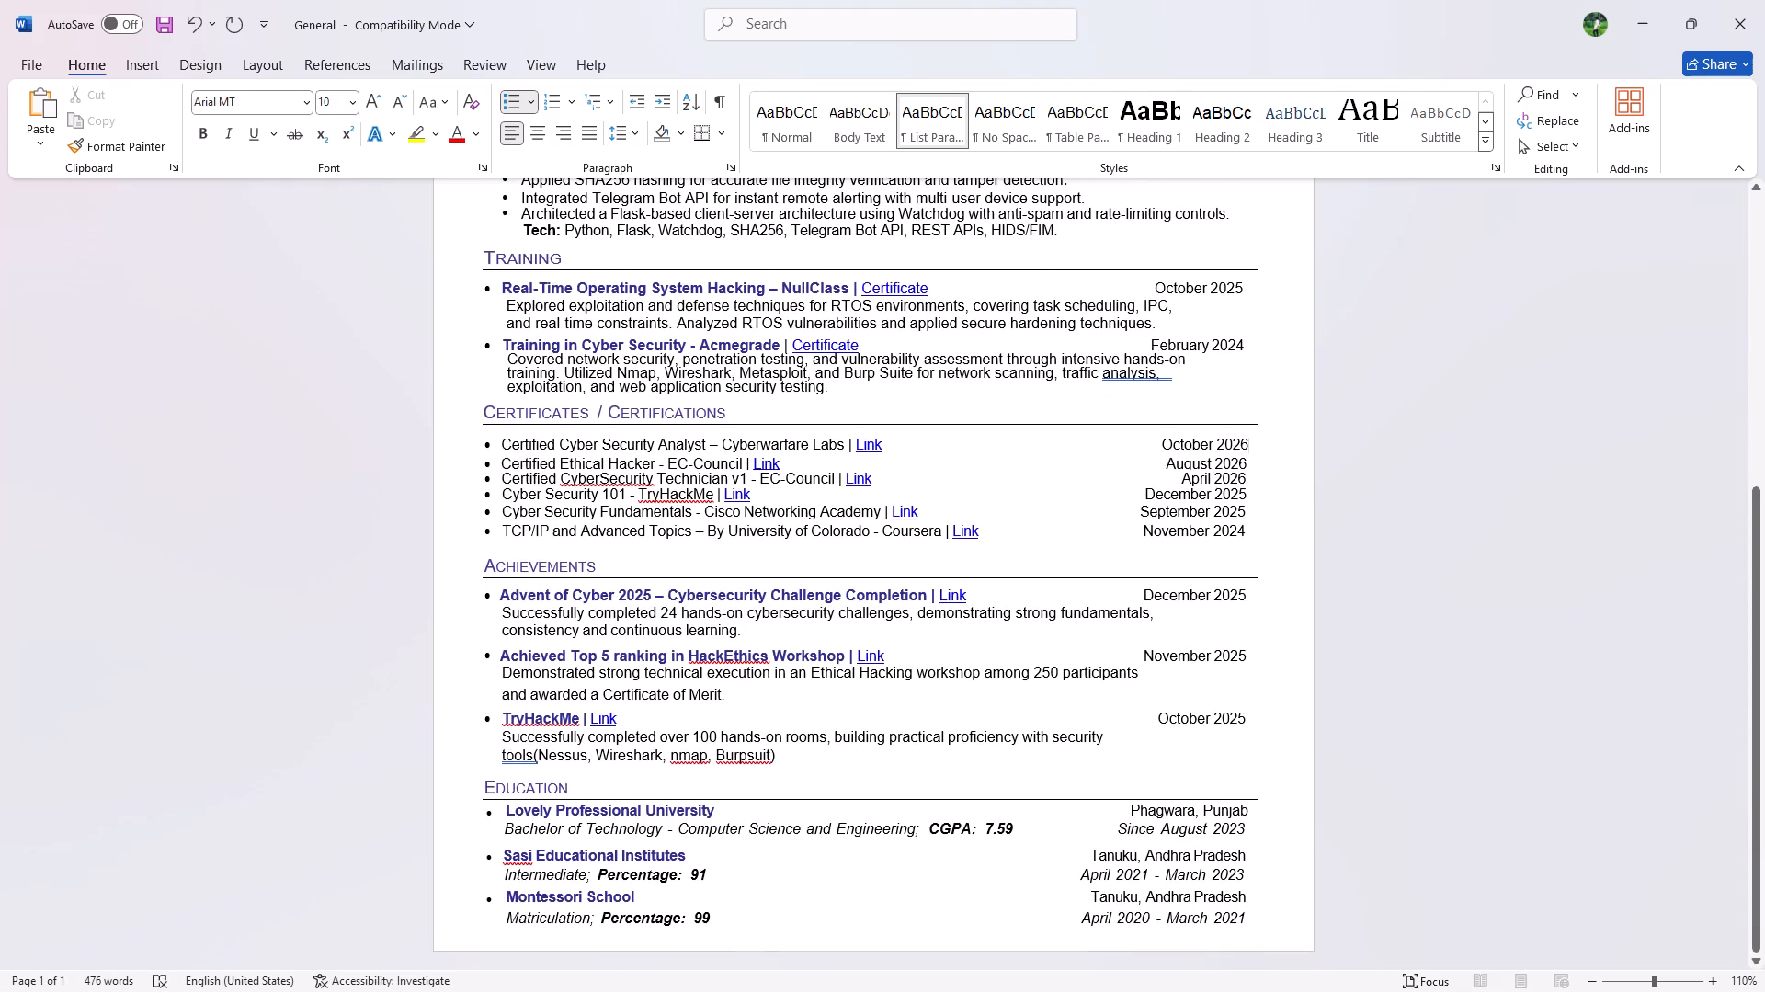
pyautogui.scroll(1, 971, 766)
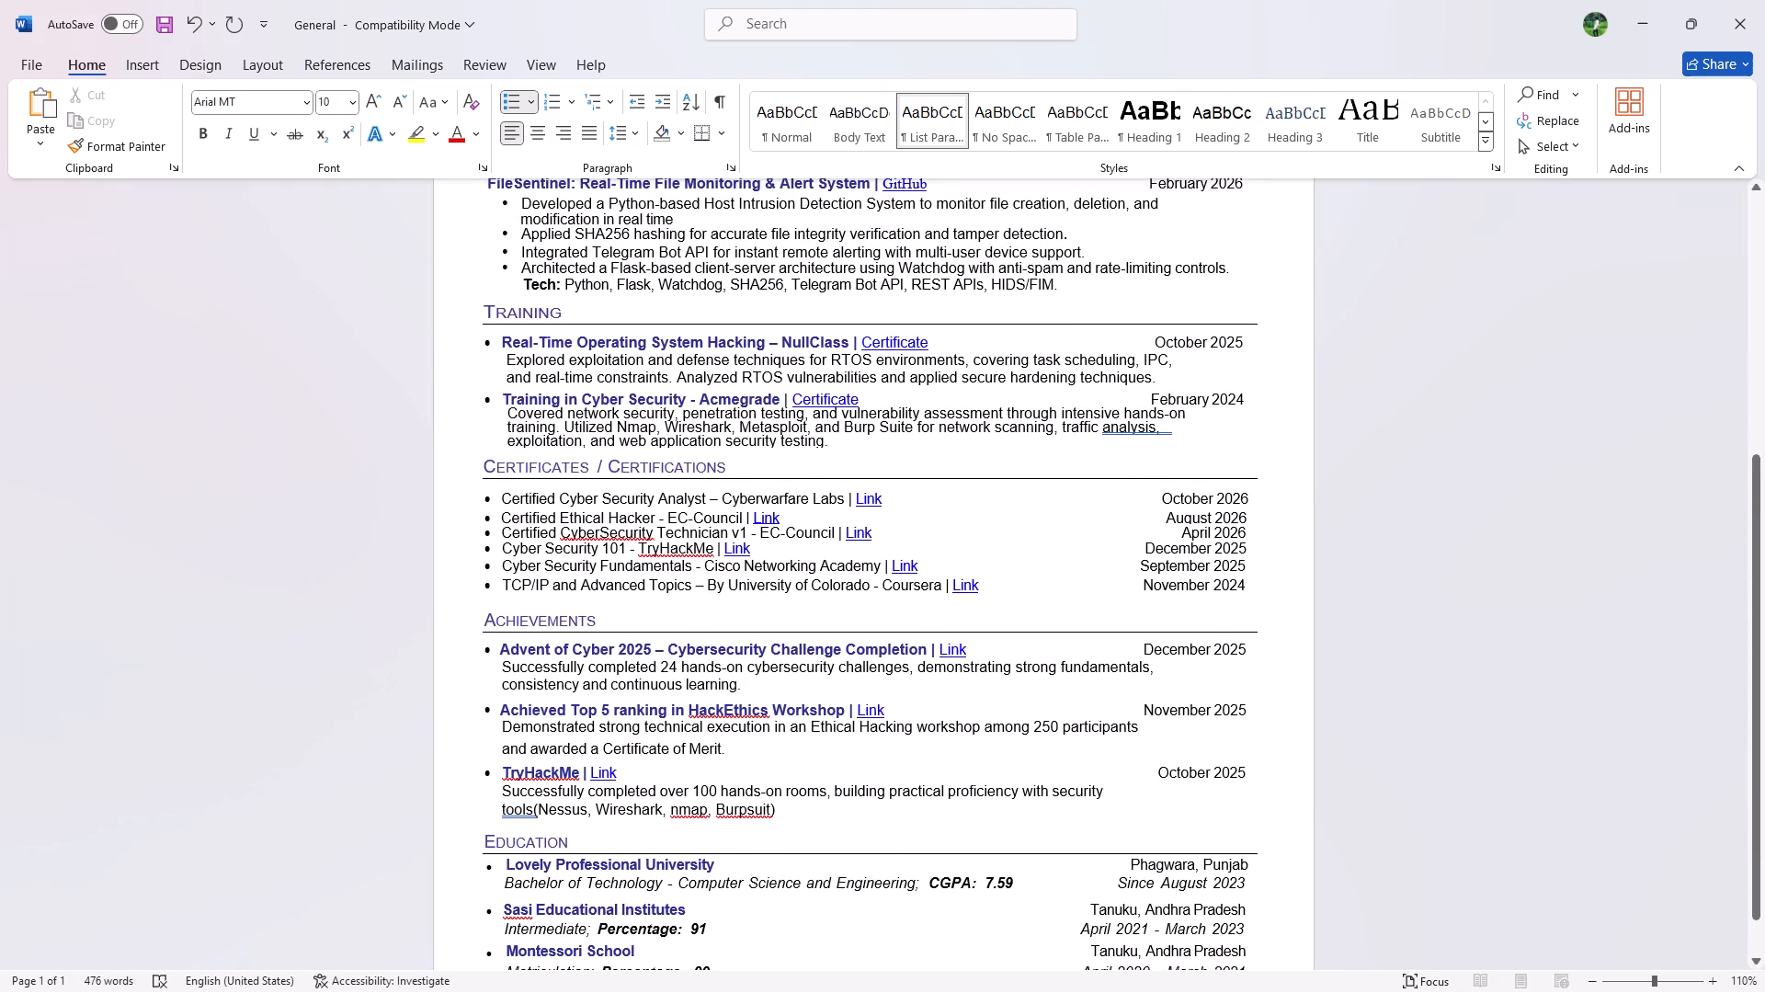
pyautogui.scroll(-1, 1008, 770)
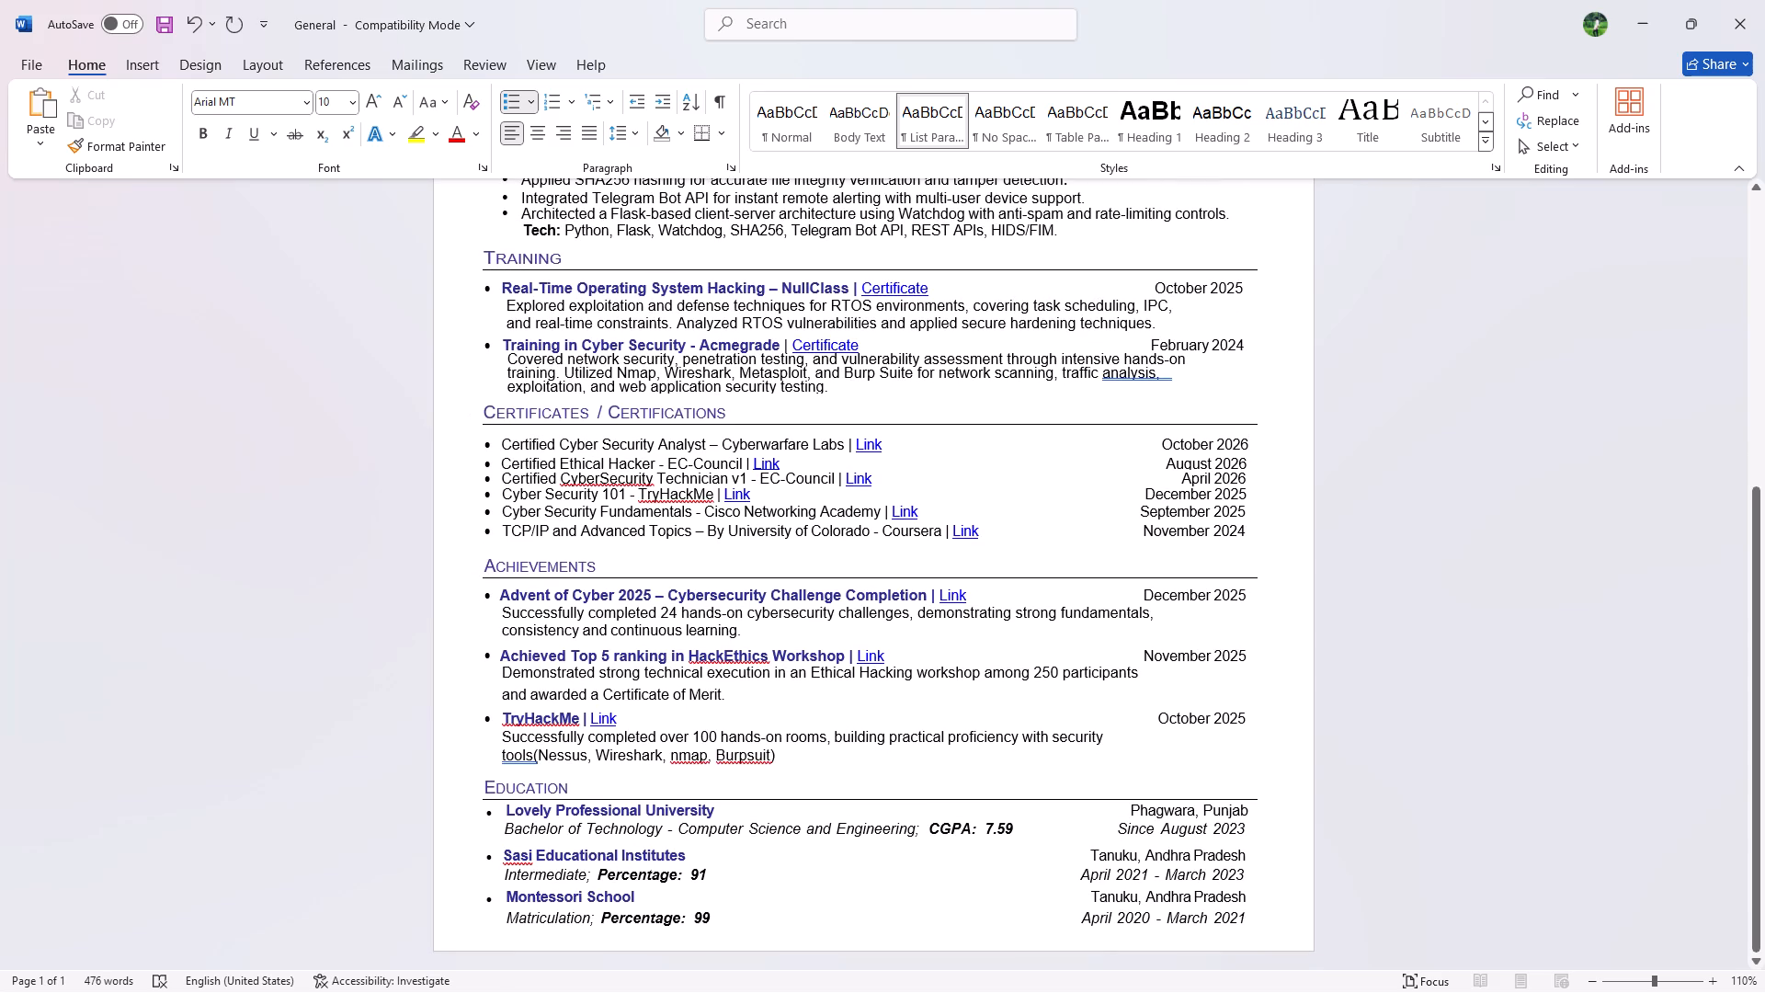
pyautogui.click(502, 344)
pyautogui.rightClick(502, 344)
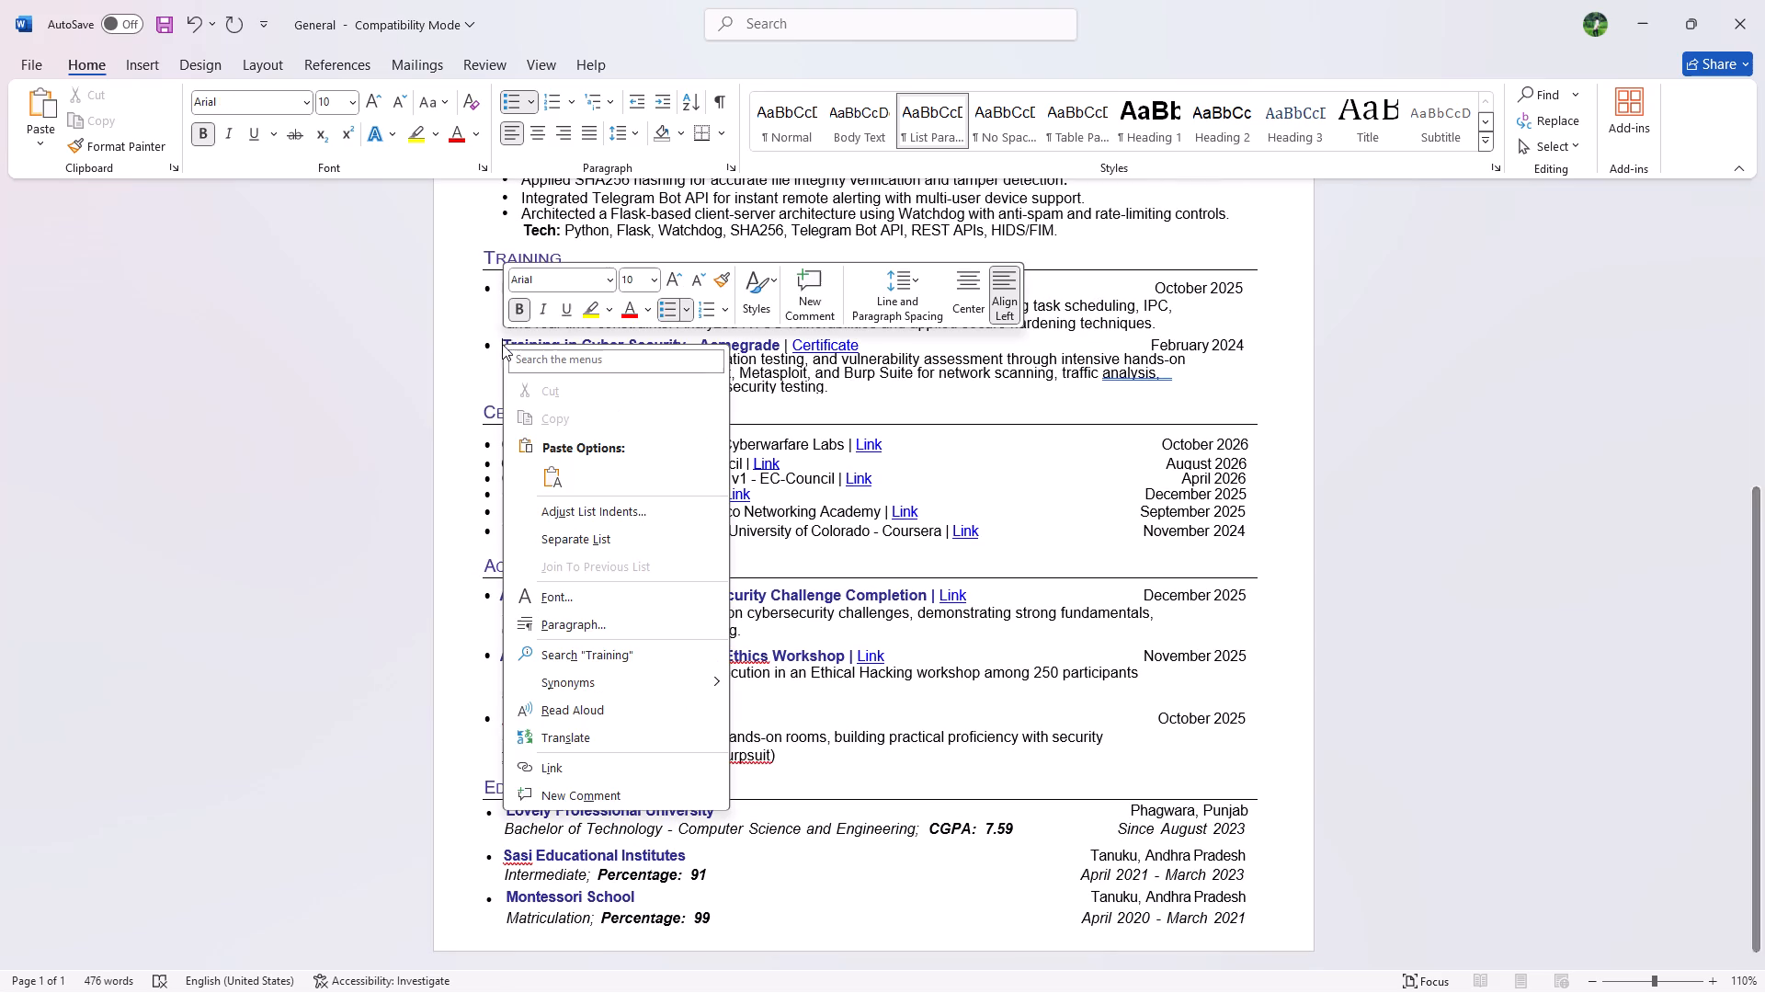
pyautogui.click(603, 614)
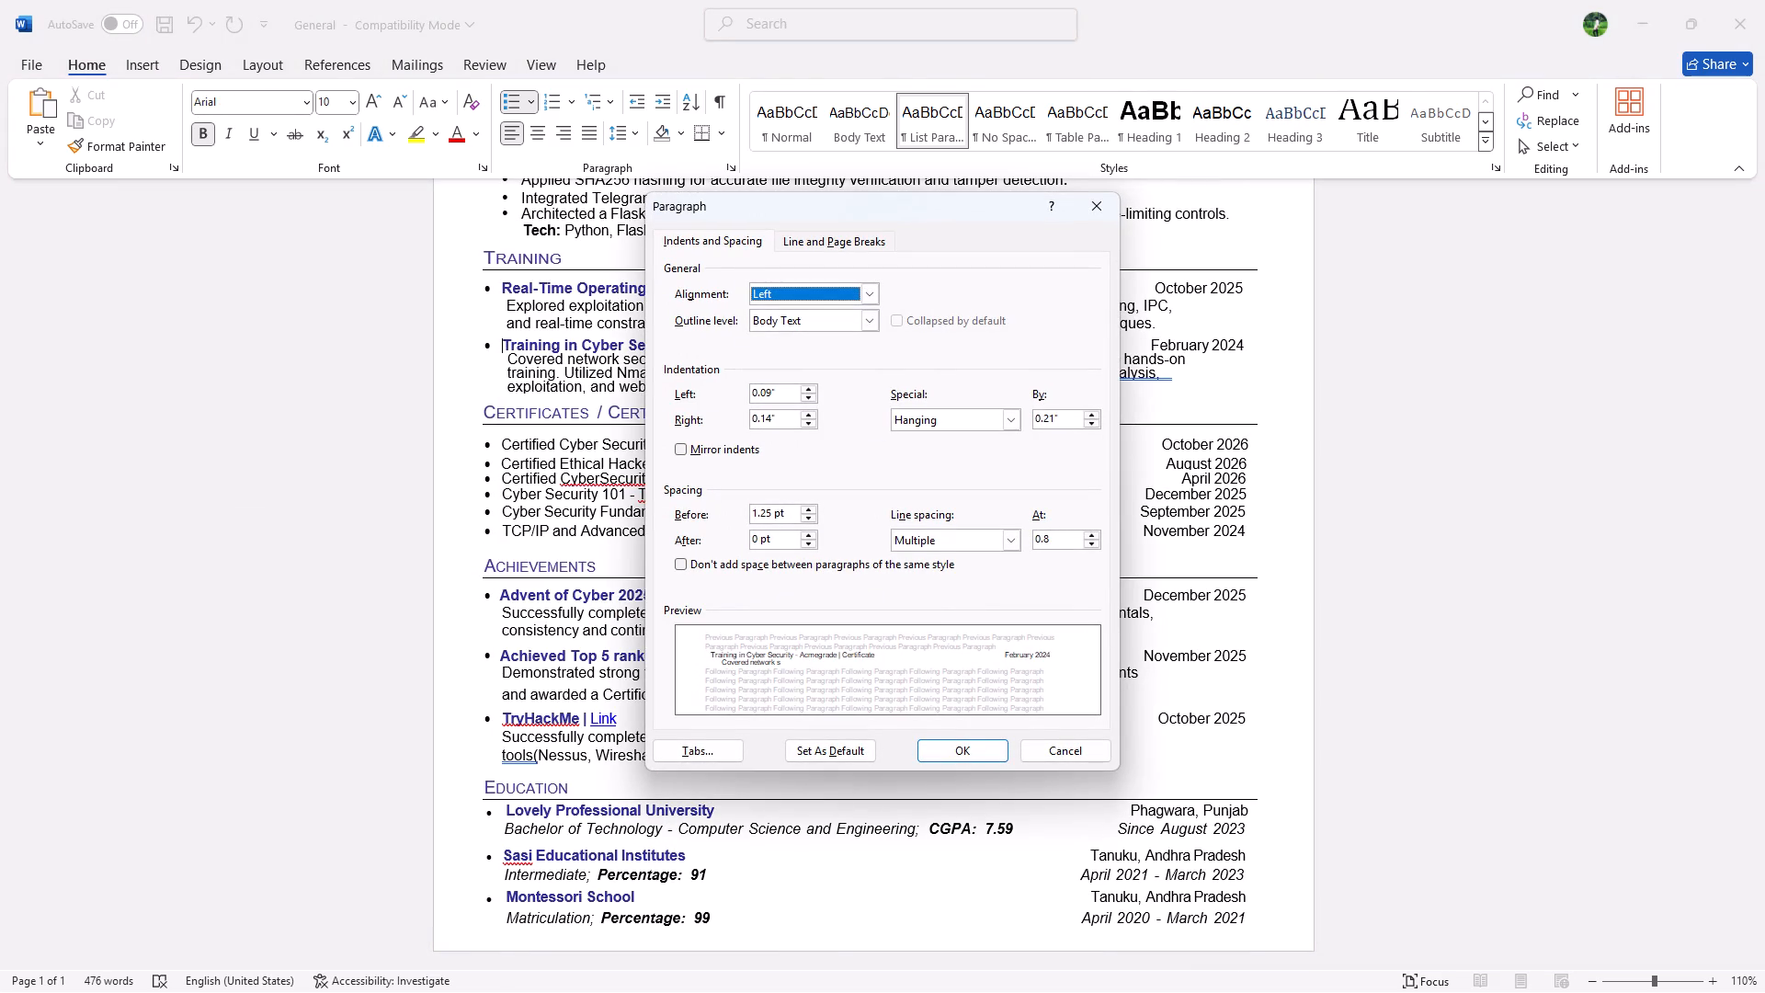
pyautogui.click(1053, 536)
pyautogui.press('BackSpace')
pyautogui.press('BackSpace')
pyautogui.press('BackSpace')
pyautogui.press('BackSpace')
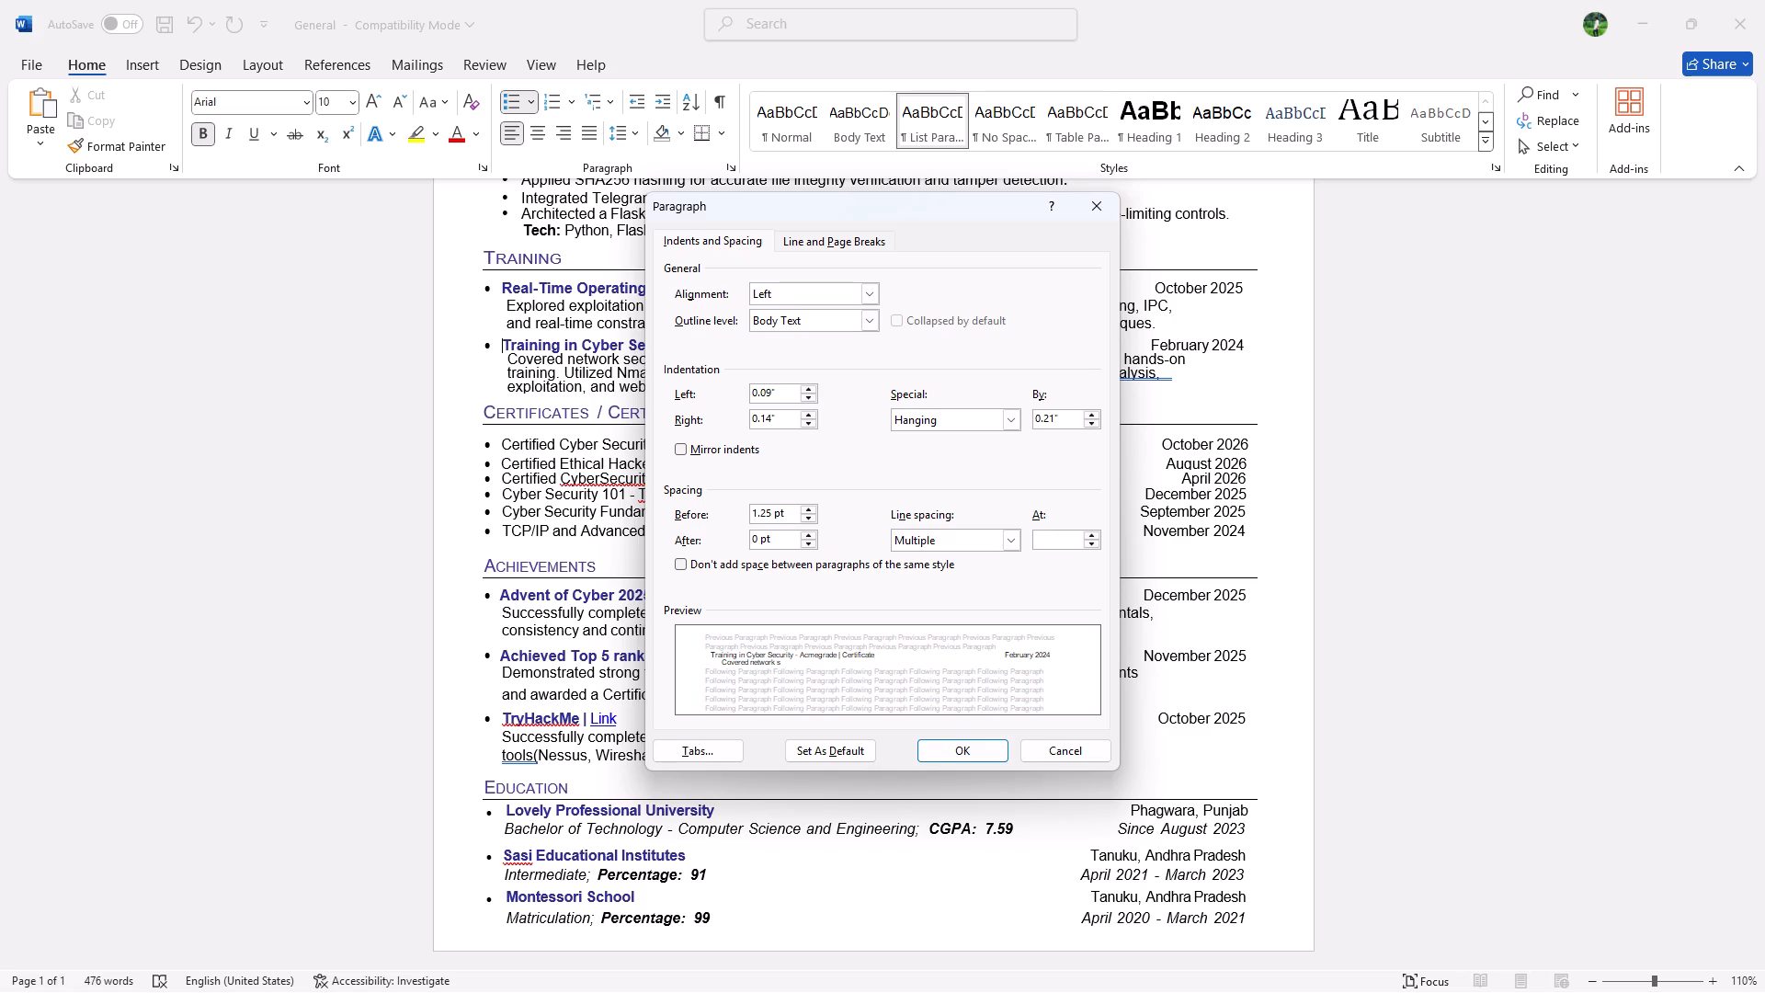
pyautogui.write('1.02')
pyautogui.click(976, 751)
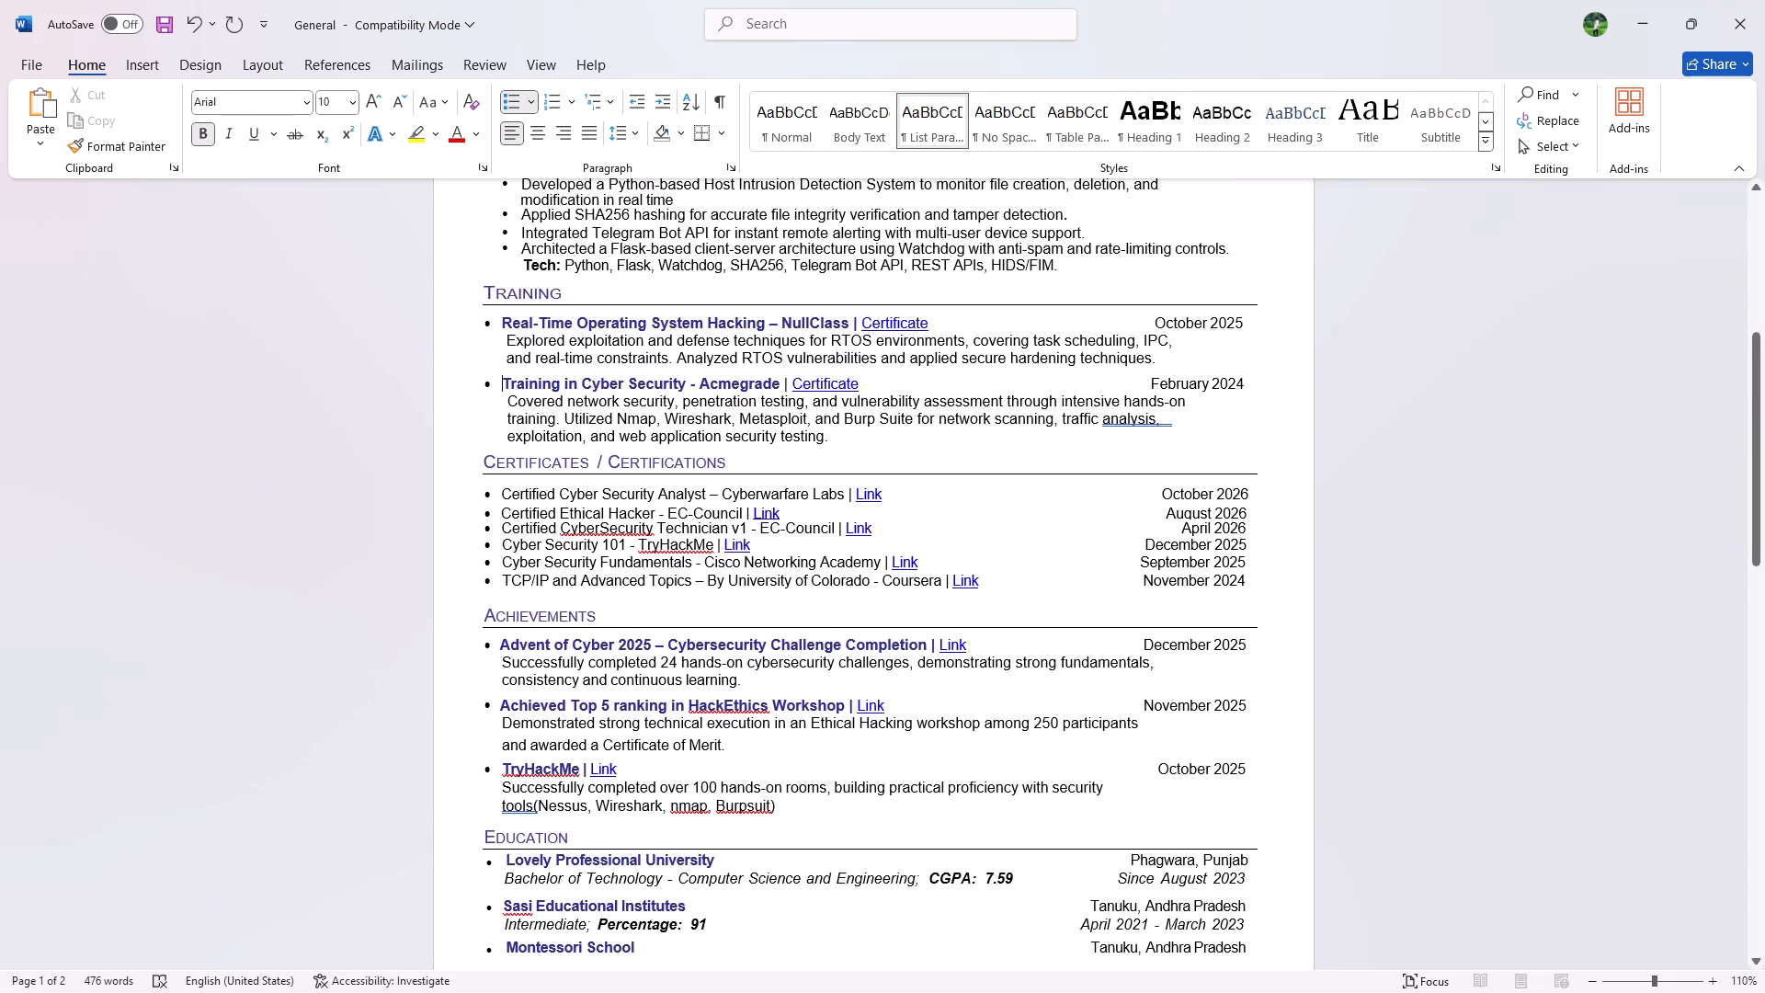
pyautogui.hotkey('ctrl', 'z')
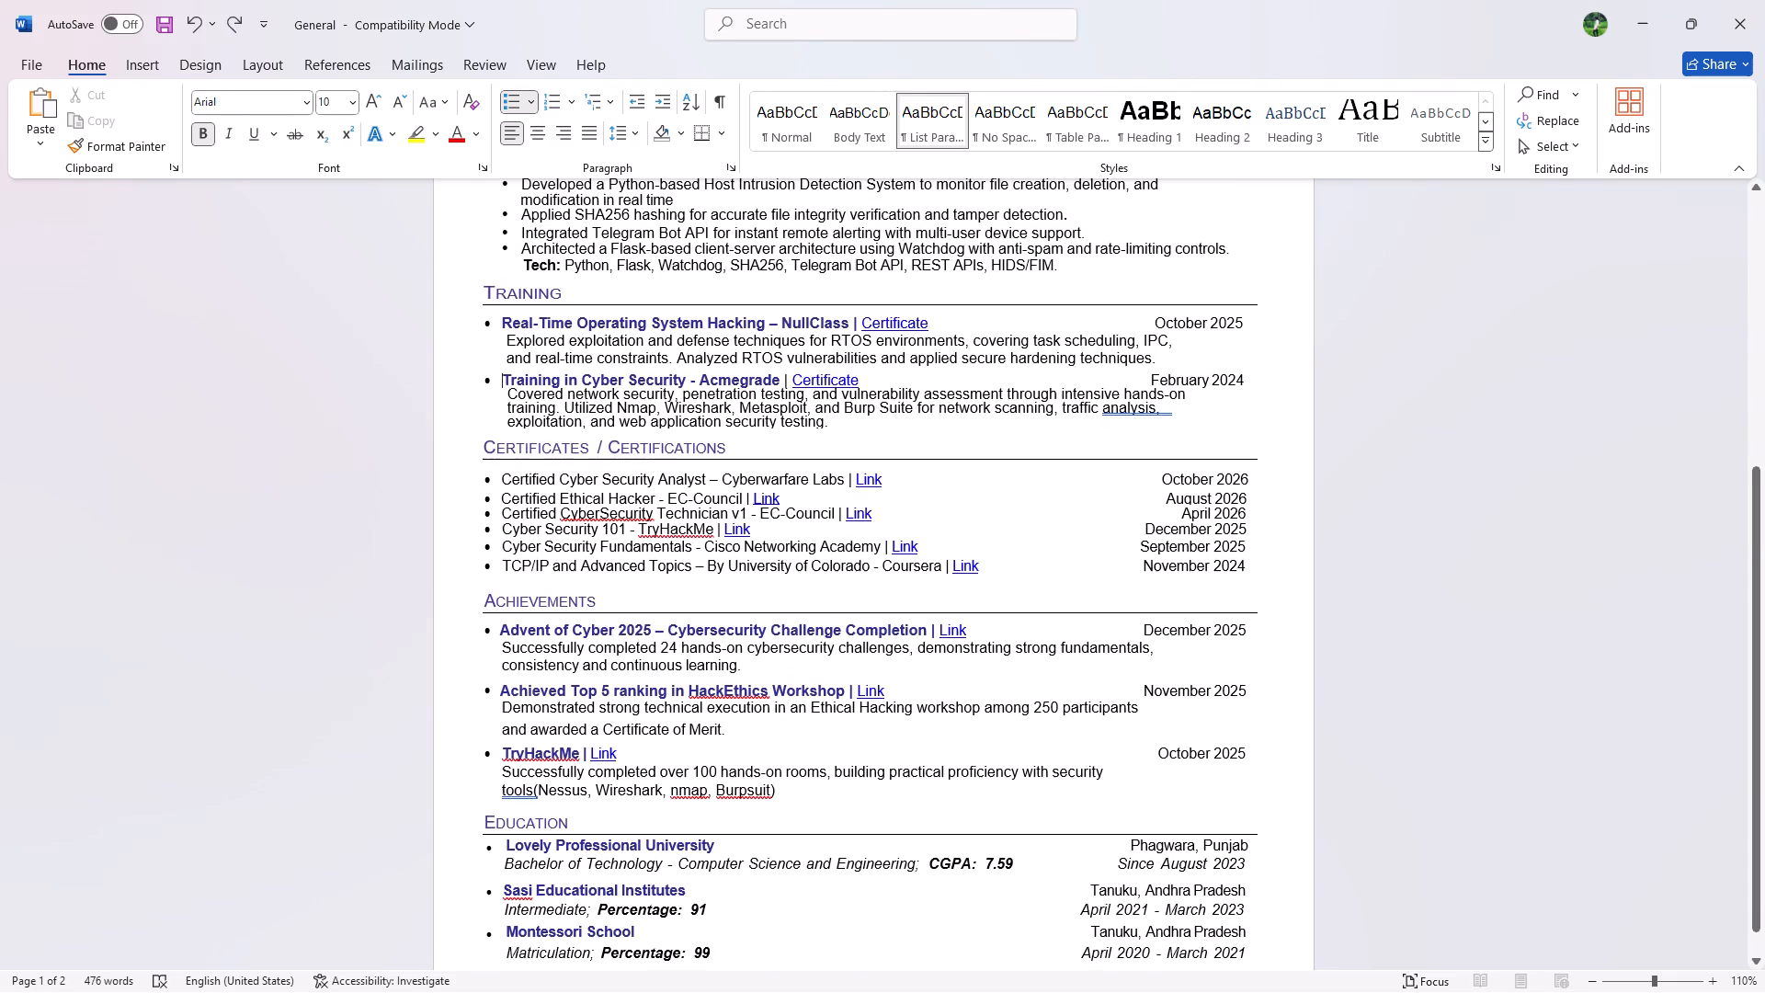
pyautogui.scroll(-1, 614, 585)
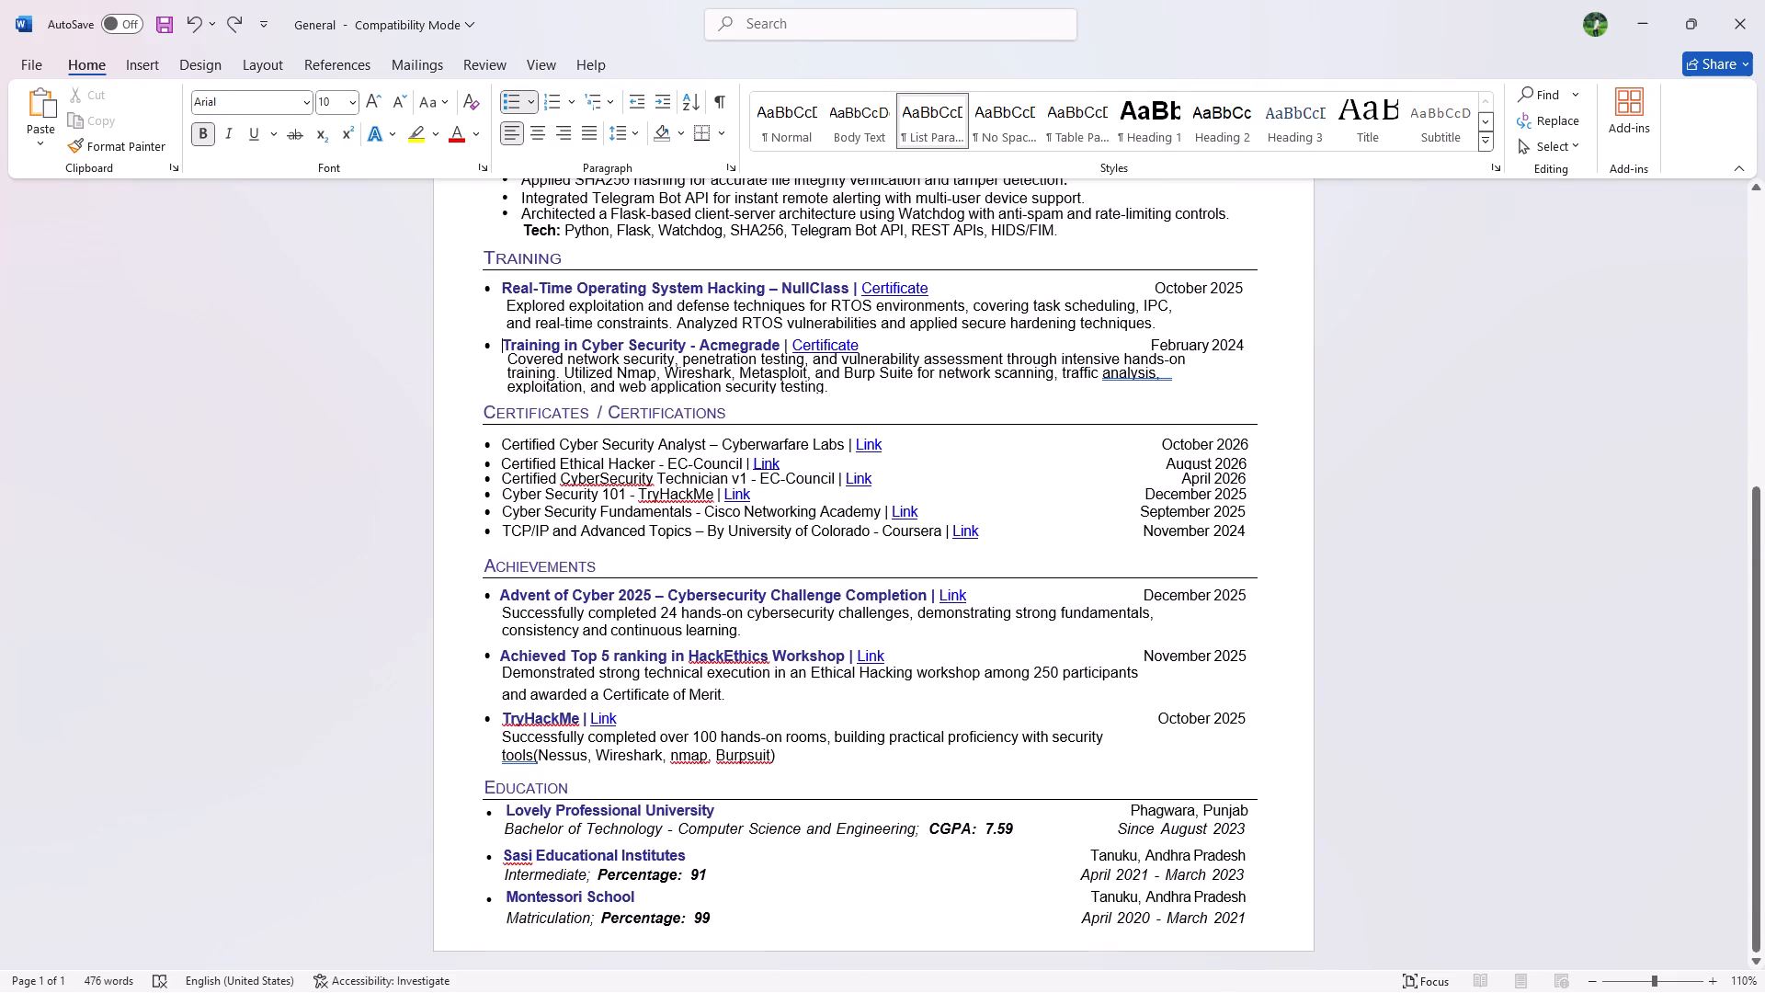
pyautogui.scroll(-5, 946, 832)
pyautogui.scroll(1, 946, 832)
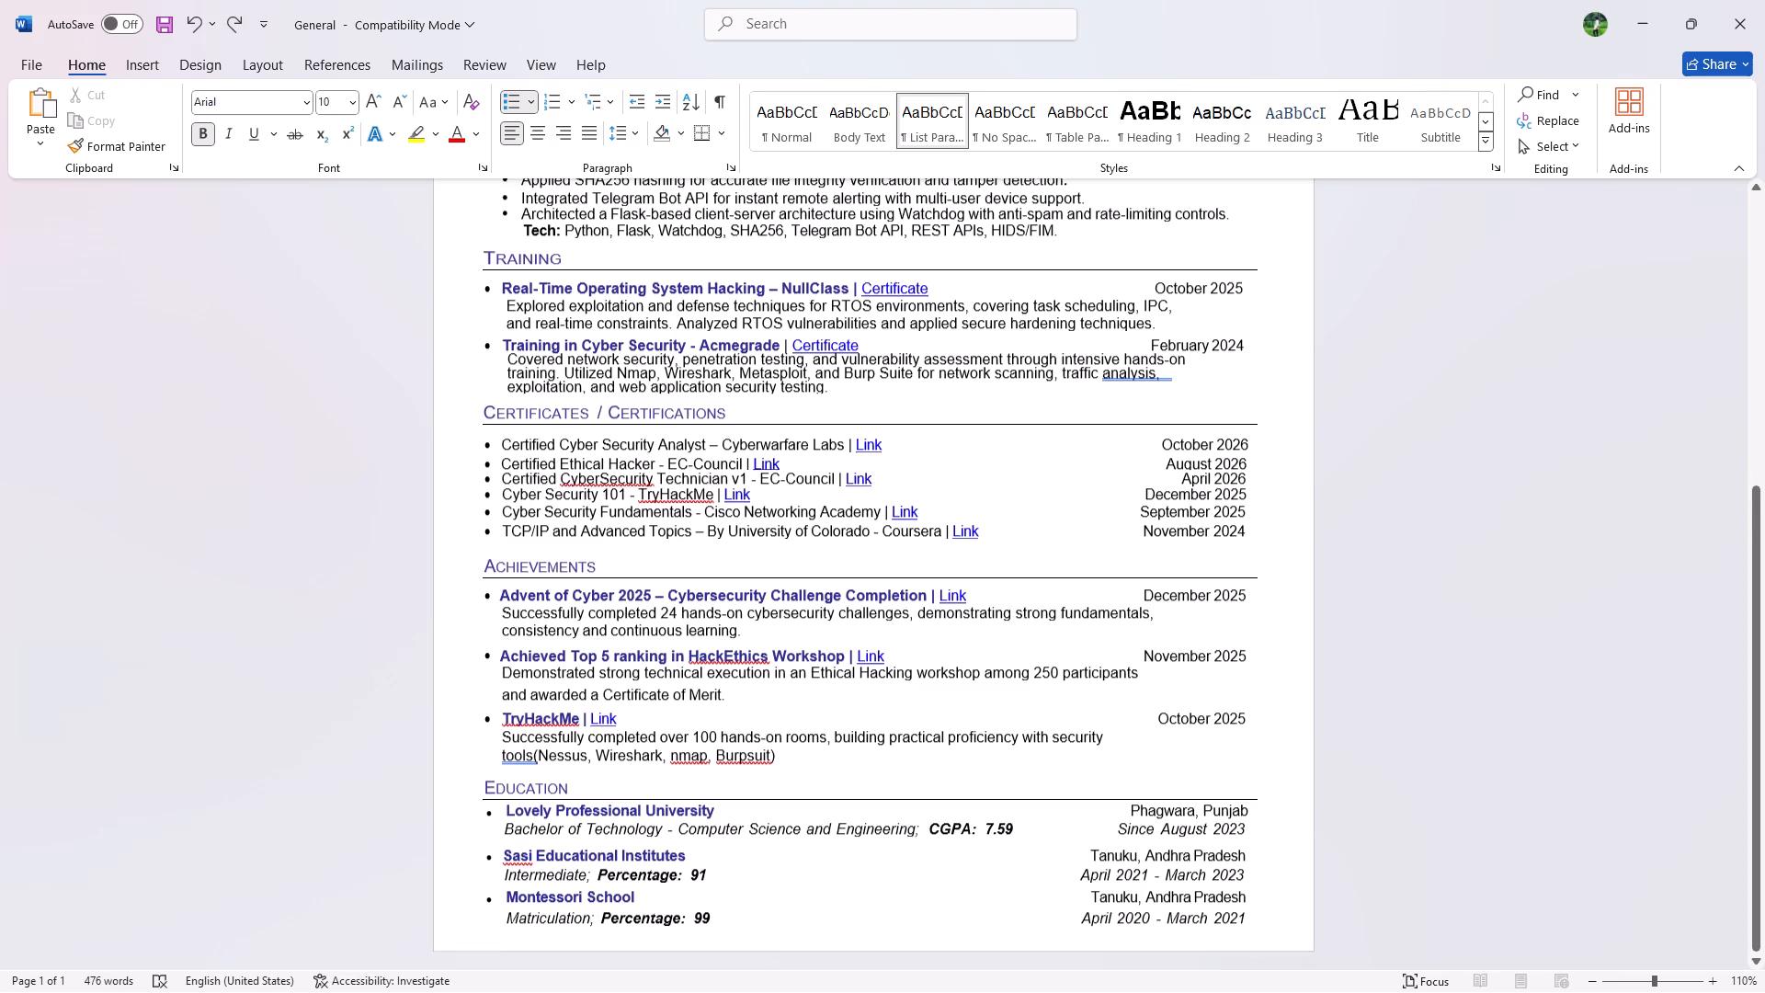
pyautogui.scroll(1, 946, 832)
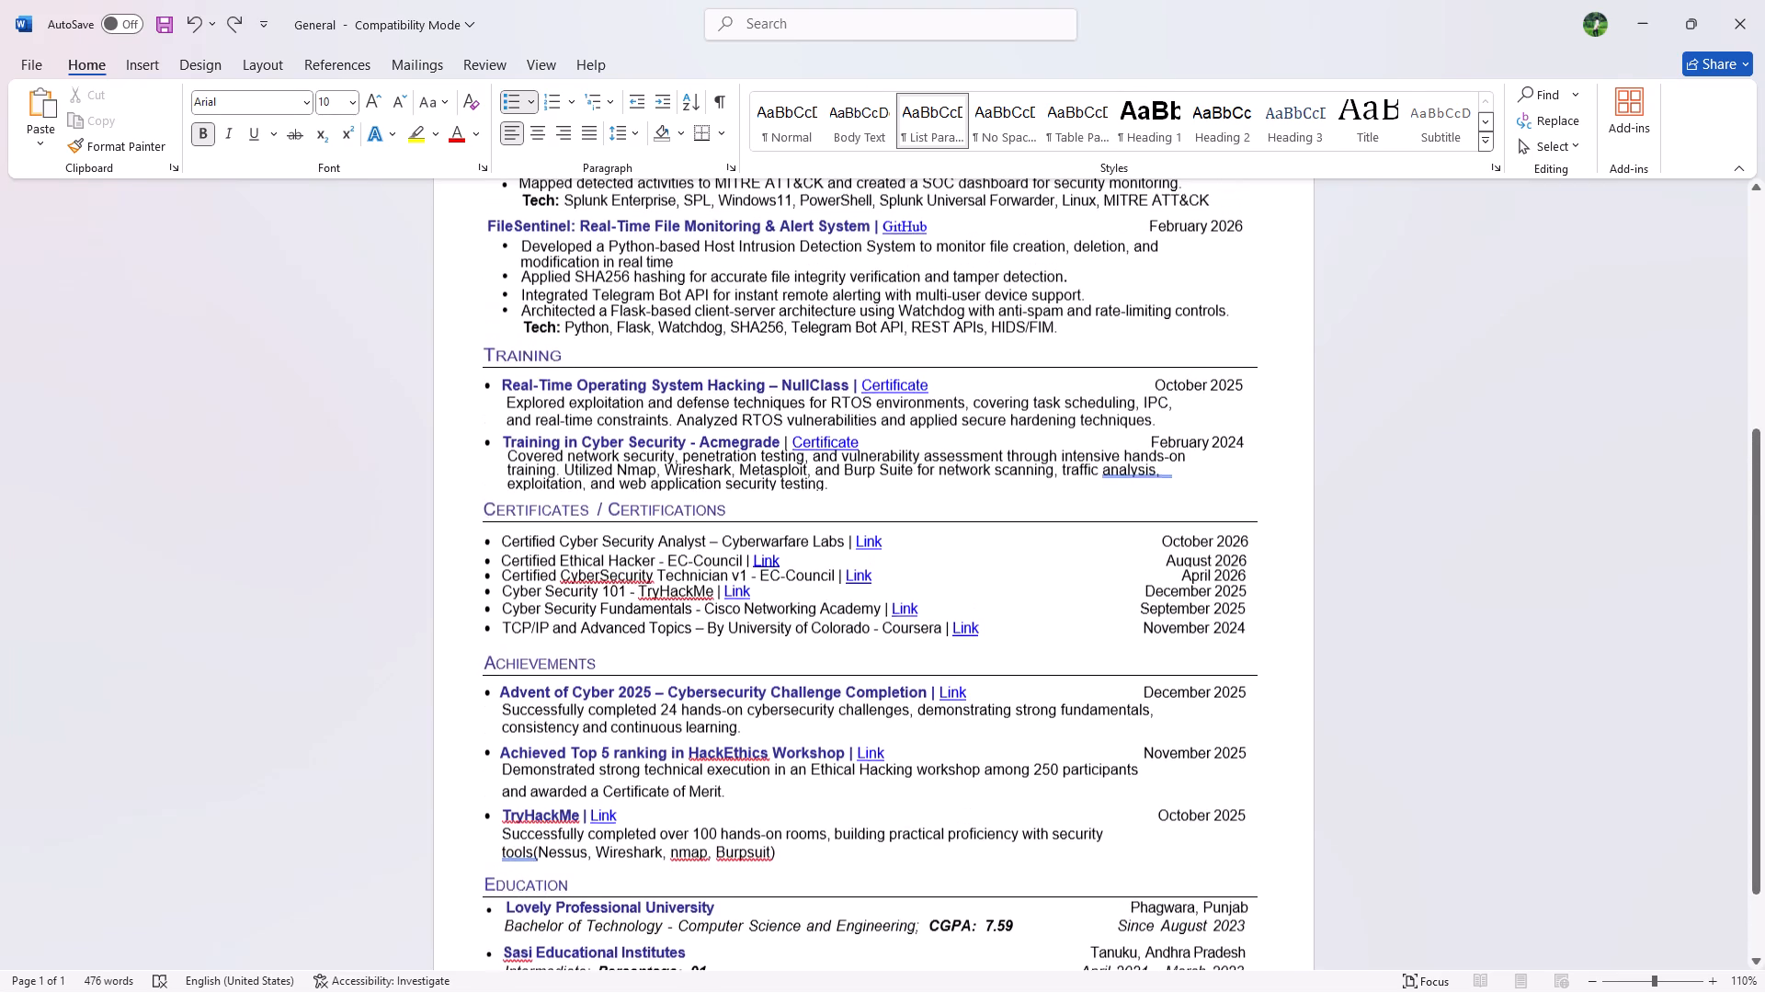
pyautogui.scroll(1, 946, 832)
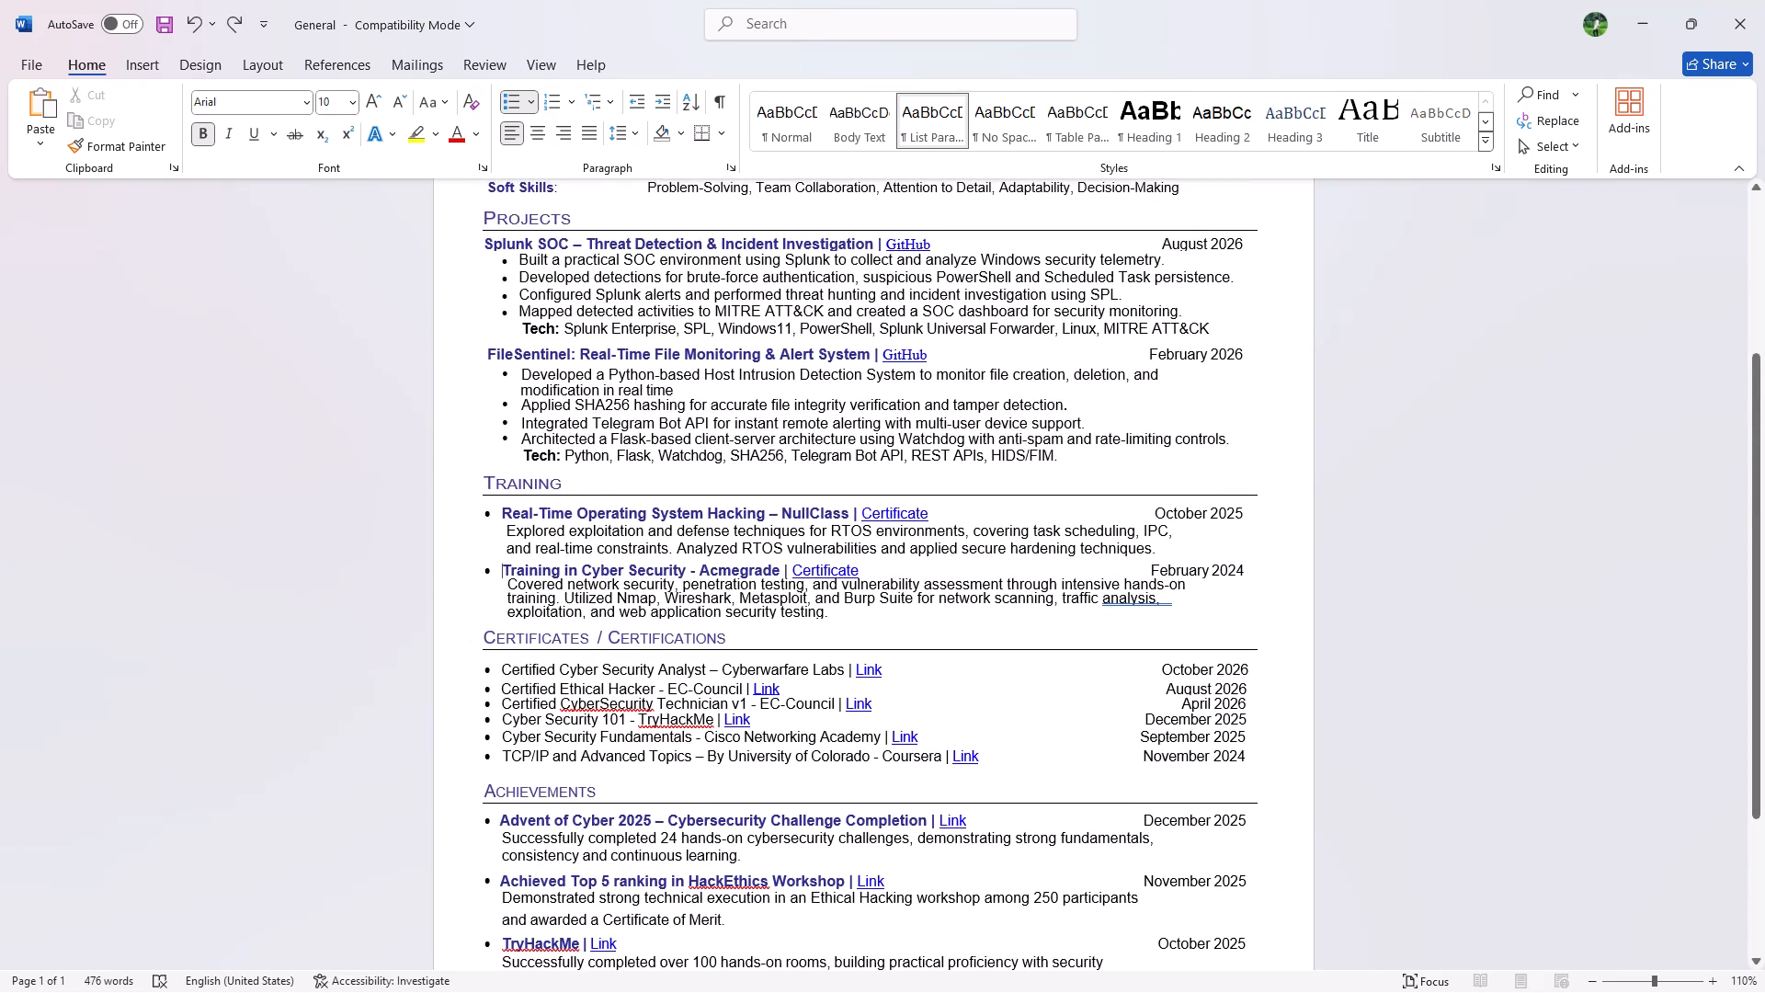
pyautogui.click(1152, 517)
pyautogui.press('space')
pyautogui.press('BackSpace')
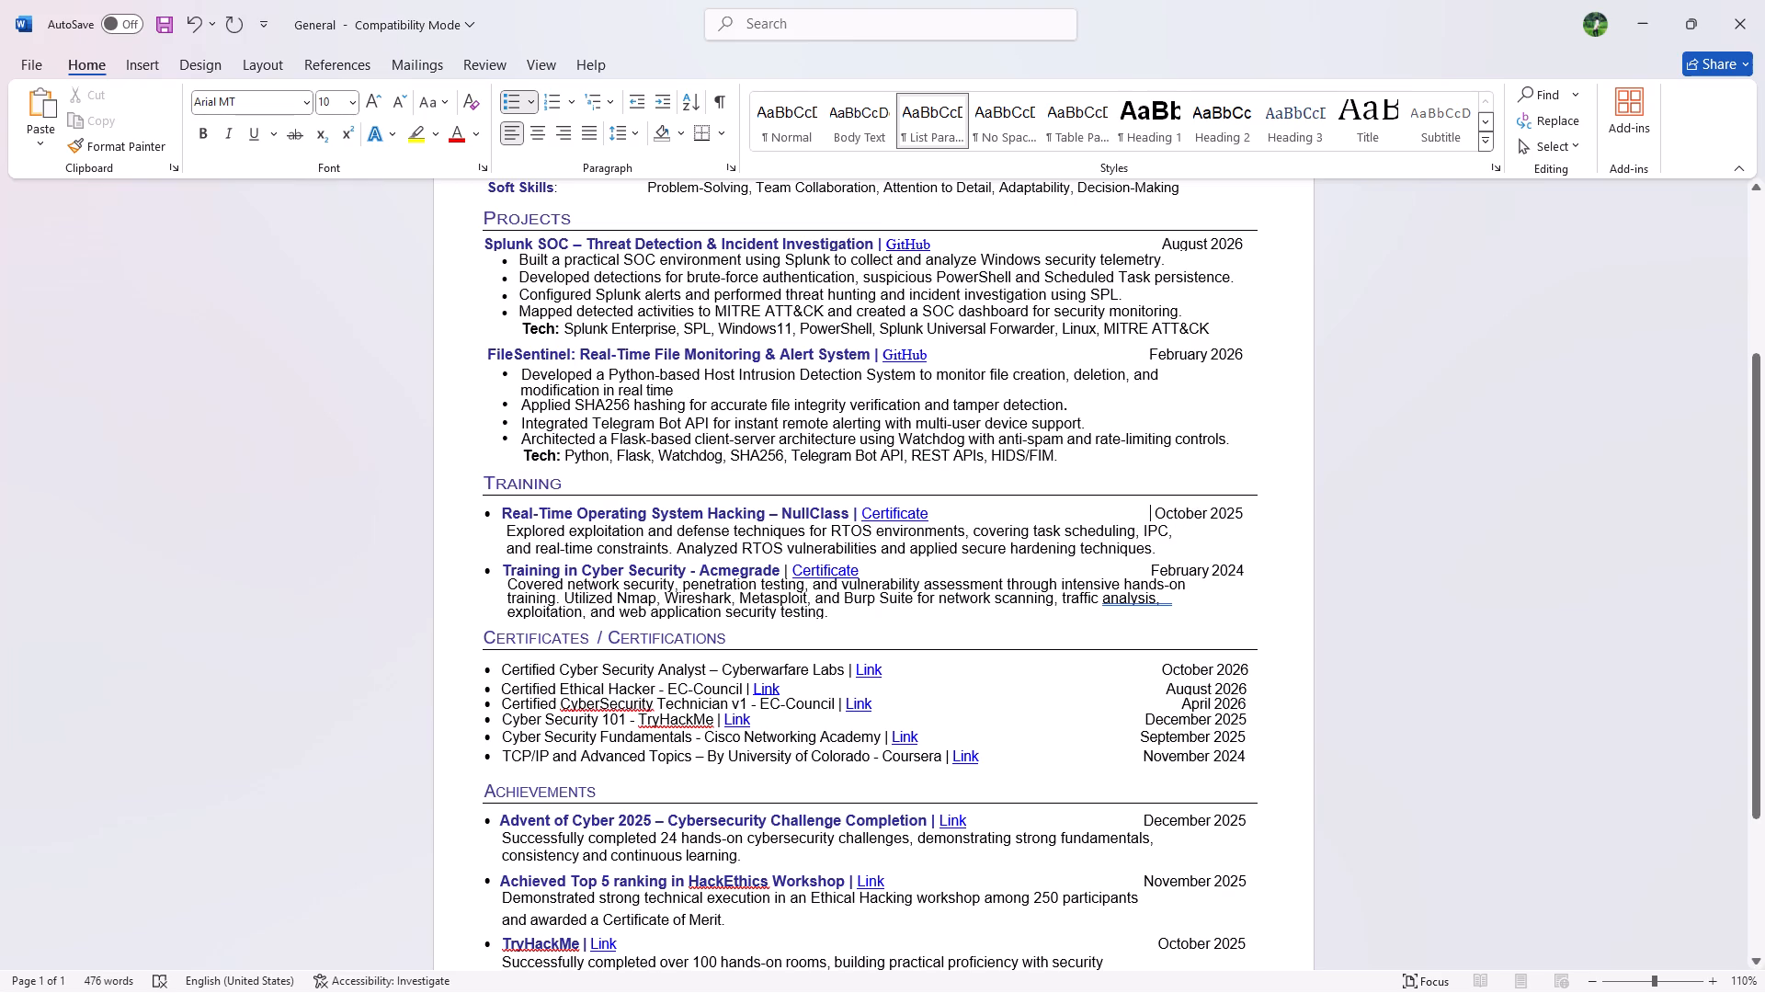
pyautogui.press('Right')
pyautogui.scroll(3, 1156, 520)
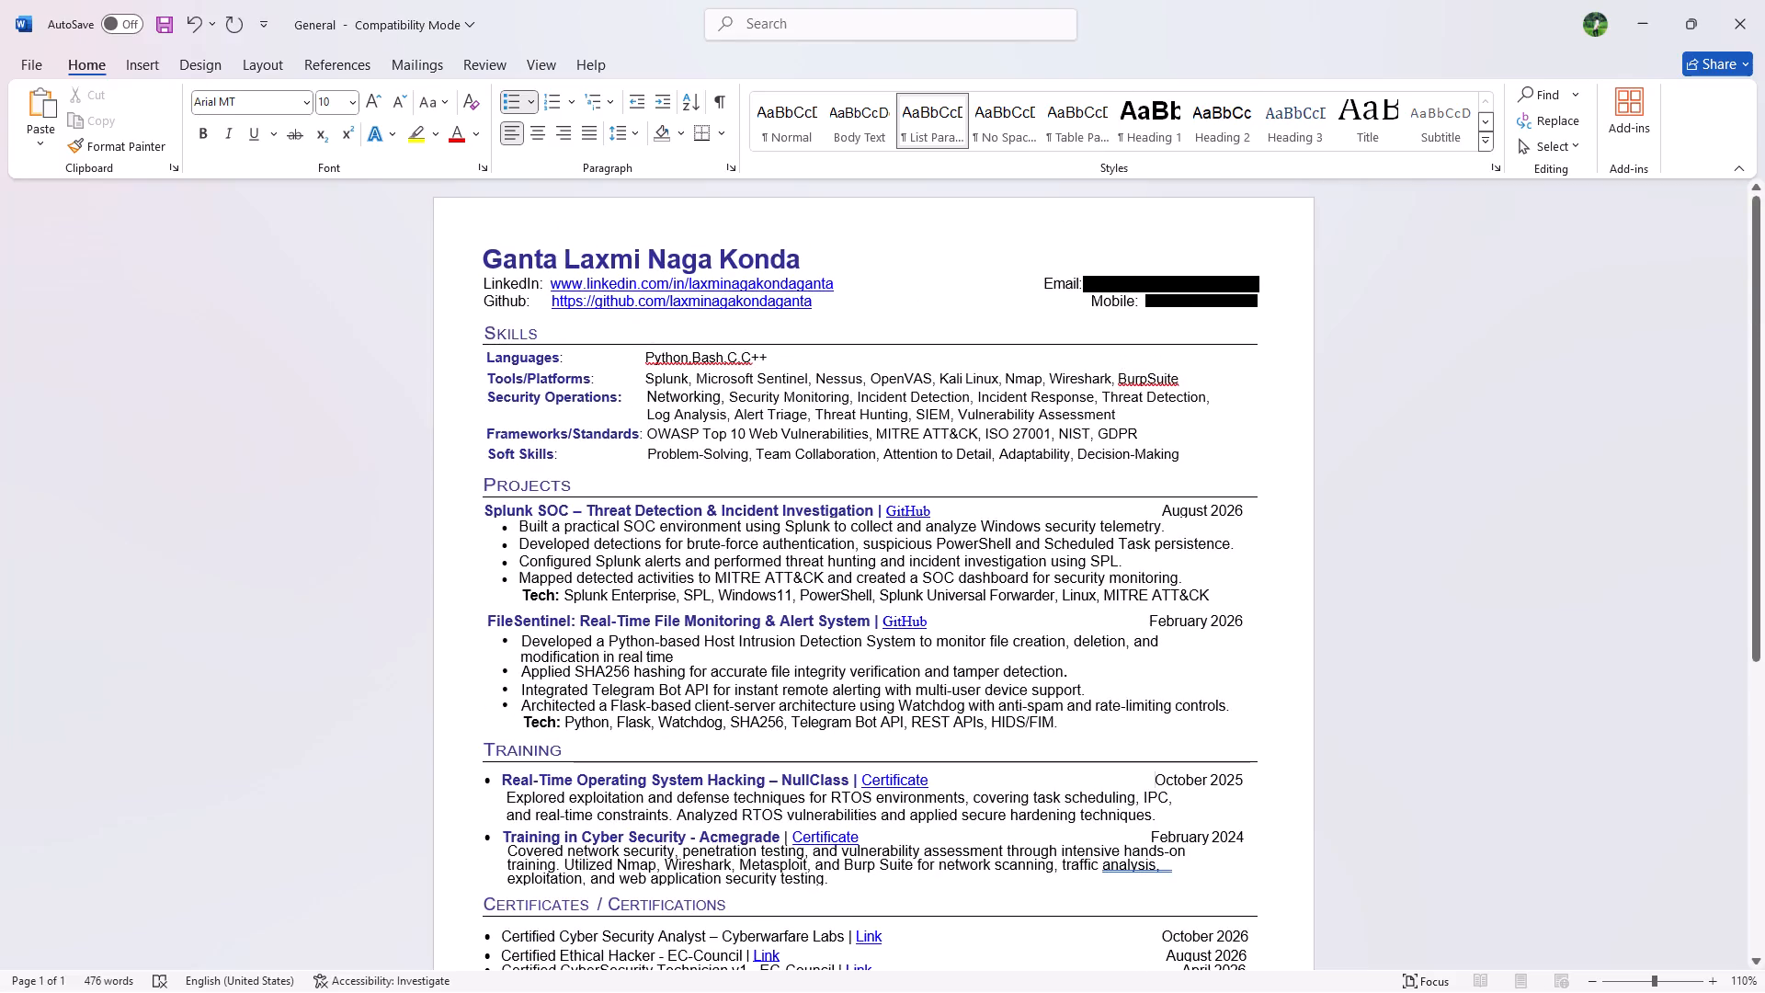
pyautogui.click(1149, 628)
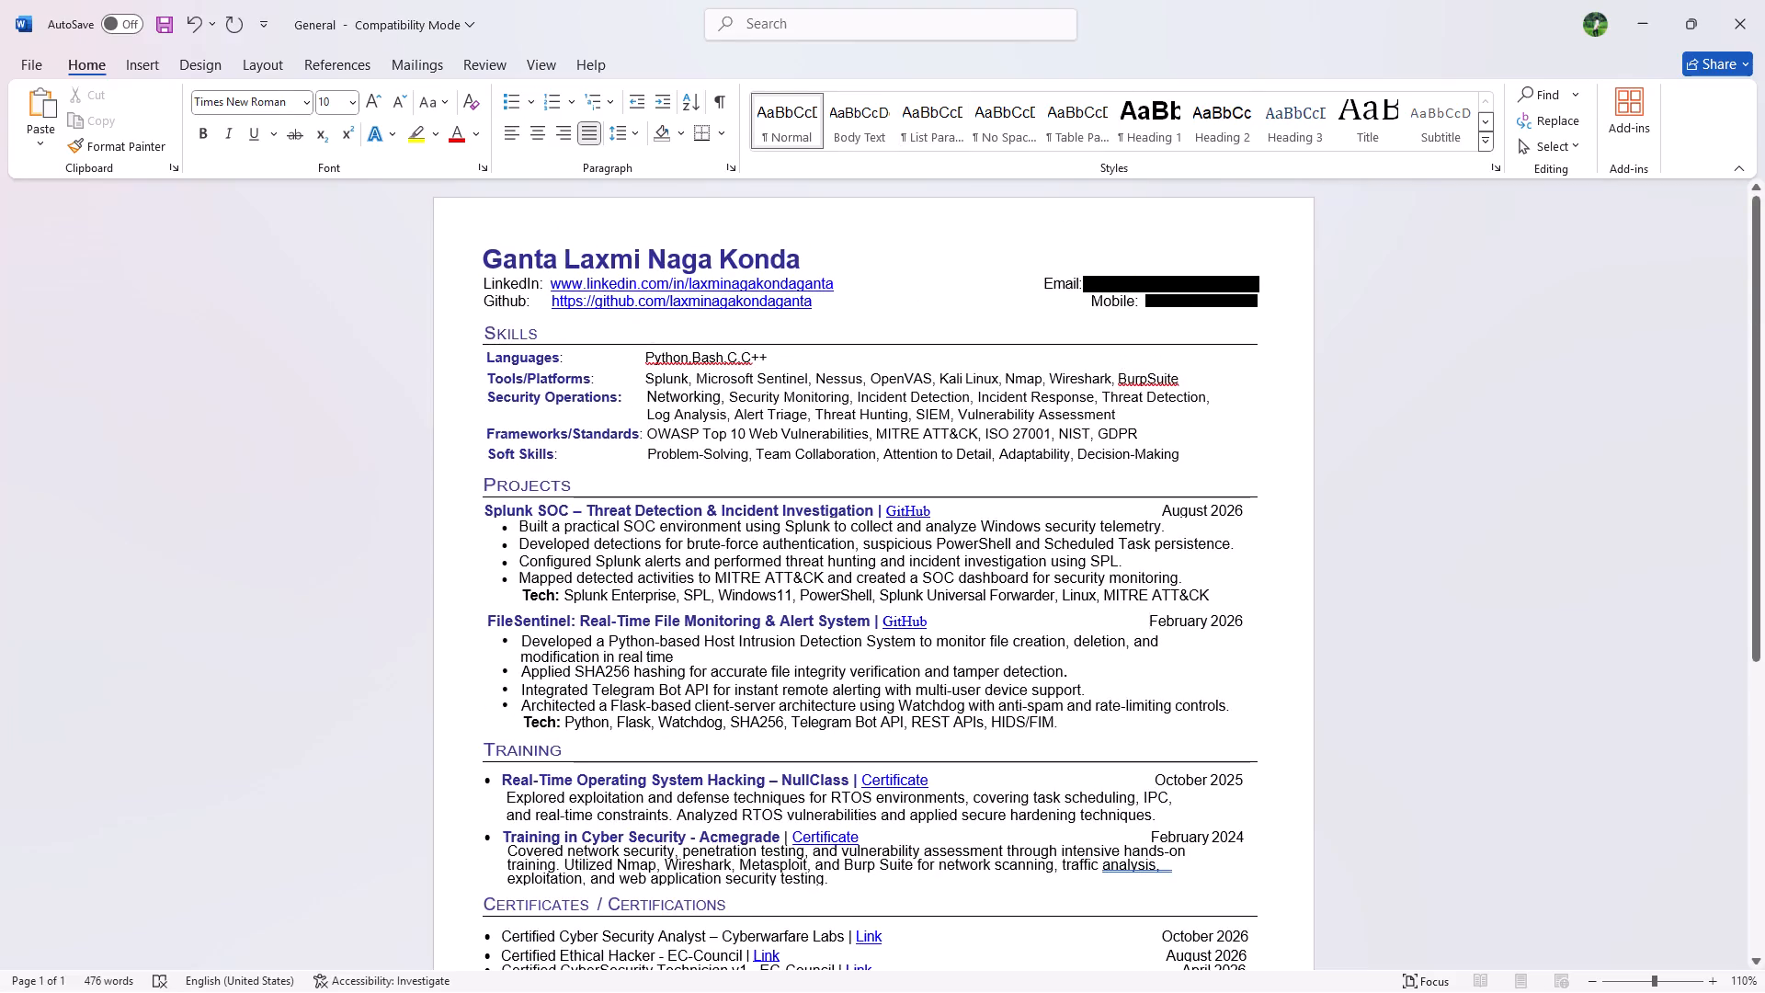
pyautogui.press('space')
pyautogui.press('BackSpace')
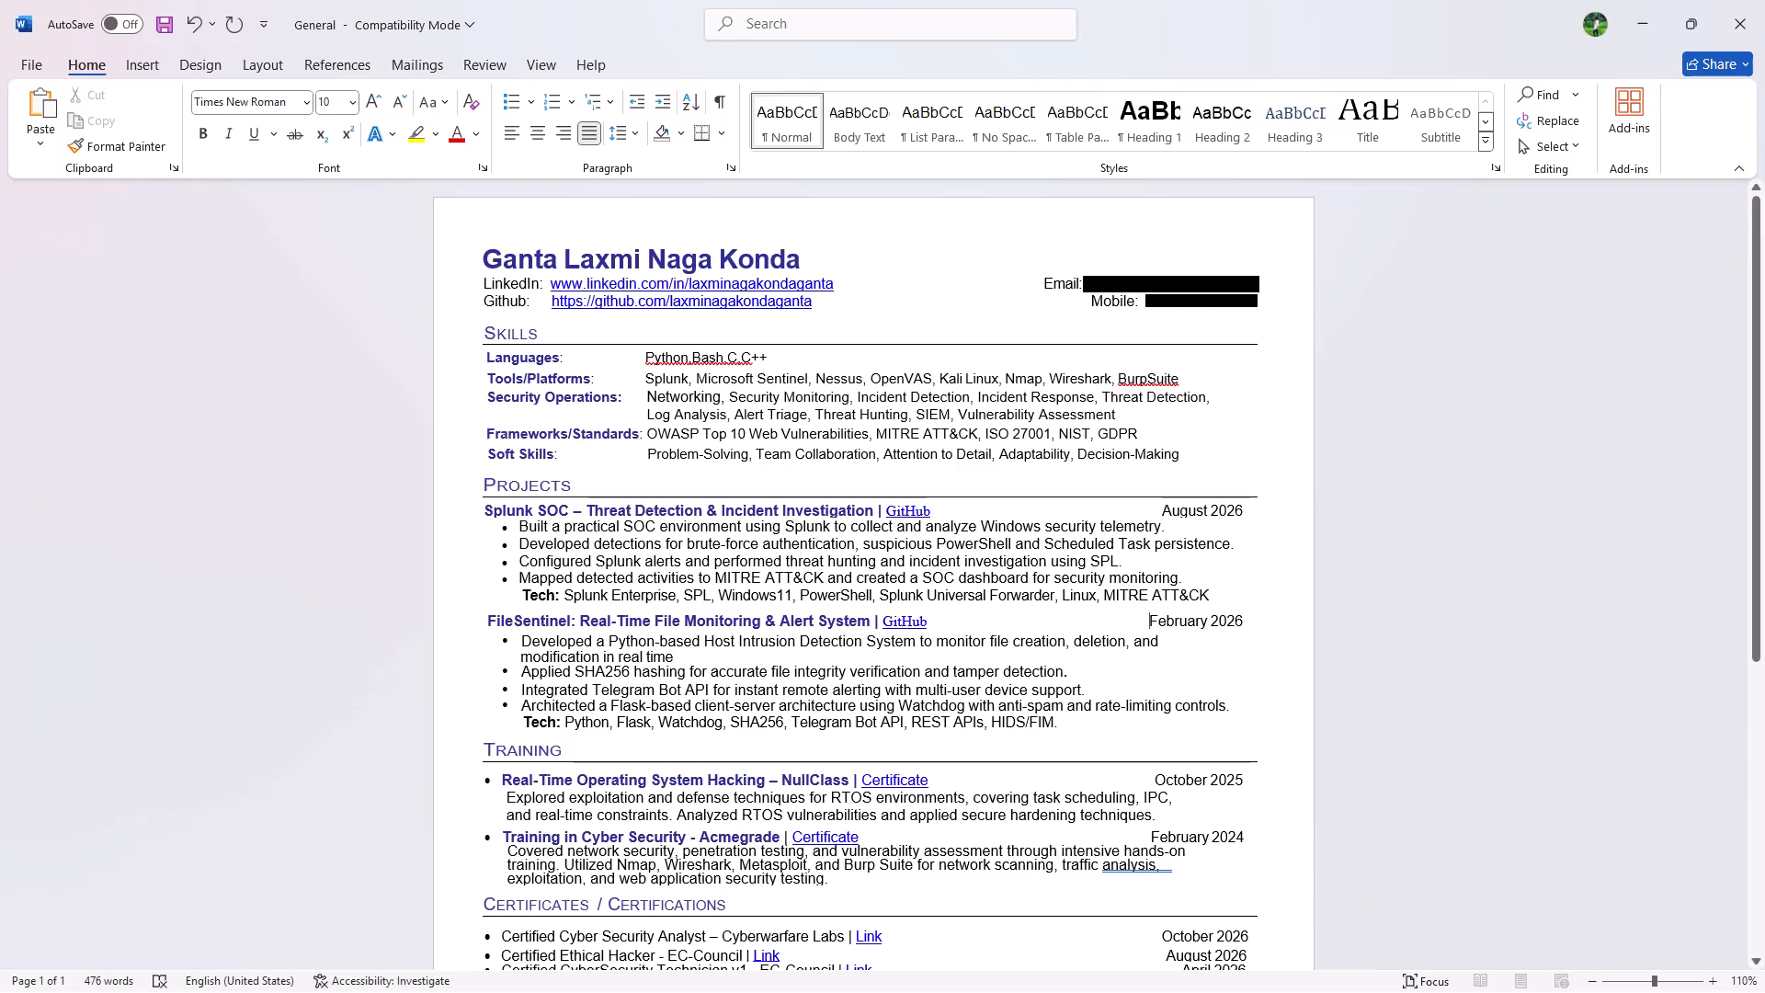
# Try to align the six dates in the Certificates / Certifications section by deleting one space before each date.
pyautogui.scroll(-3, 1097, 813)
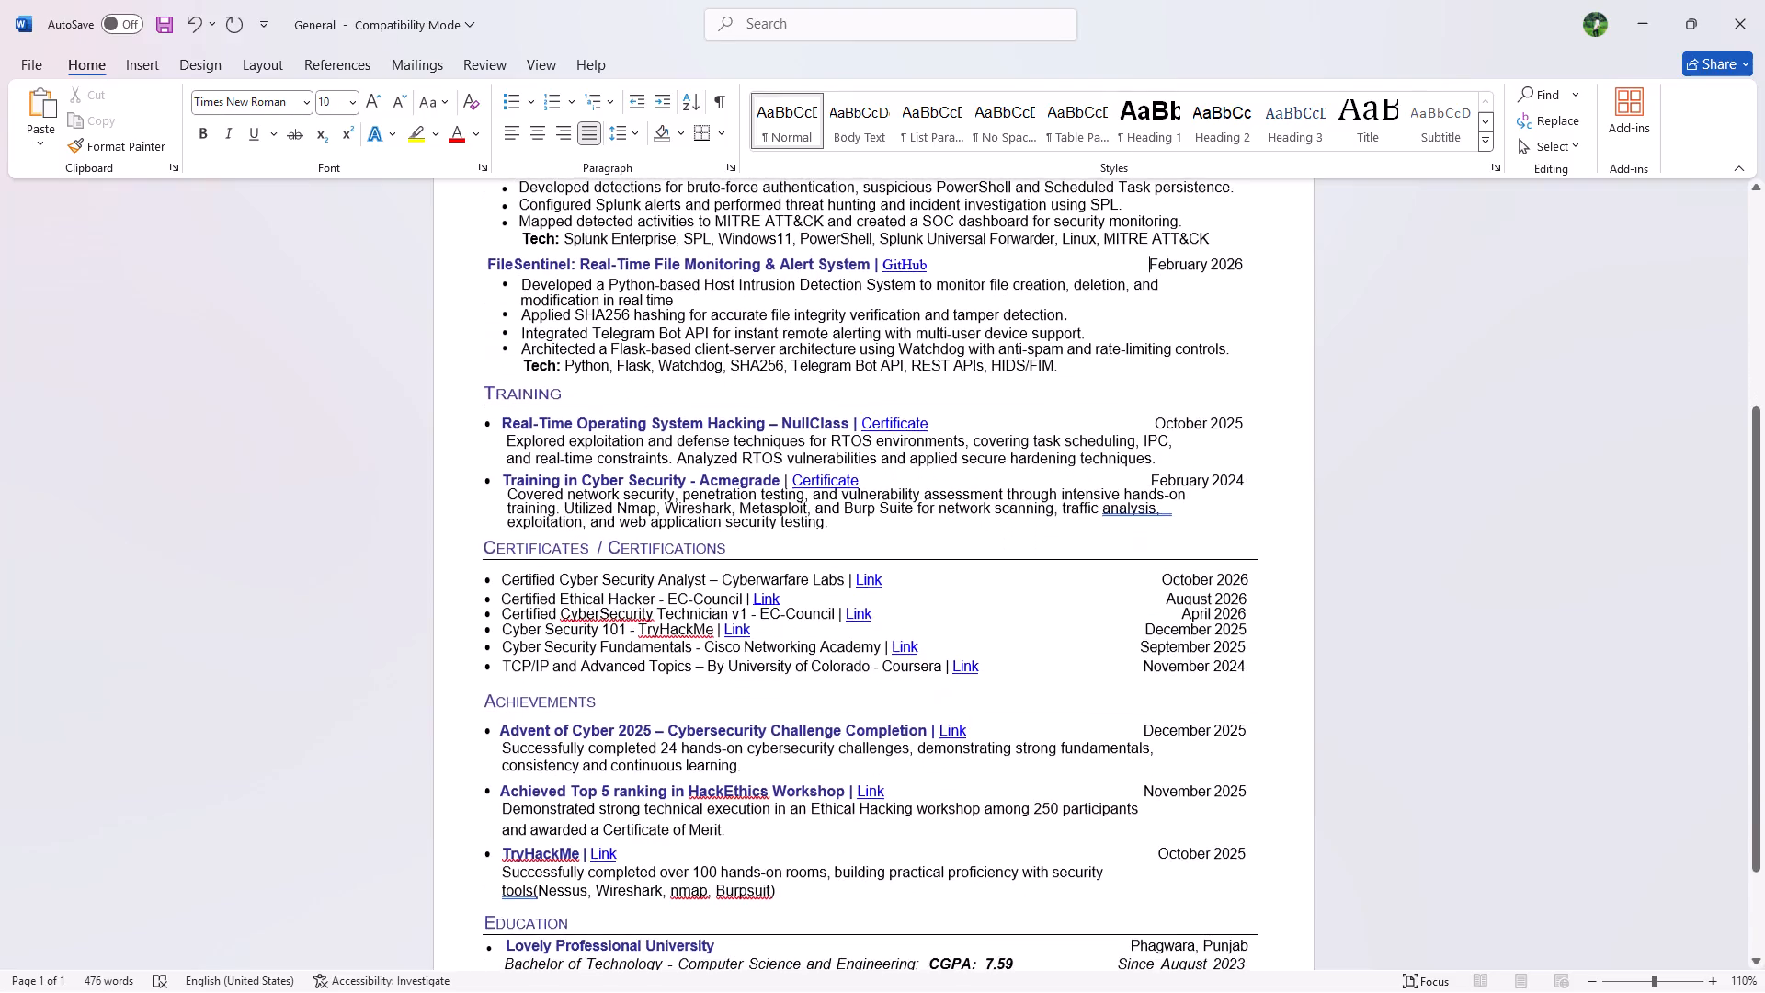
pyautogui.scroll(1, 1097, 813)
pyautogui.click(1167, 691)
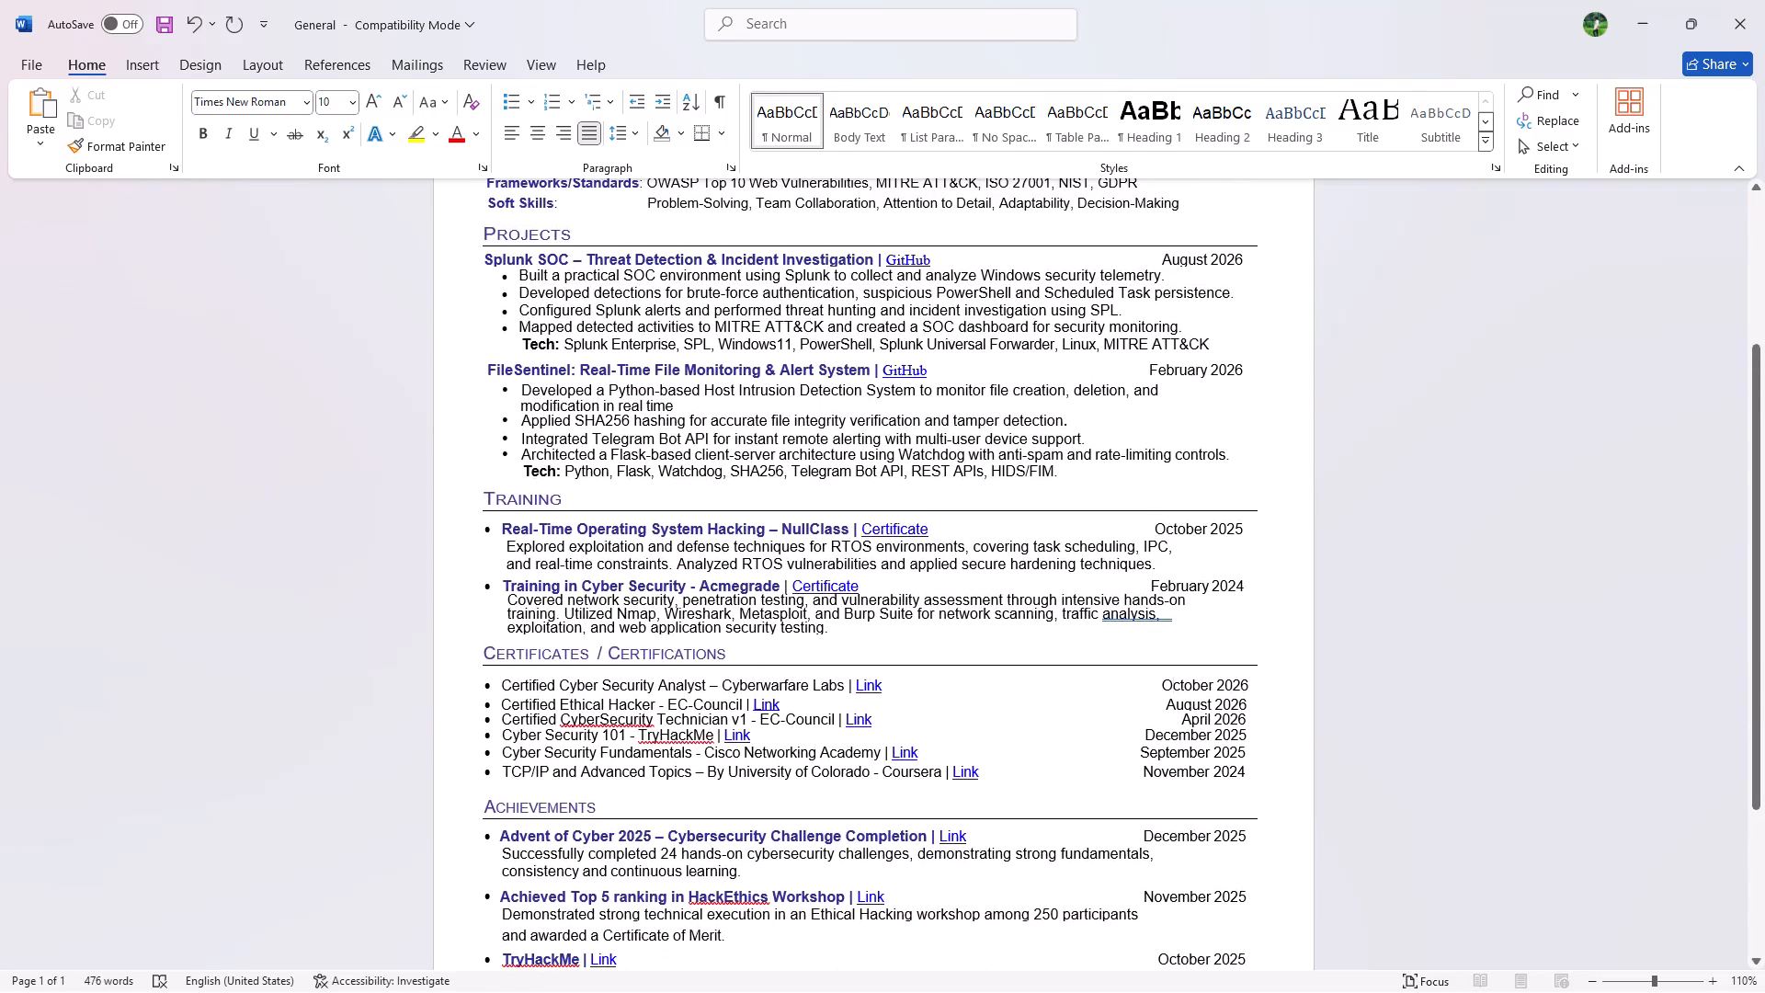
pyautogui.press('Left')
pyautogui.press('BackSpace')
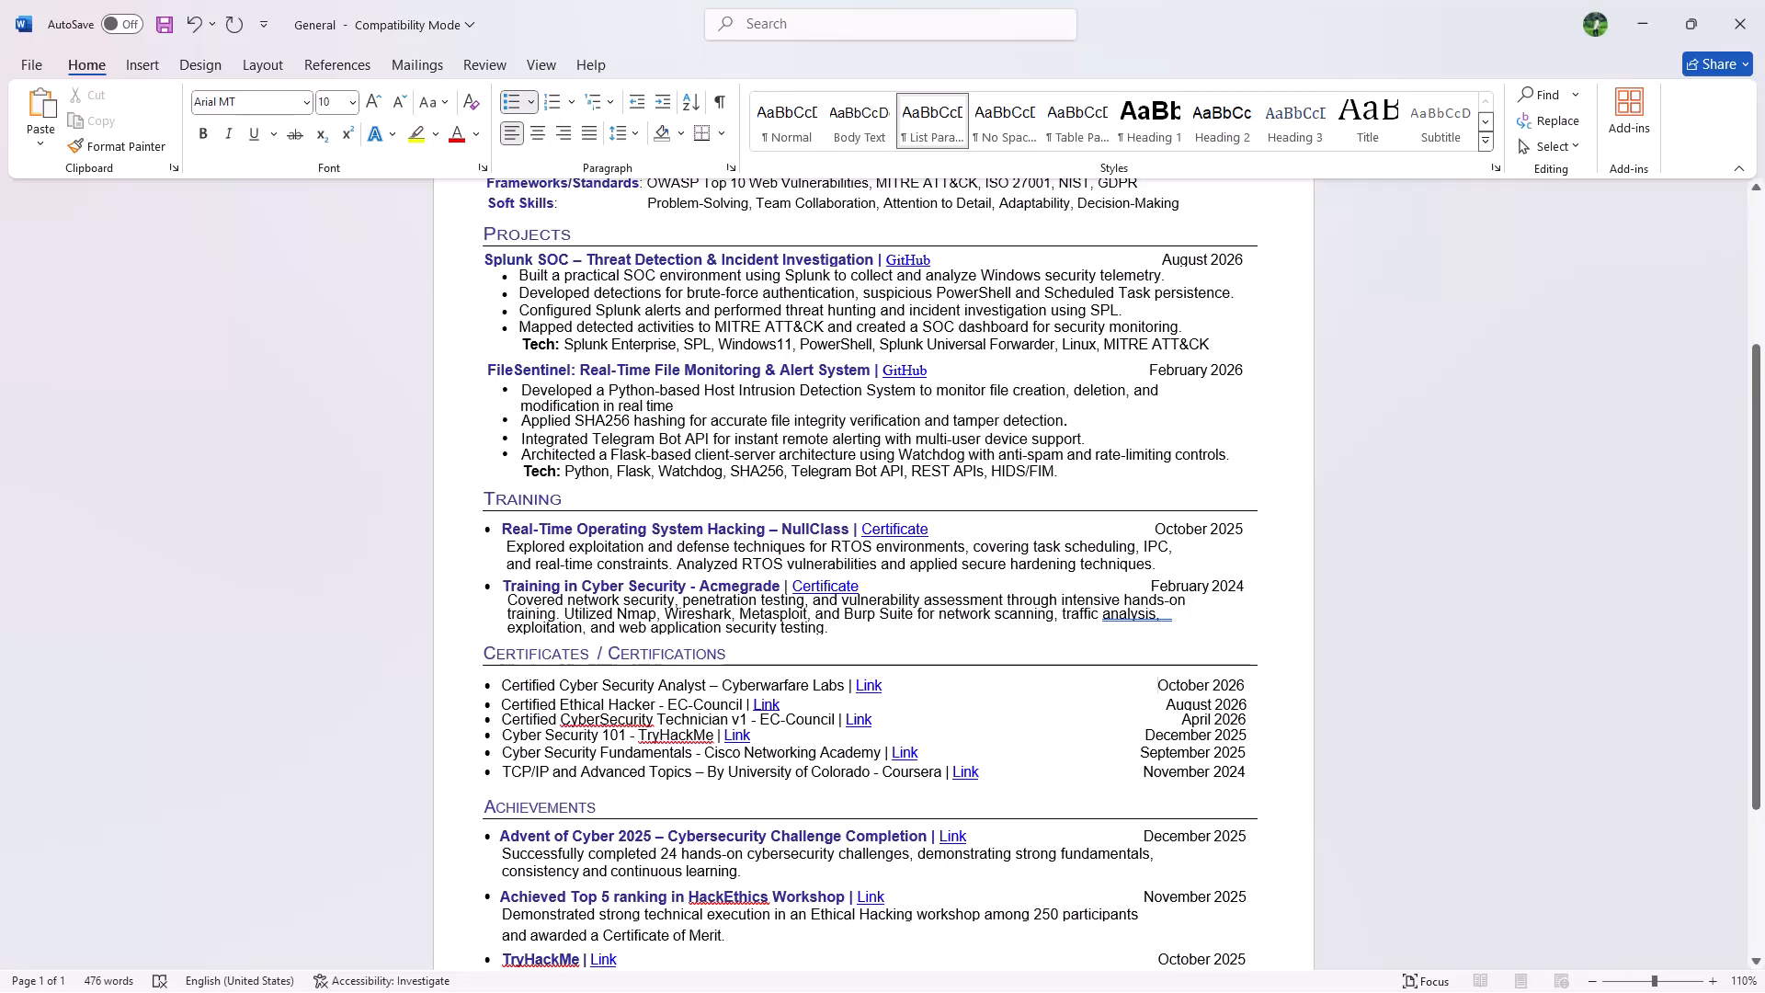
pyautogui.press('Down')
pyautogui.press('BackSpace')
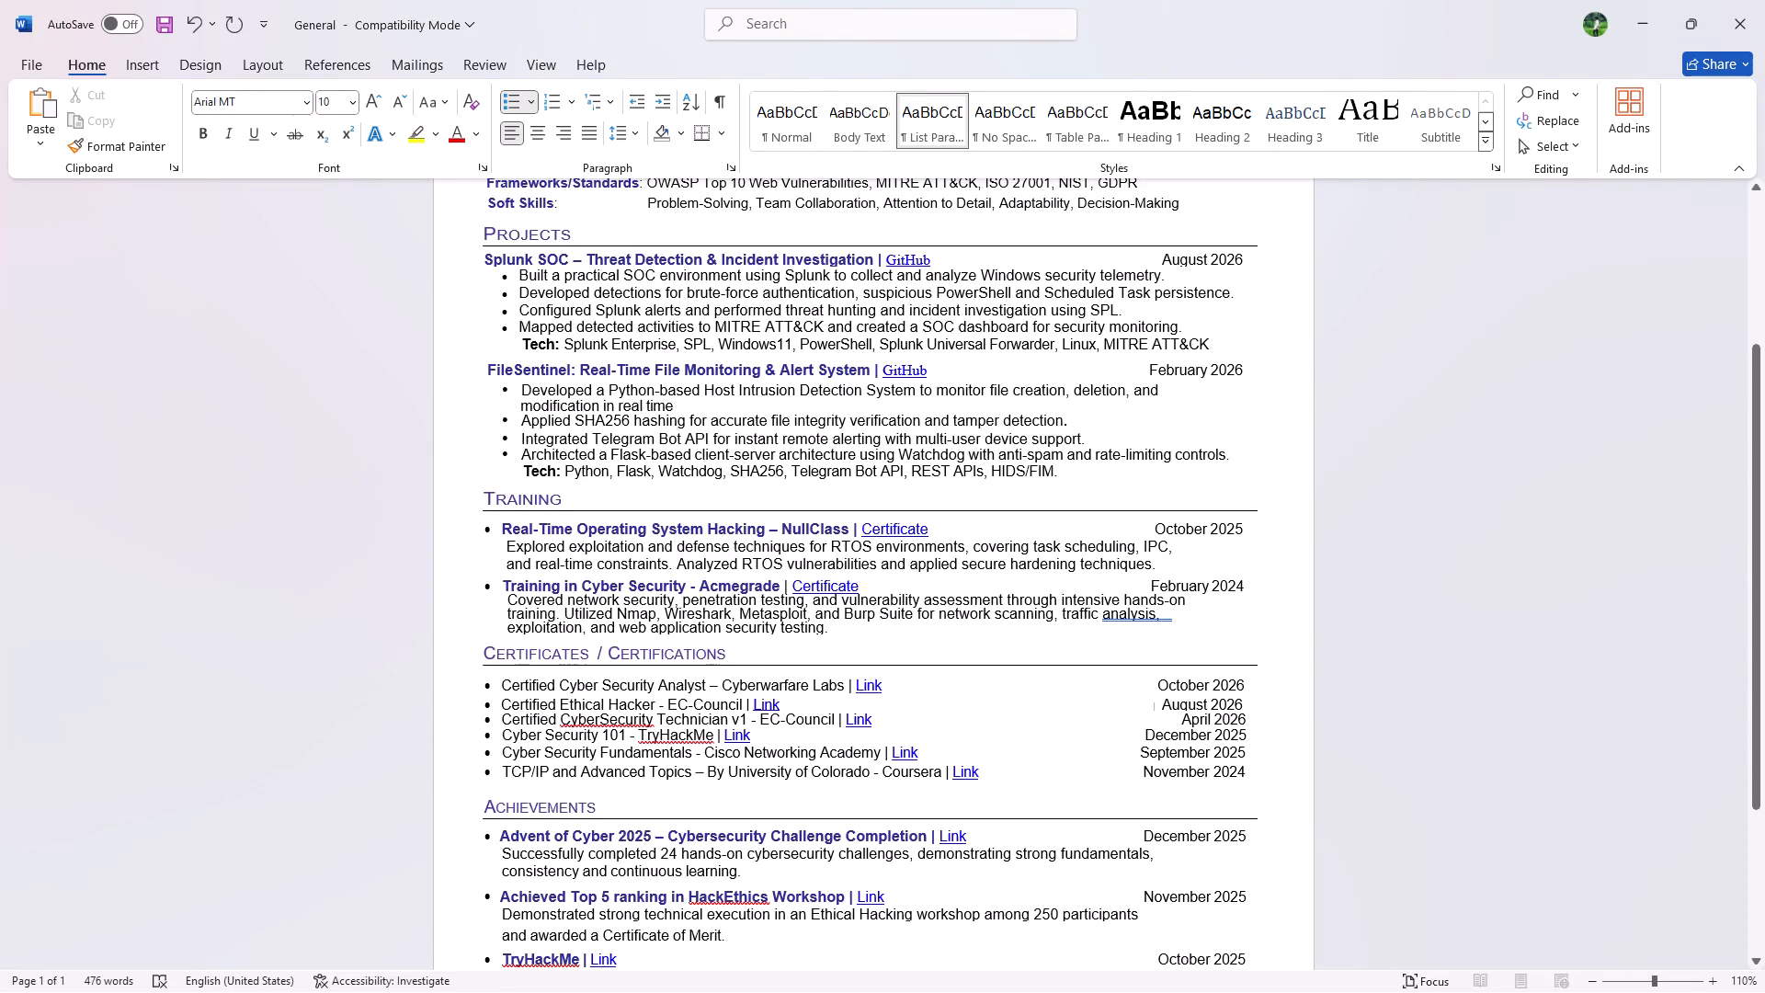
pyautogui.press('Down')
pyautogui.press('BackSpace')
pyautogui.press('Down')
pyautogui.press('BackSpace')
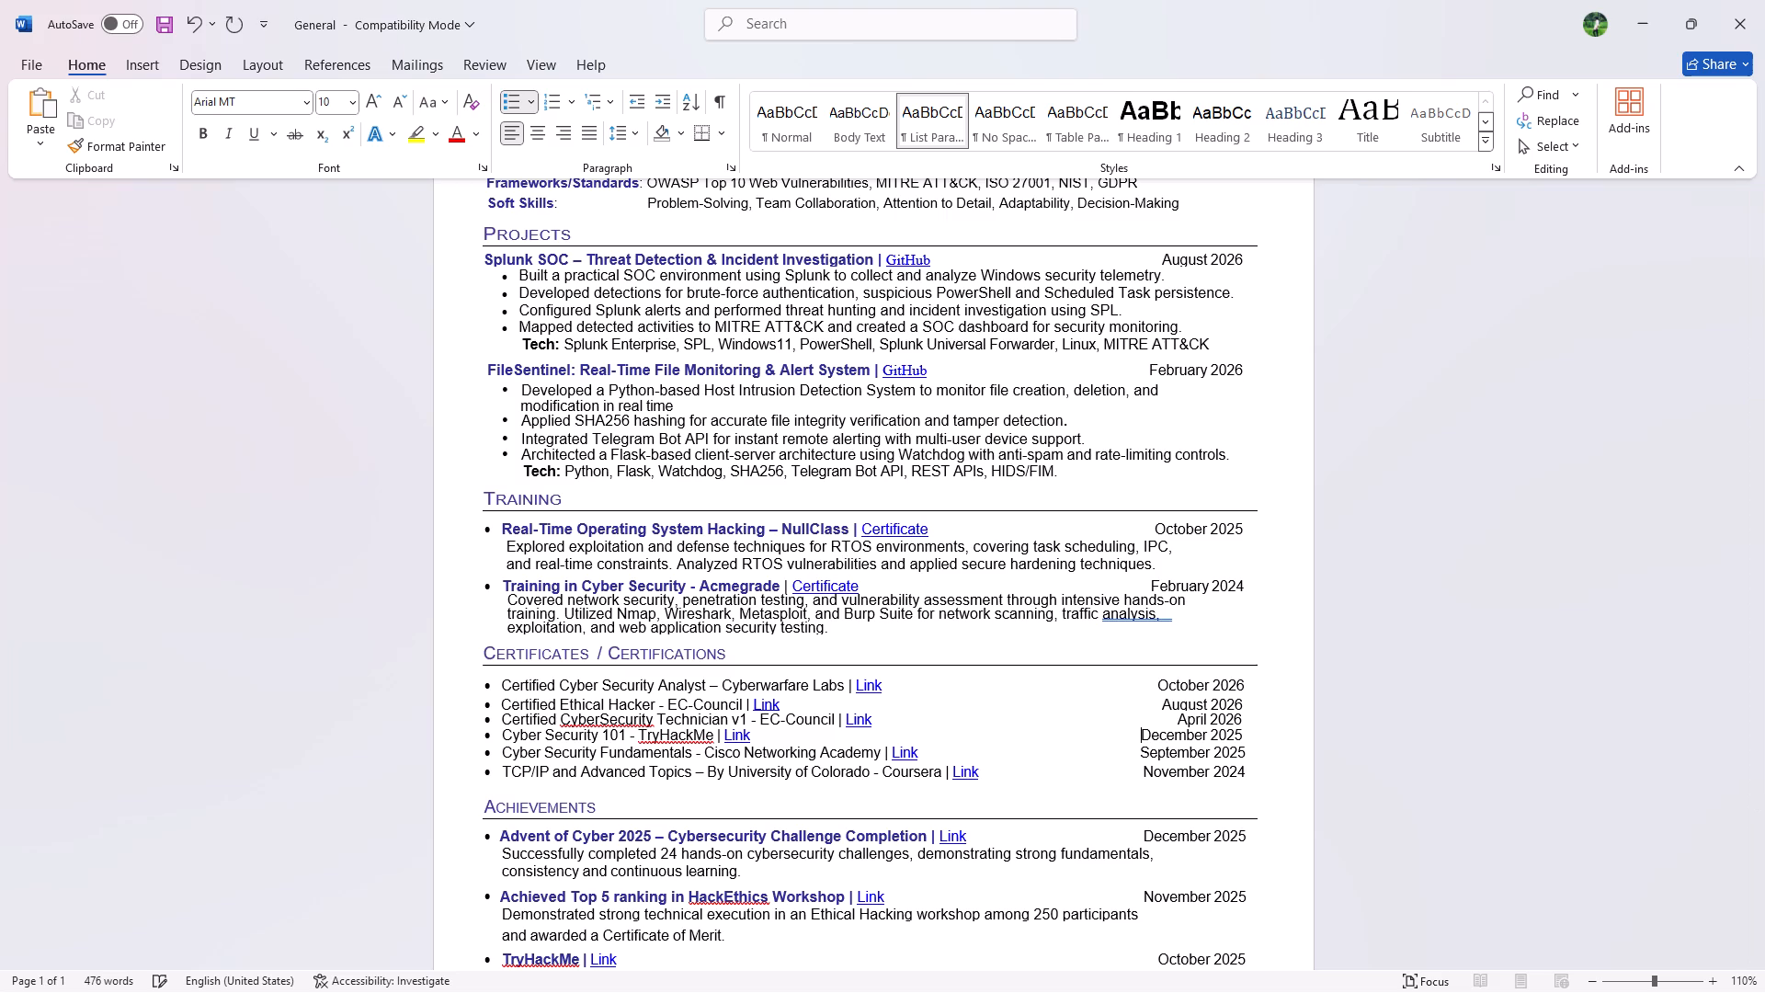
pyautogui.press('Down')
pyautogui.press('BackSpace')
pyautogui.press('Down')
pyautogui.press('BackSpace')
# Examine the date alignment and page fit from the Skills section through the Education section.
pyautogui.scroll(-1, 1184, 736)
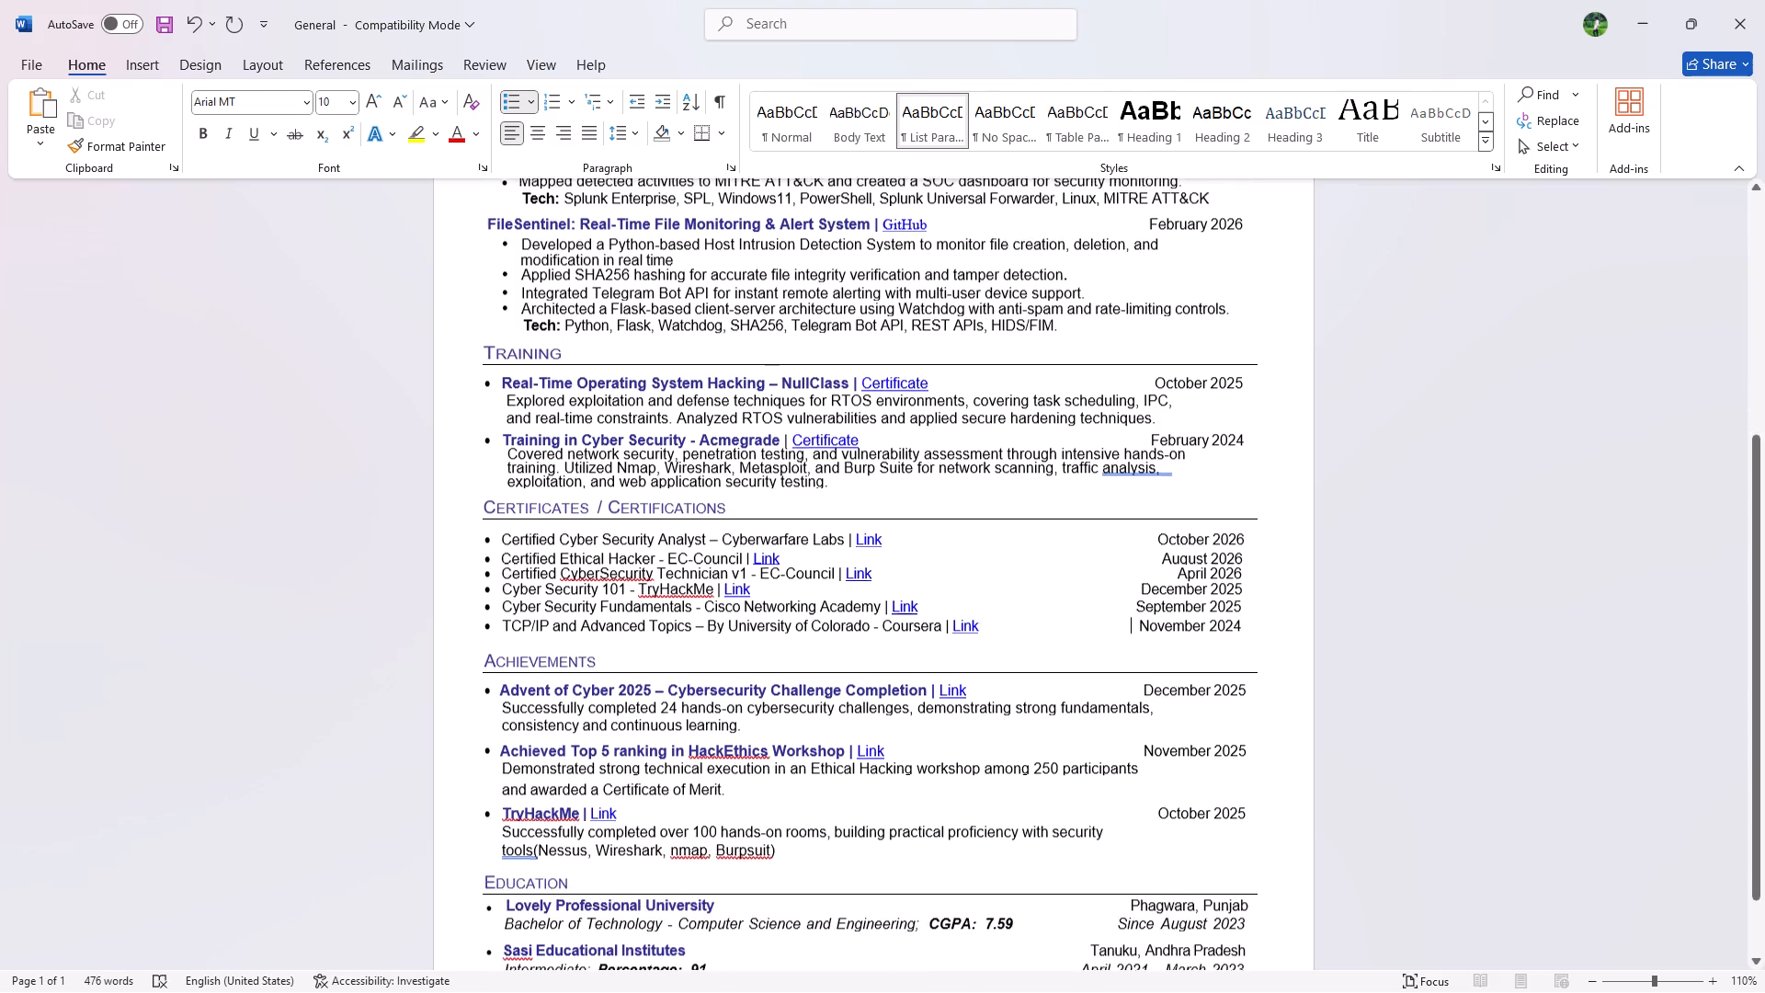
pyautogui.scroll(-2, 1184, 736)
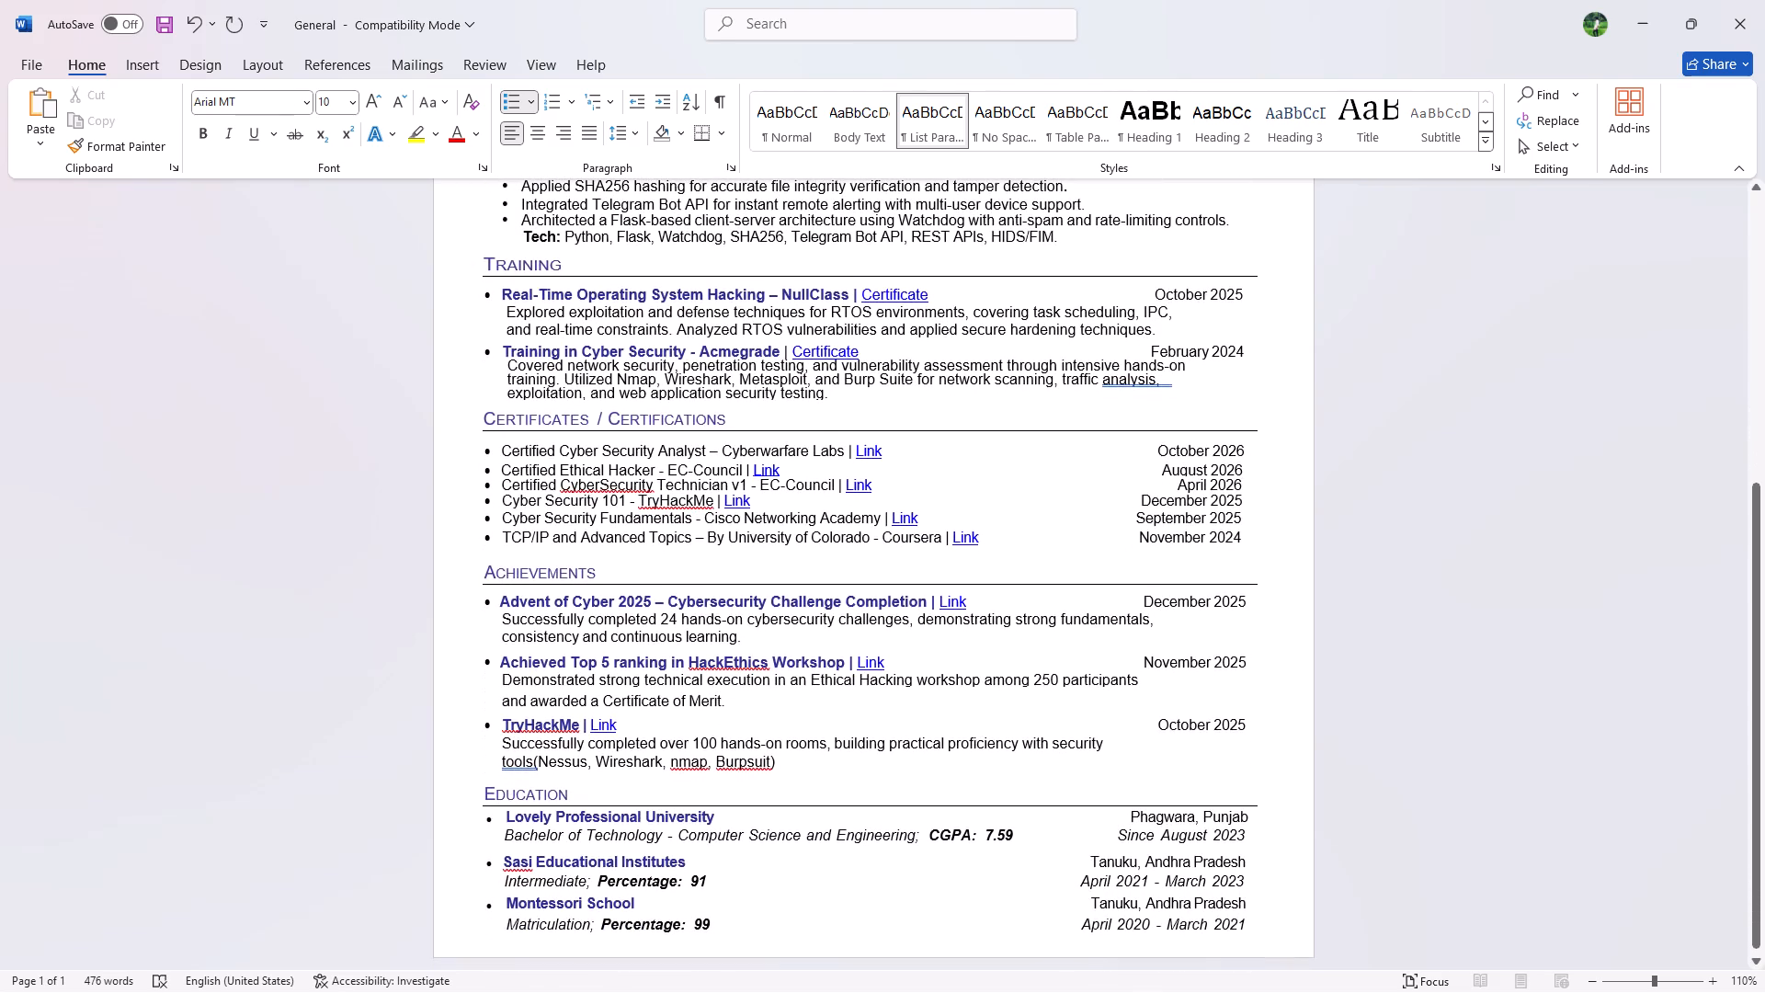
pyautogui.scroll(2, 1209, 789)
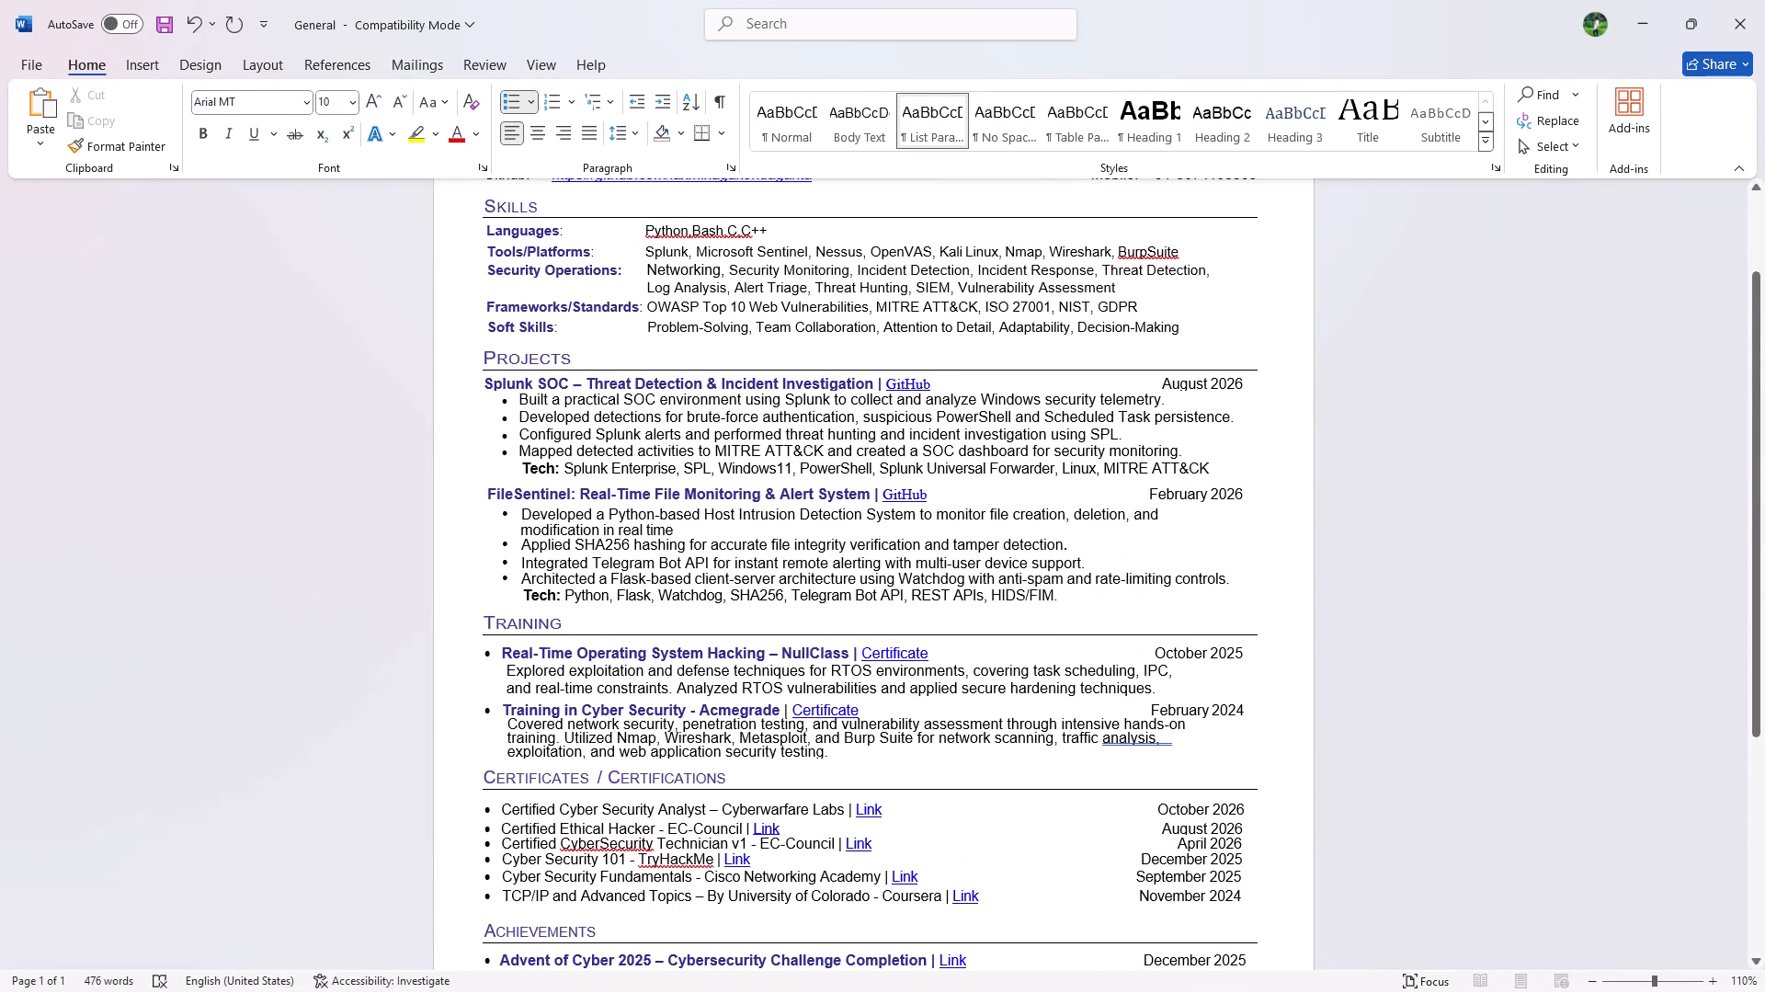
pyautogui.scroll(-5, 1209, 789)
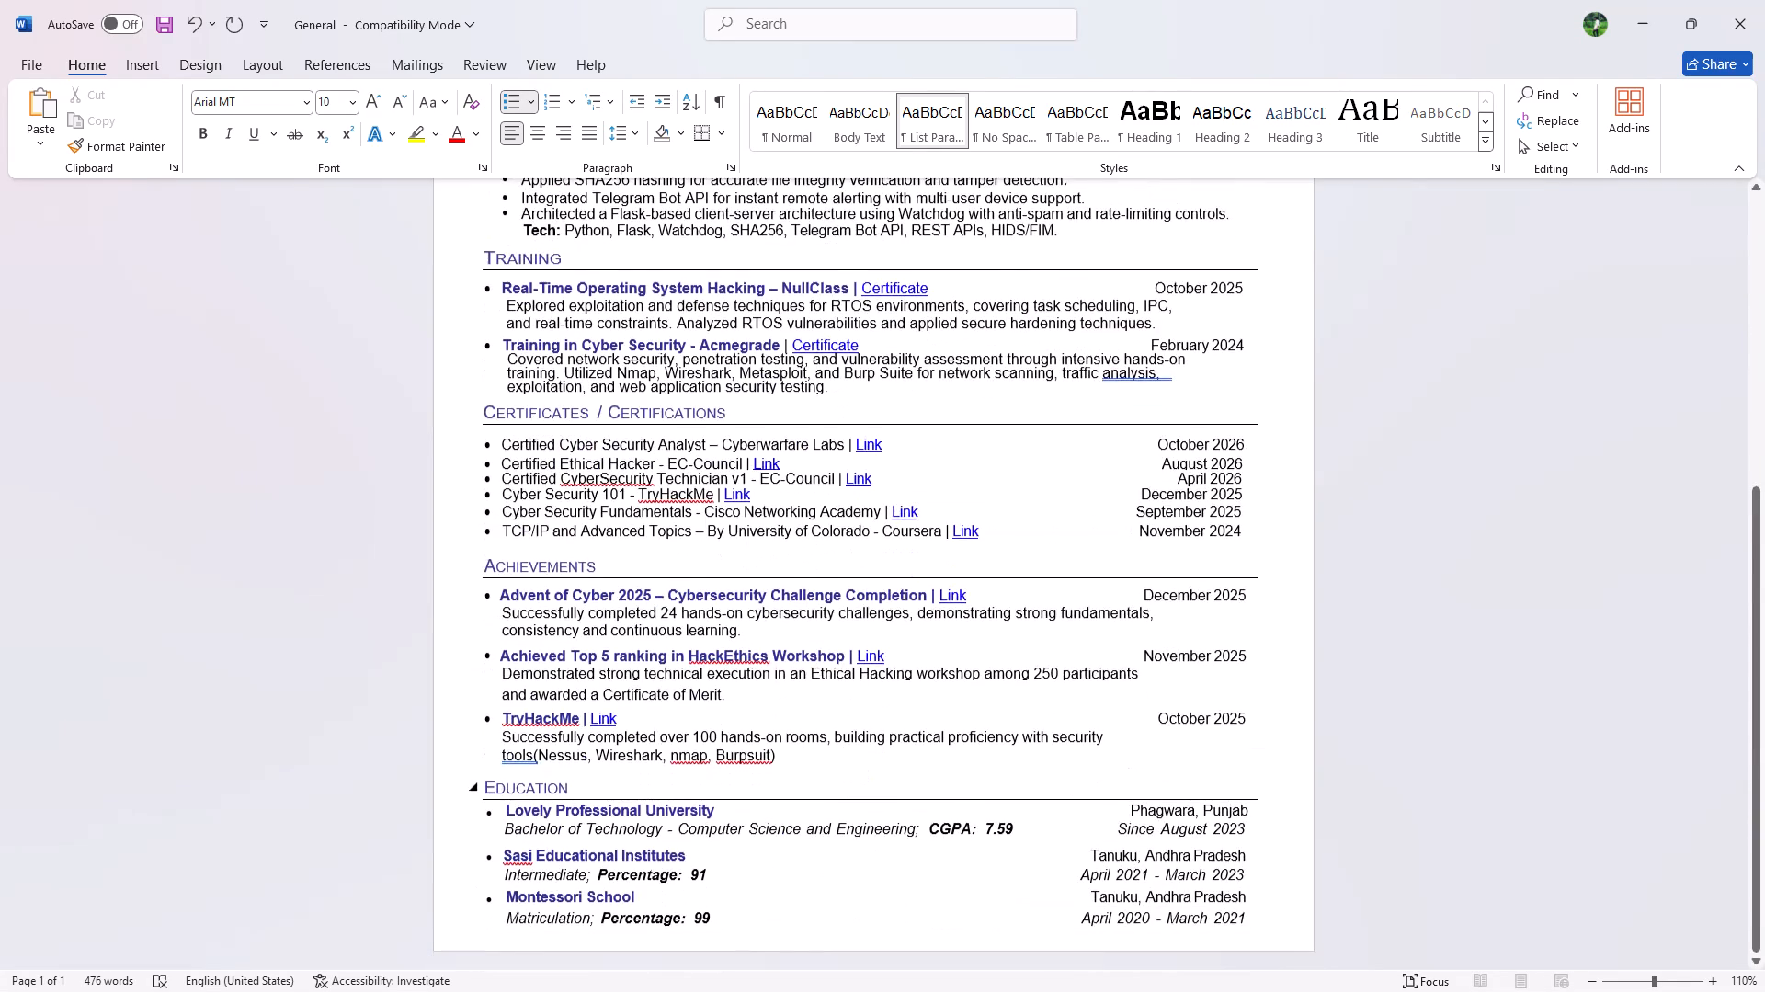
pyautogui.scroll(-5, 1209, 789)
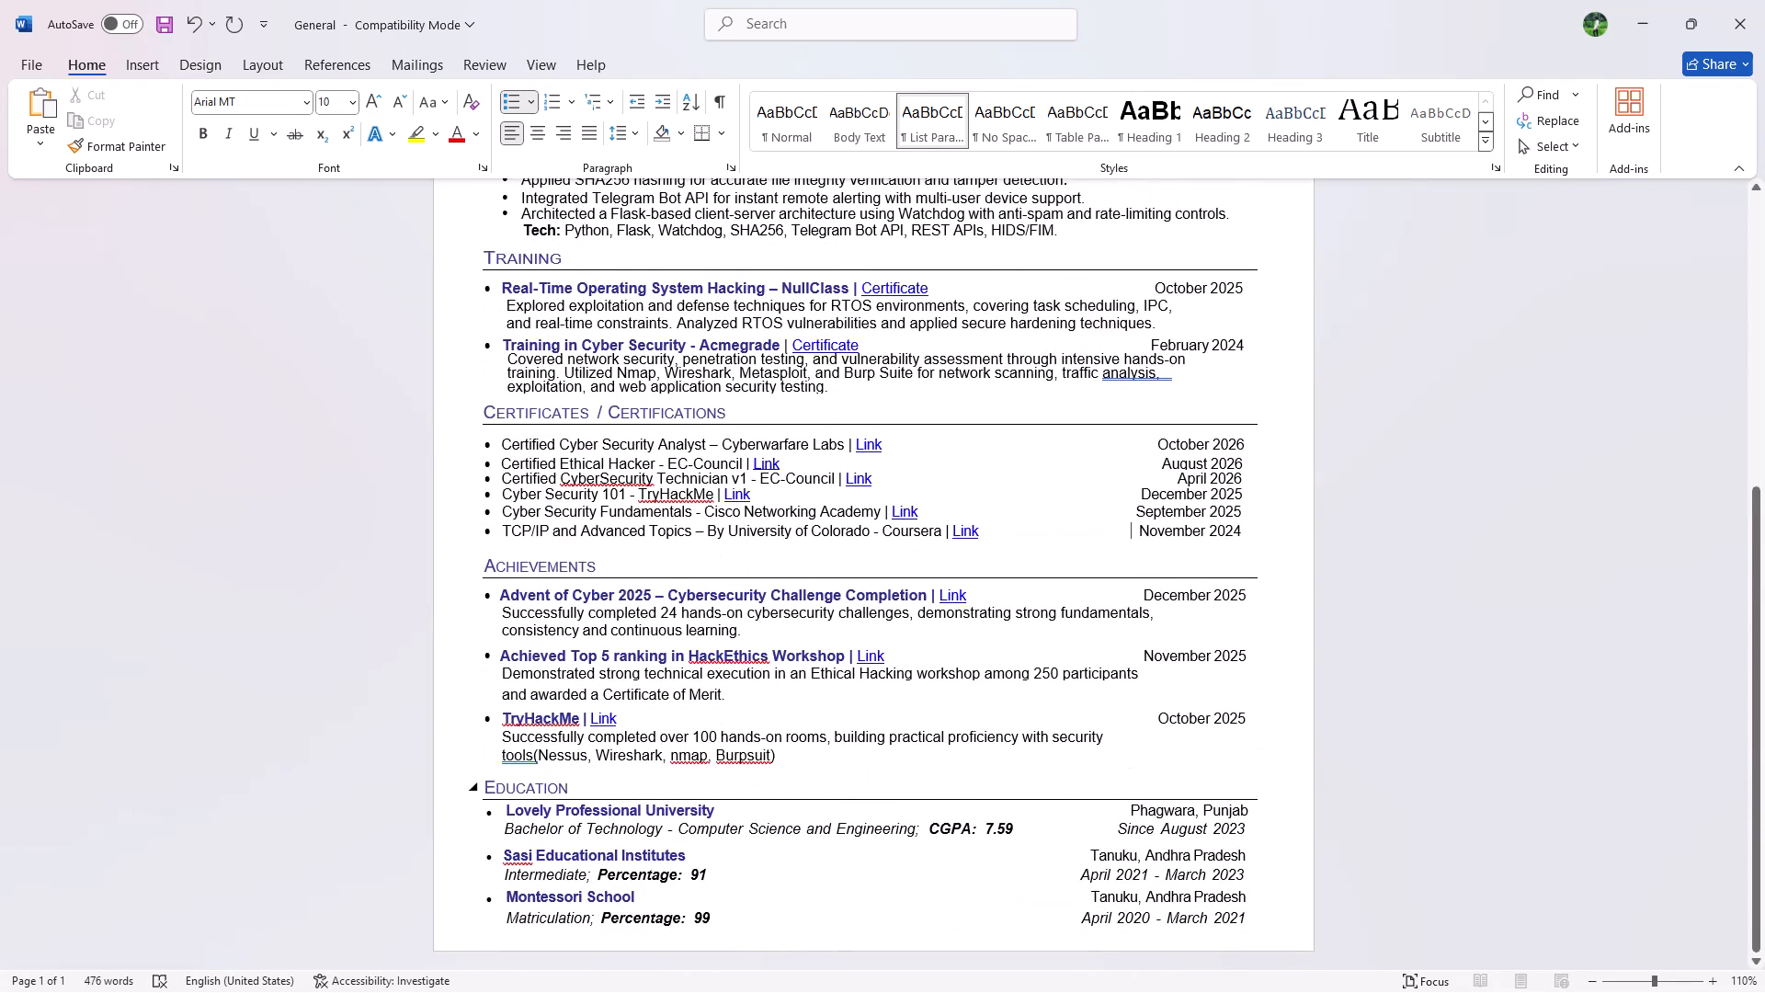
pyautogui.scroll(-10, 1209, 789)
pyautogui.scroll(2, 1209, 789)
pyautogui.scroll(-6, 1209, 789)
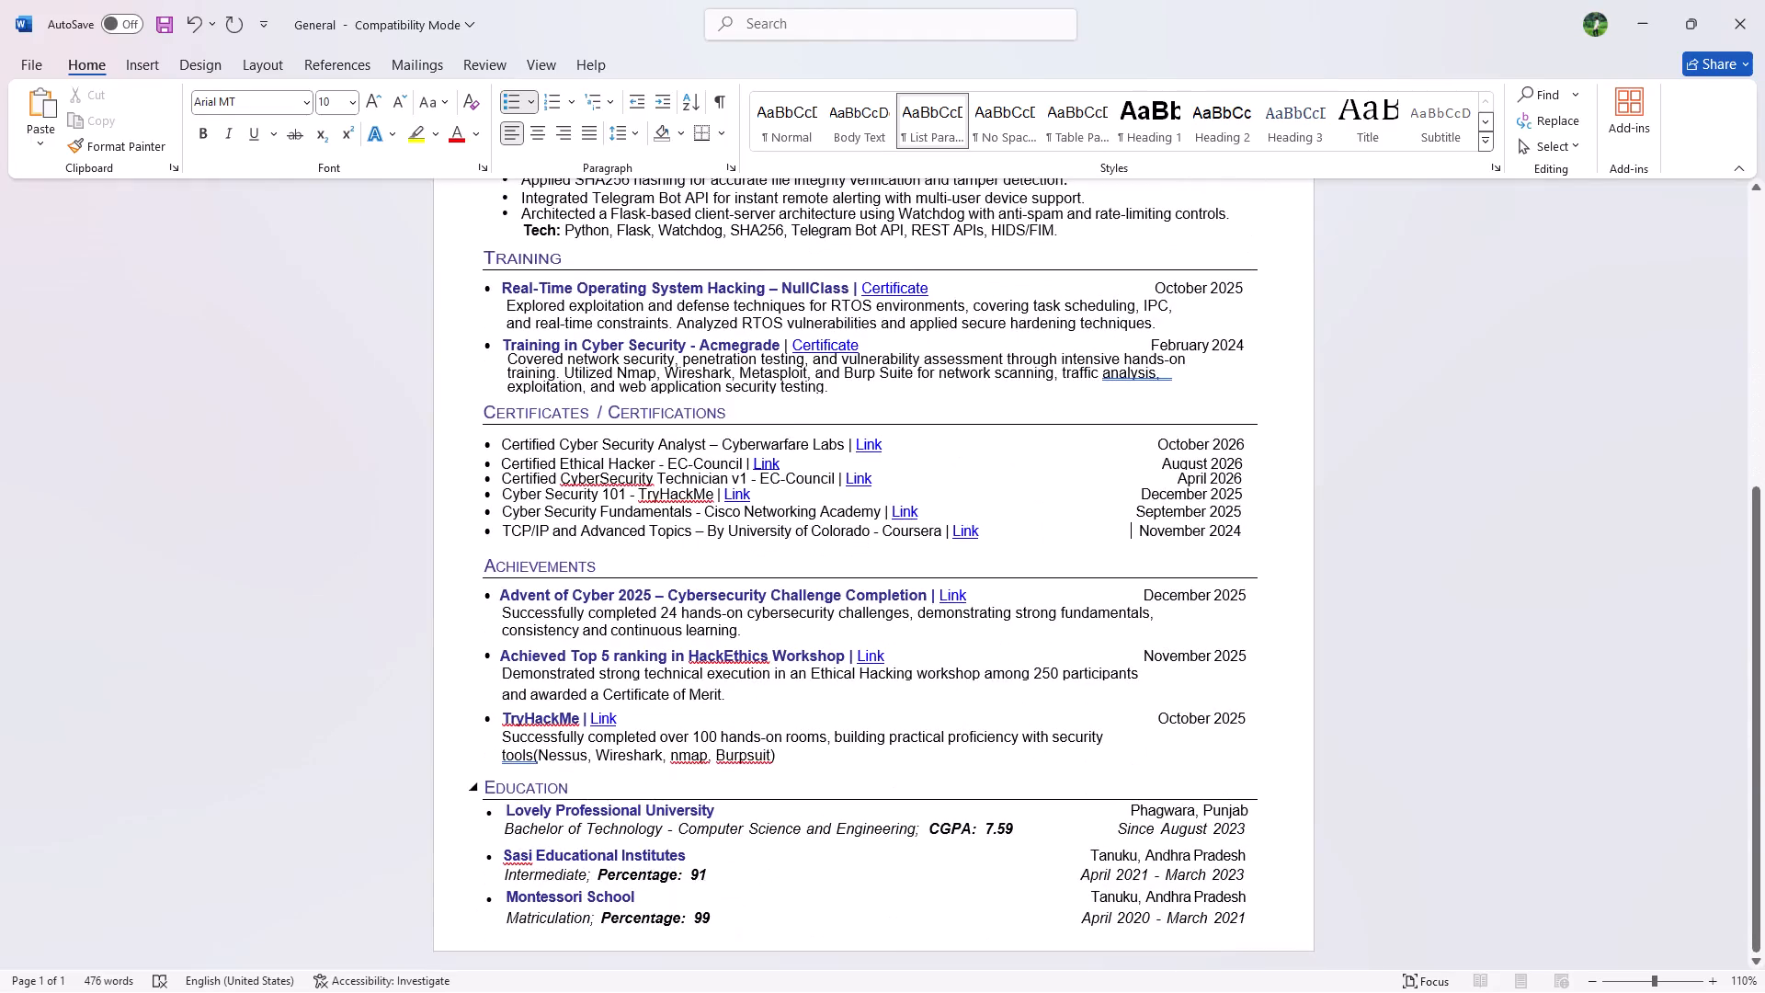
pyautogui.scroll(-2, 1209, 789)
pyautogui.scroll(-1, 1307, 645)
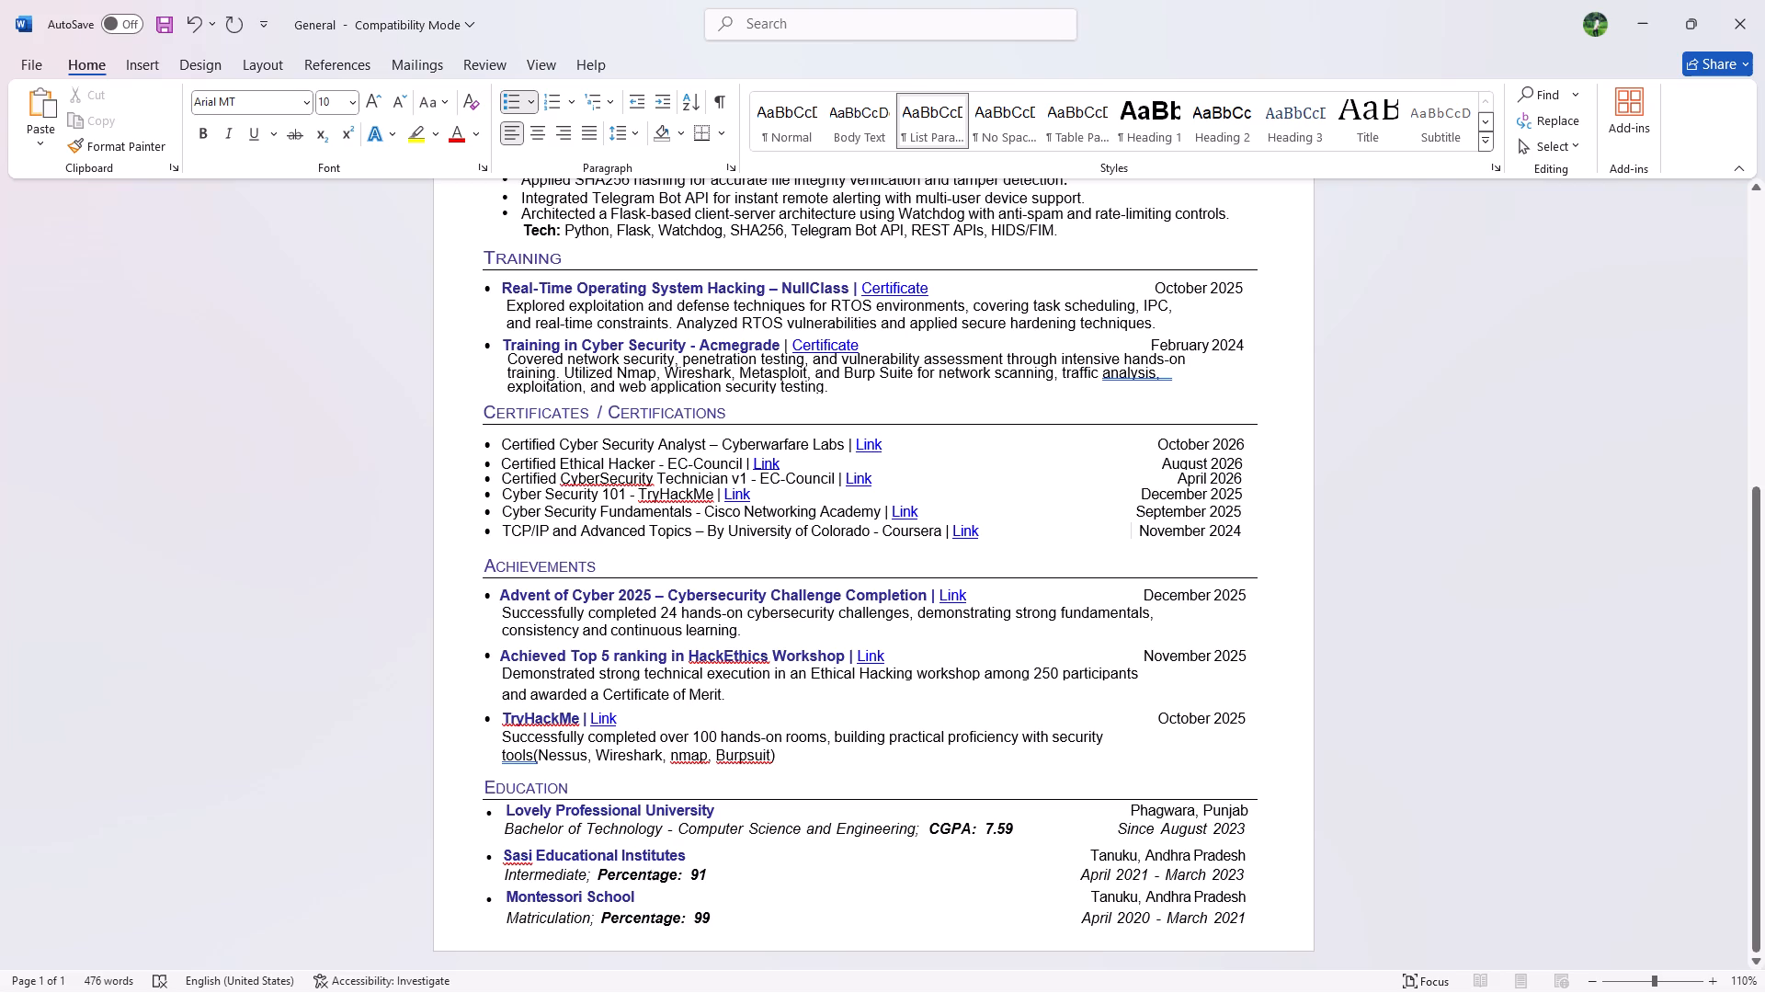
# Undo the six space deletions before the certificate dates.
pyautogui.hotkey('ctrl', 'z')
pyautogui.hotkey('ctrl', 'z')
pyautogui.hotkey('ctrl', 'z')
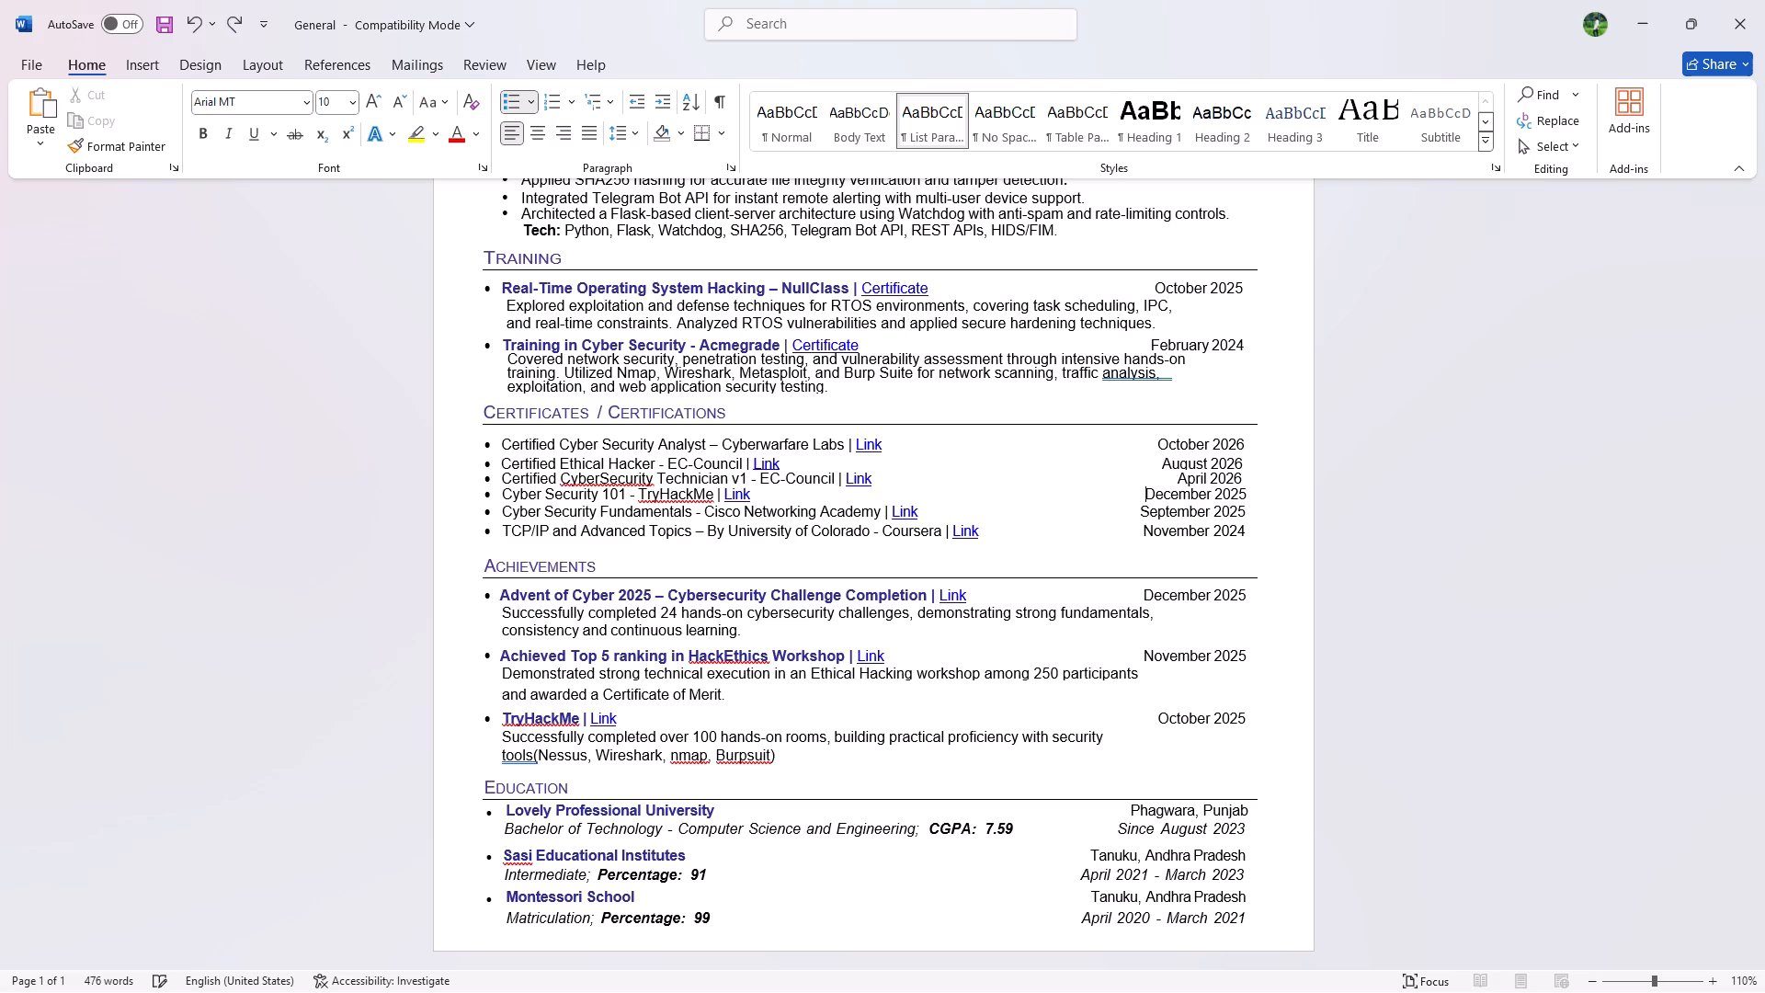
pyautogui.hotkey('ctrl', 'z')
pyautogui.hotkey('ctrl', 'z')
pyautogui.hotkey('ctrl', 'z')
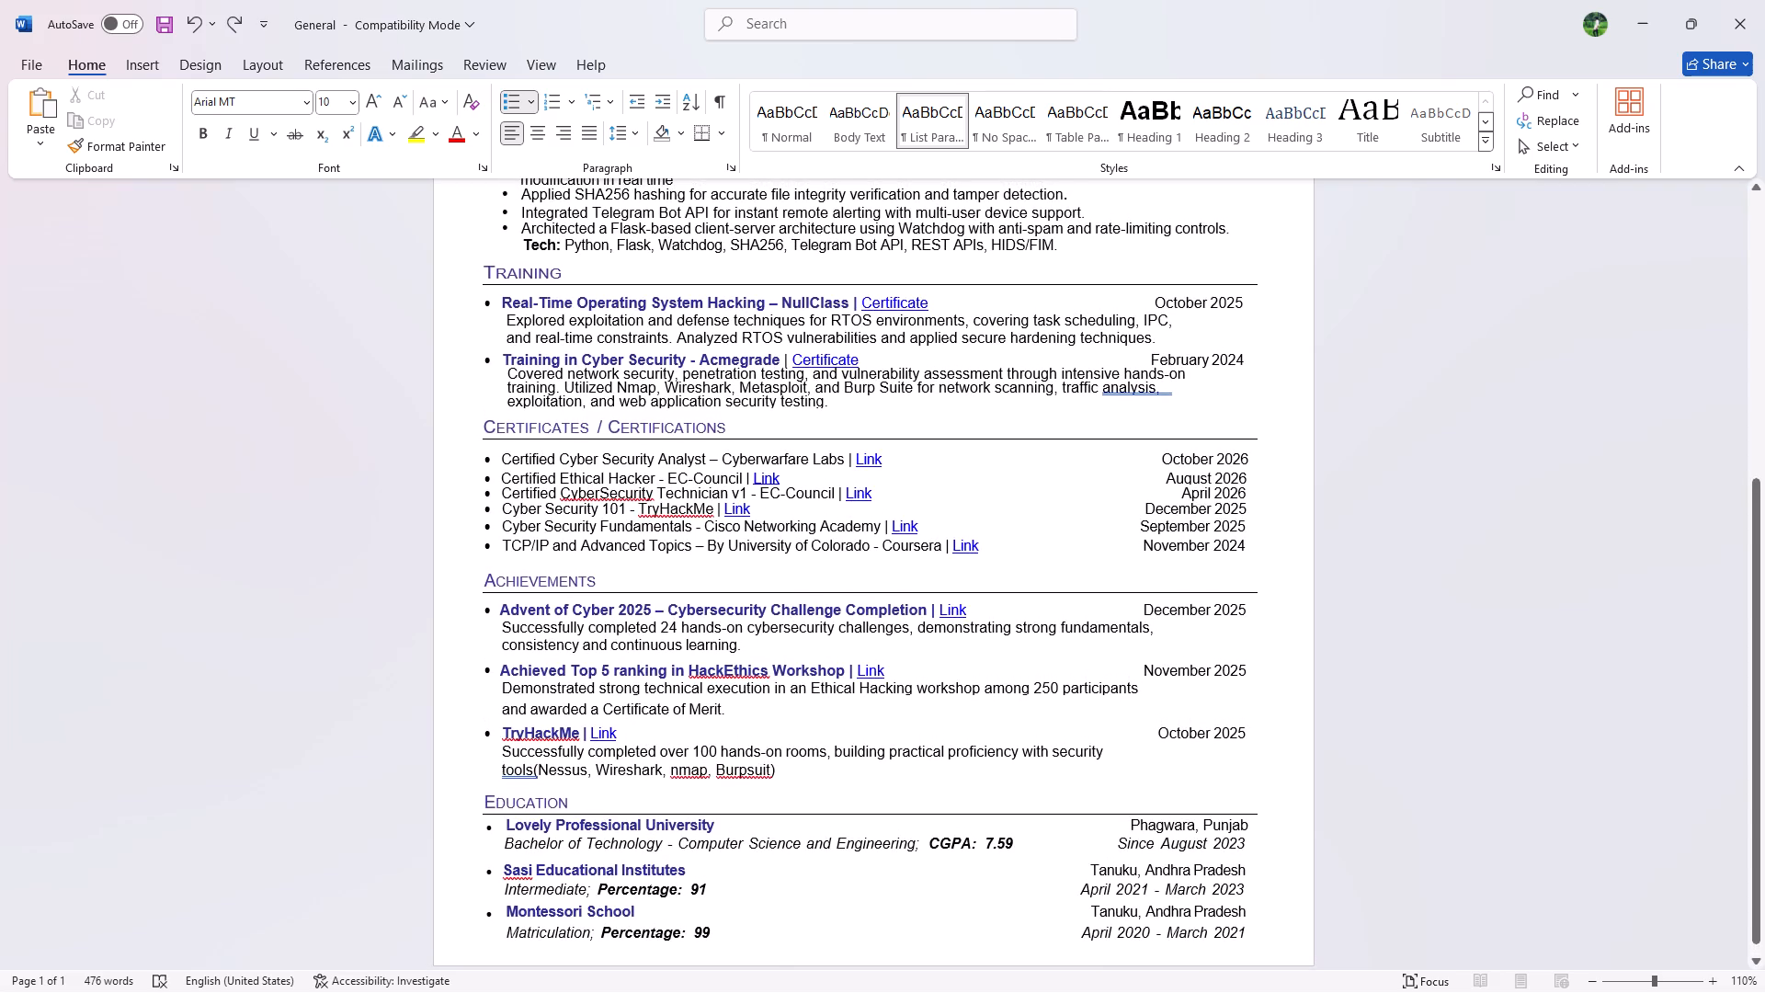
# Ignore once the grammar suggestion on "analysis," in the Training in Cyber Security - Acmegrade description.
pyautogui.scroll(3, 1402, 819)
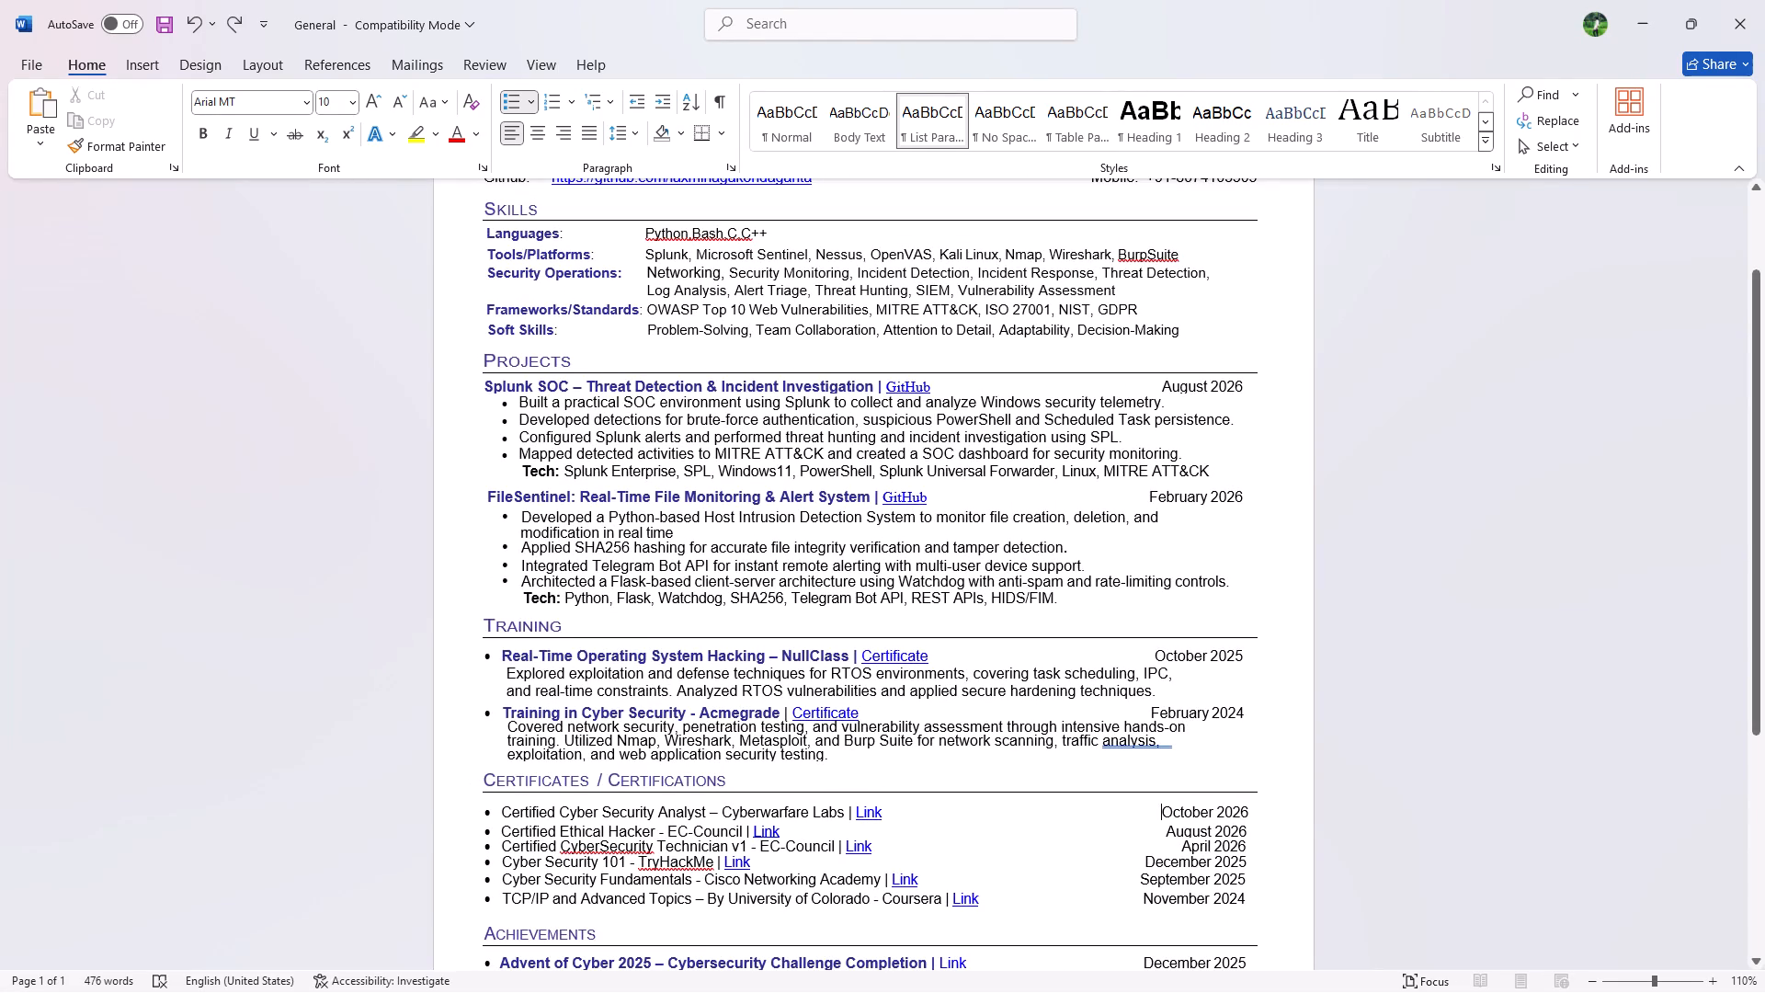
pyautogui.click(1143, 746)
pyautogui.rightClick(1143, 746)
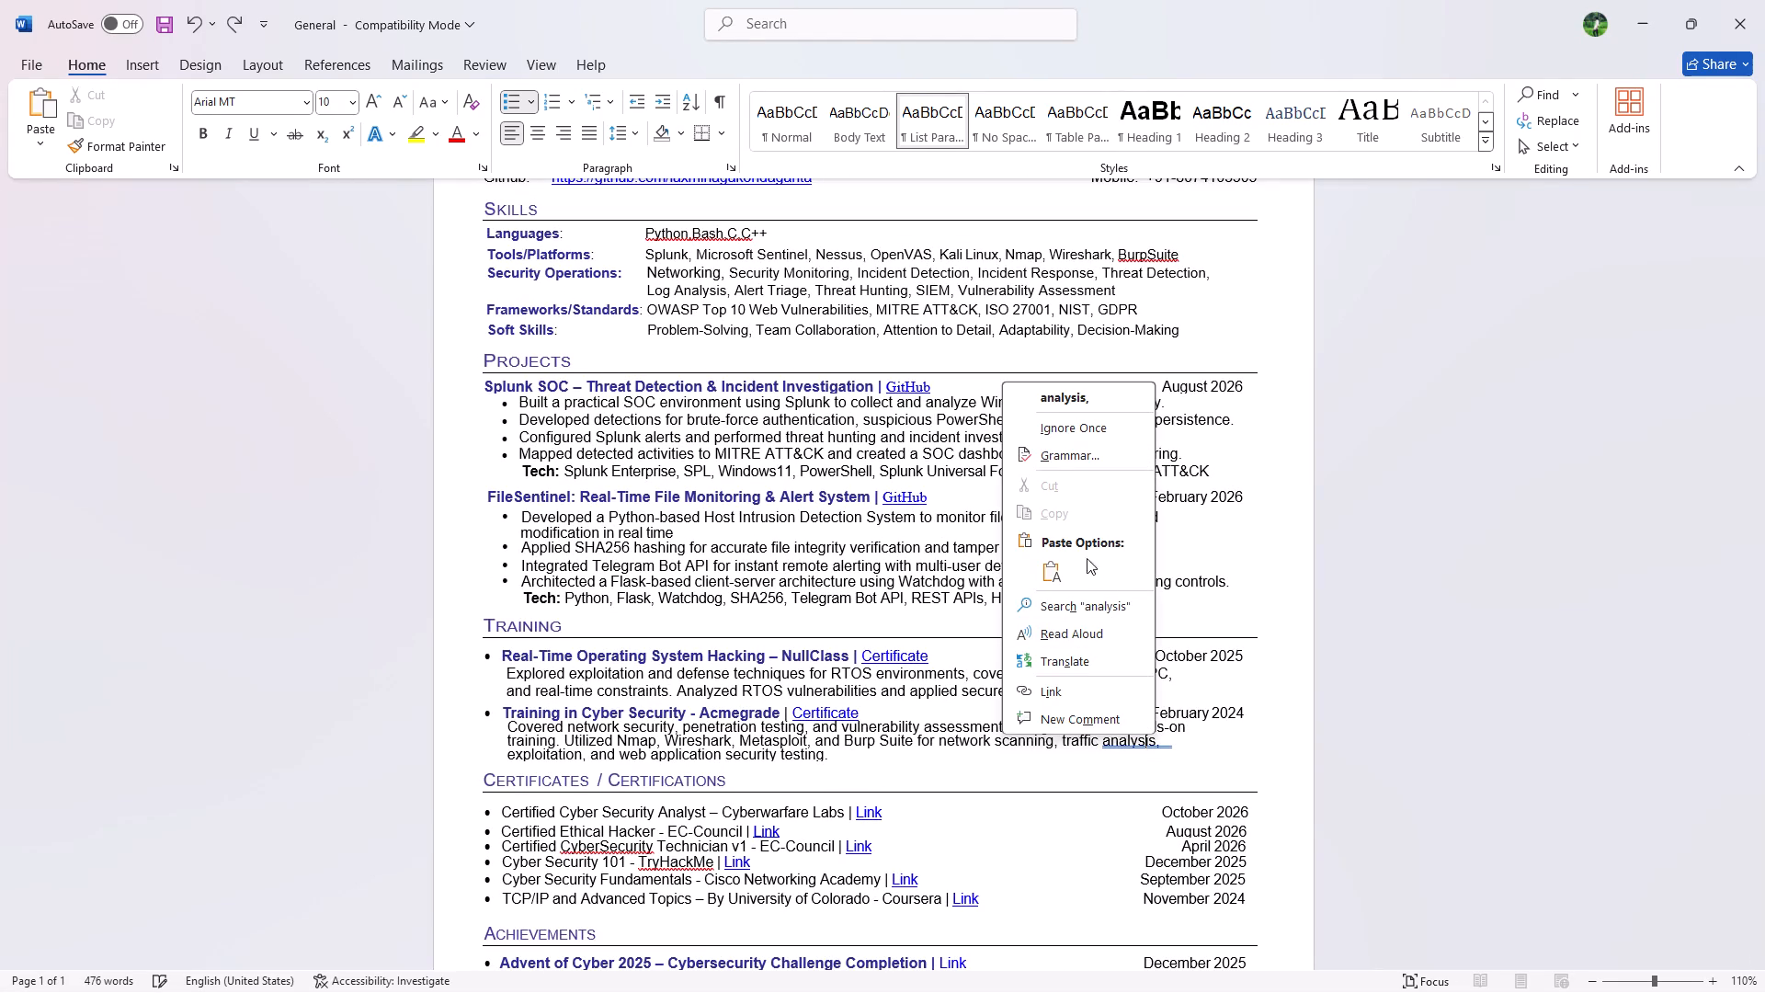
pyautogui.click(1109, 428)
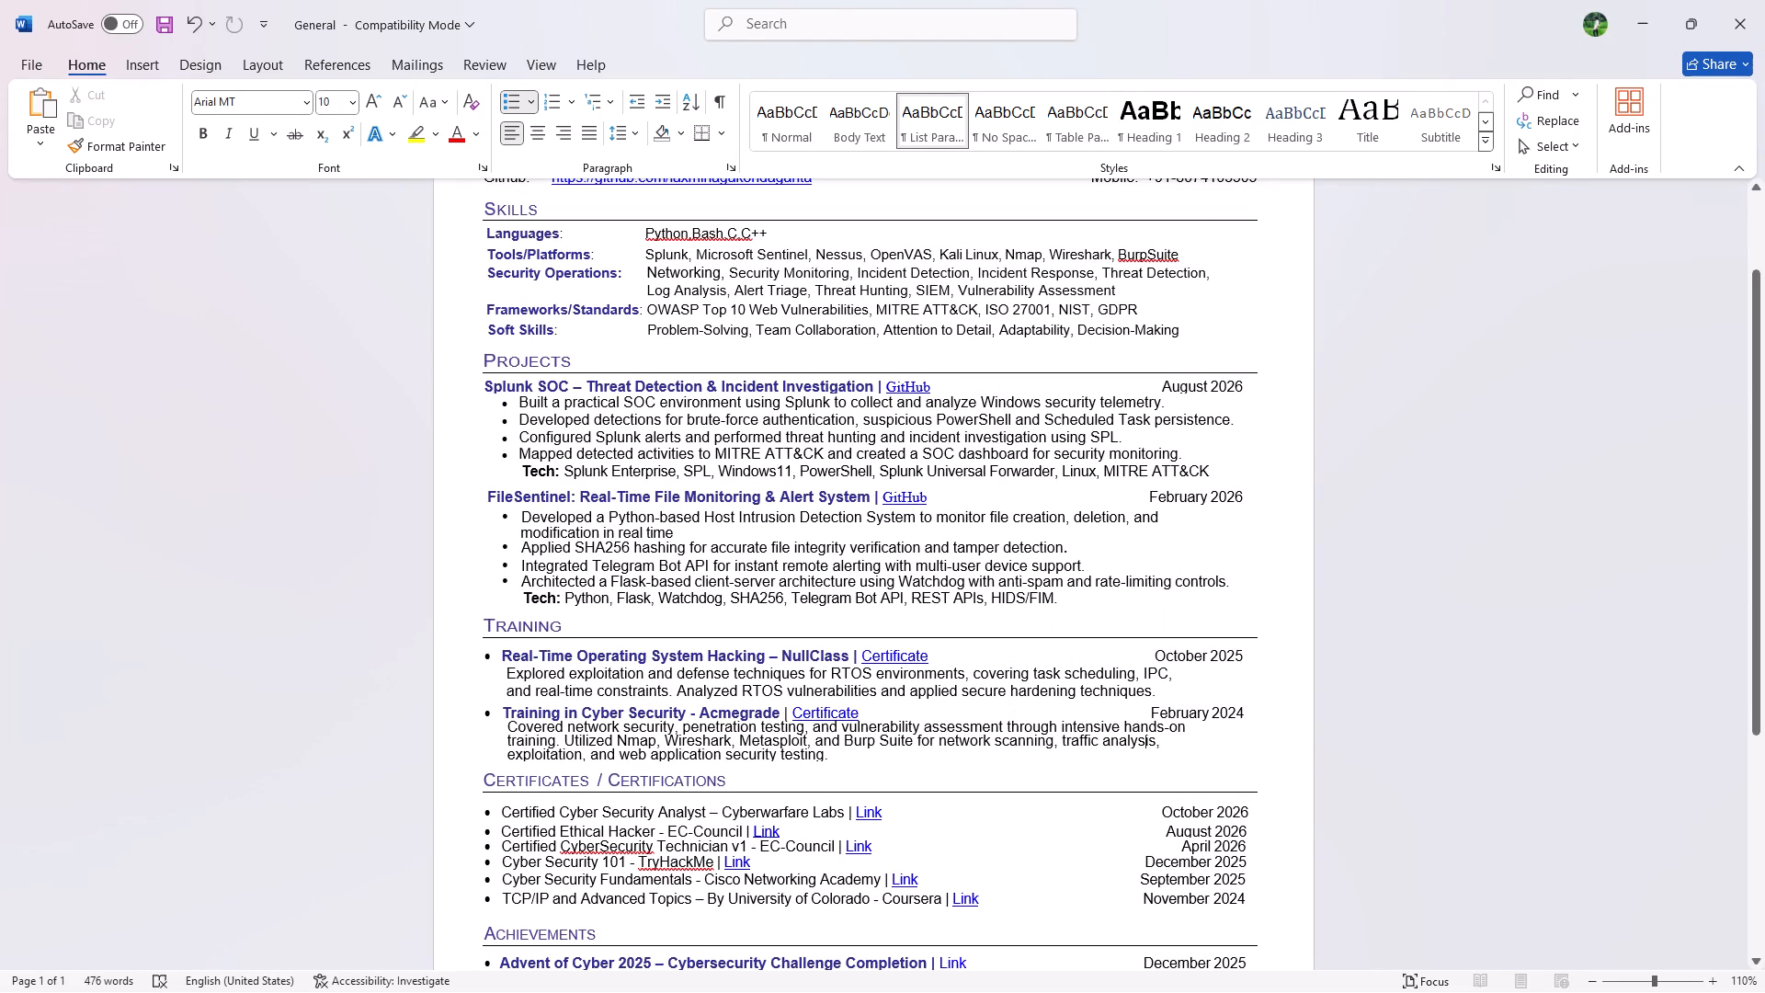
pyautogui.press('Right')
pyautogui.press('Right')
pyautogui.press('Right')
# Set the line spacing of the Certified Ethical Hacker - EC-Council entry to Multiple at 0.6.
pyautogui.click(497, 832)
pyautogui.rightClick(497, 832)
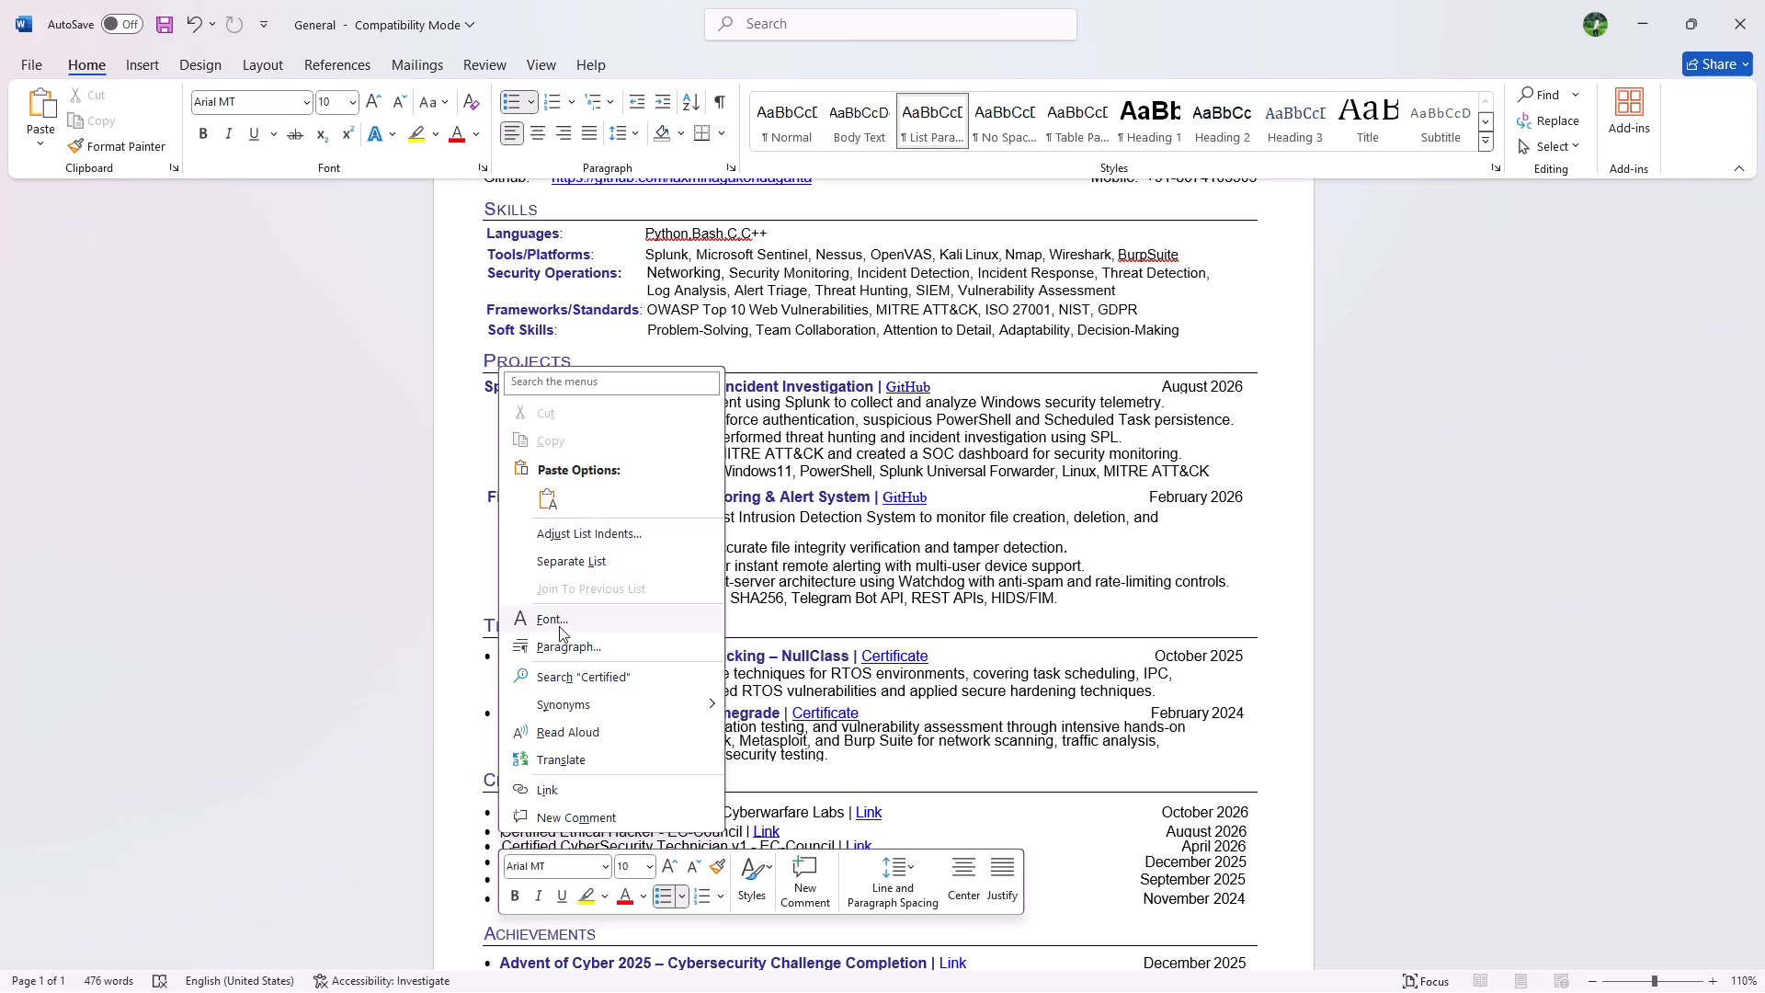
pyautogui.click(559, 644)
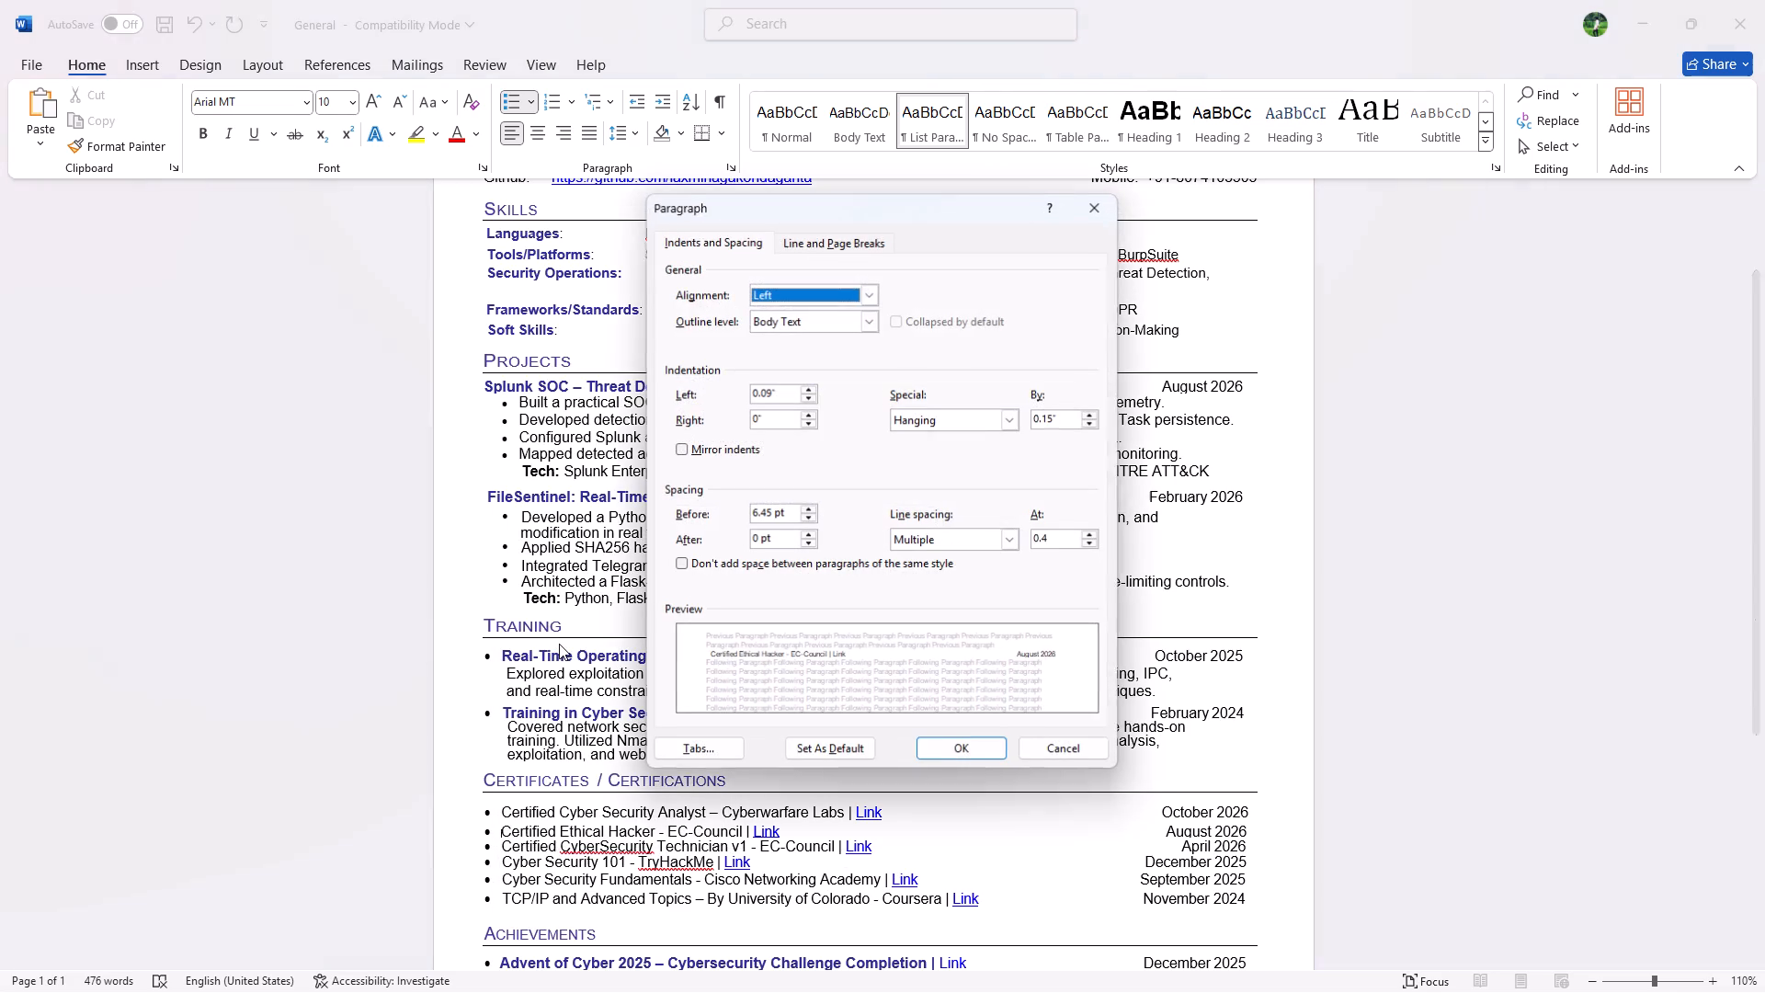
pyautogui.click(1064, 541)
pyautogui.press('BackSpace')
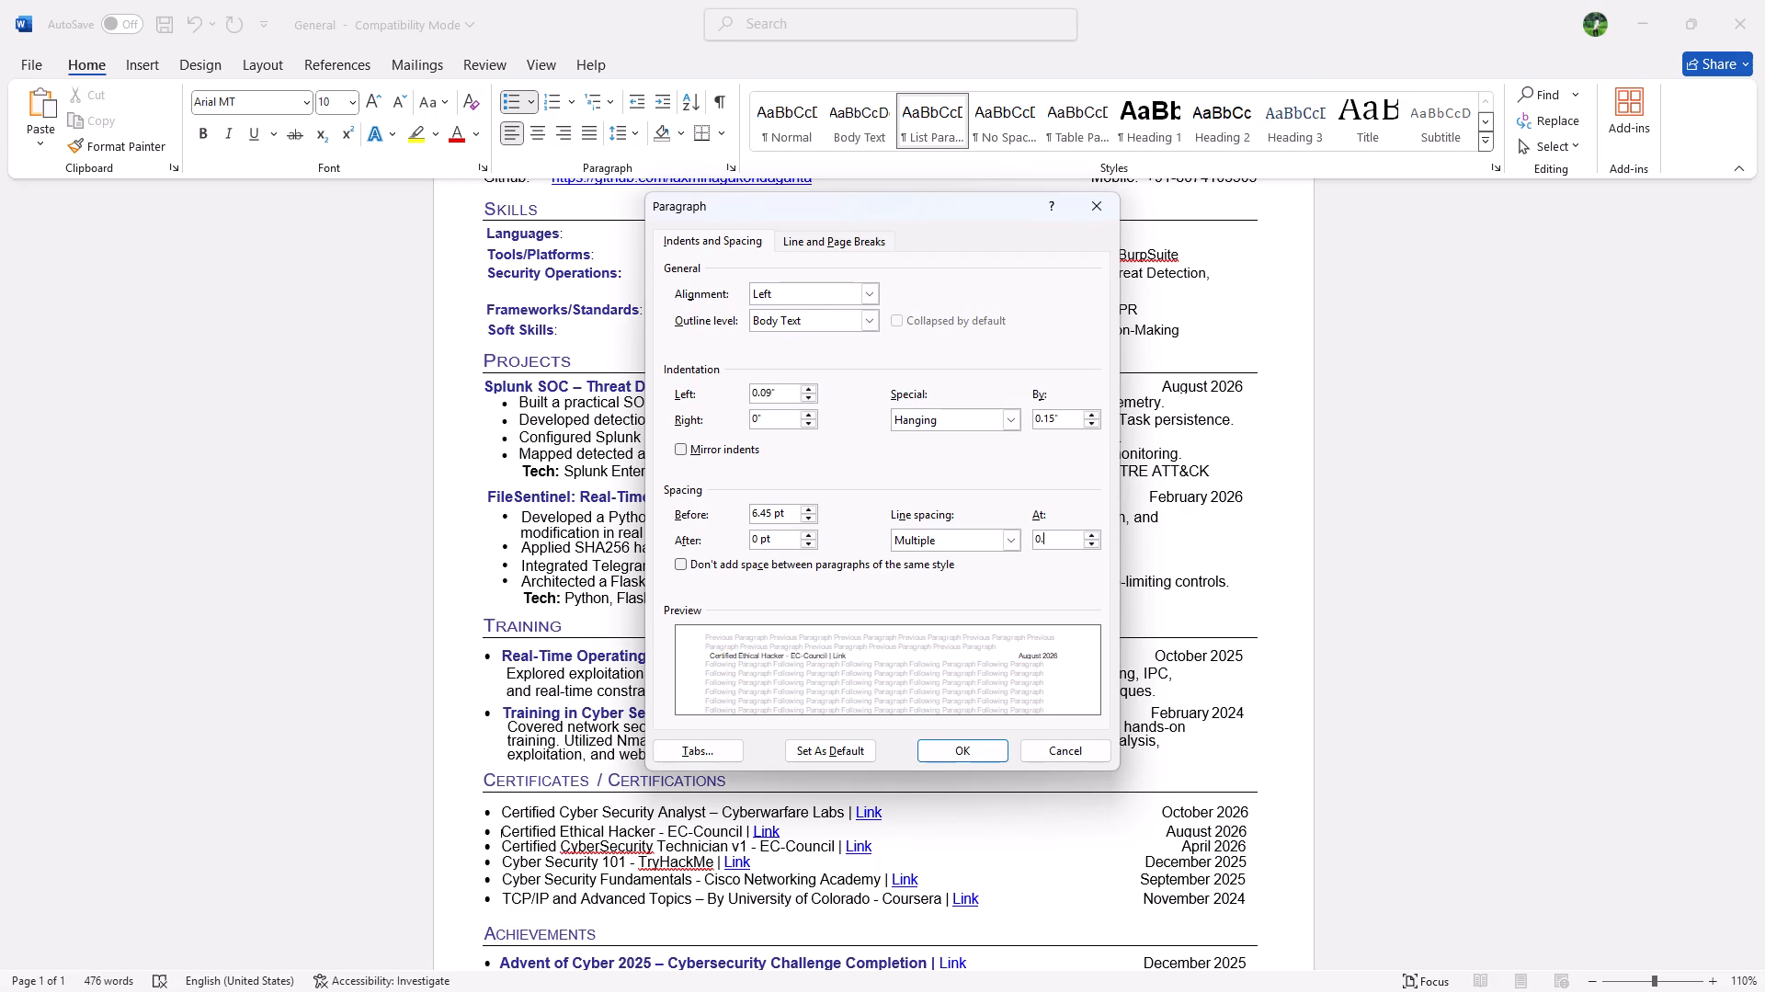
pyautogui.press('6')
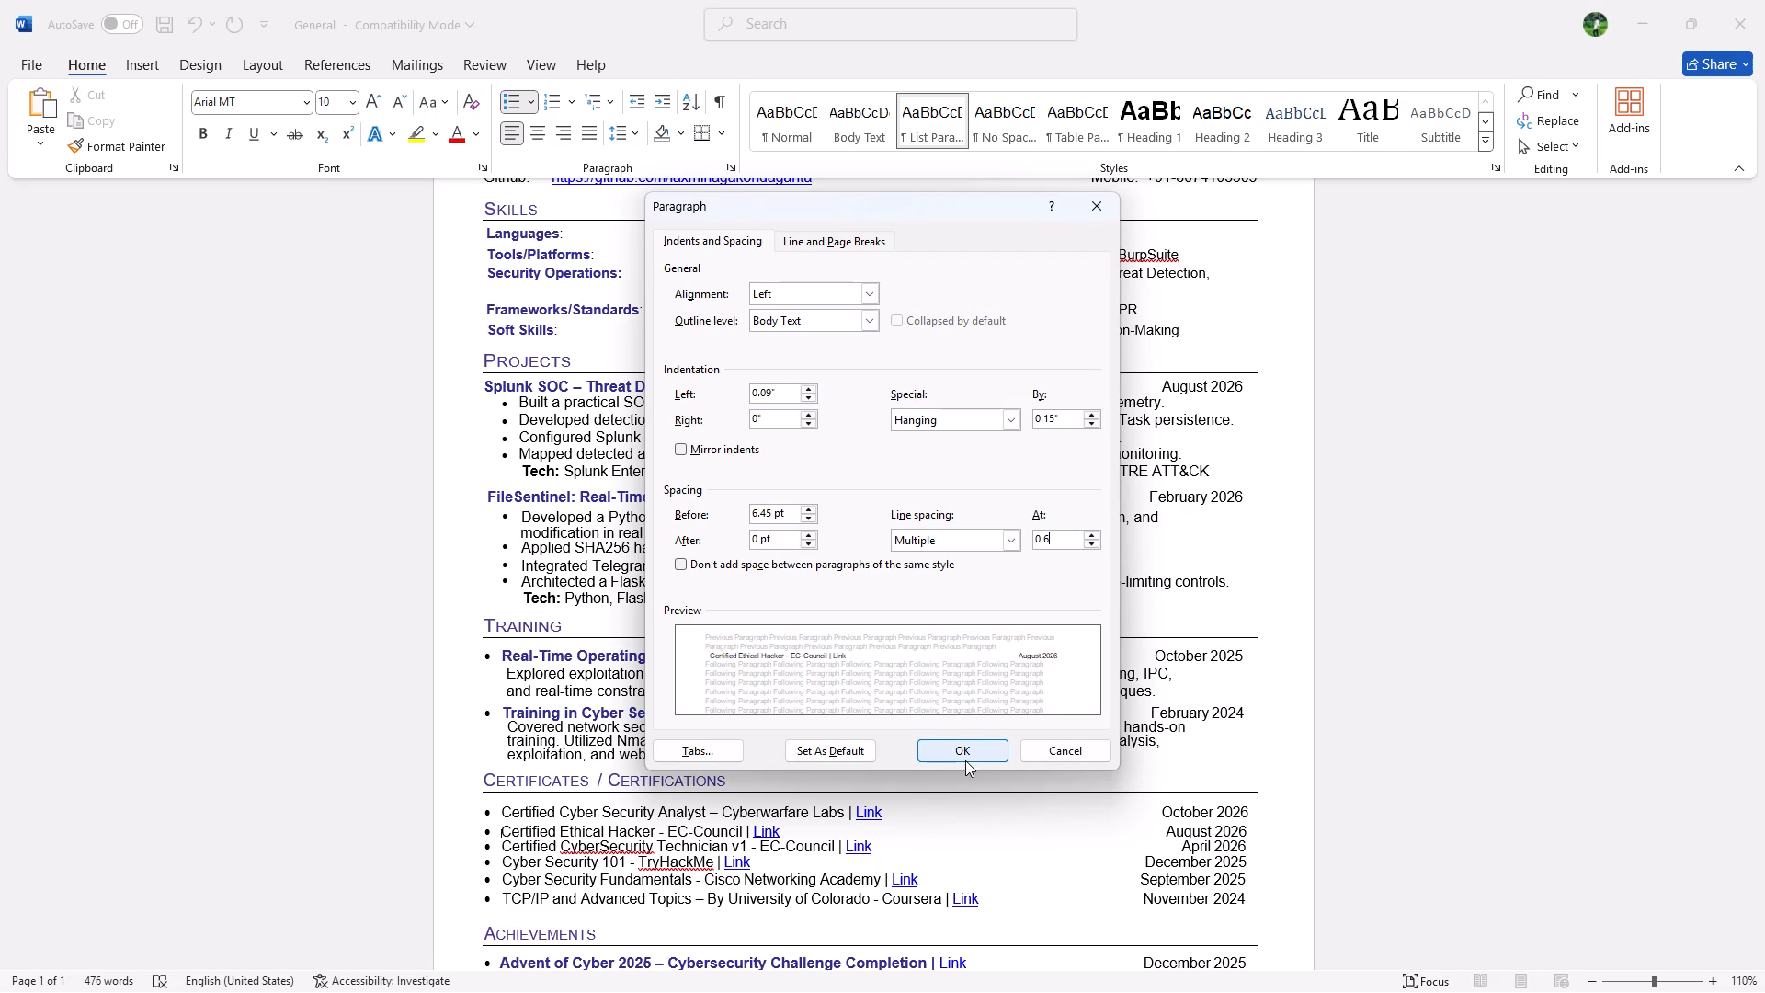
pyautogui.click(962, 755)
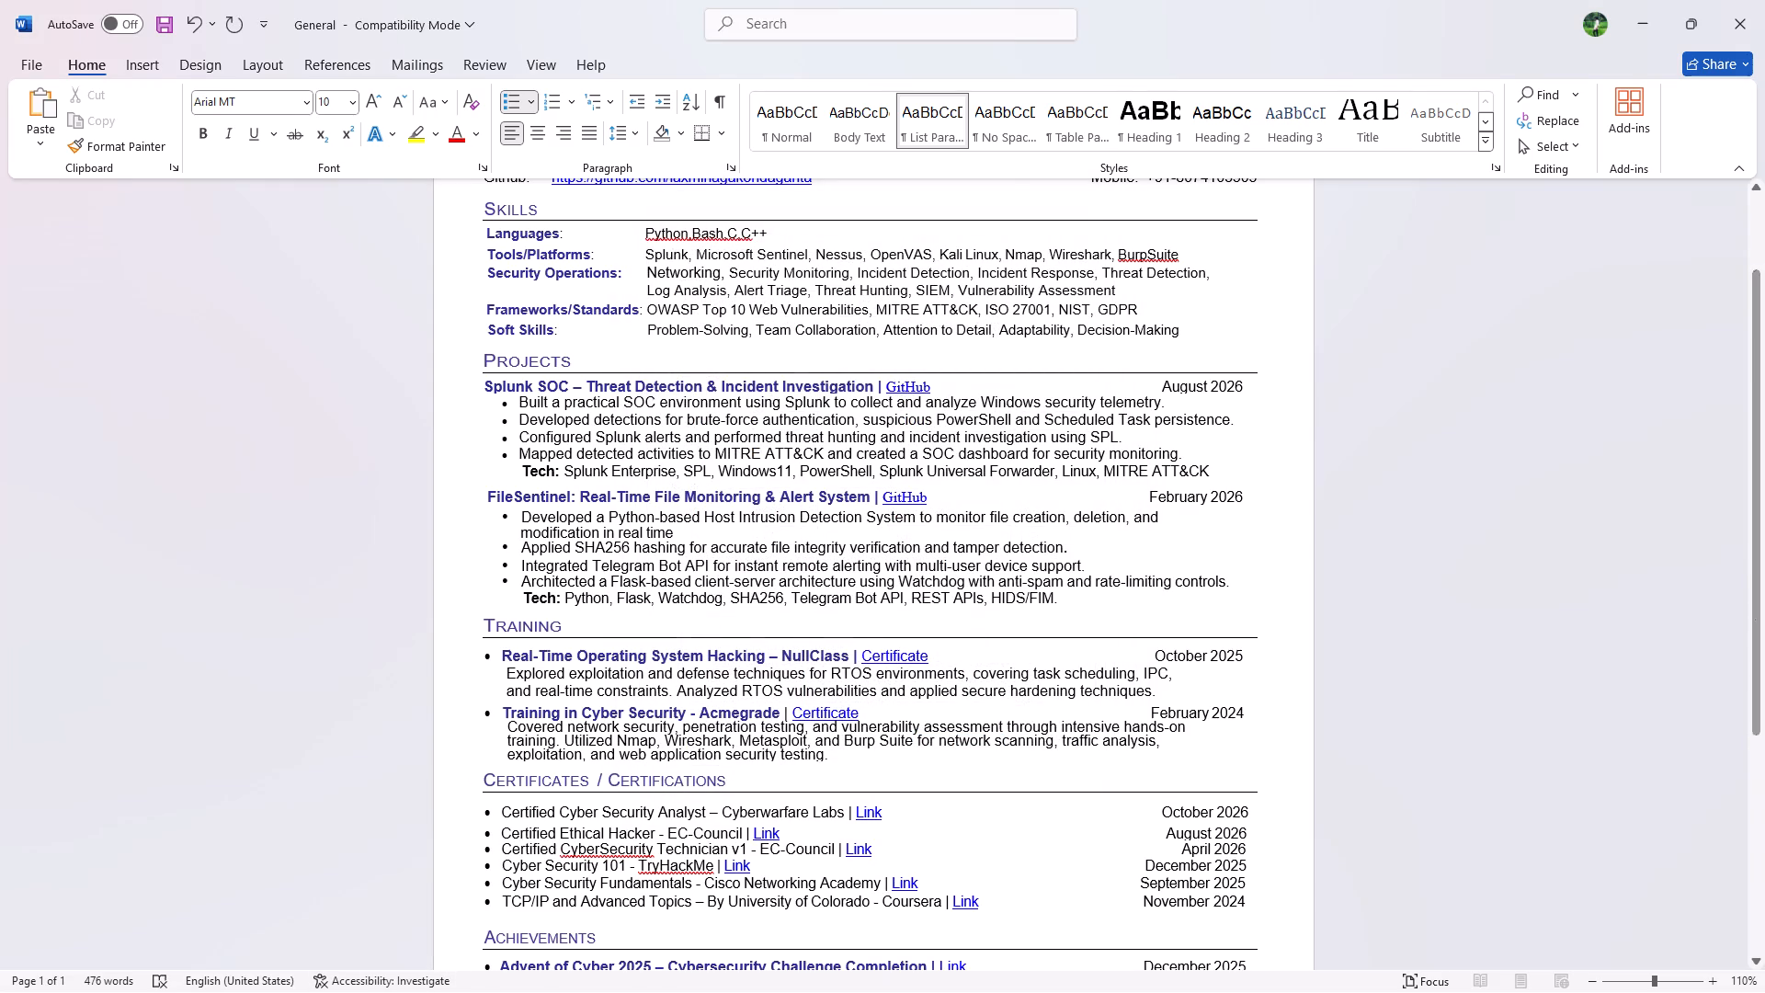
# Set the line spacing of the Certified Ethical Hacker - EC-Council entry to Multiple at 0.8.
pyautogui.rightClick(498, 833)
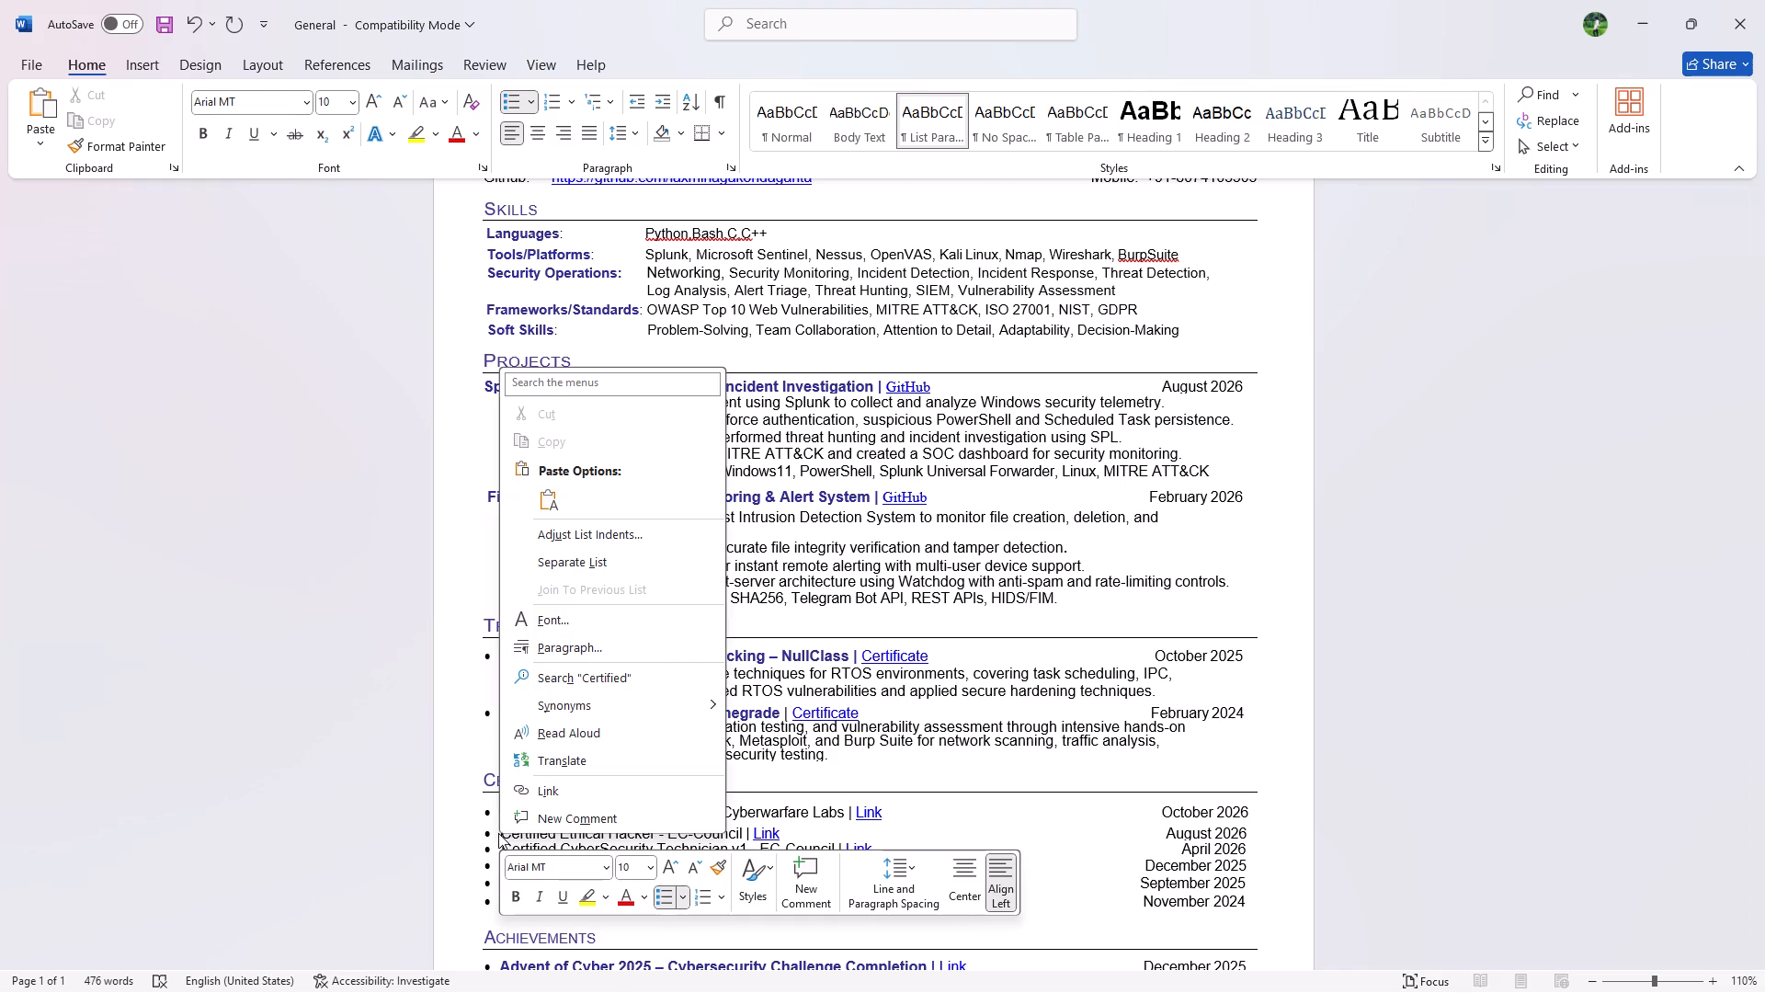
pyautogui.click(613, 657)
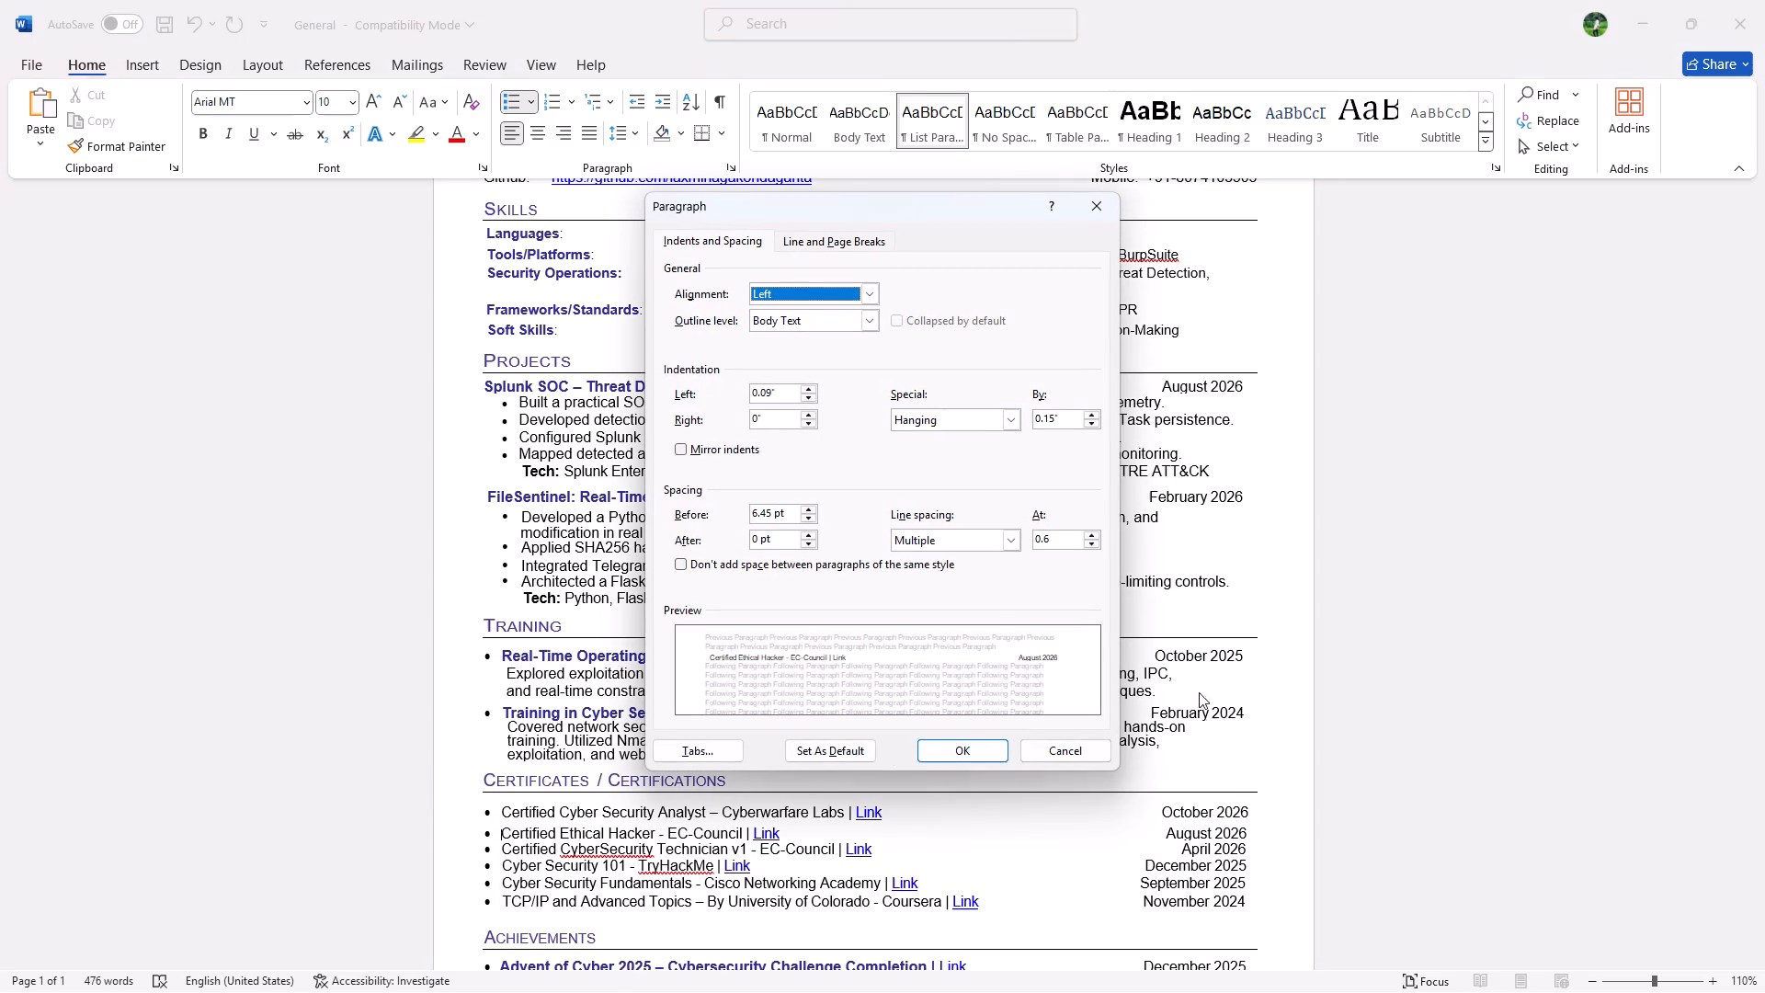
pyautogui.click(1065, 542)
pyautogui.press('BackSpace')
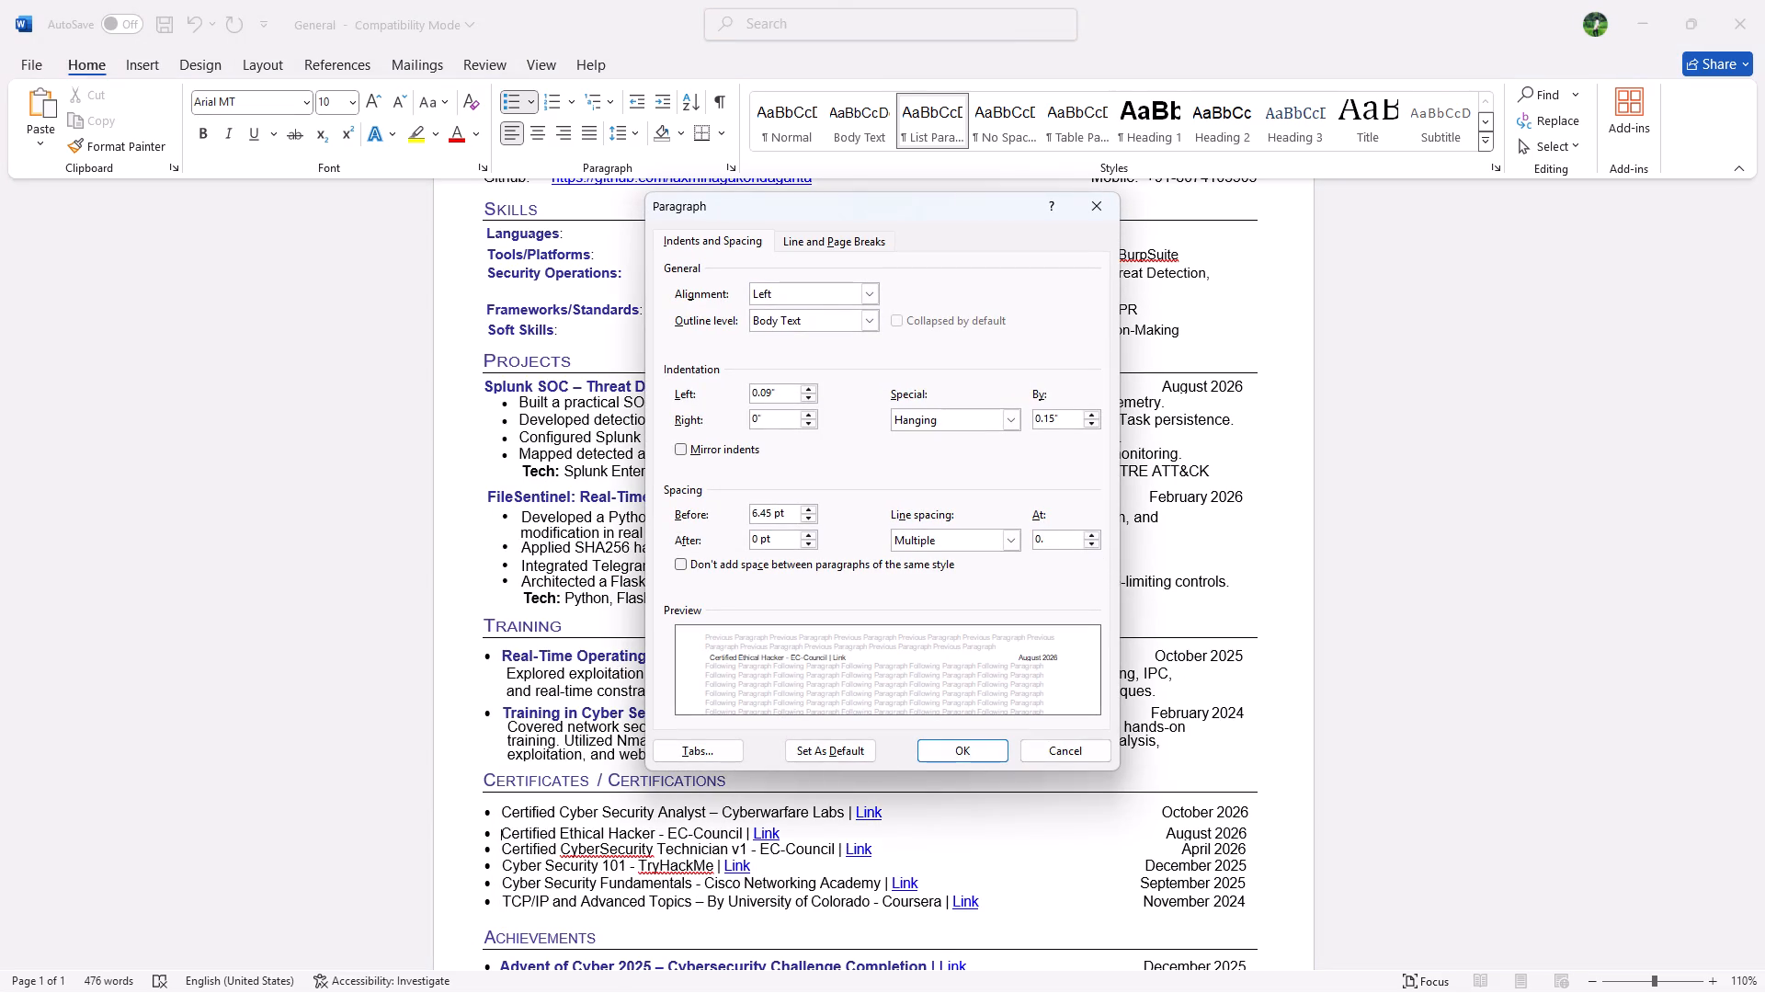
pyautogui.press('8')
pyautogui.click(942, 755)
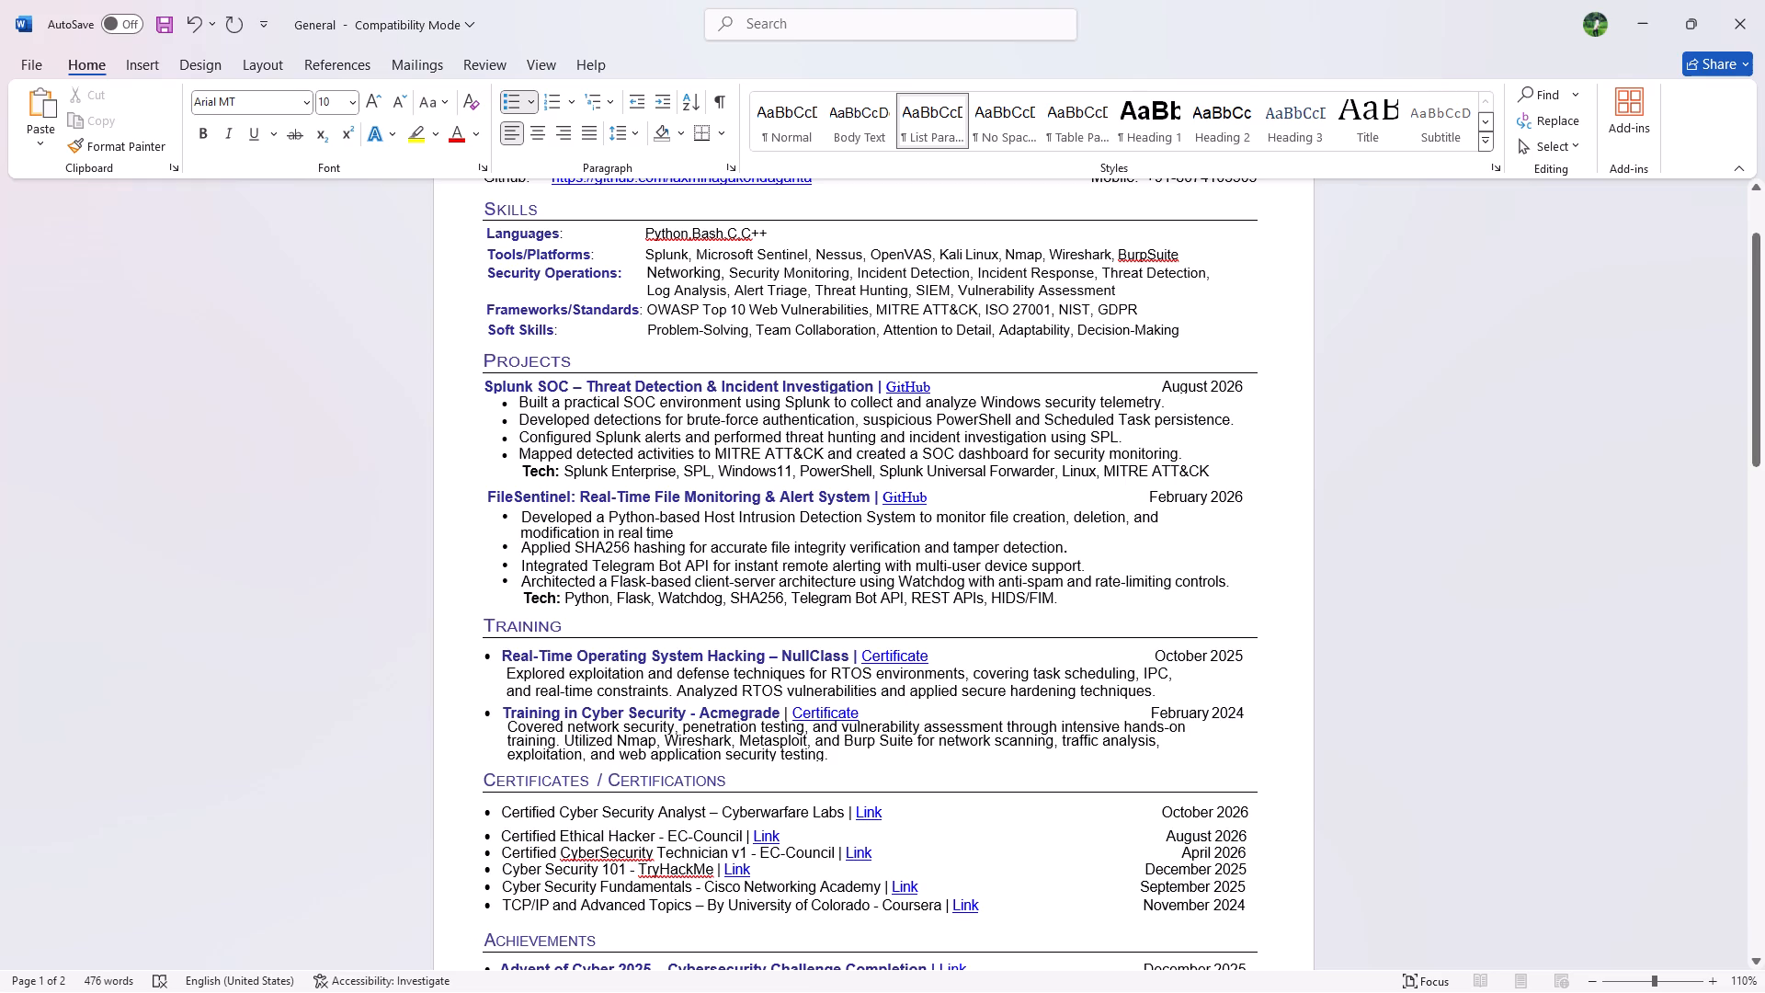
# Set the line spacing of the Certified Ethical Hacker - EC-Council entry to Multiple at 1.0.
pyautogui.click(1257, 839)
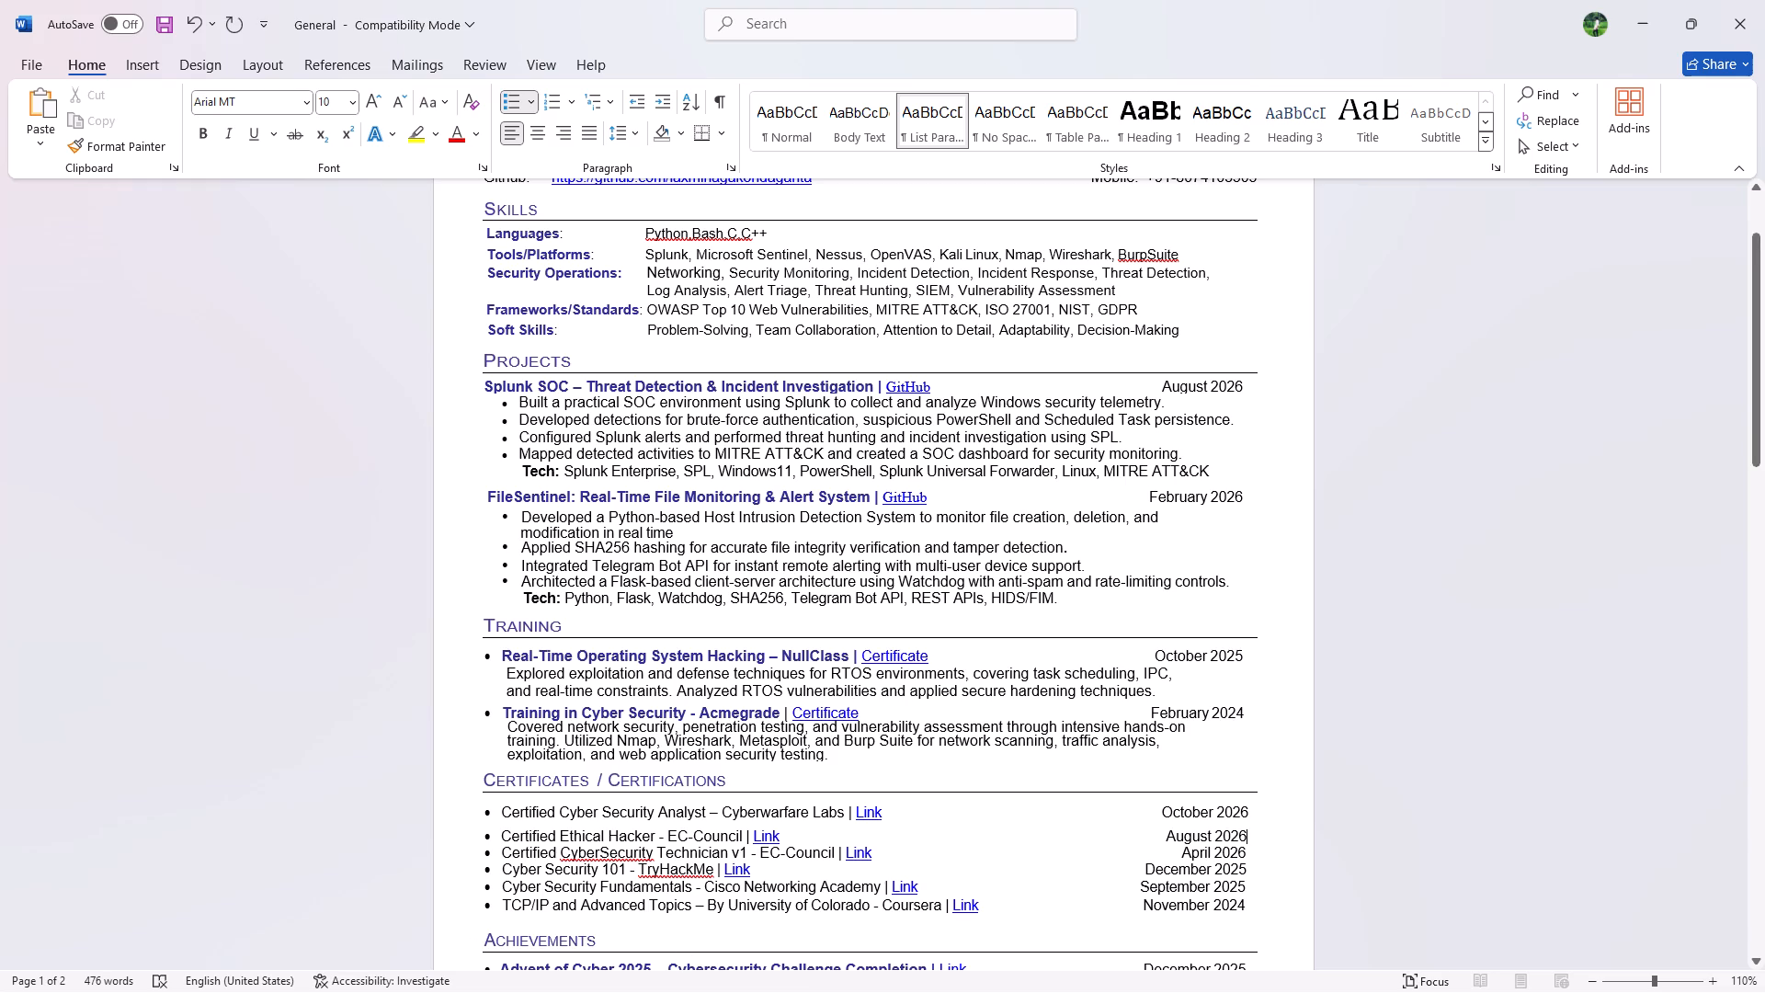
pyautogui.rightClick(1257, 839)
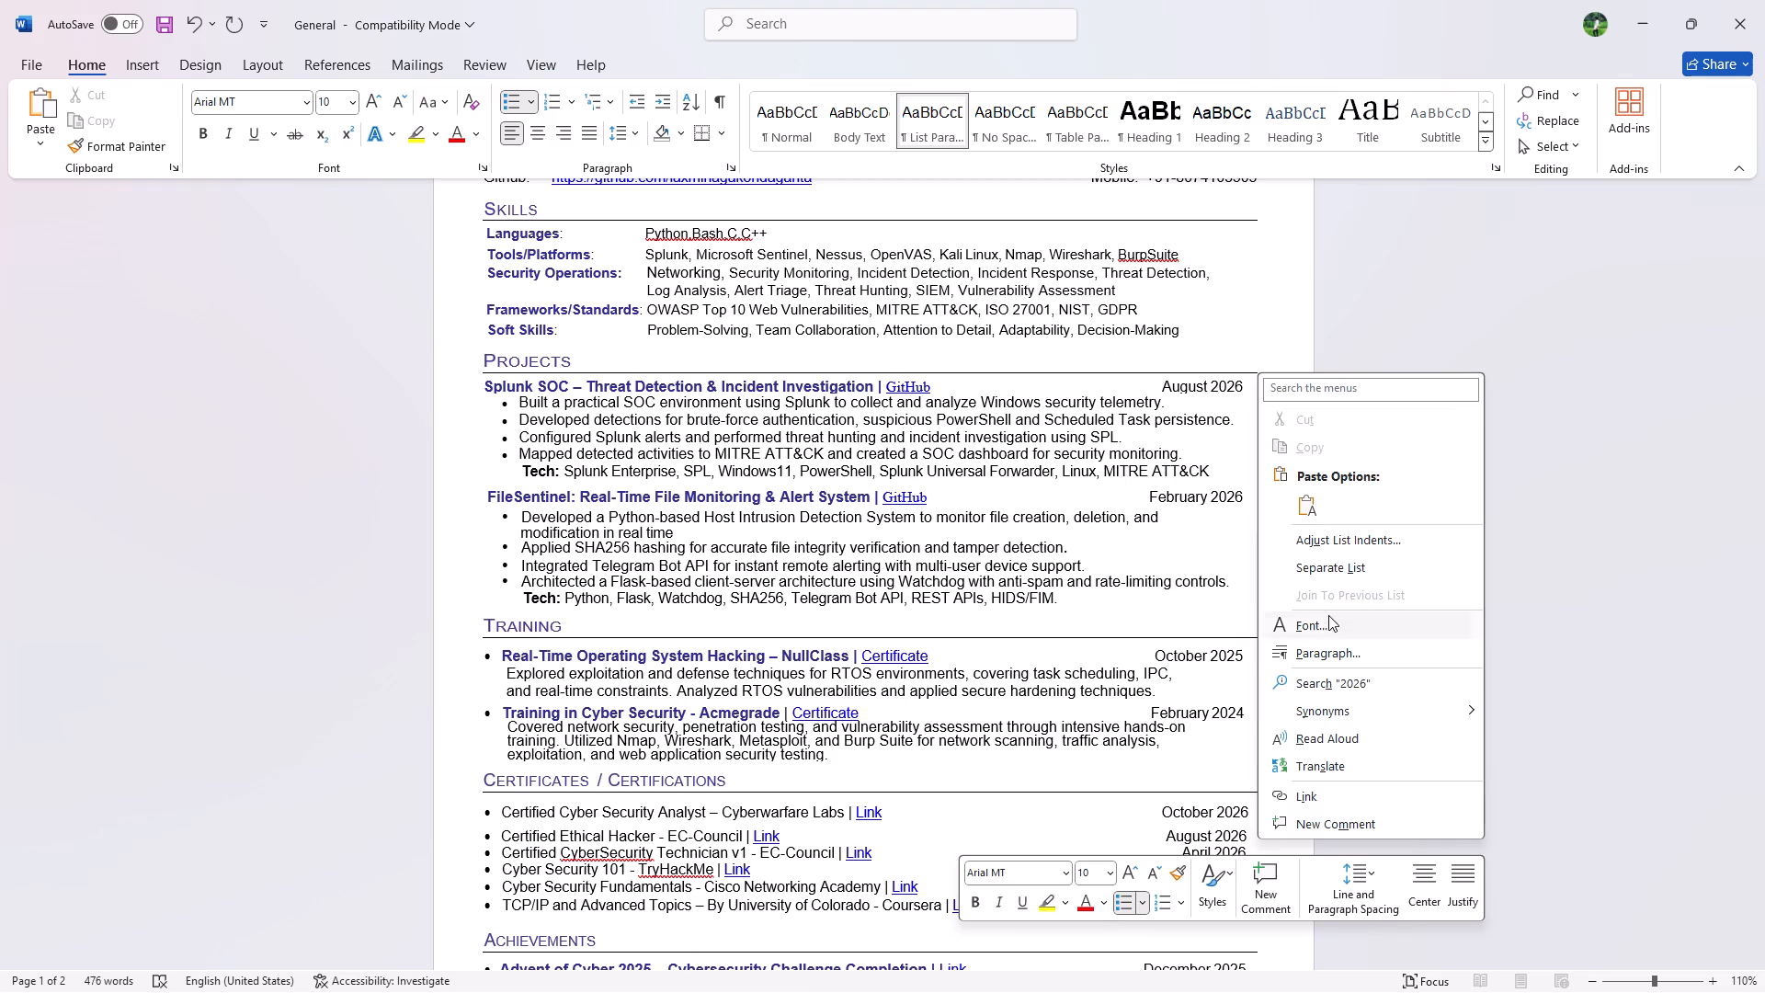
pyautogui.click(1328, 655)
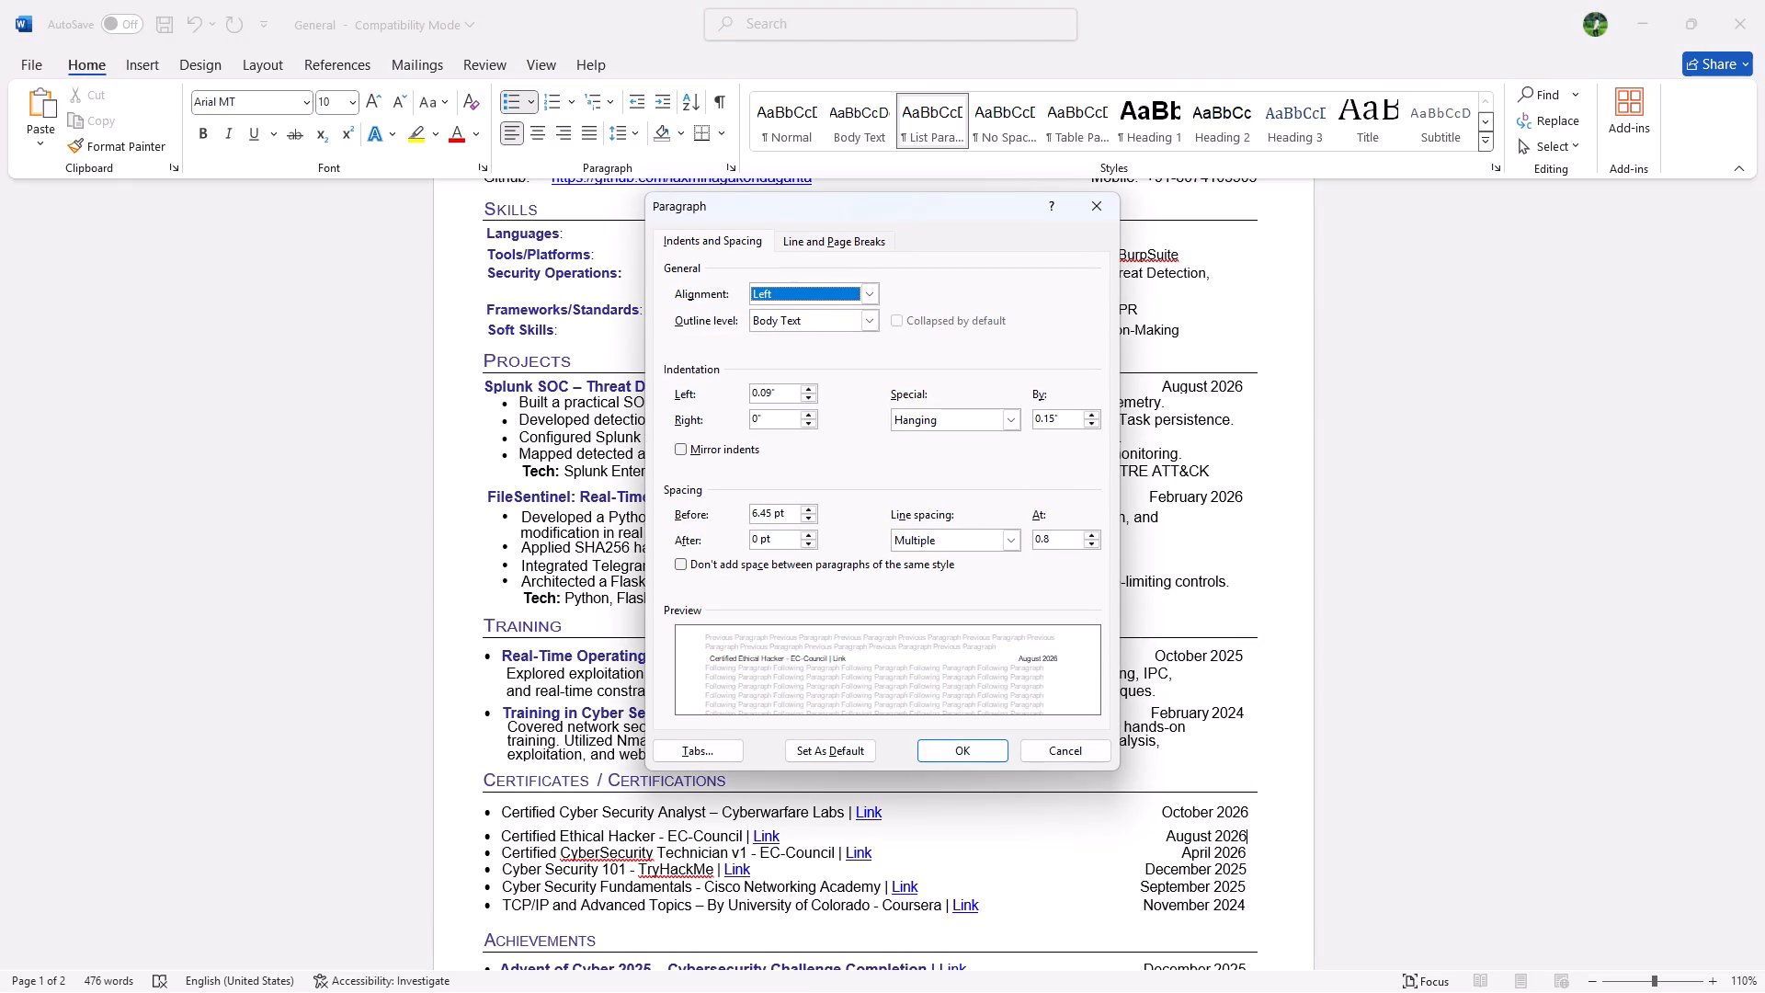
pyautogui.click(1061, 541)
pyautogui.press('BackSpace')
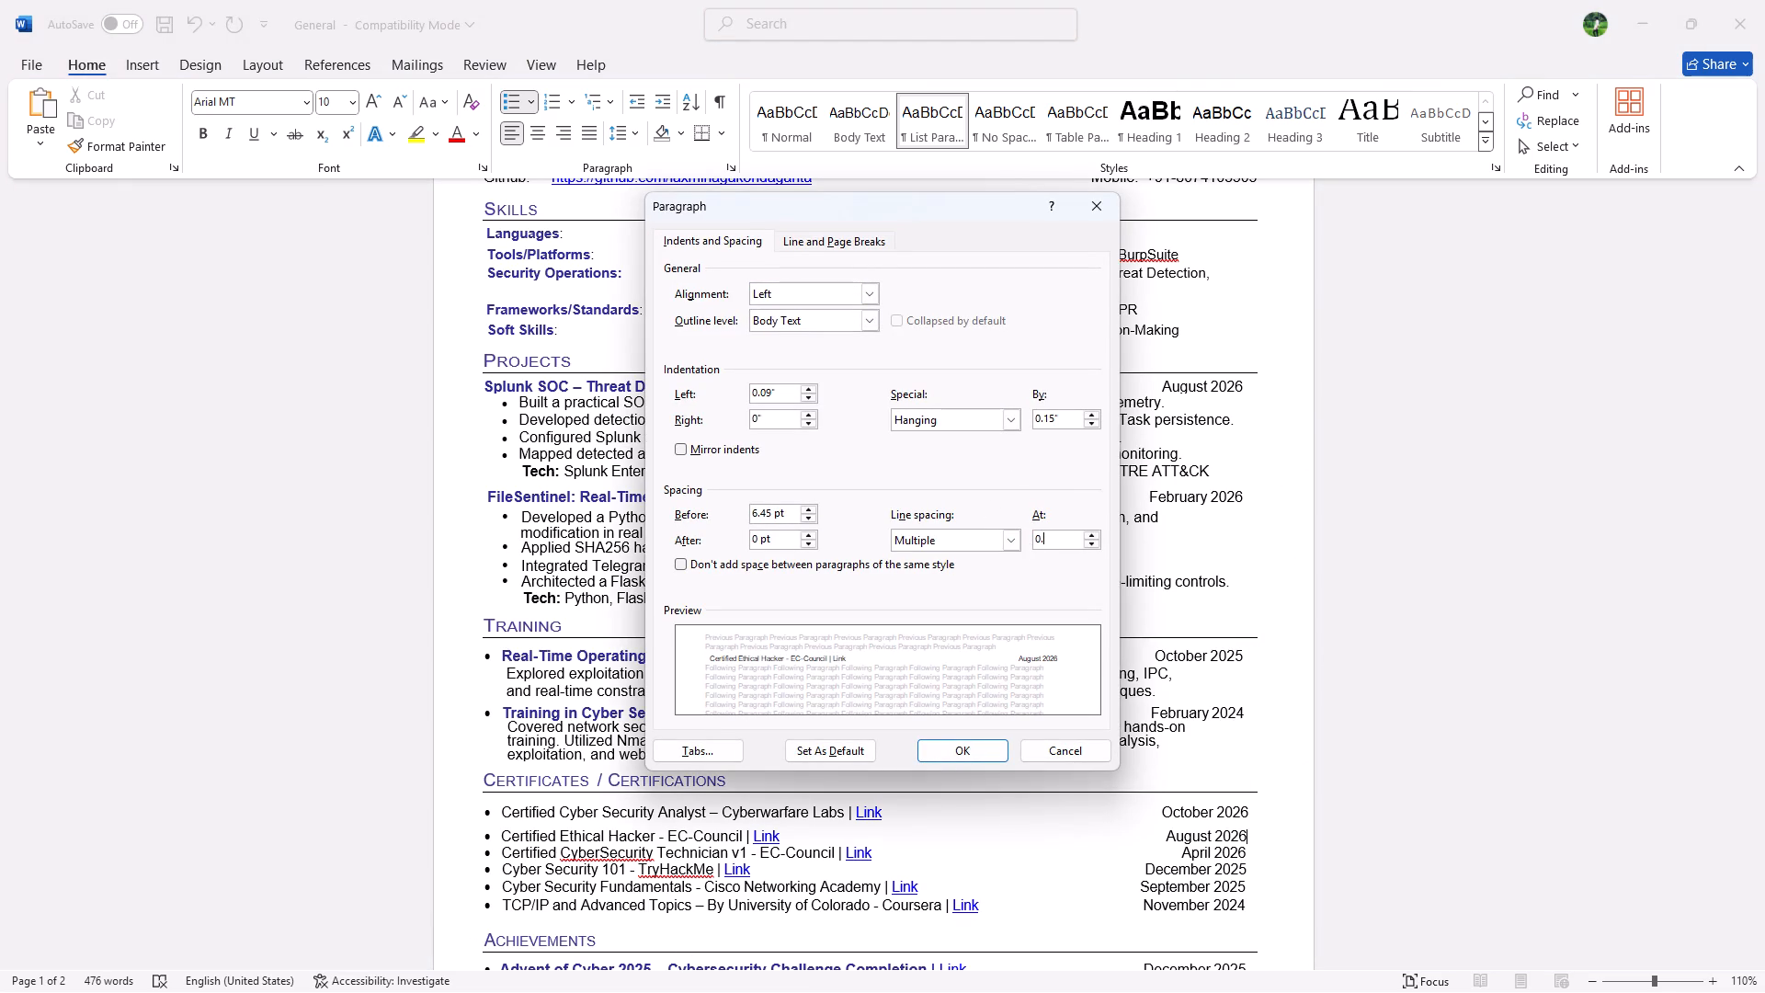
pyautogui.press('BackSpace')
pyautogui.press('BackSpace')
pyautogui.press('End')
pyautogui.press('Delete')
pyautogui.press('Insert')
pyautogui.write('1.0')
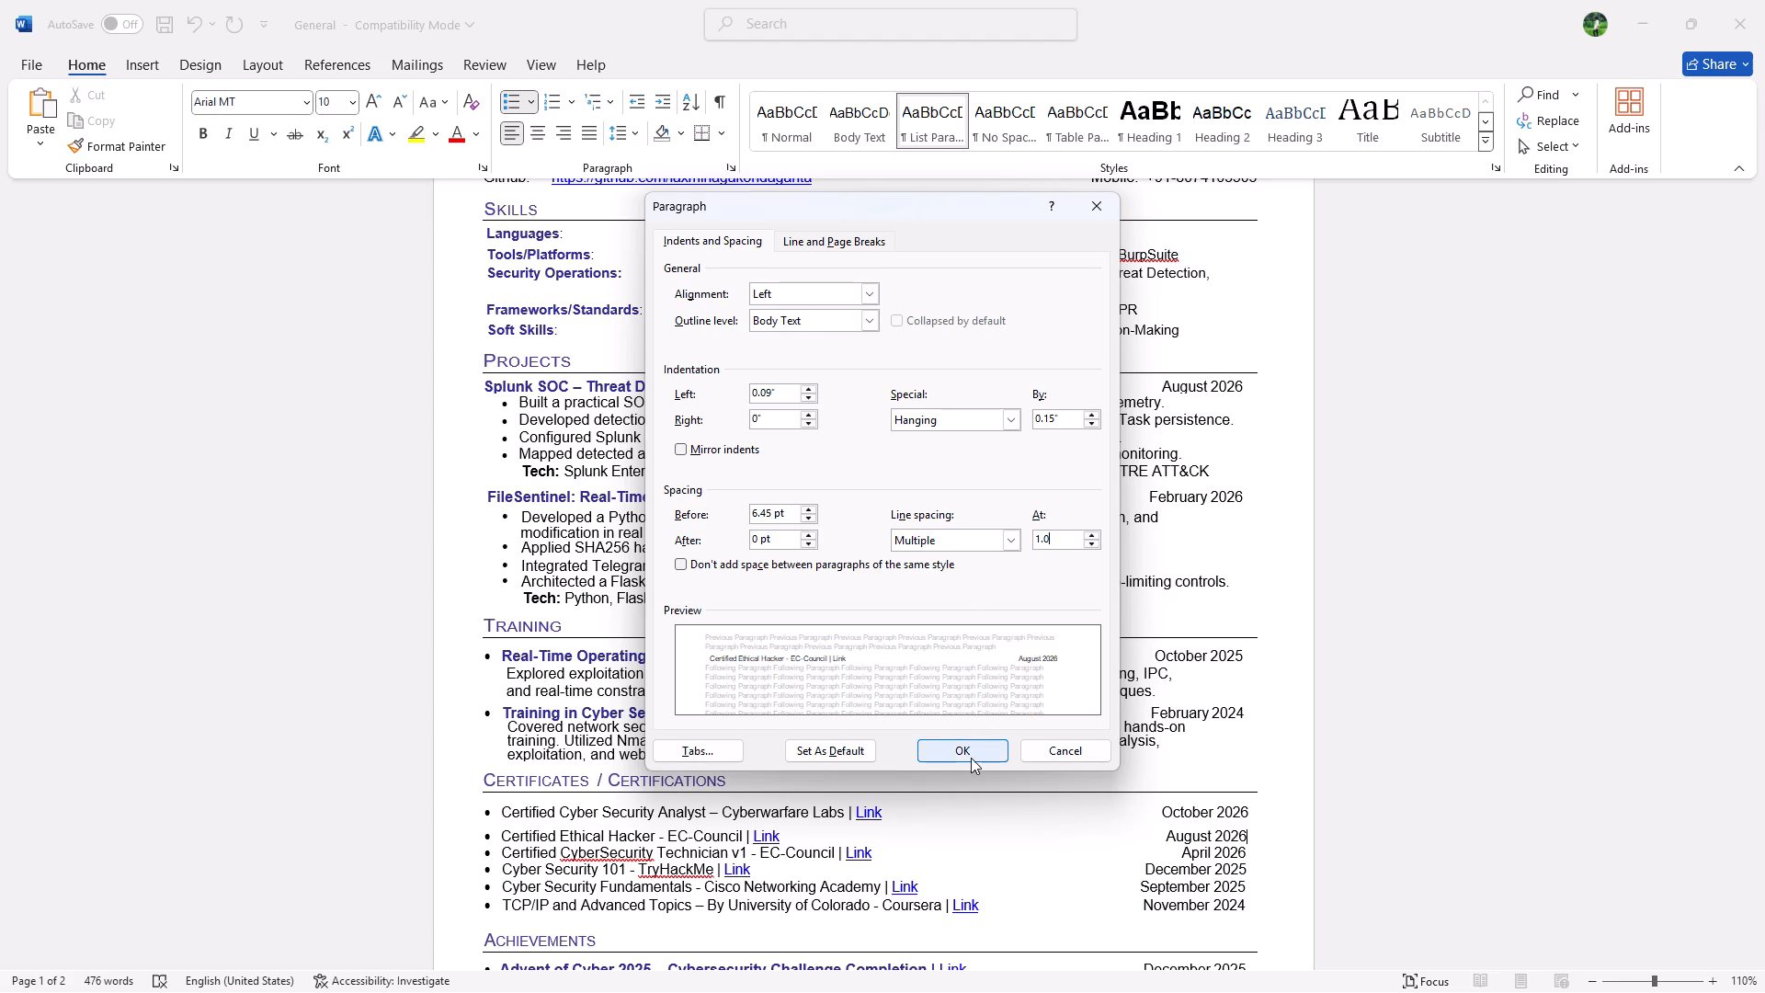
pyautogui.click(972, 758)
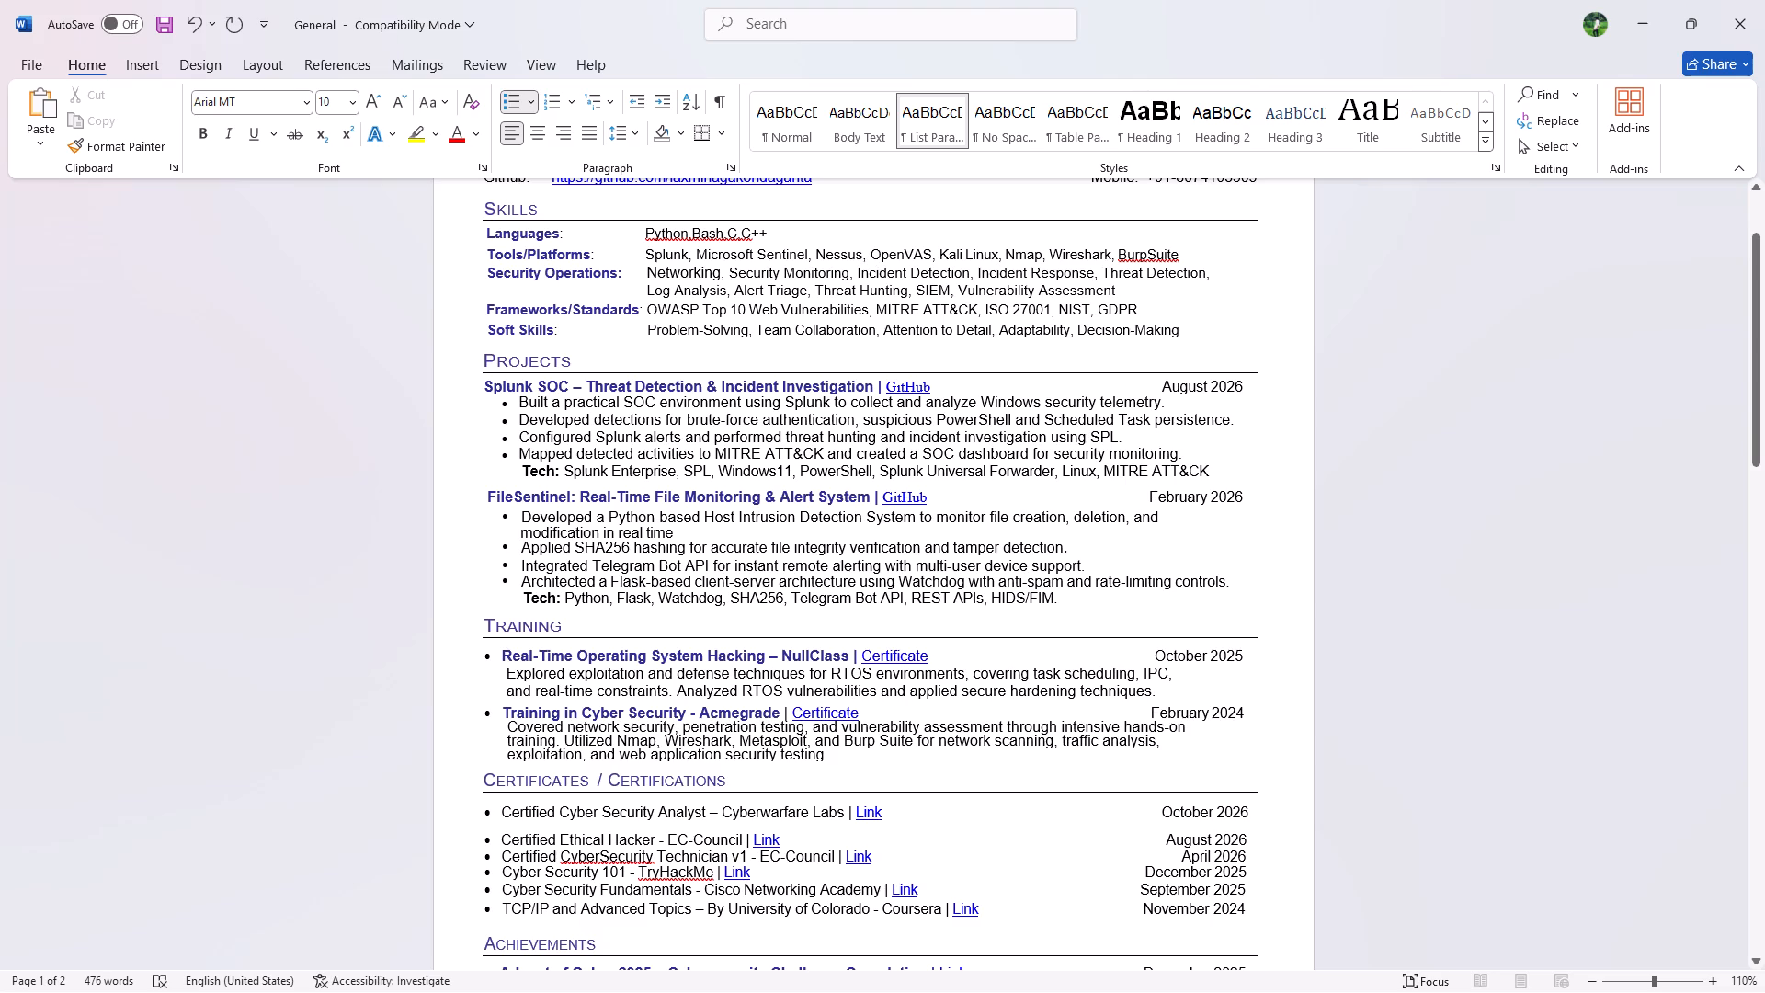
# Set the line spacing of the Certified Ethical Hacker - EC-Council entry to Multiple at 0.5.
pyautogui.click(500, 837)
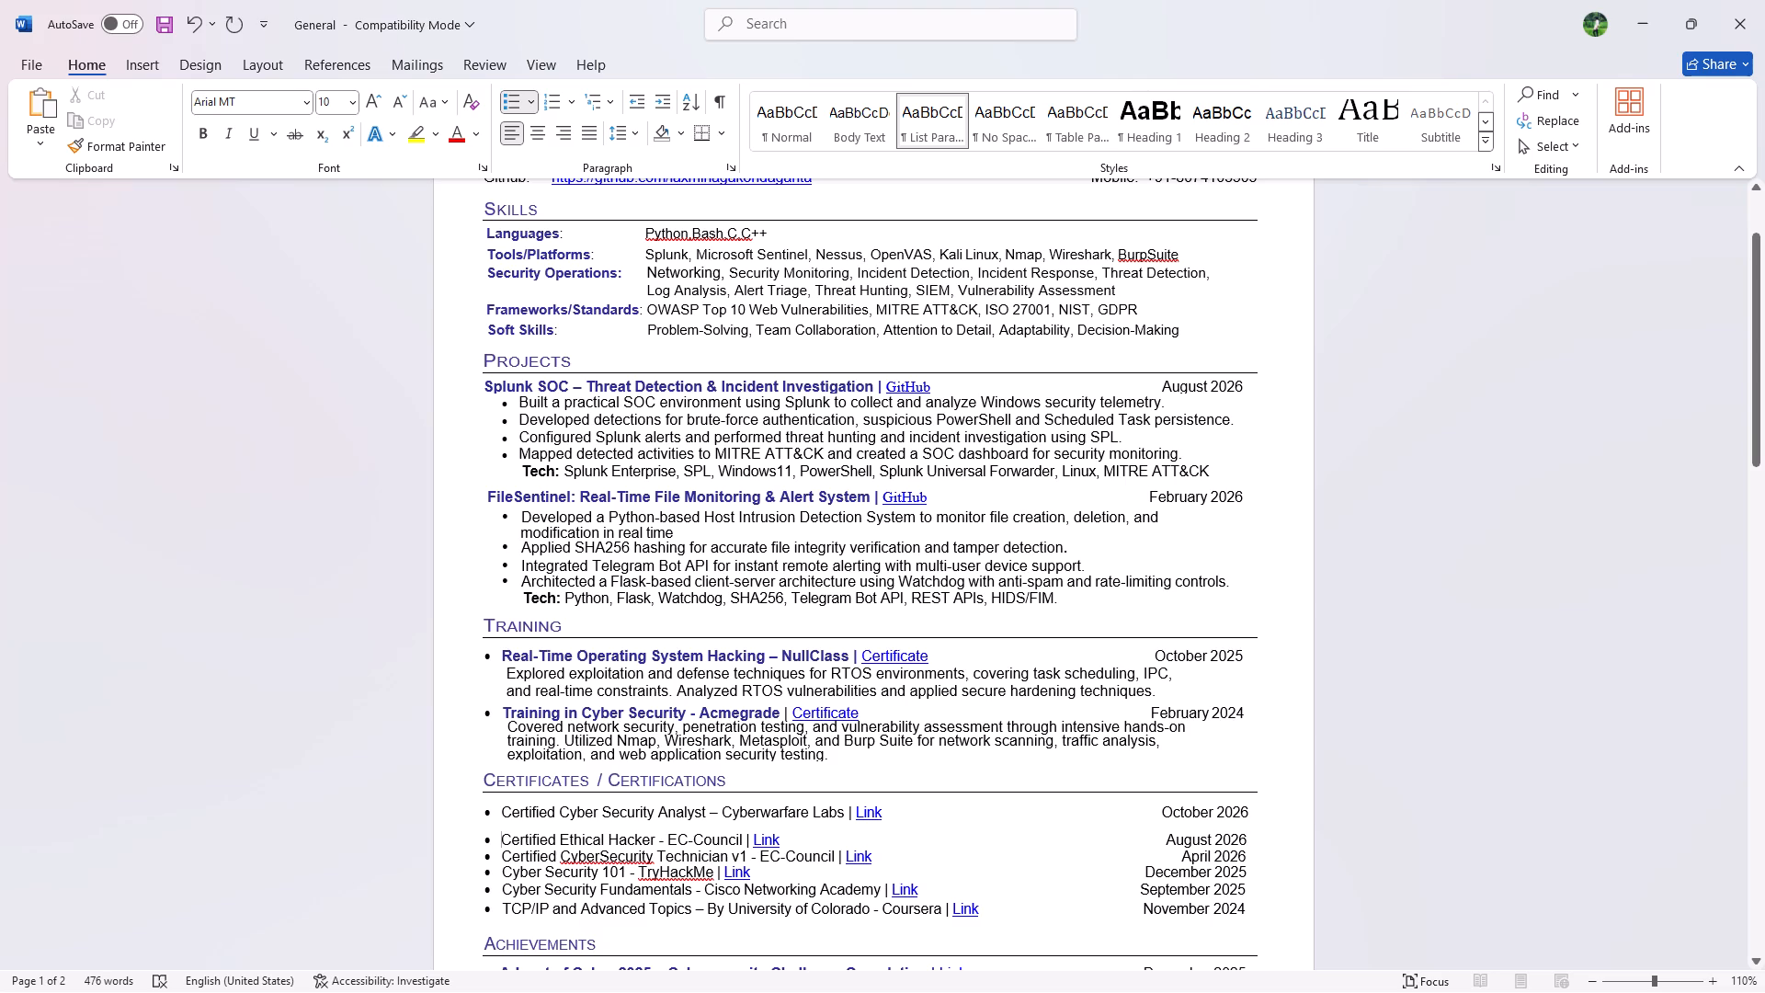
pyautogui.rightClick(500, 837)
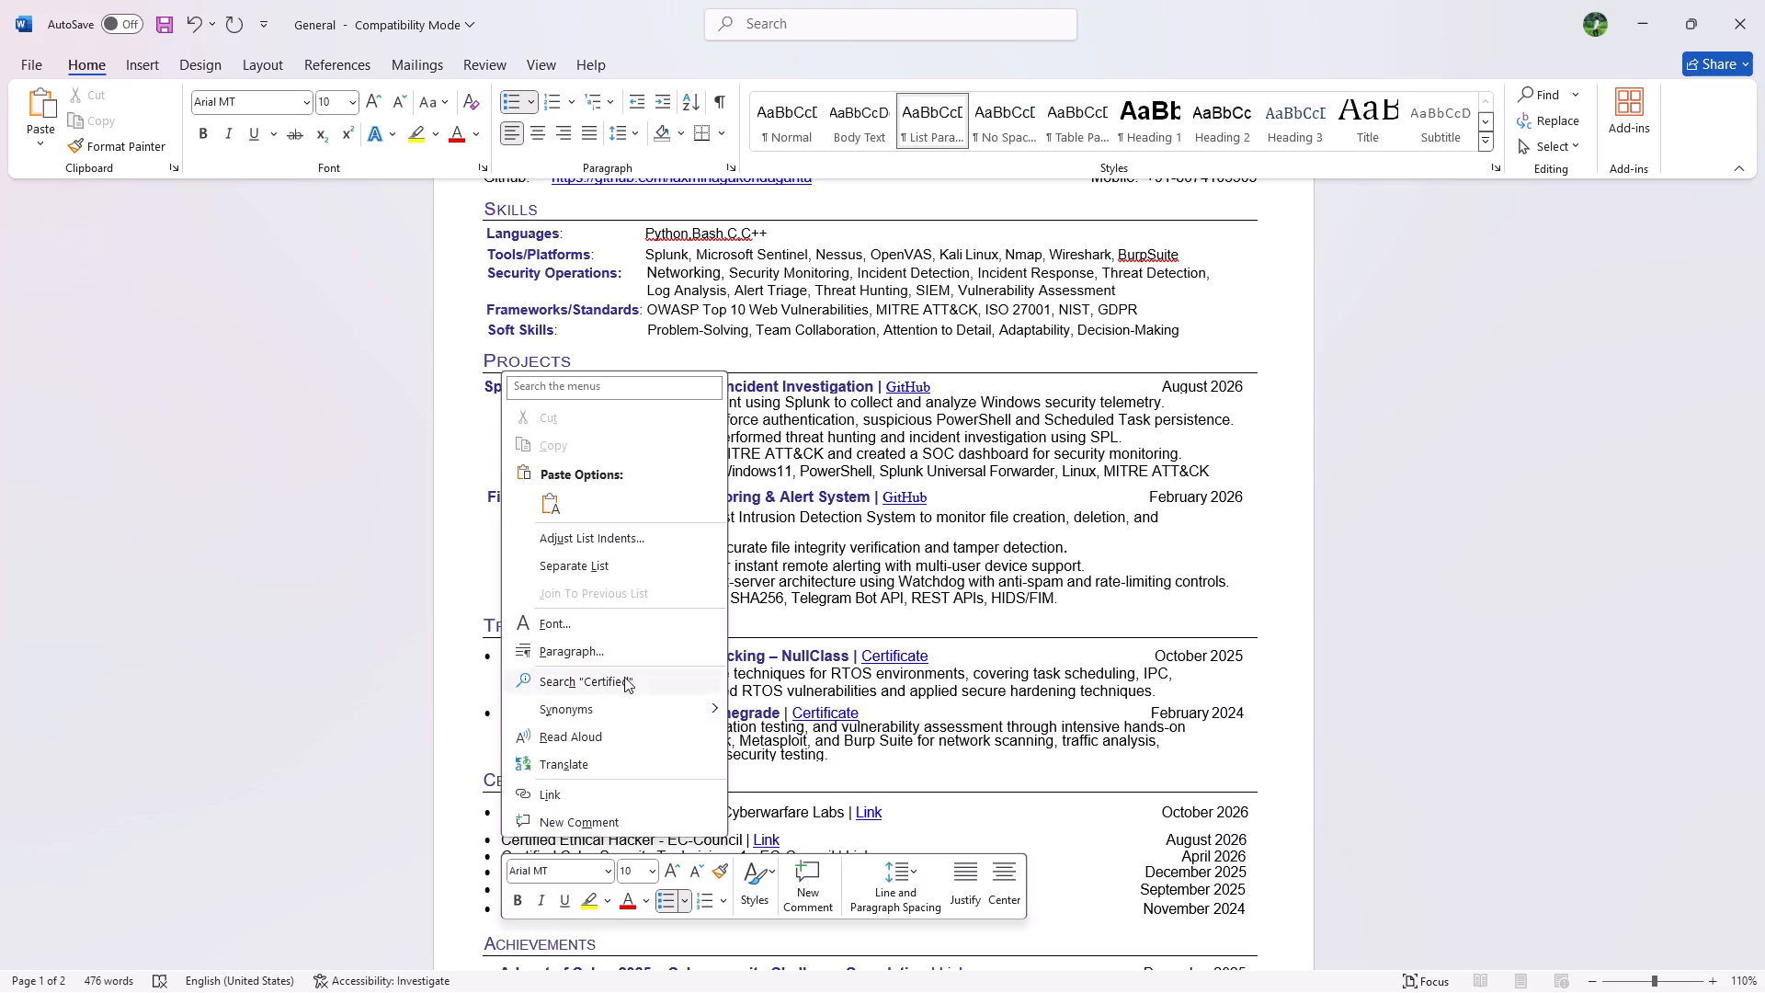
pyautogui.click(568, 667)
pyautogui.click(596, 653)
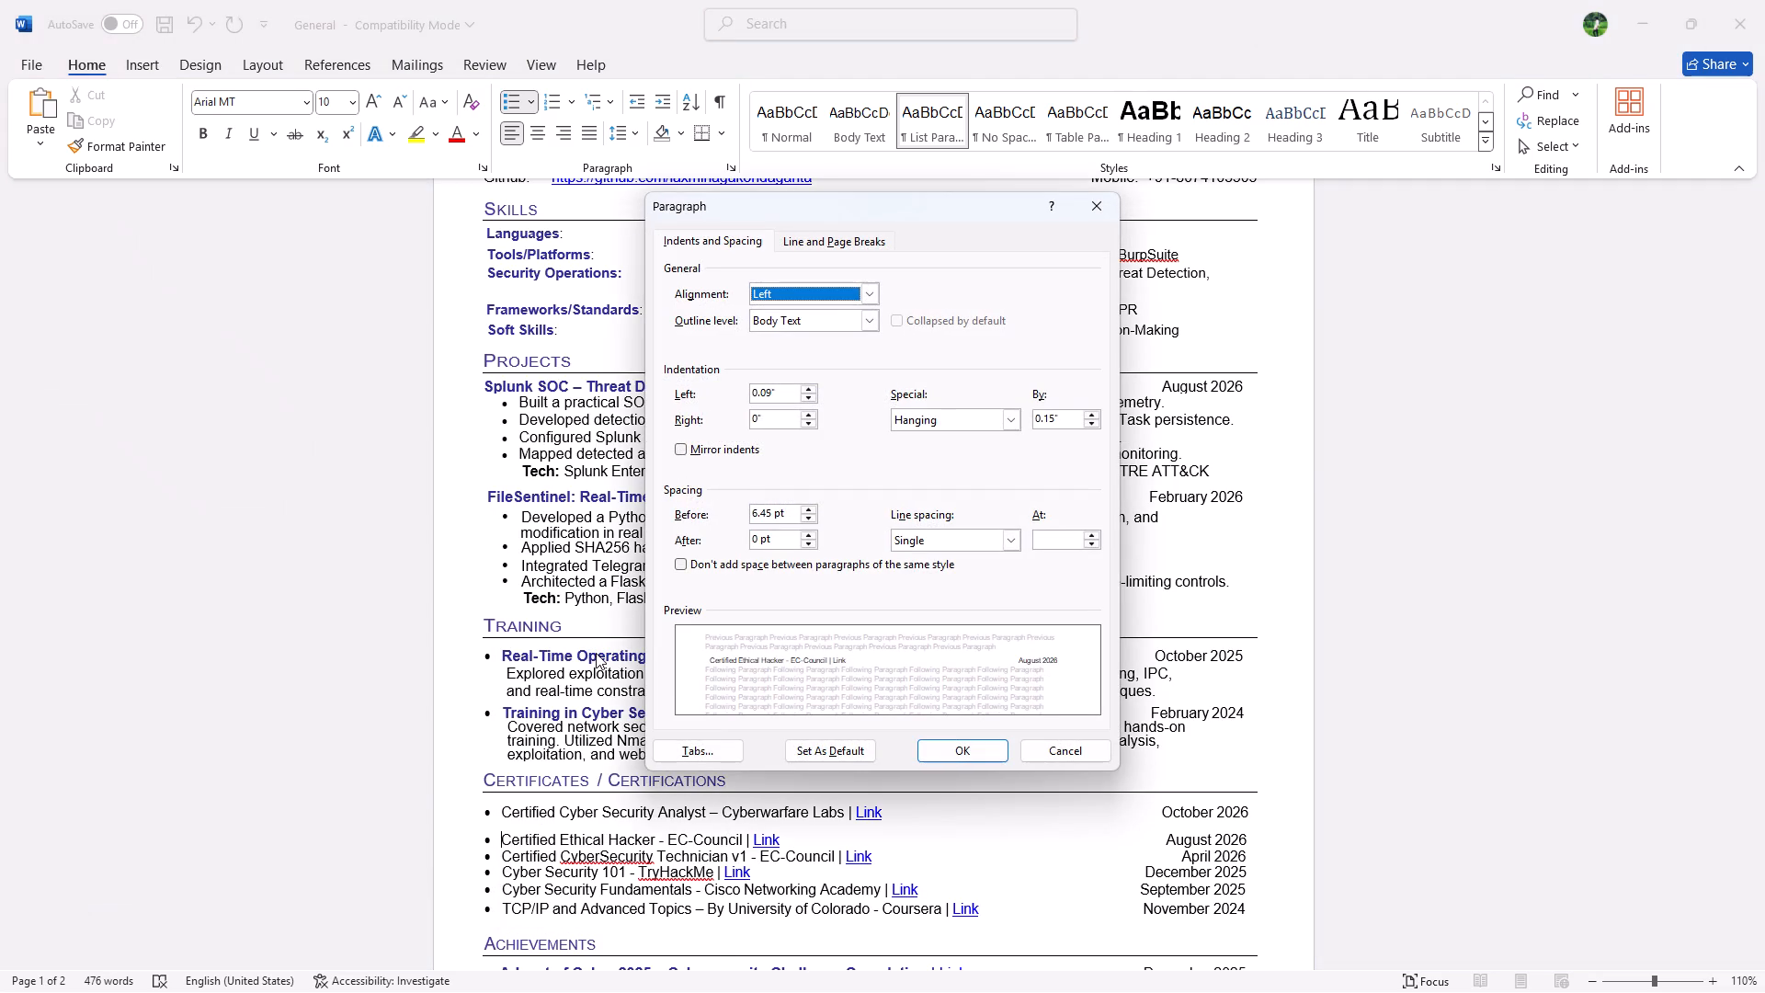
pyautogui.click(1042, 542)
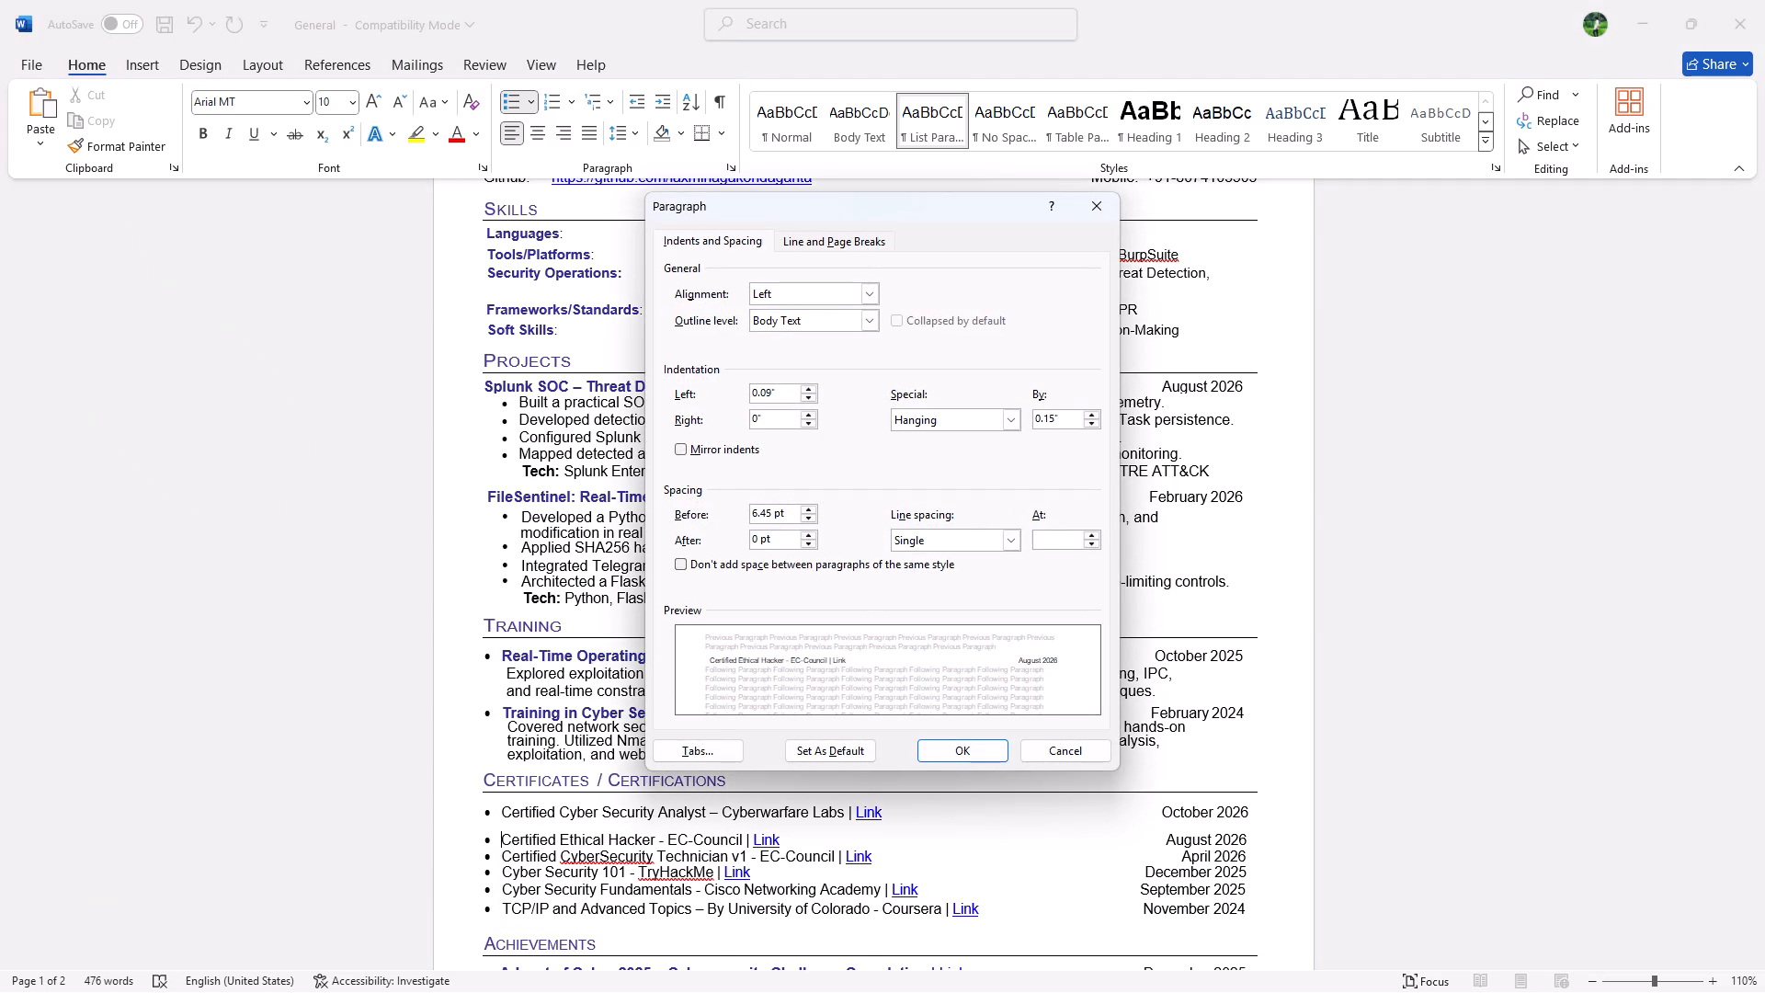
pyautogui.write('0.5')
pyautogui.click(984, 754)
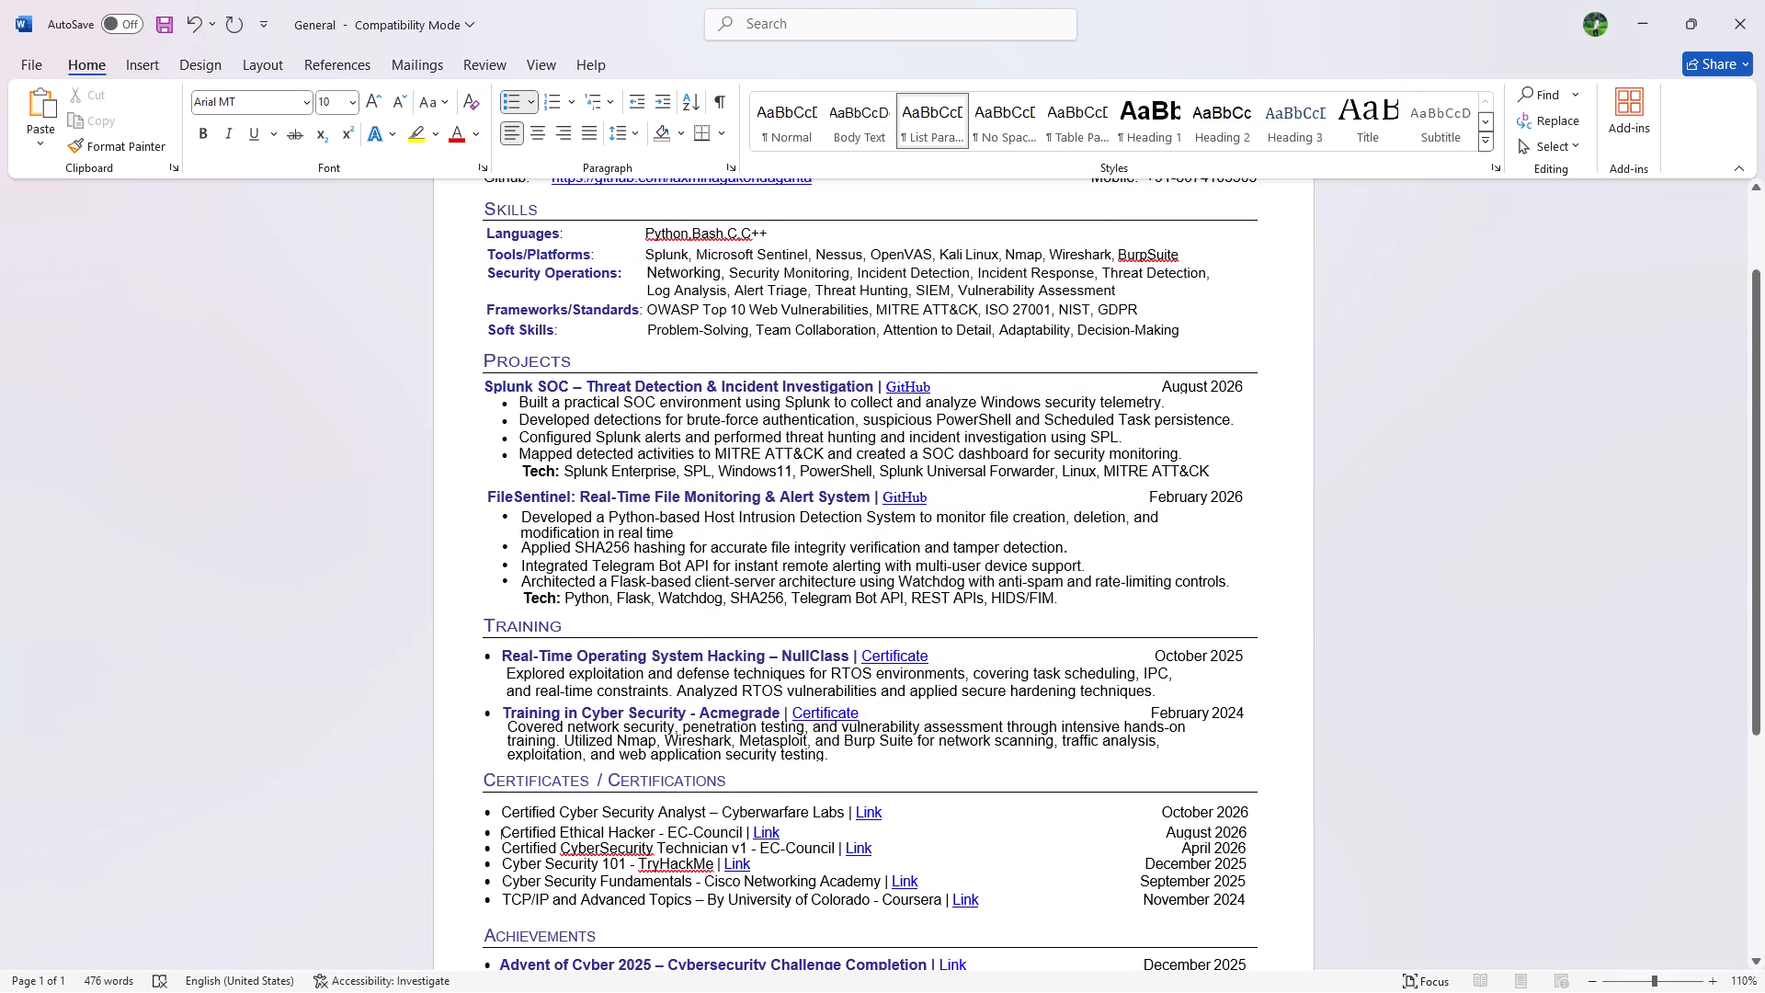
pyautogui.click(984, 754)
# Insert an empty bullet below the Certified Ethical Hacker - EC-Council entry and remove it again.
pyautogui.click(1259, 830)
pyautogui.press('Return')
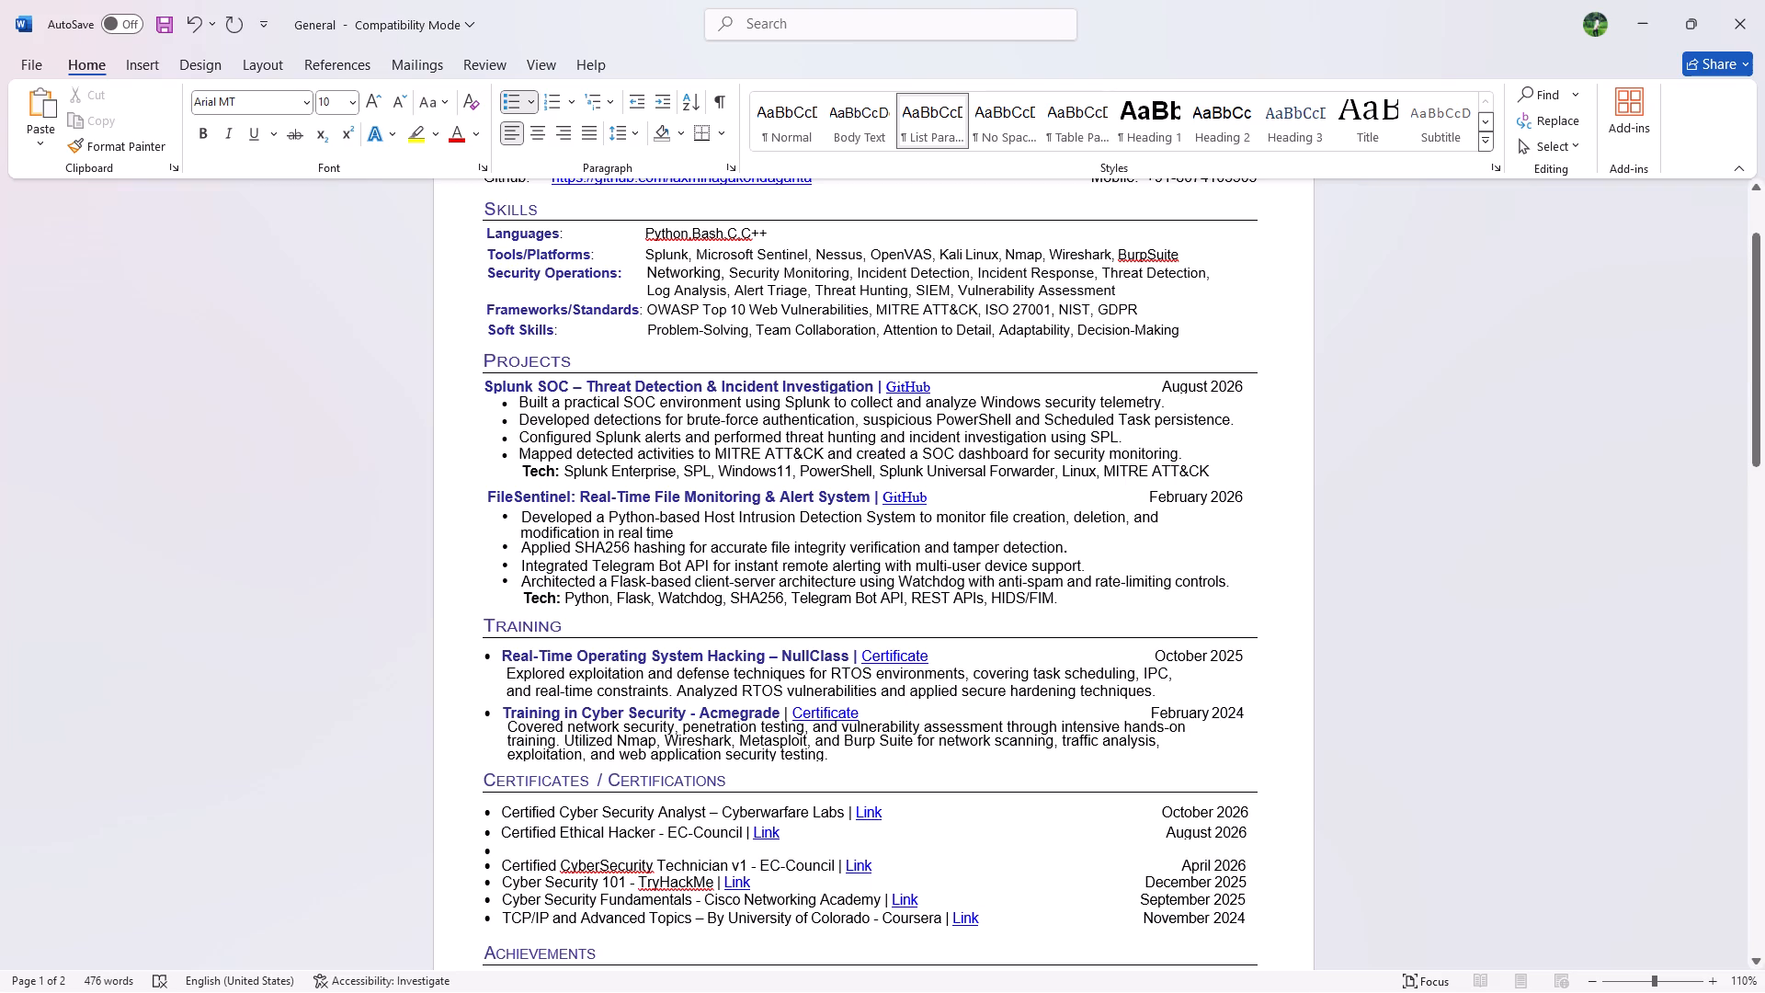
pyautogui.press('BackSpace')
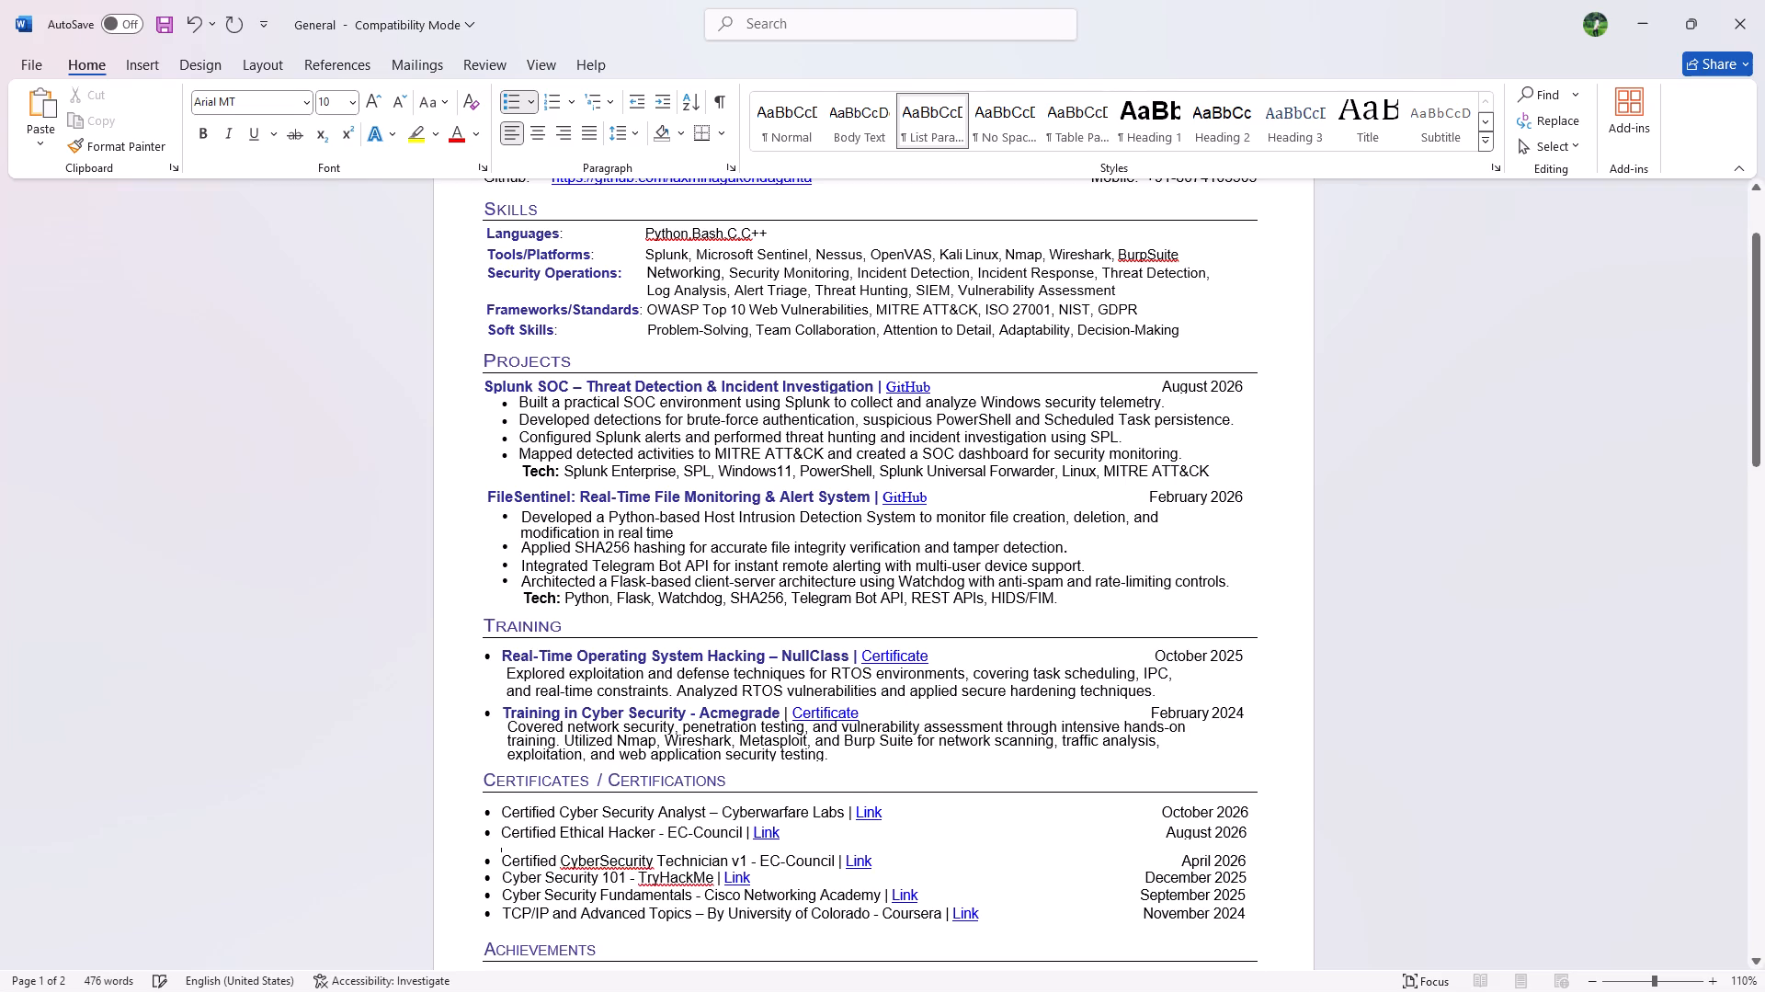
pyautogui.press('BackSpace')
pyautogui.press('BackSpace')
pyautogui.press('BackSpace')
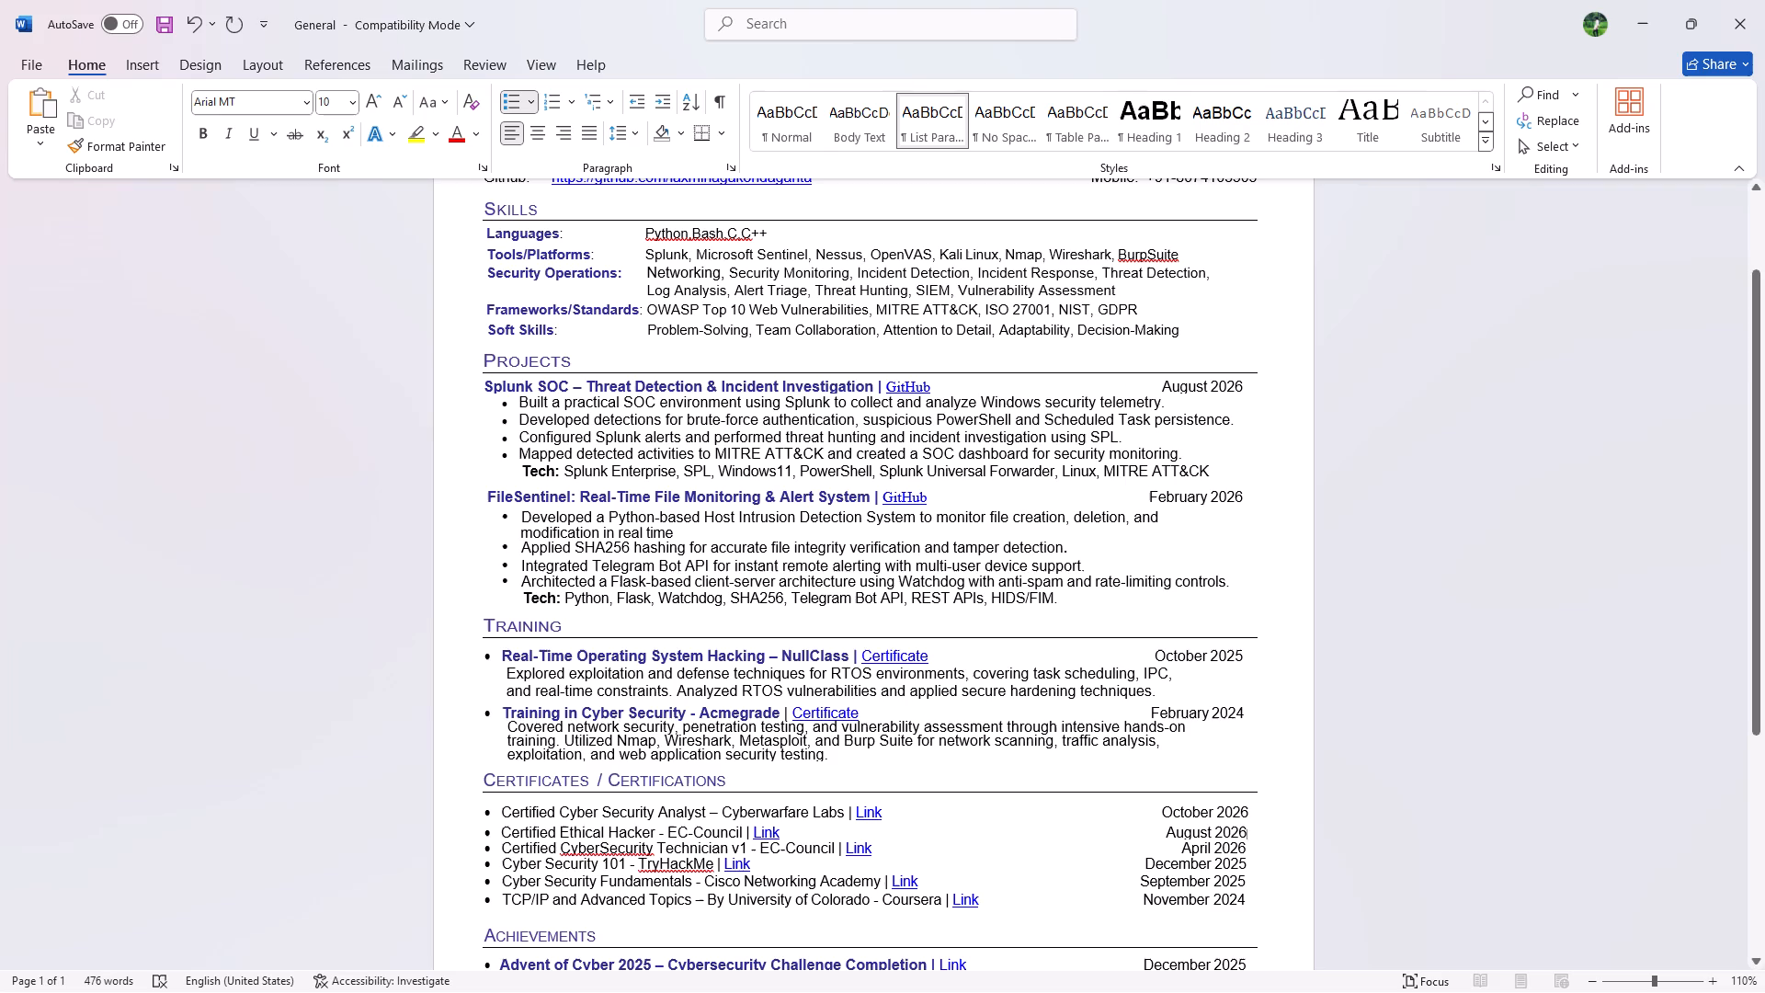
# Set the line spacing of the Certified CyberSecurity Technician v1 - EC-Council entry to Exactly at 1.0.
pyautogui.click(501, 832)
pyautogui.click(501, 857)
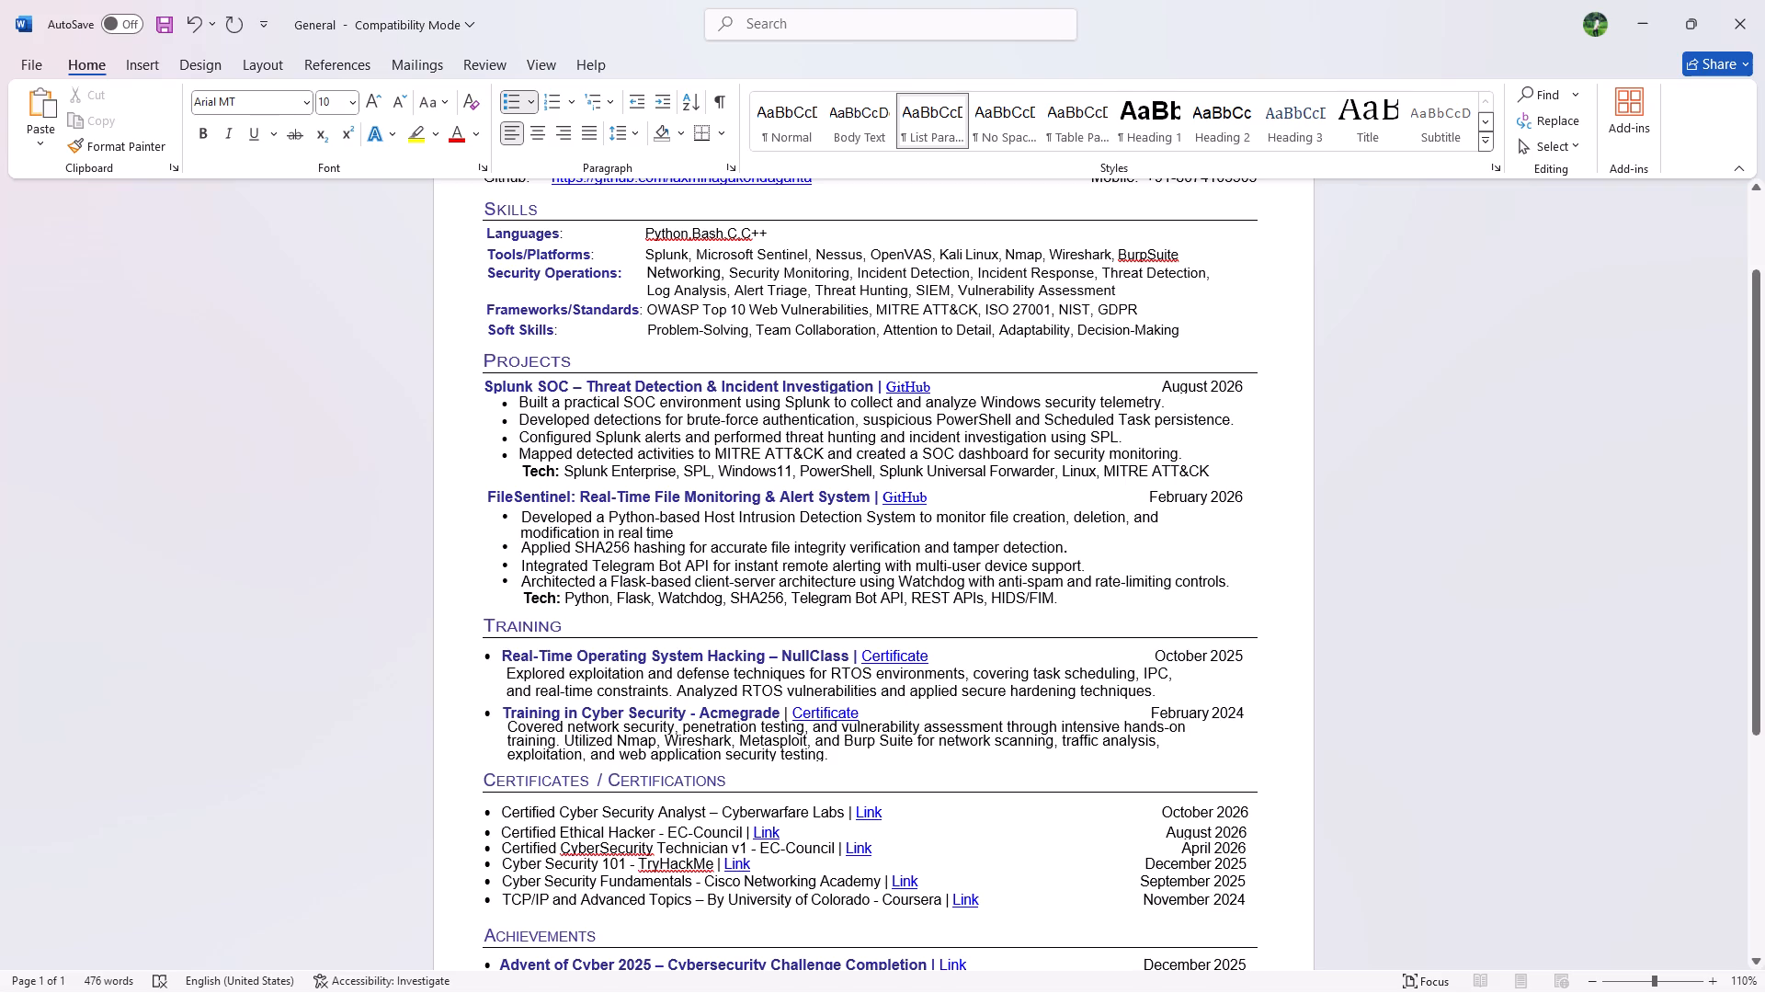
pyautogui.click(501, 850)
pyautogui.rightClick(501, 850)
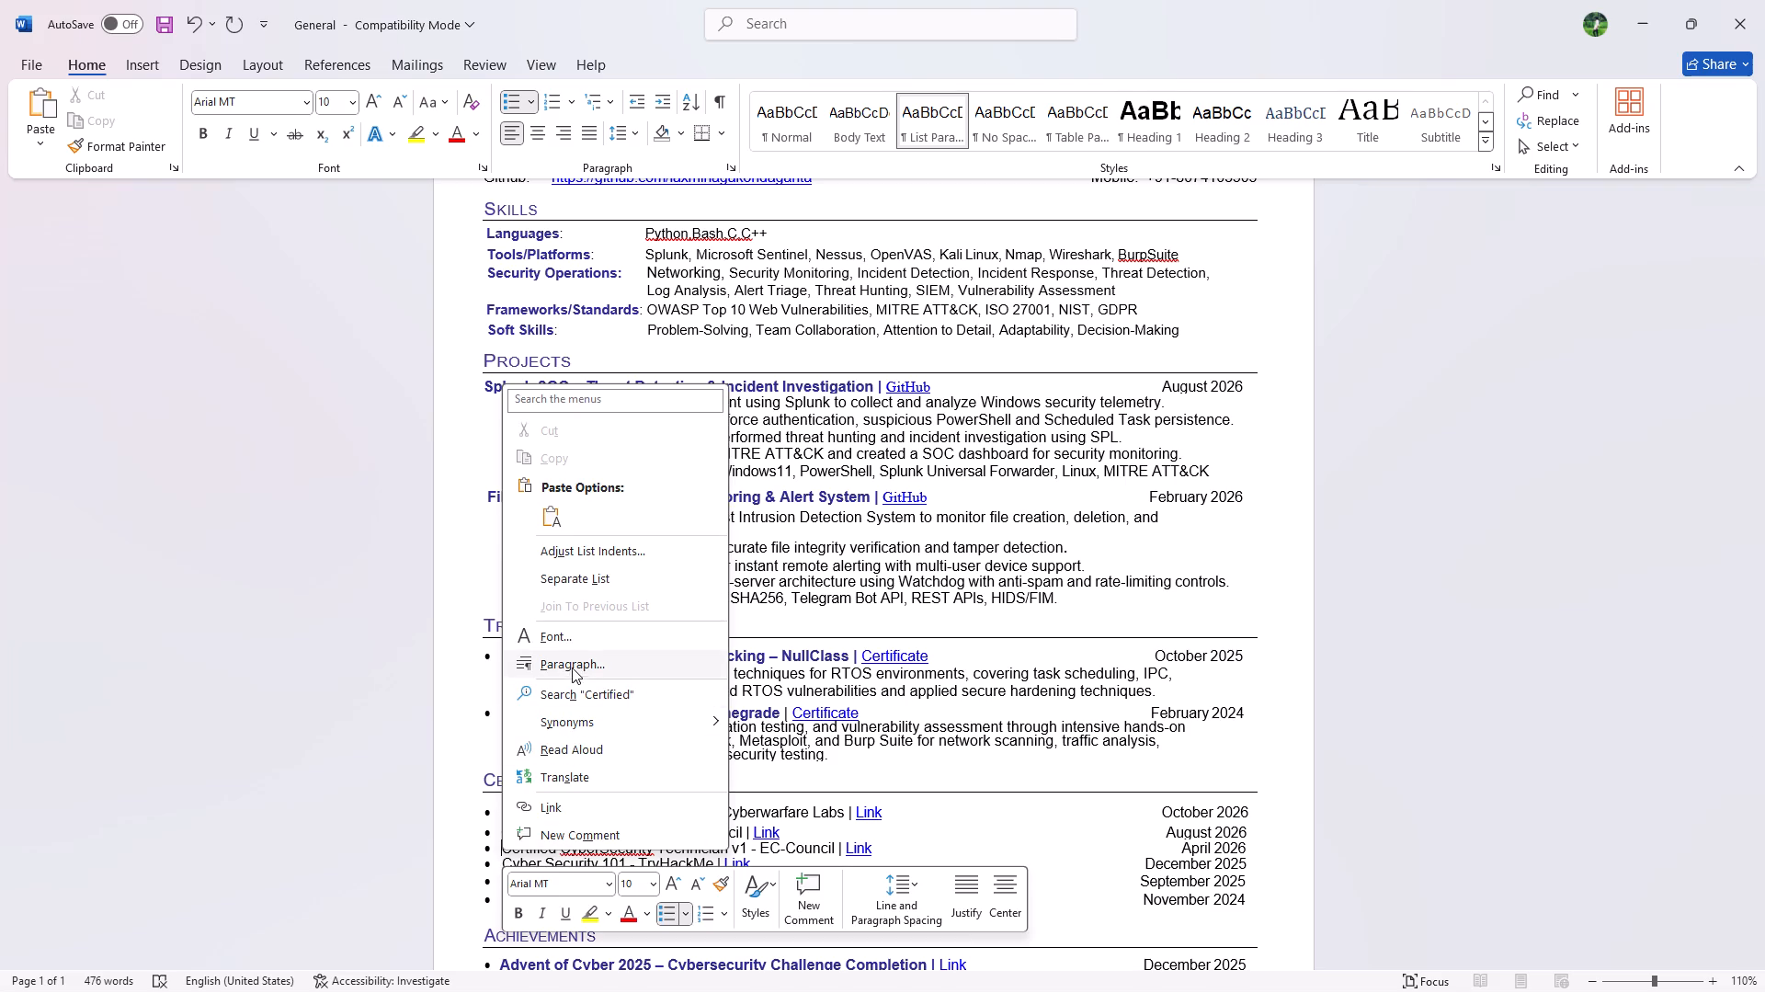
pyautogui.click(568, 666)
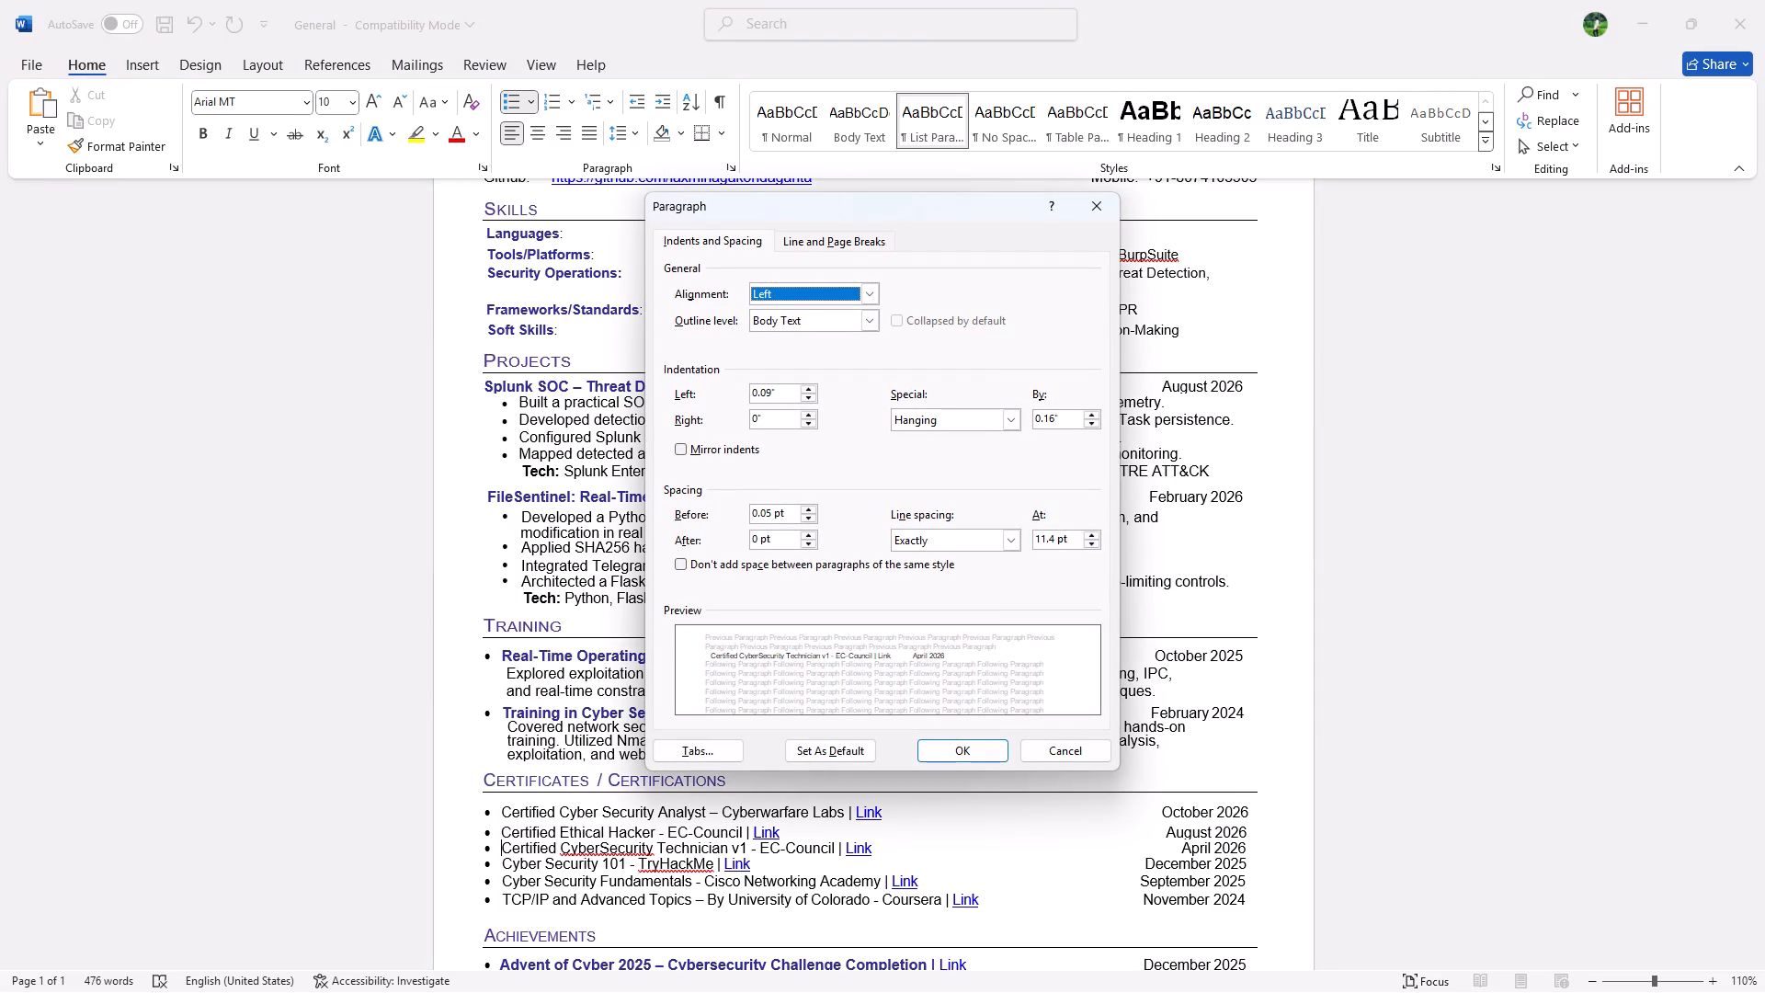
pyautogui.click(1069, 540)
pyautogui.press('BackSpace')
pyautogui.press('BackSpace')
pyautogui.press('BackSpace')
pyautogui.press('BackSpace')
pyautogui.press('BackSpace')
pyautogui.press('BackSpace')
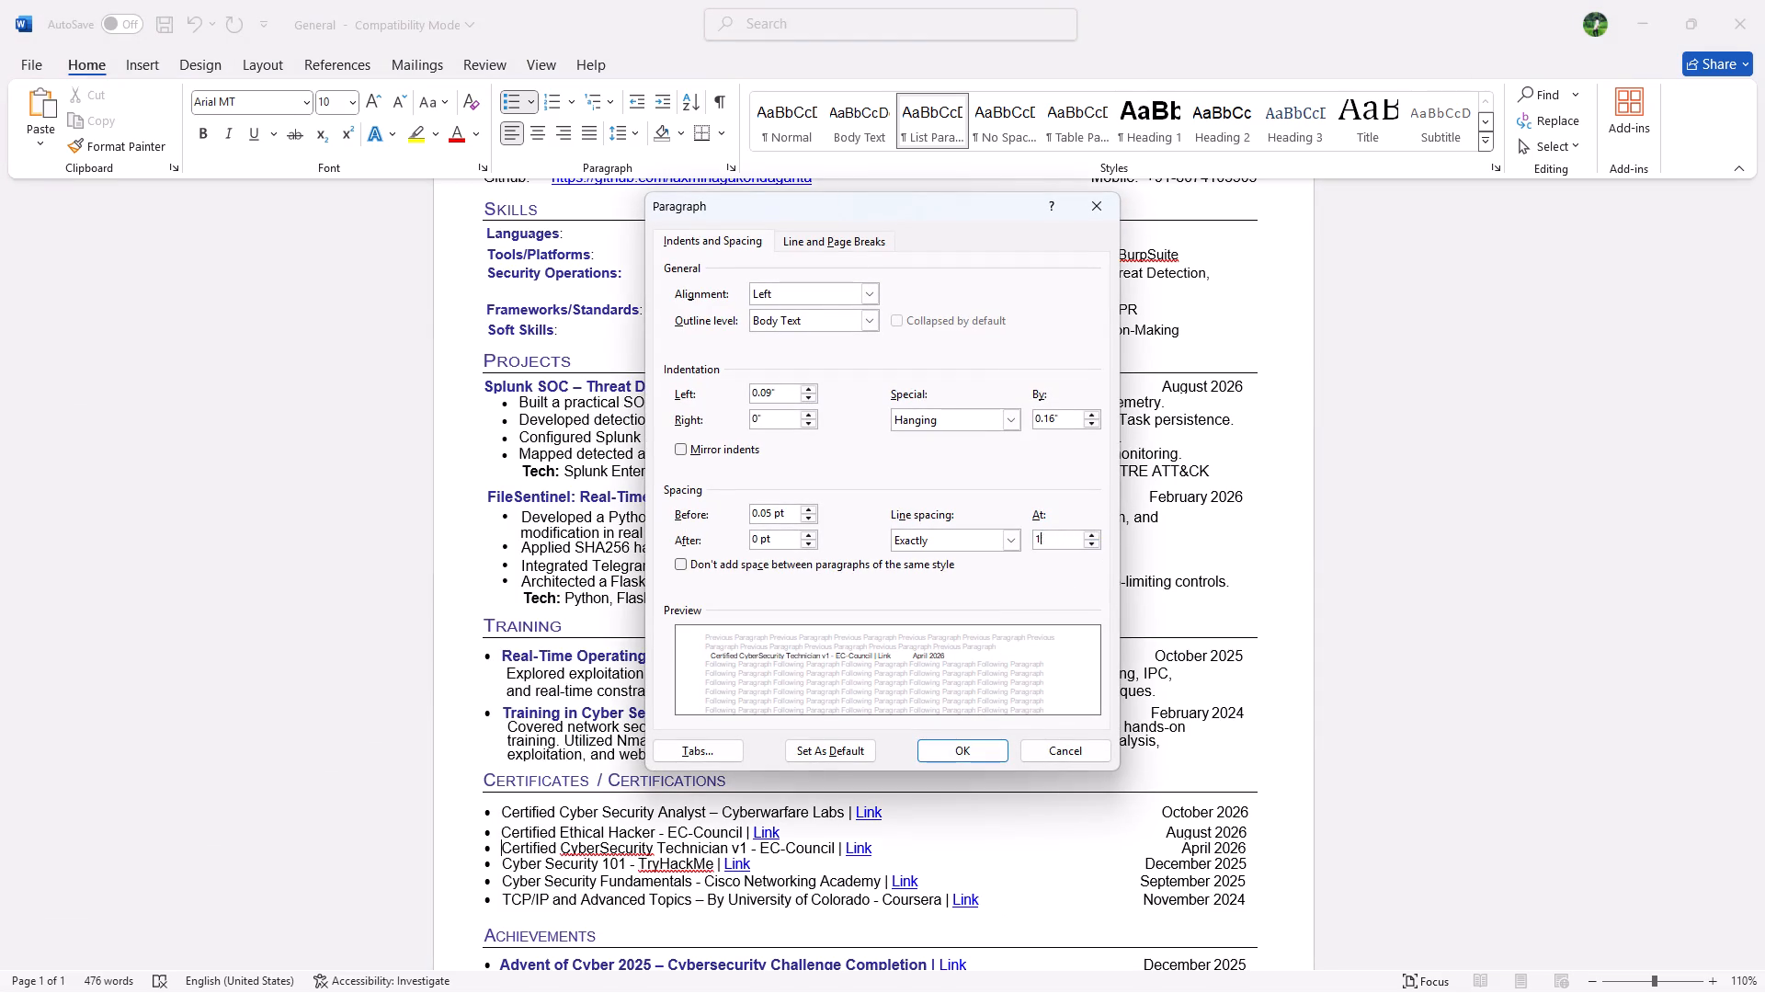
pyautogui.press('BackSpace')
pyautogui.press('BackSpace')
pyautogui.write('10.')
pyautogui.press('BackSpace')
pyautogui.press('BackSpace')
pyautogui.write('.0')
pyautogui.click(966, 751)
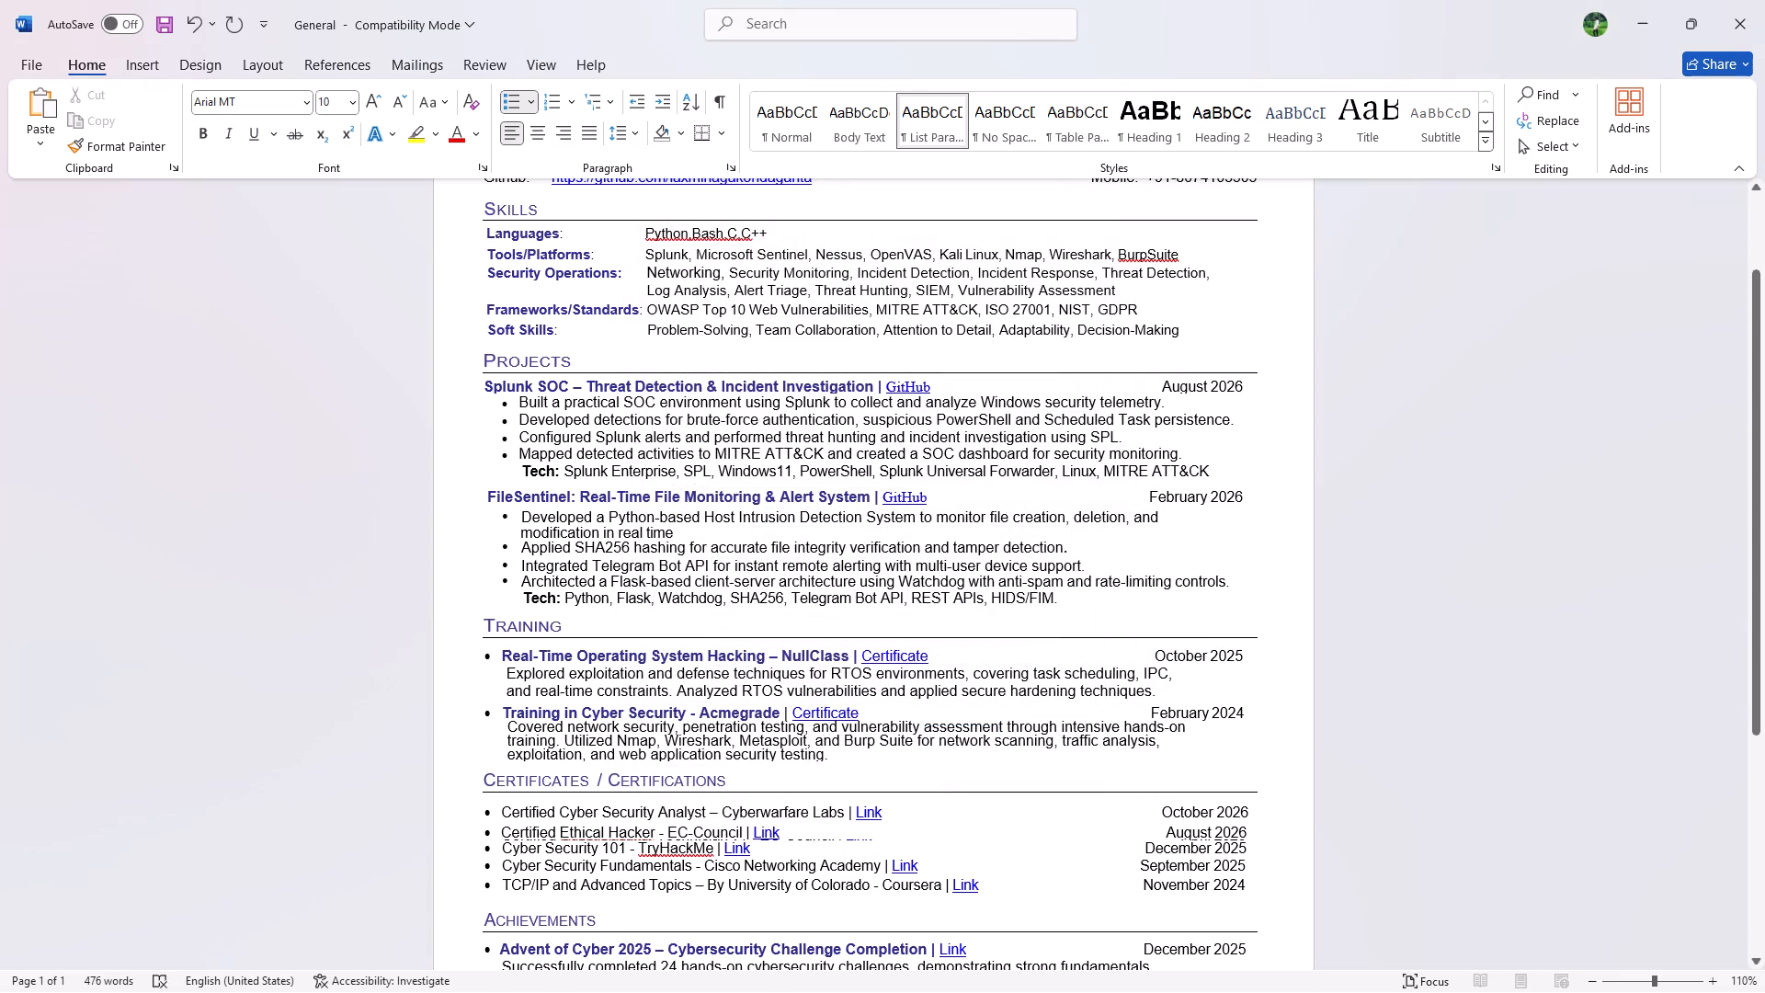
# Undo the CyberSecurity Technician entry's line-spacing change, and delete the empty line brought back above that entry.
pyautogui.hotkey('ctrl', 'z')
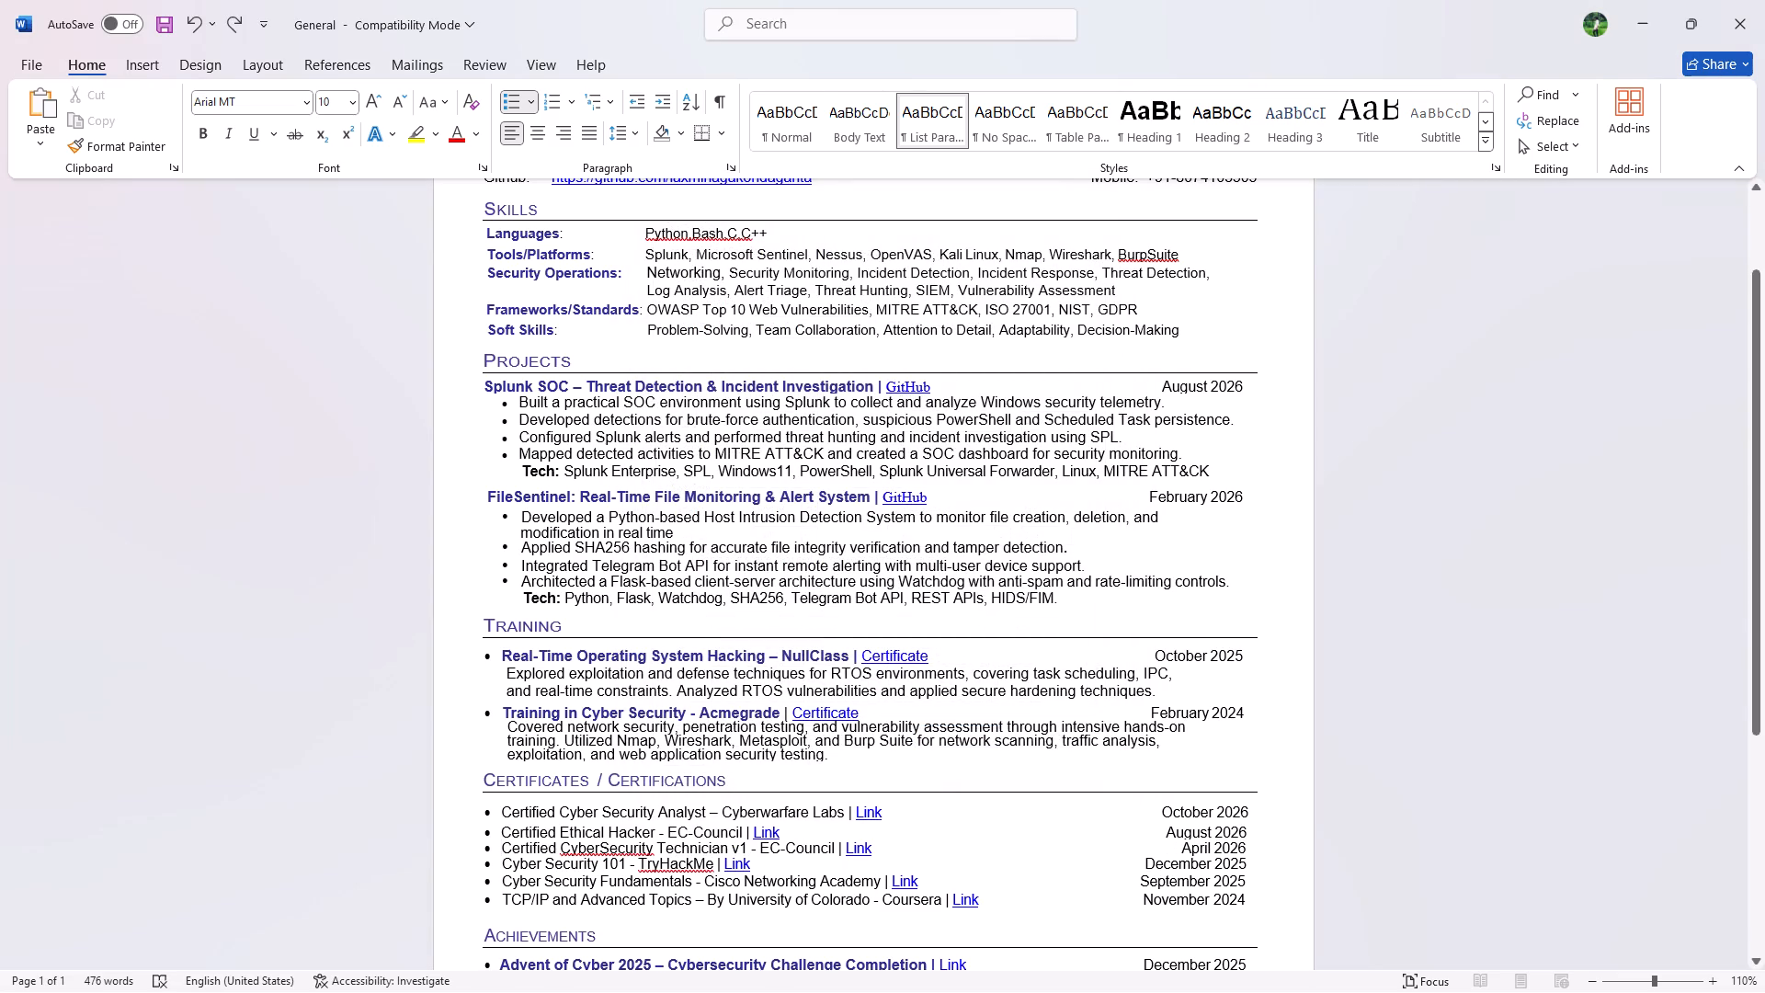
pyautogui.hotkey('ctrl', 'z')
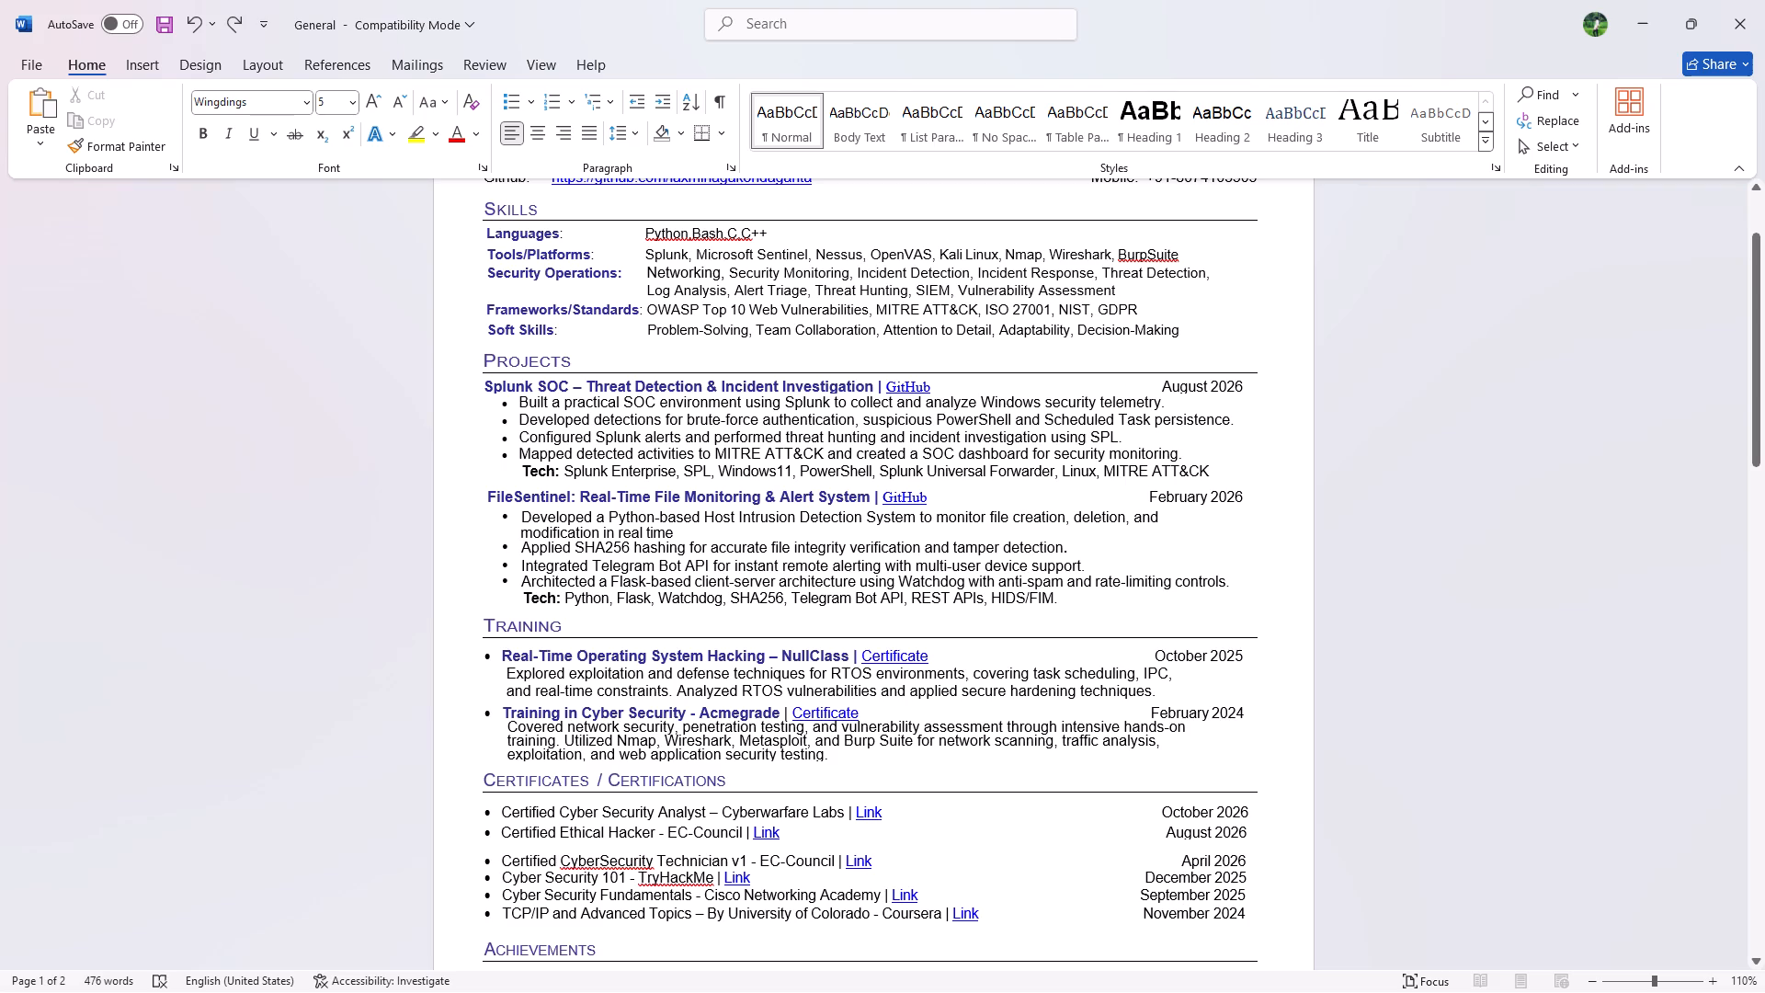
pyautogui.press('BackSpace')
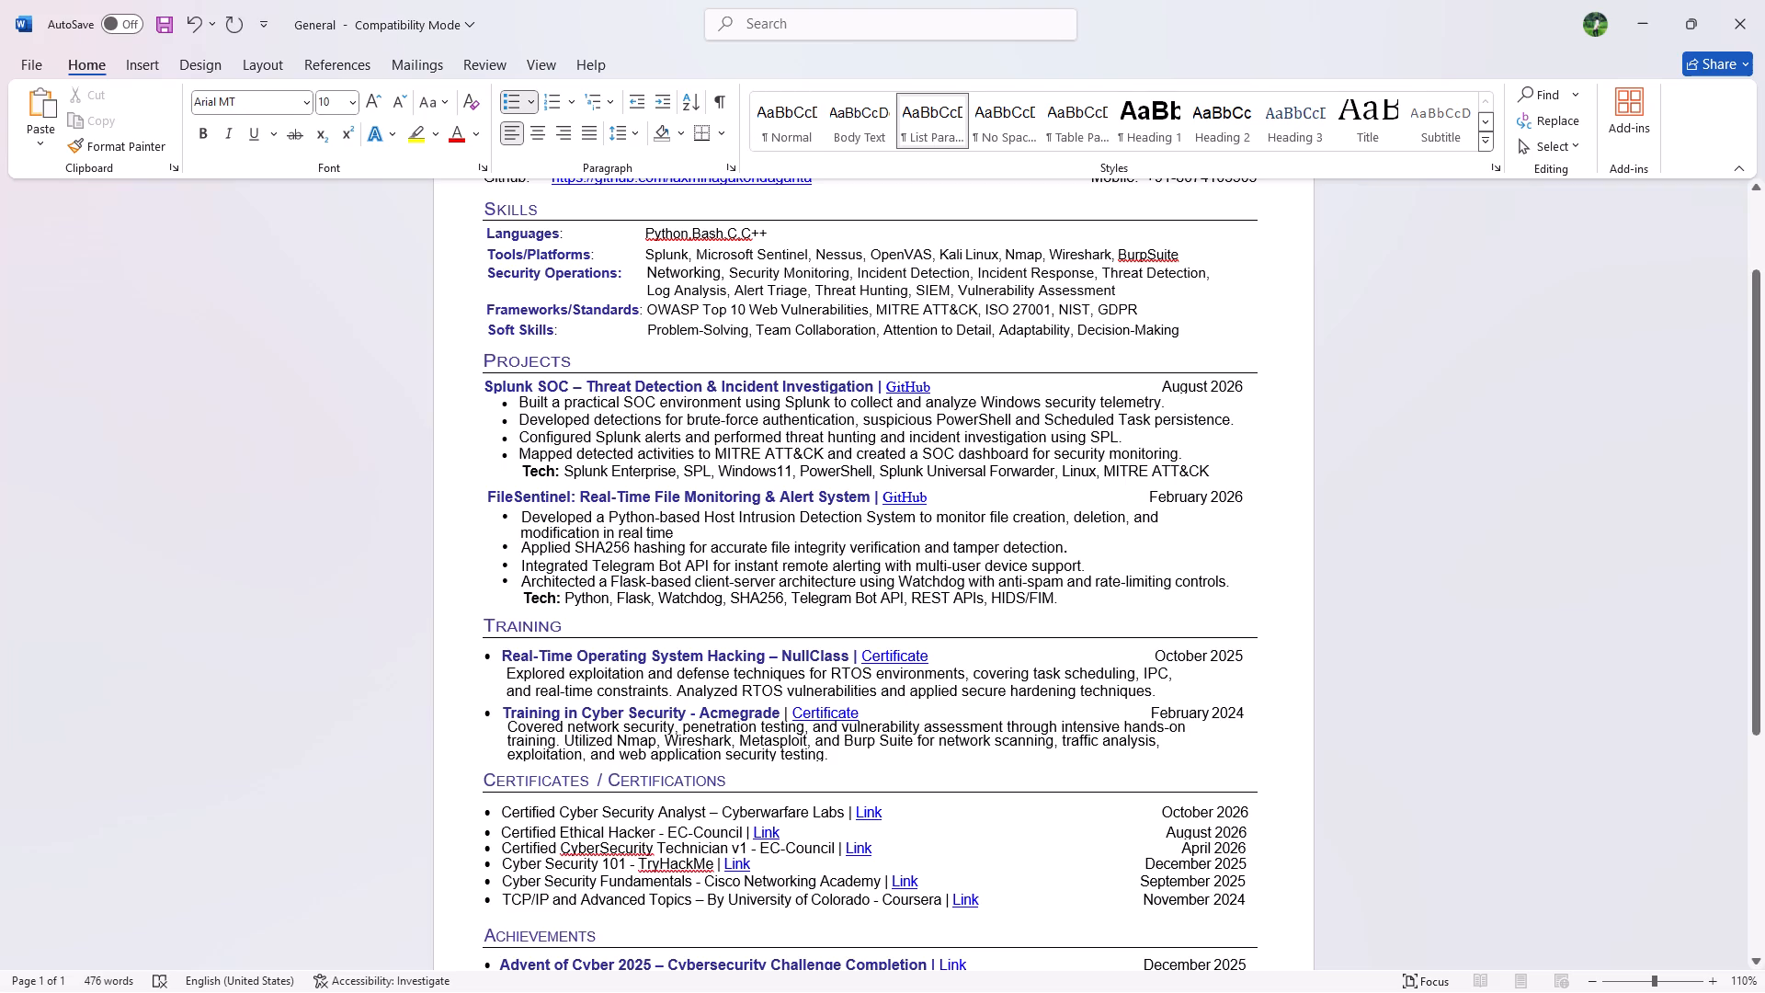
# Set the line spacing of the Certified CyberSecurity Technician v1 - EC-Council entry to Exactly at 13.
pyautogui.click(503, 851)
pyautogui.rightClick(503, 851)
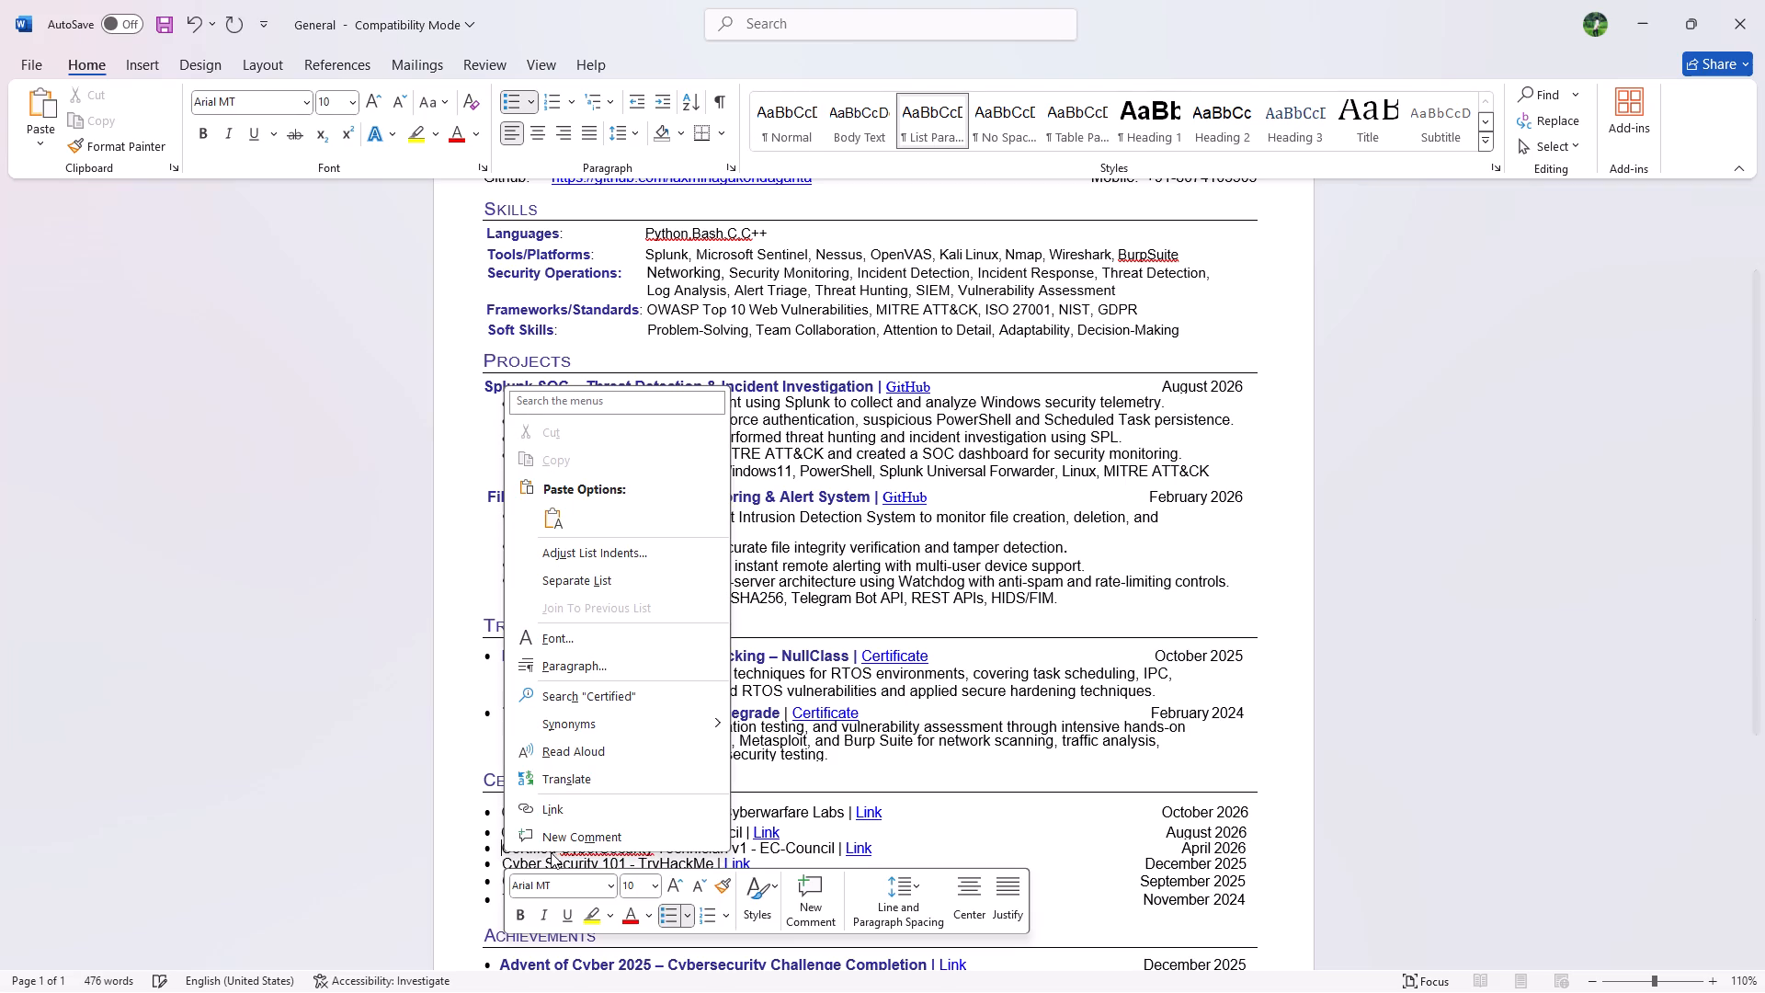
pyautogui.click(598, 677)
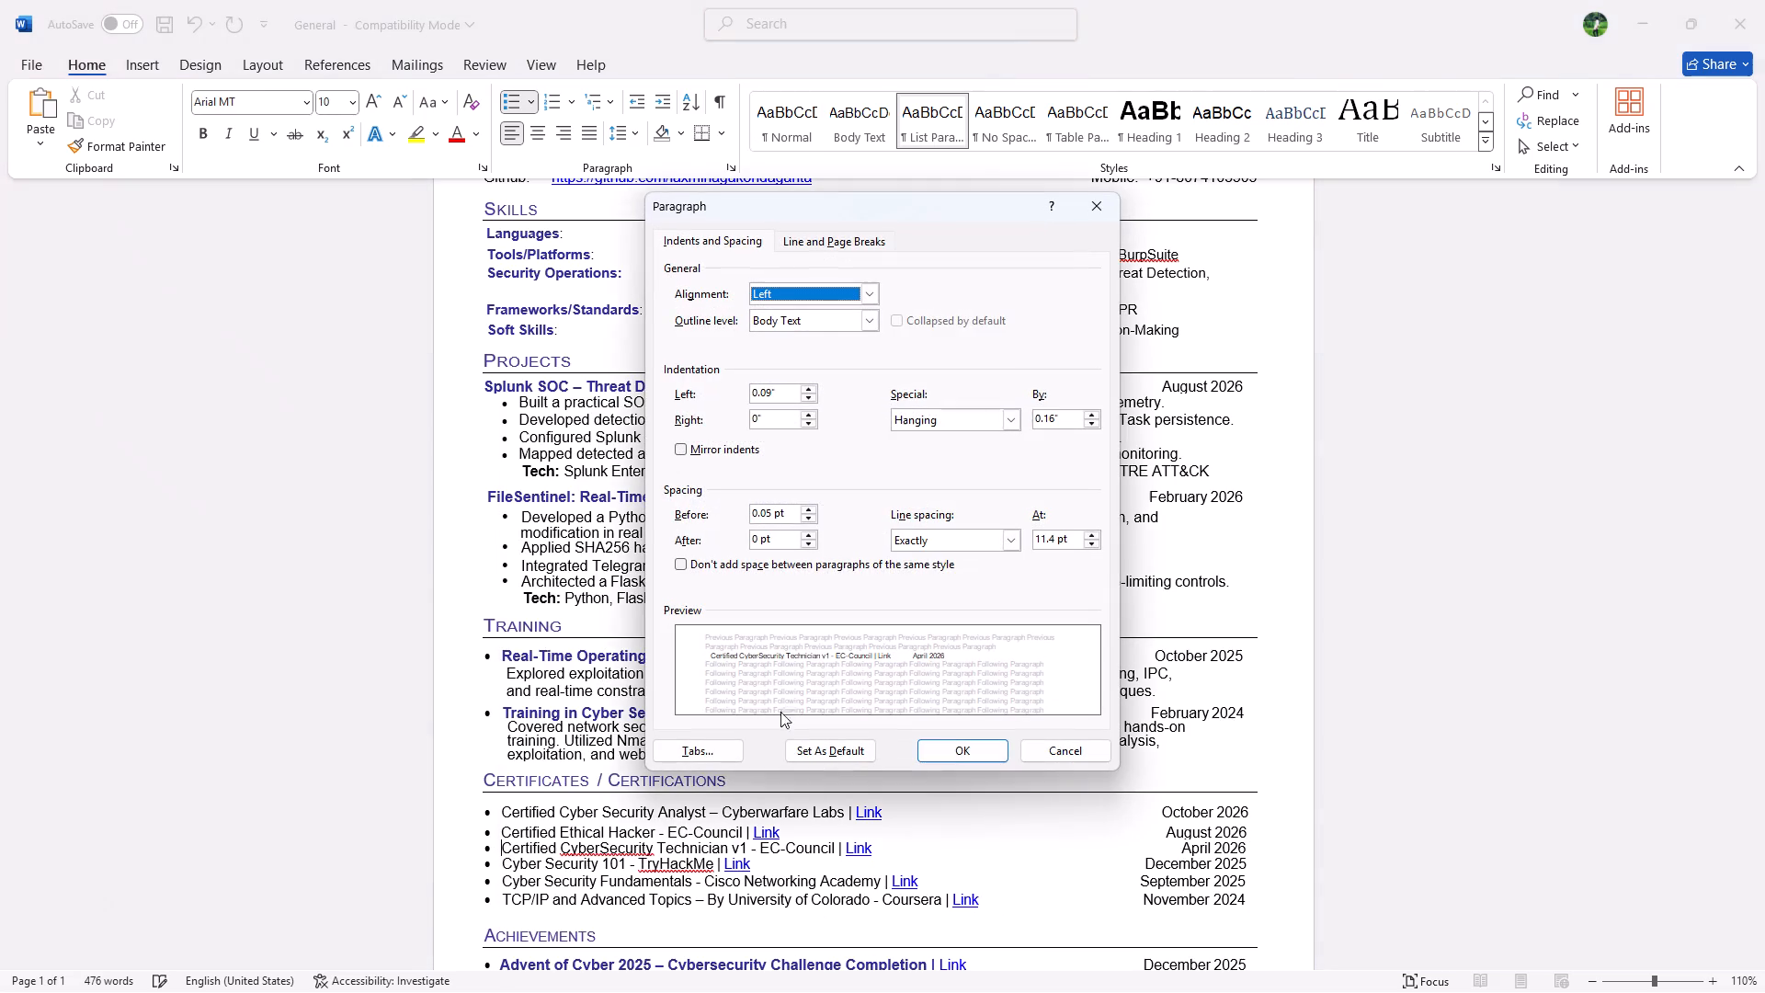
pyautogui.click(1077, 541)
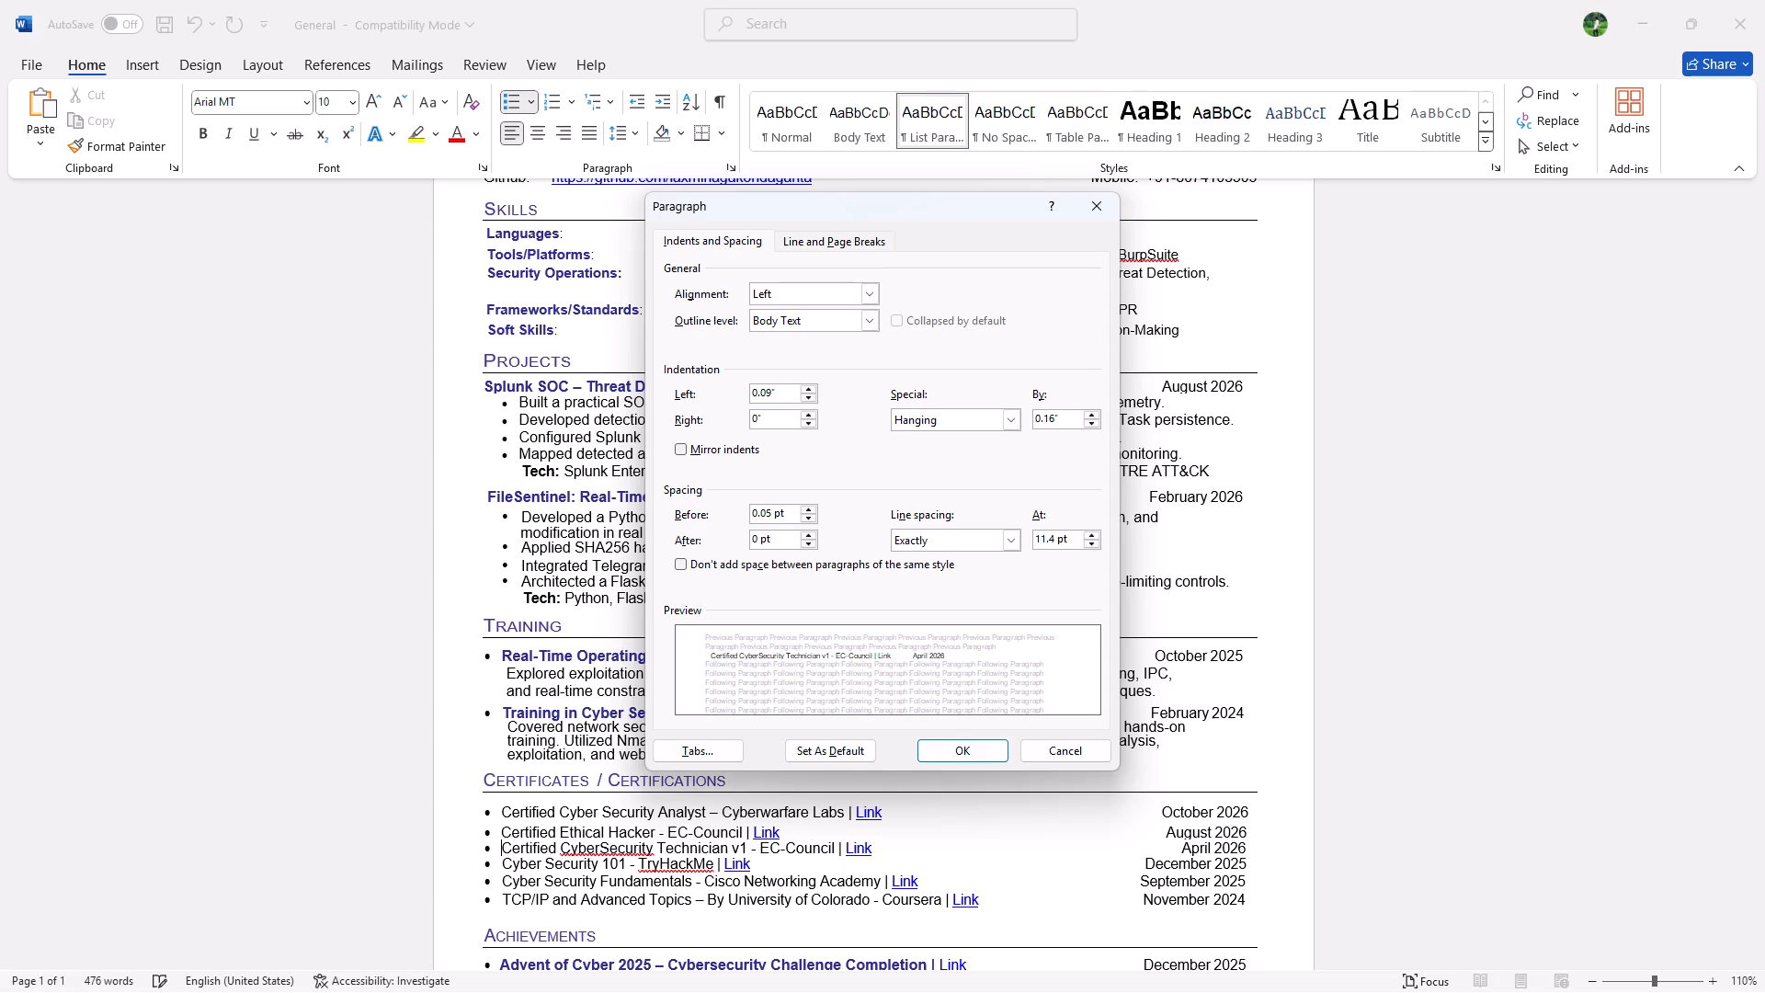
pyautogui.press('BackSpace')
pyautogui.press('BackSpace')
pyautogui.press('BackSpace')
pyautogui.press('BackSpace')
pyautogui.press('BackSpace')
pyautogui.press('BackSpace')
pyautogui.press('3')
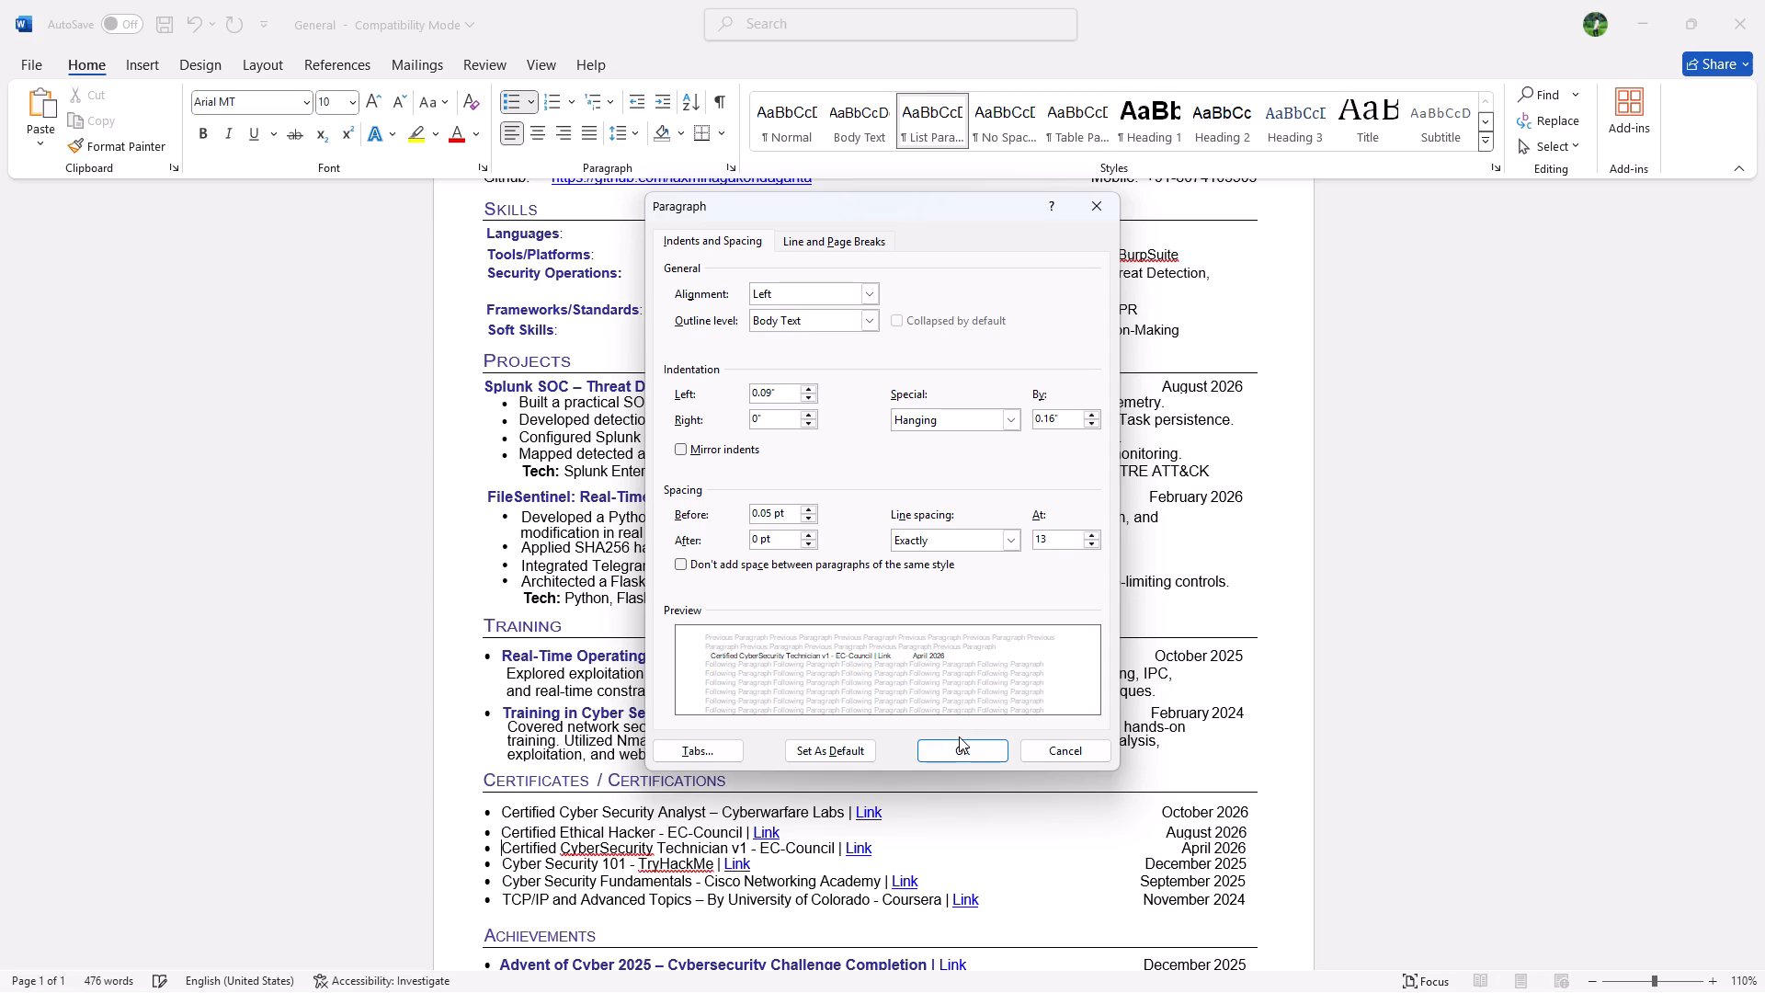
pyautogui.click(961, 755)
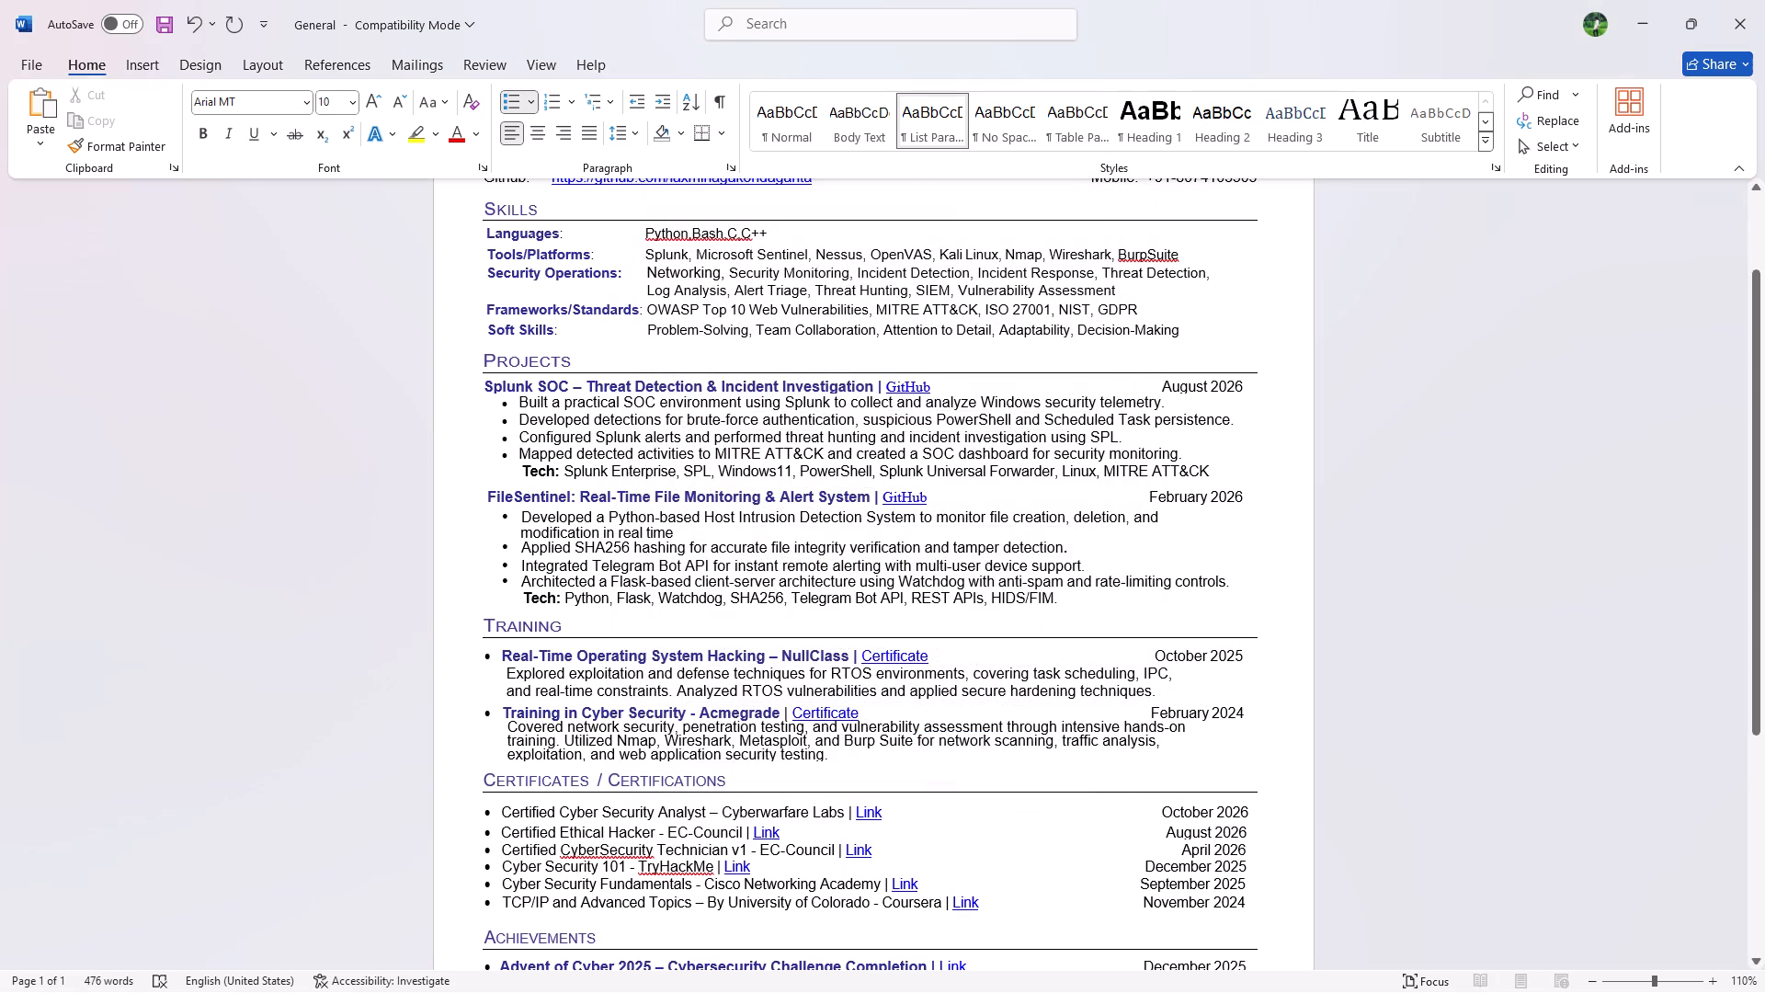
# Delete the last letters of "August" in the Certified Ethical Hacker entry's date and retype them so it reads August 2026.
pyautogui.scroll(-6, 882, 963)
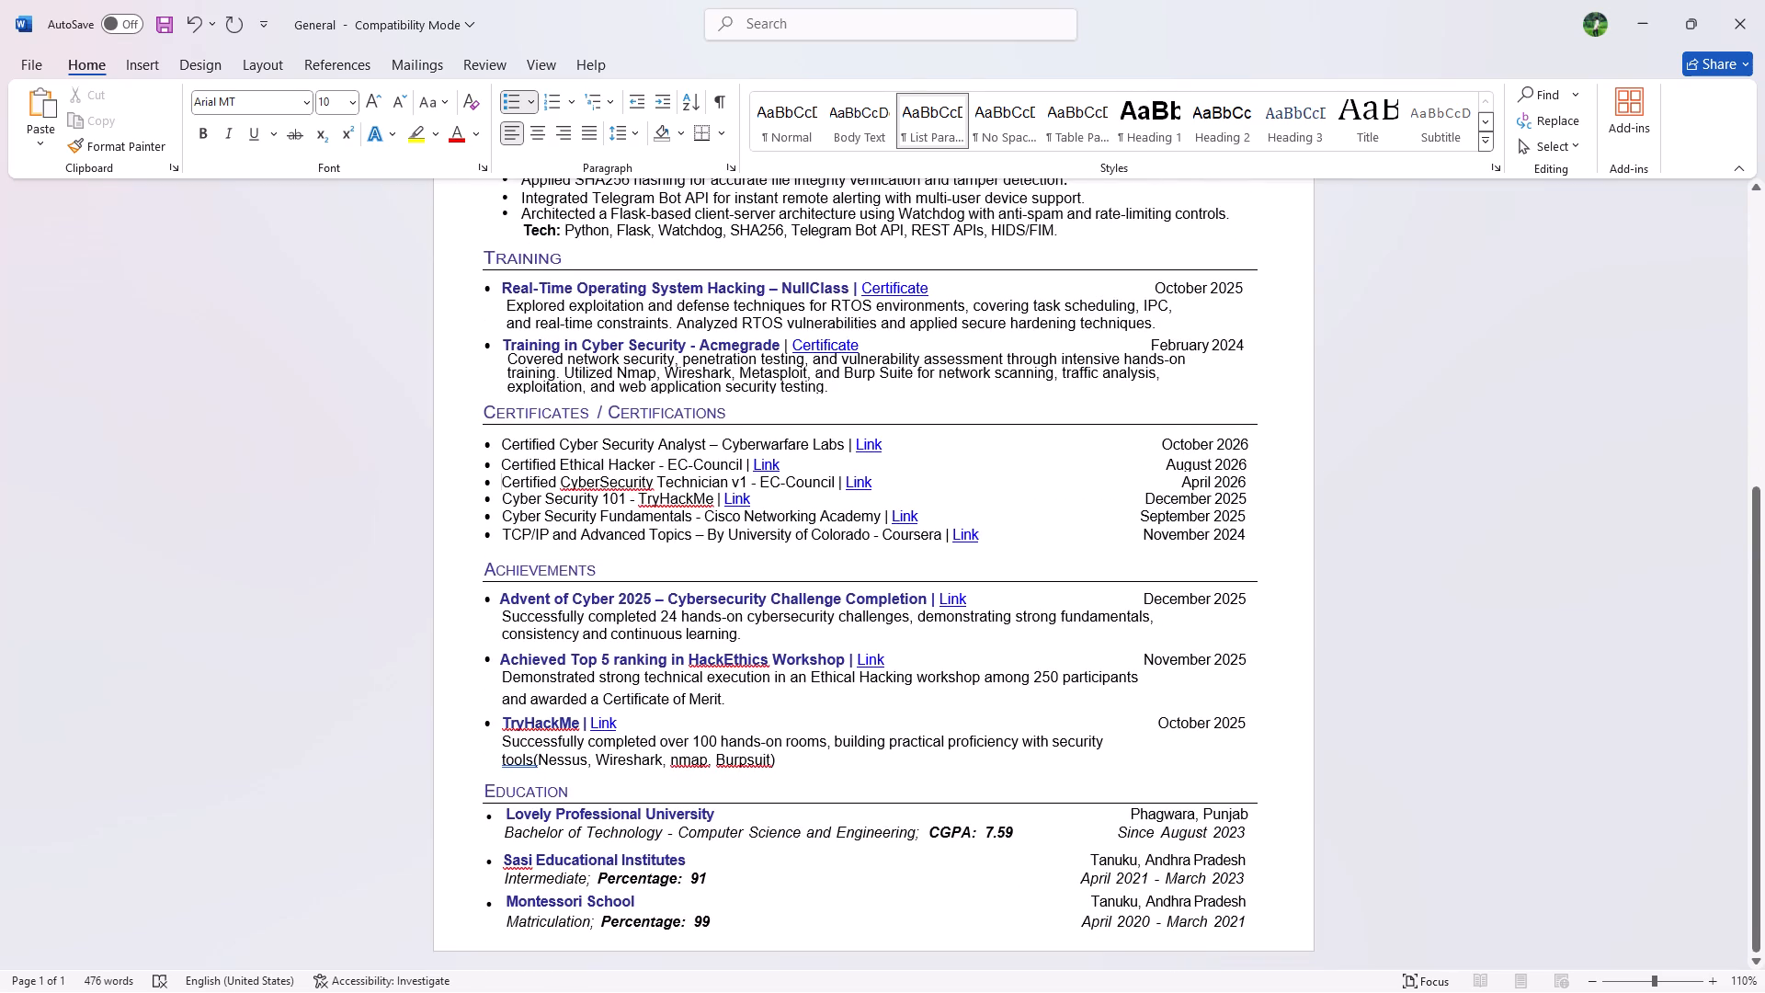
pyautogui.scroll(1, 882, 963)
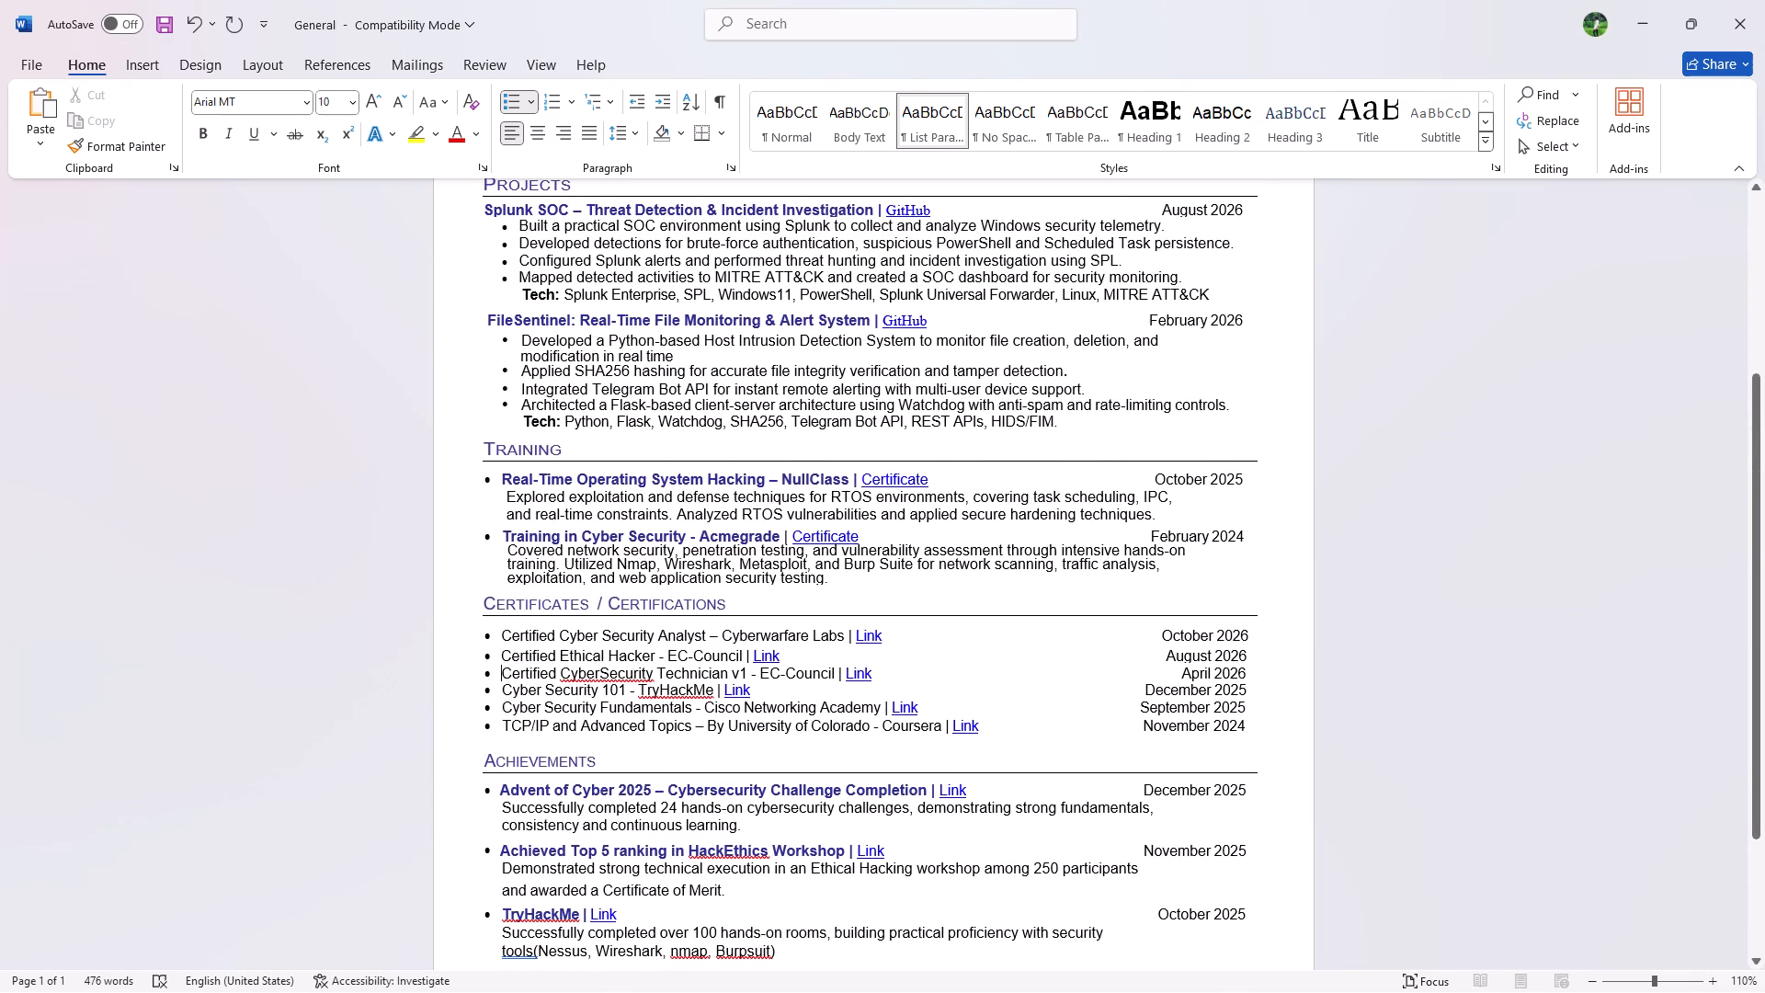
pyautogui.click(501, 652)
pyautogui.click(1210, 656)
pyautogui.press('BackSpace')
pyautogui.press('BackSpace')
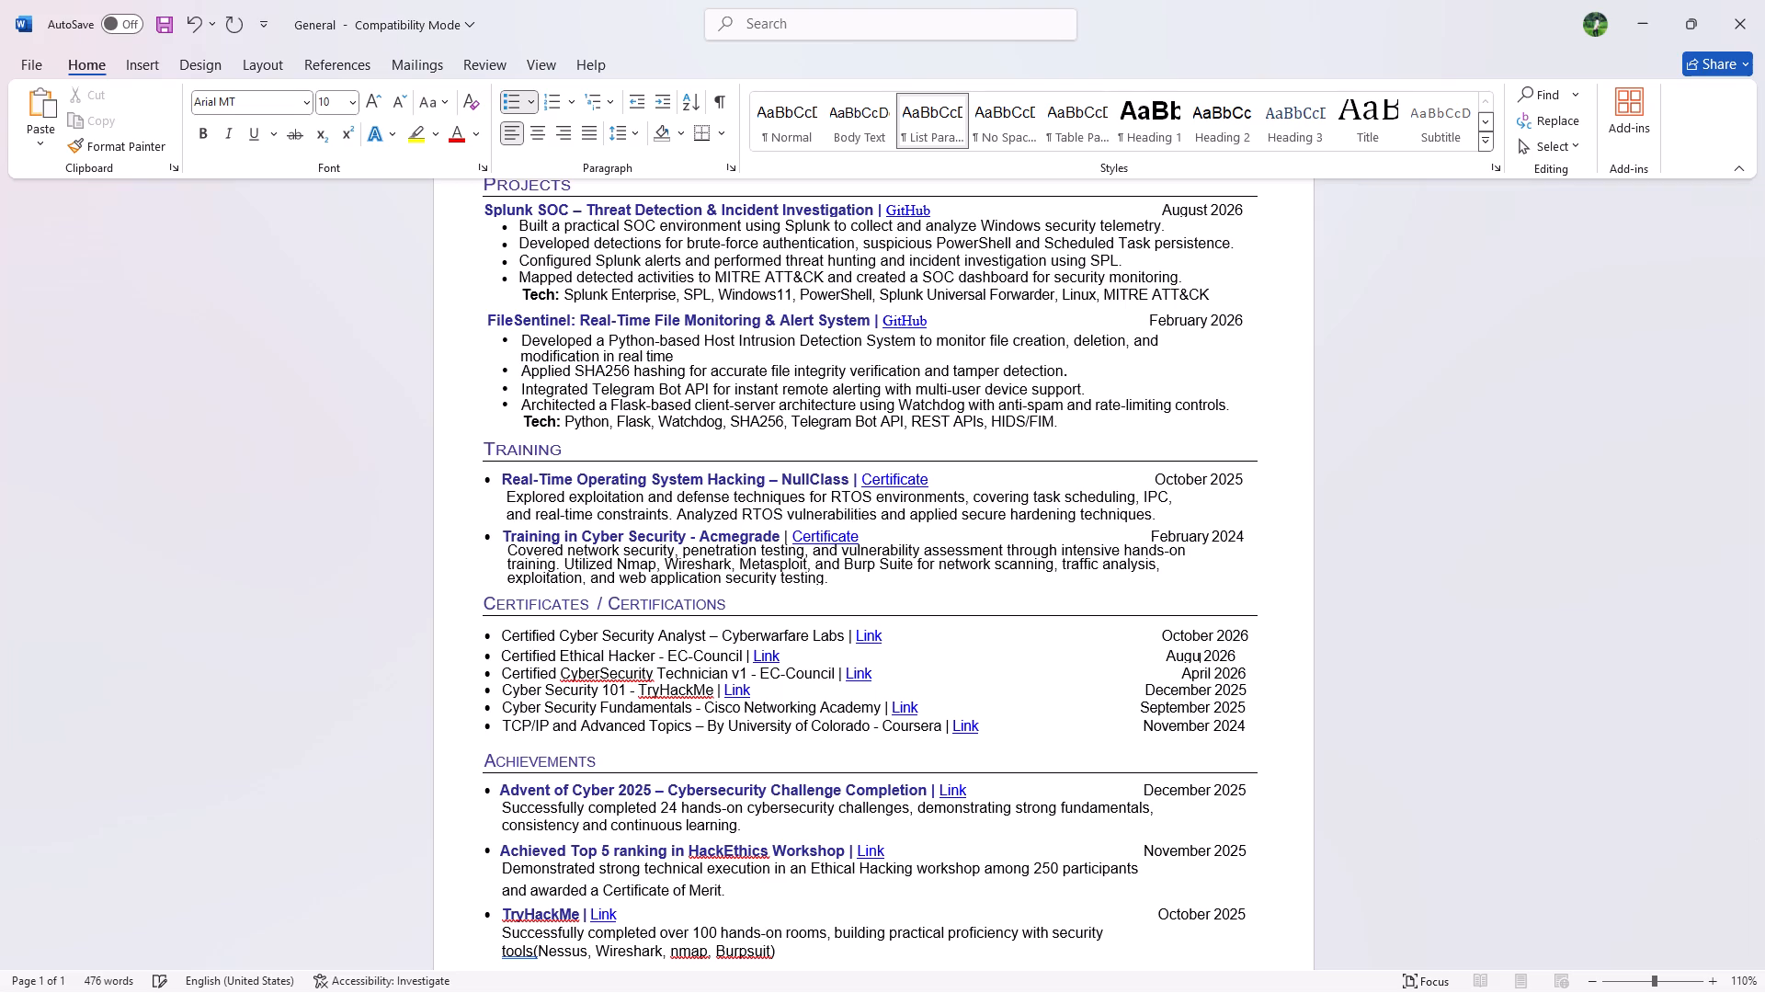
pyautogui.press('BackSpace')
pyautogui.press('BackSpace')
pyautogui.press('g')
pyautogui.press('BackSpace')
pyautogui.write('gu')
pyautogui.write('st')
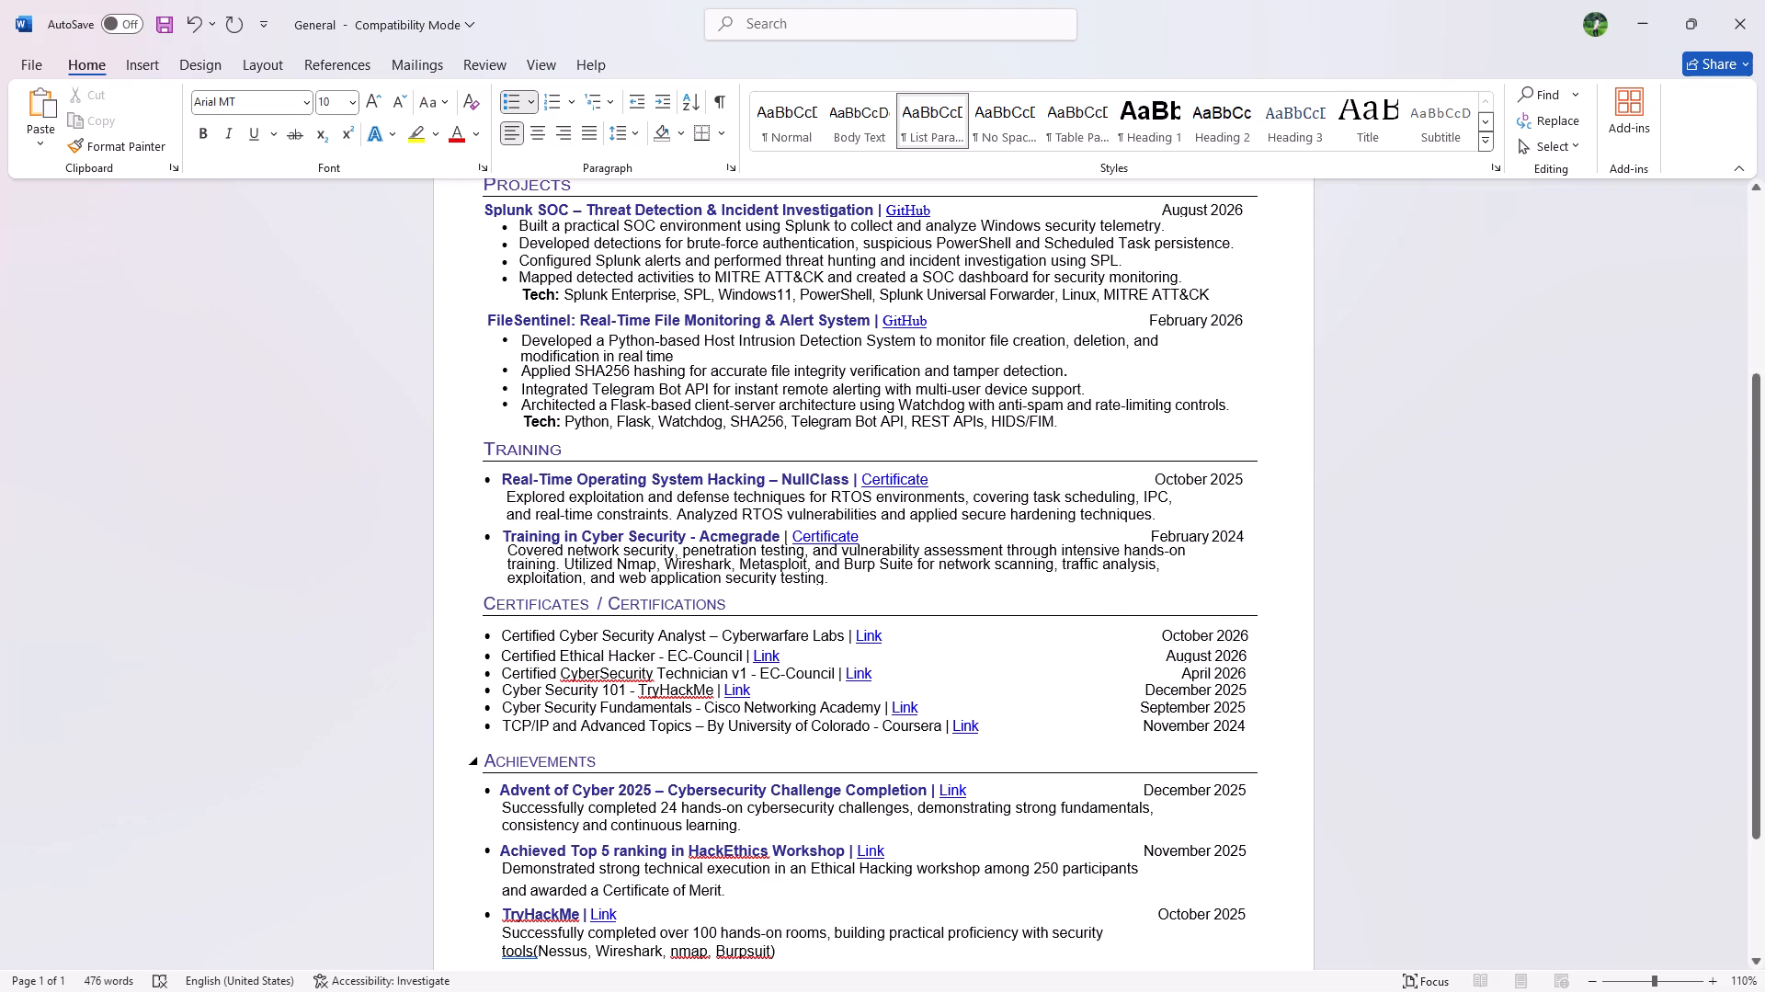
# Check the paragraph indent and spacing settings of the Certified Ethical Hacker - EC-Council entry.
pyautogui.click(501, 659)
pyautogui.rightClick(501, 659)
pyautogui.click(573, 472)
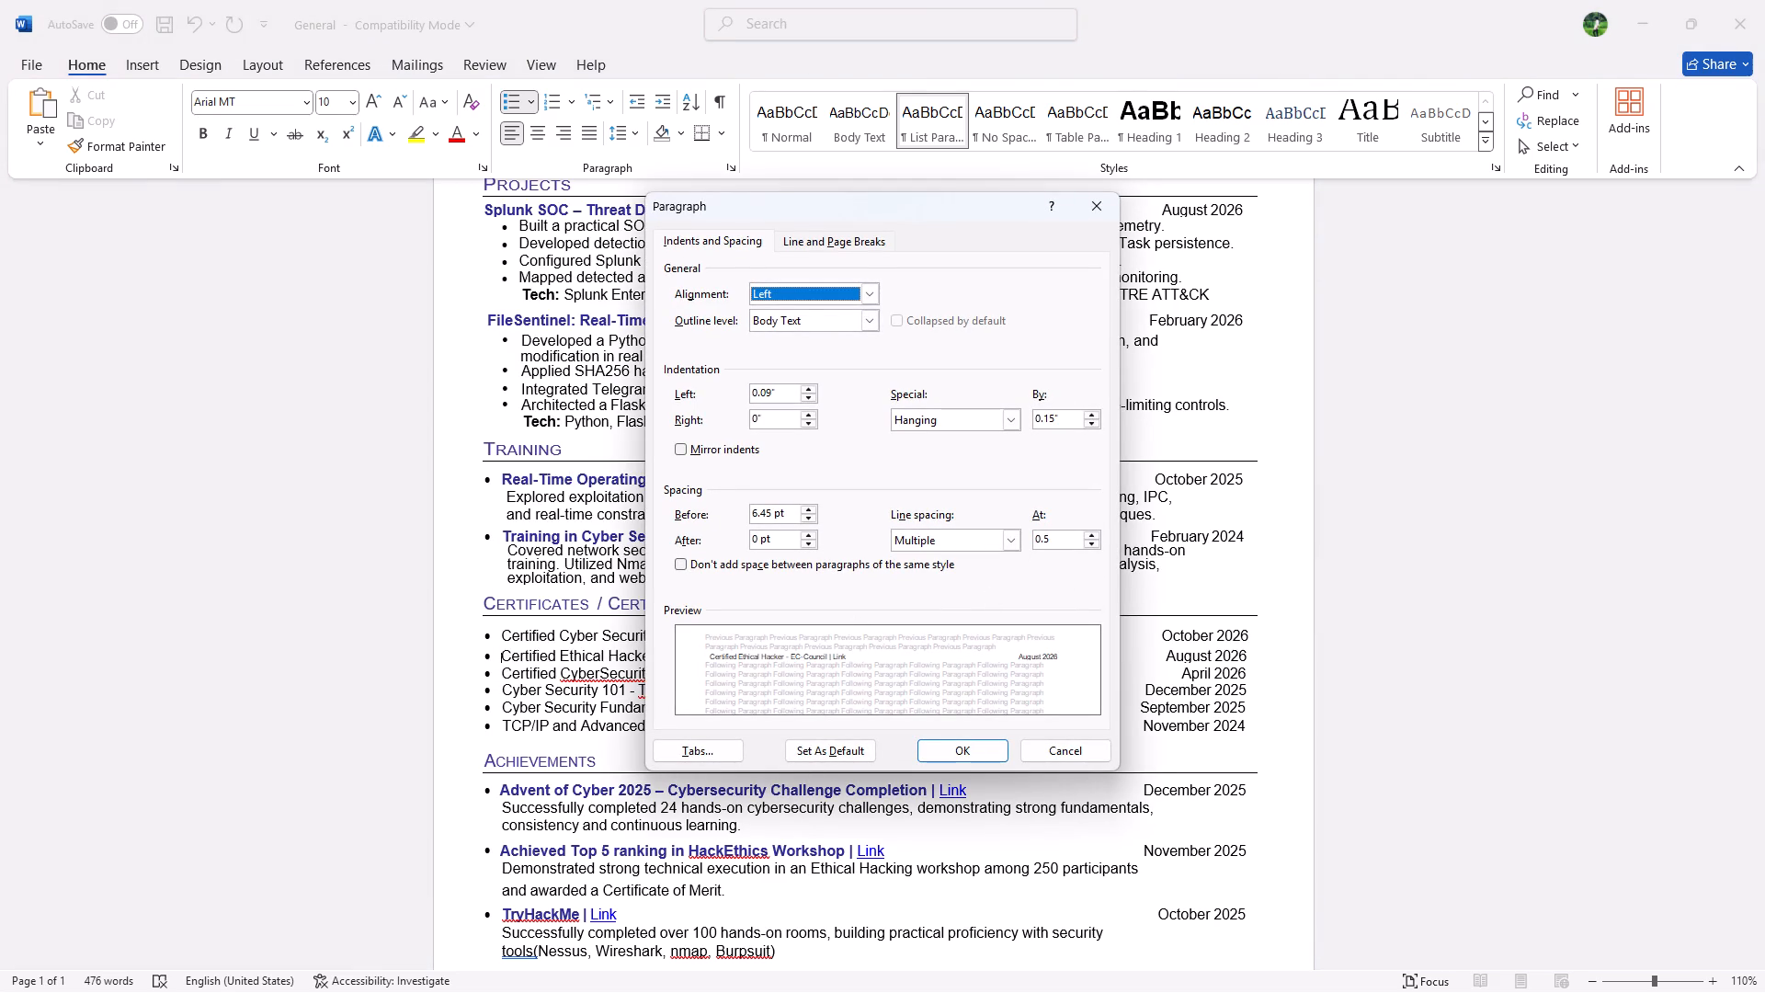
pyautogui.click(1067, 537)
pyautogui.click(1067, 537)
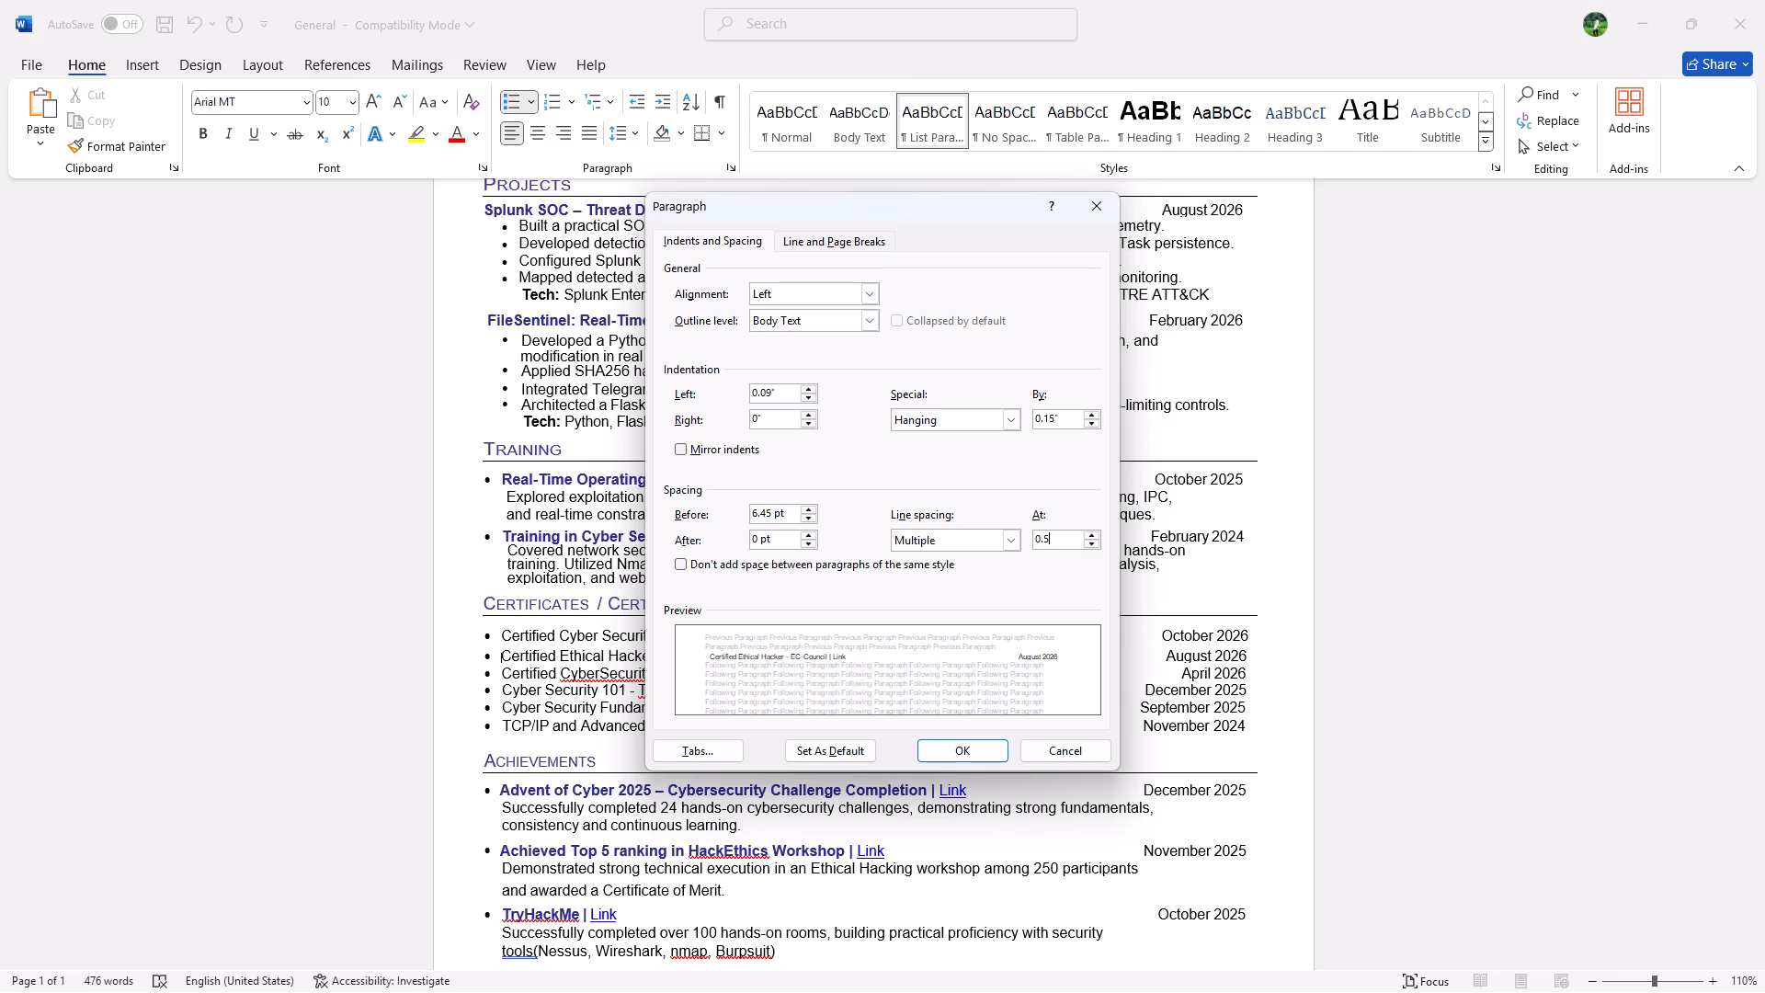
pyautogui.click(968, 754)
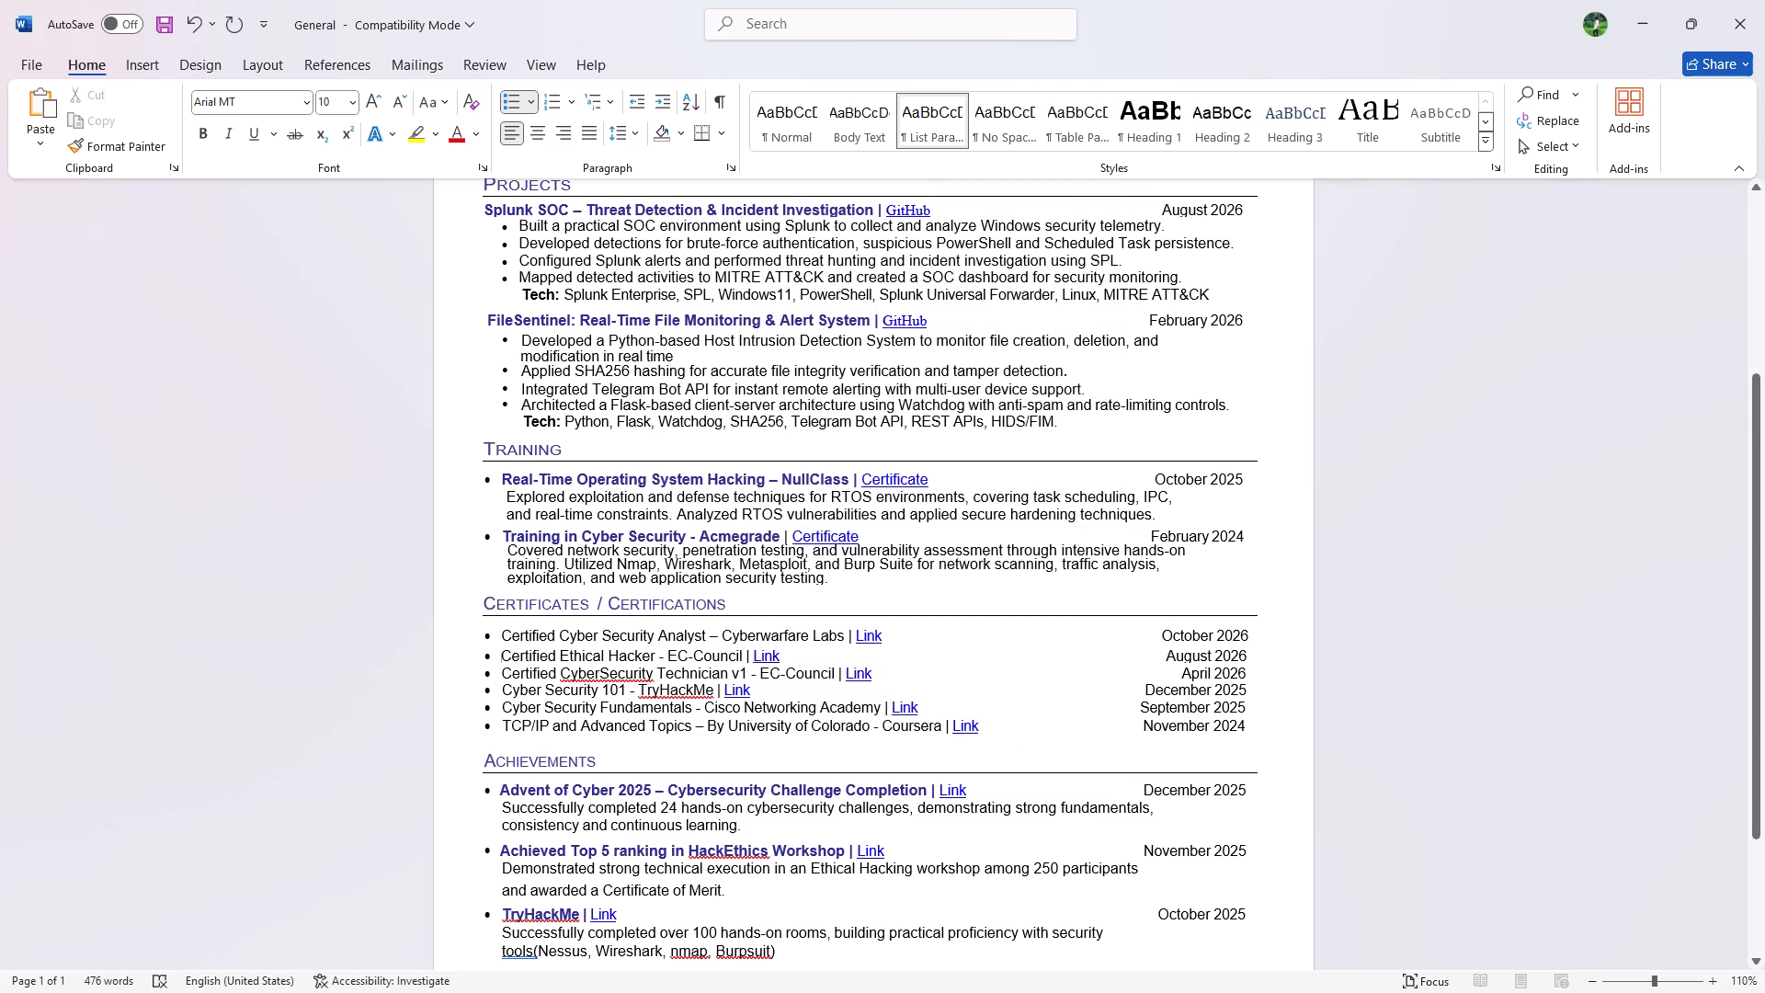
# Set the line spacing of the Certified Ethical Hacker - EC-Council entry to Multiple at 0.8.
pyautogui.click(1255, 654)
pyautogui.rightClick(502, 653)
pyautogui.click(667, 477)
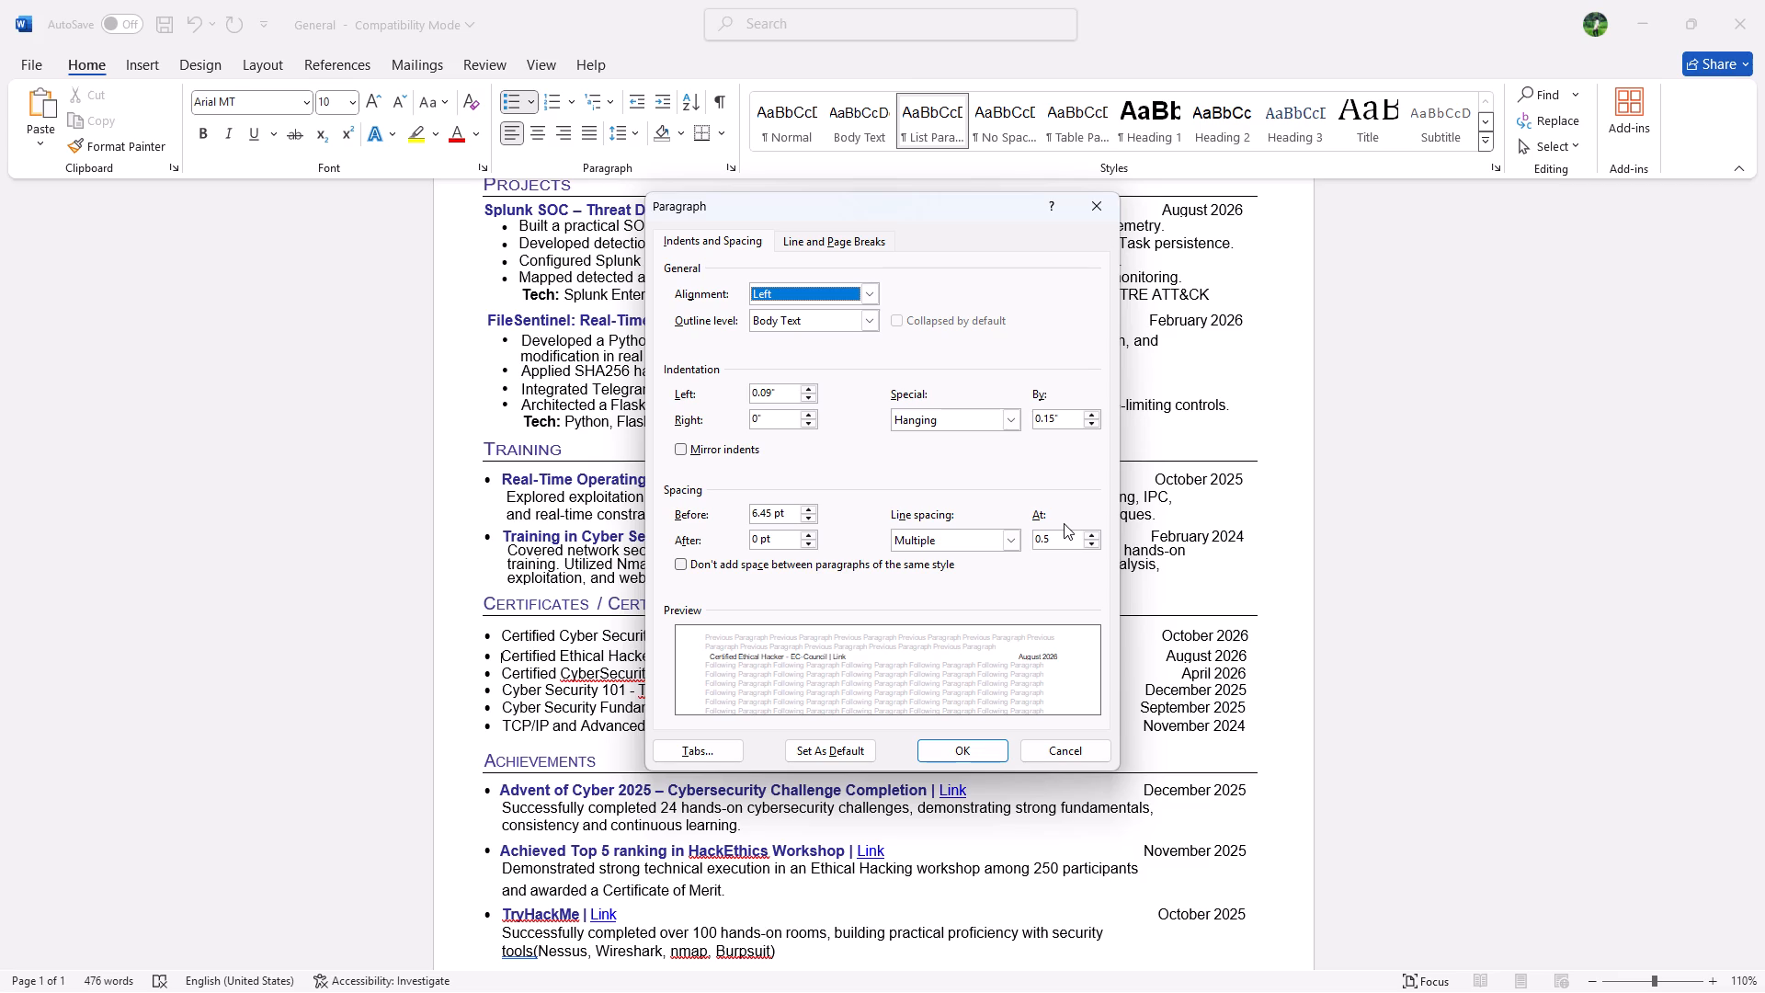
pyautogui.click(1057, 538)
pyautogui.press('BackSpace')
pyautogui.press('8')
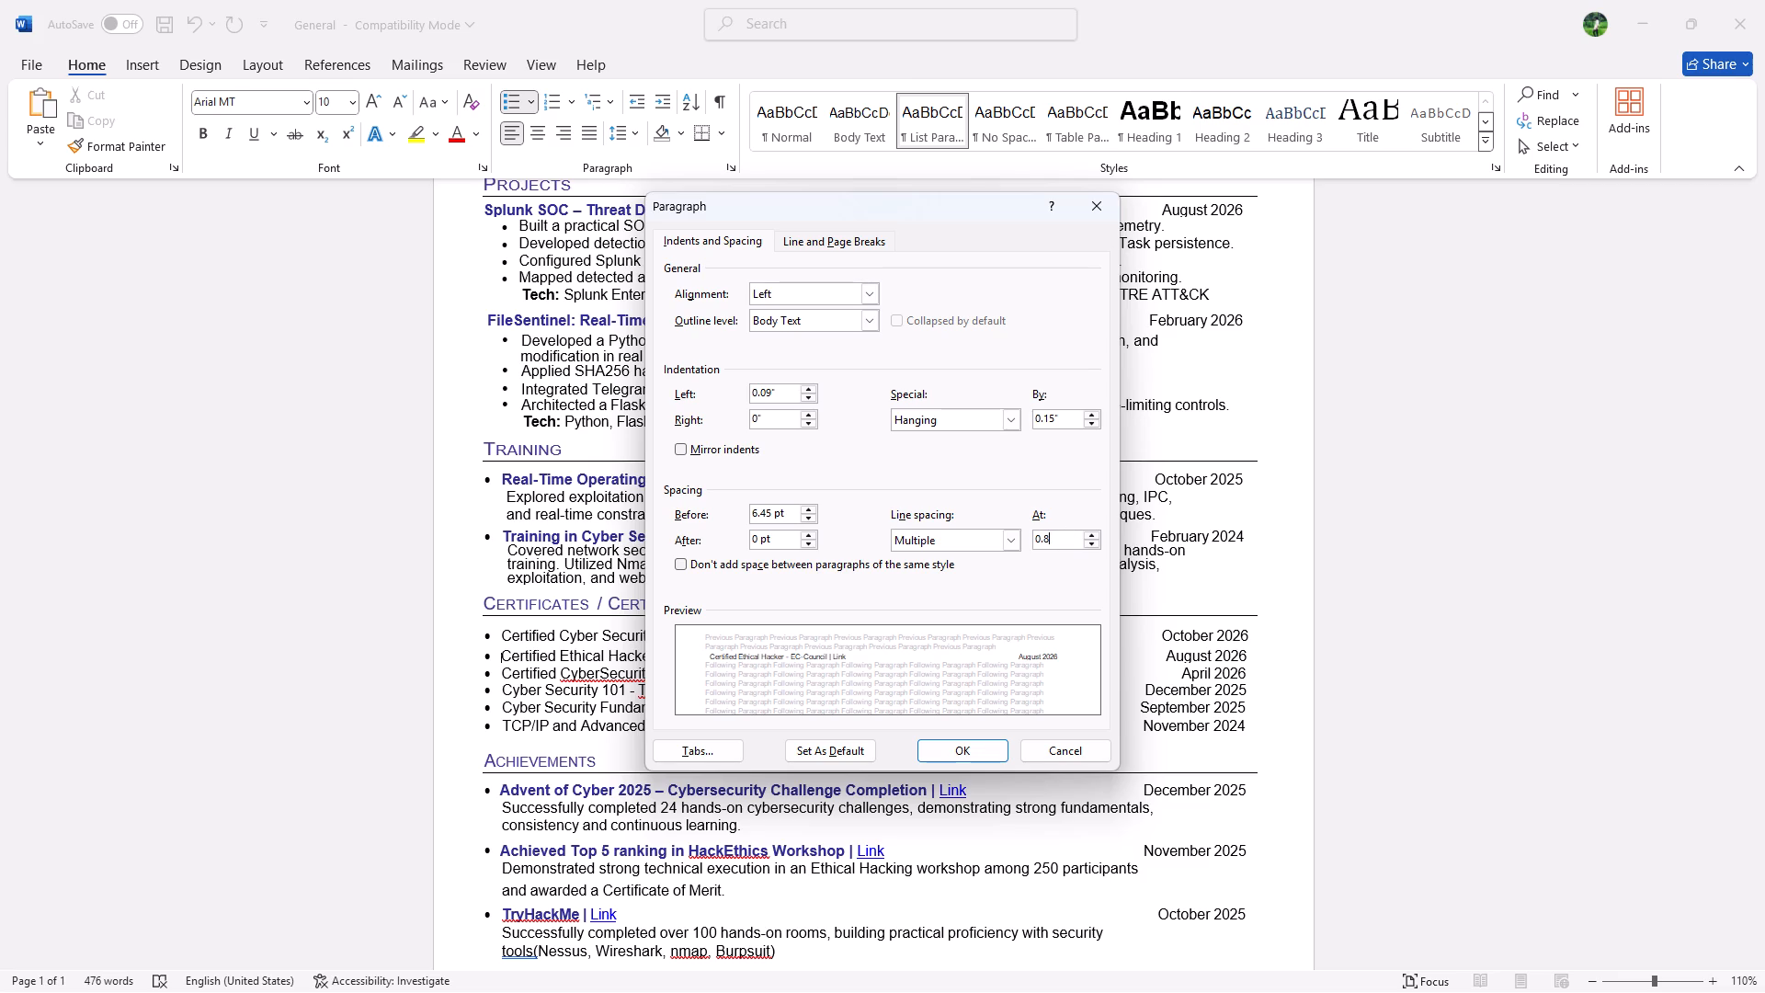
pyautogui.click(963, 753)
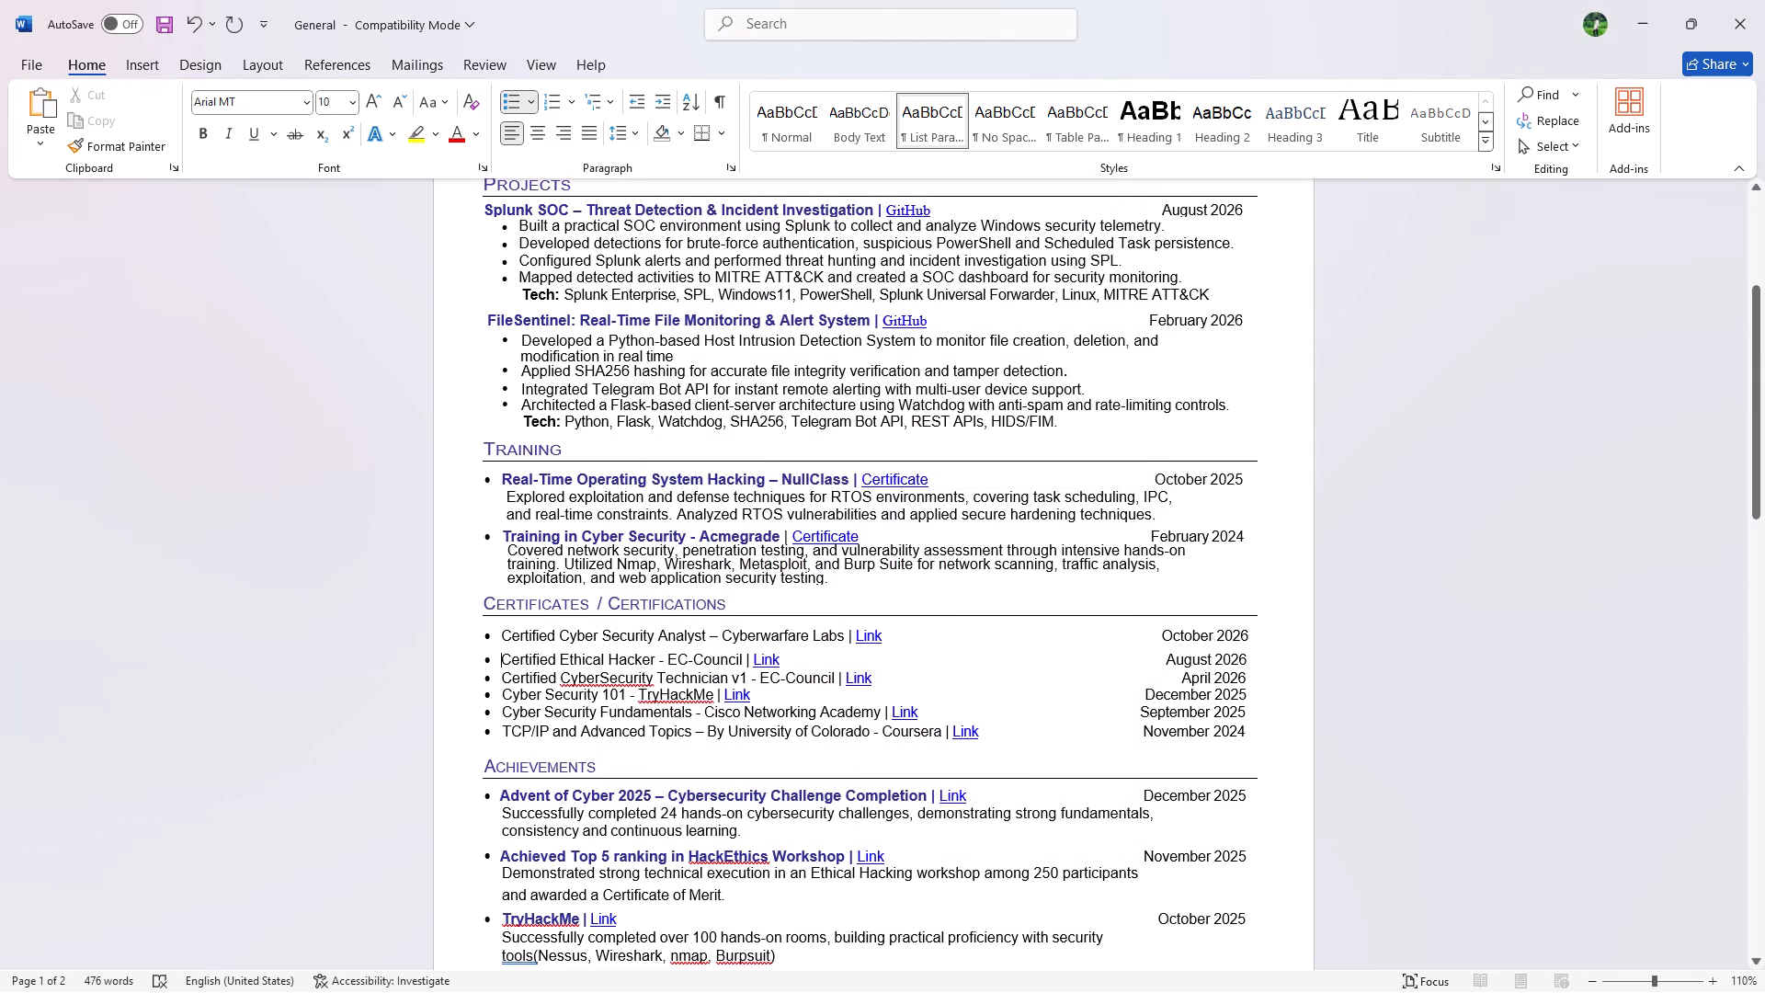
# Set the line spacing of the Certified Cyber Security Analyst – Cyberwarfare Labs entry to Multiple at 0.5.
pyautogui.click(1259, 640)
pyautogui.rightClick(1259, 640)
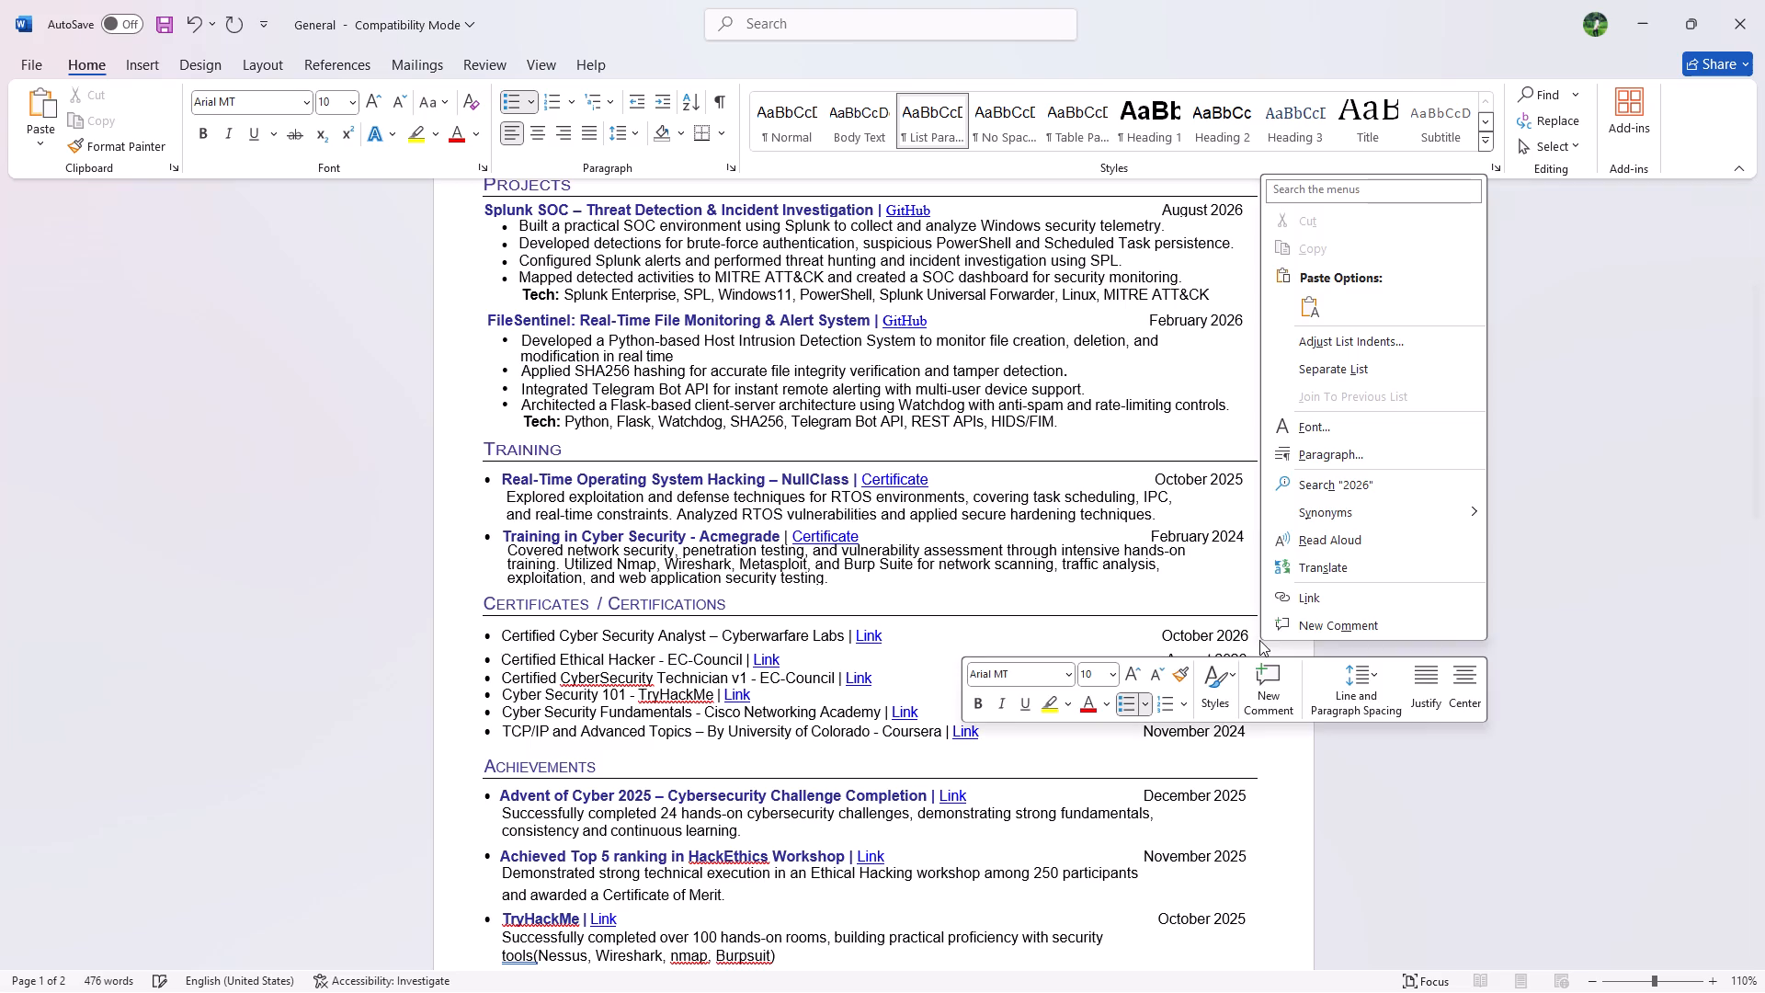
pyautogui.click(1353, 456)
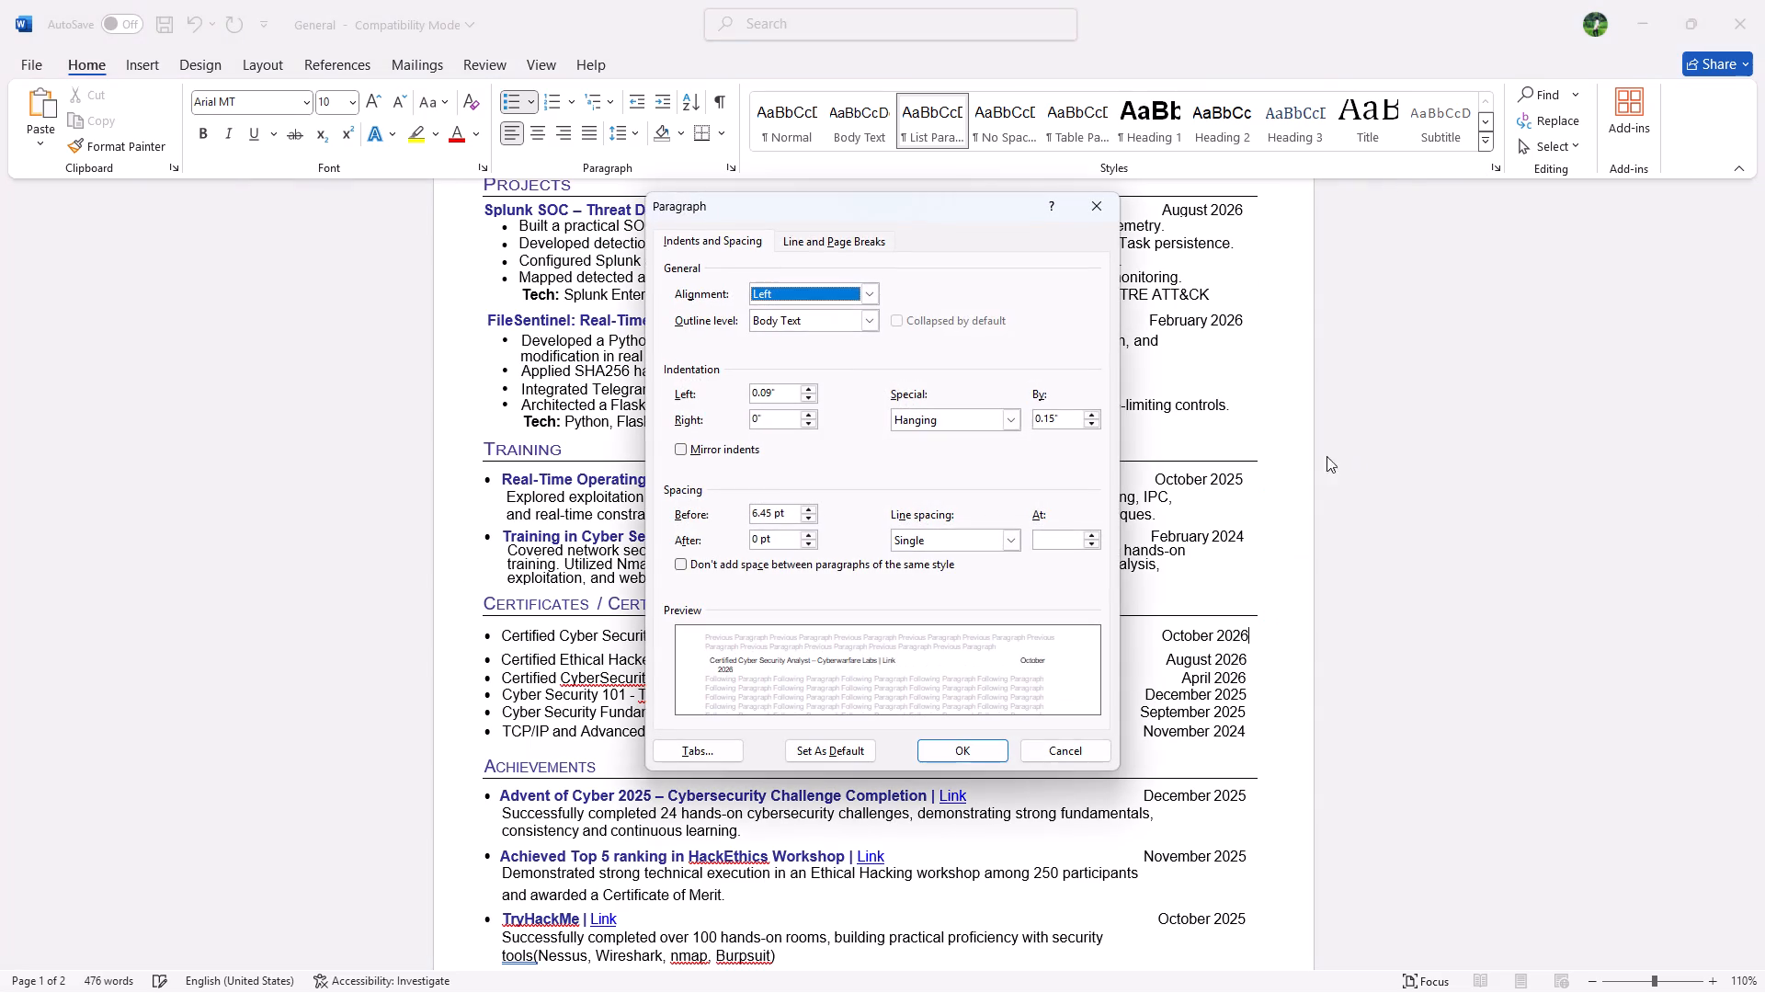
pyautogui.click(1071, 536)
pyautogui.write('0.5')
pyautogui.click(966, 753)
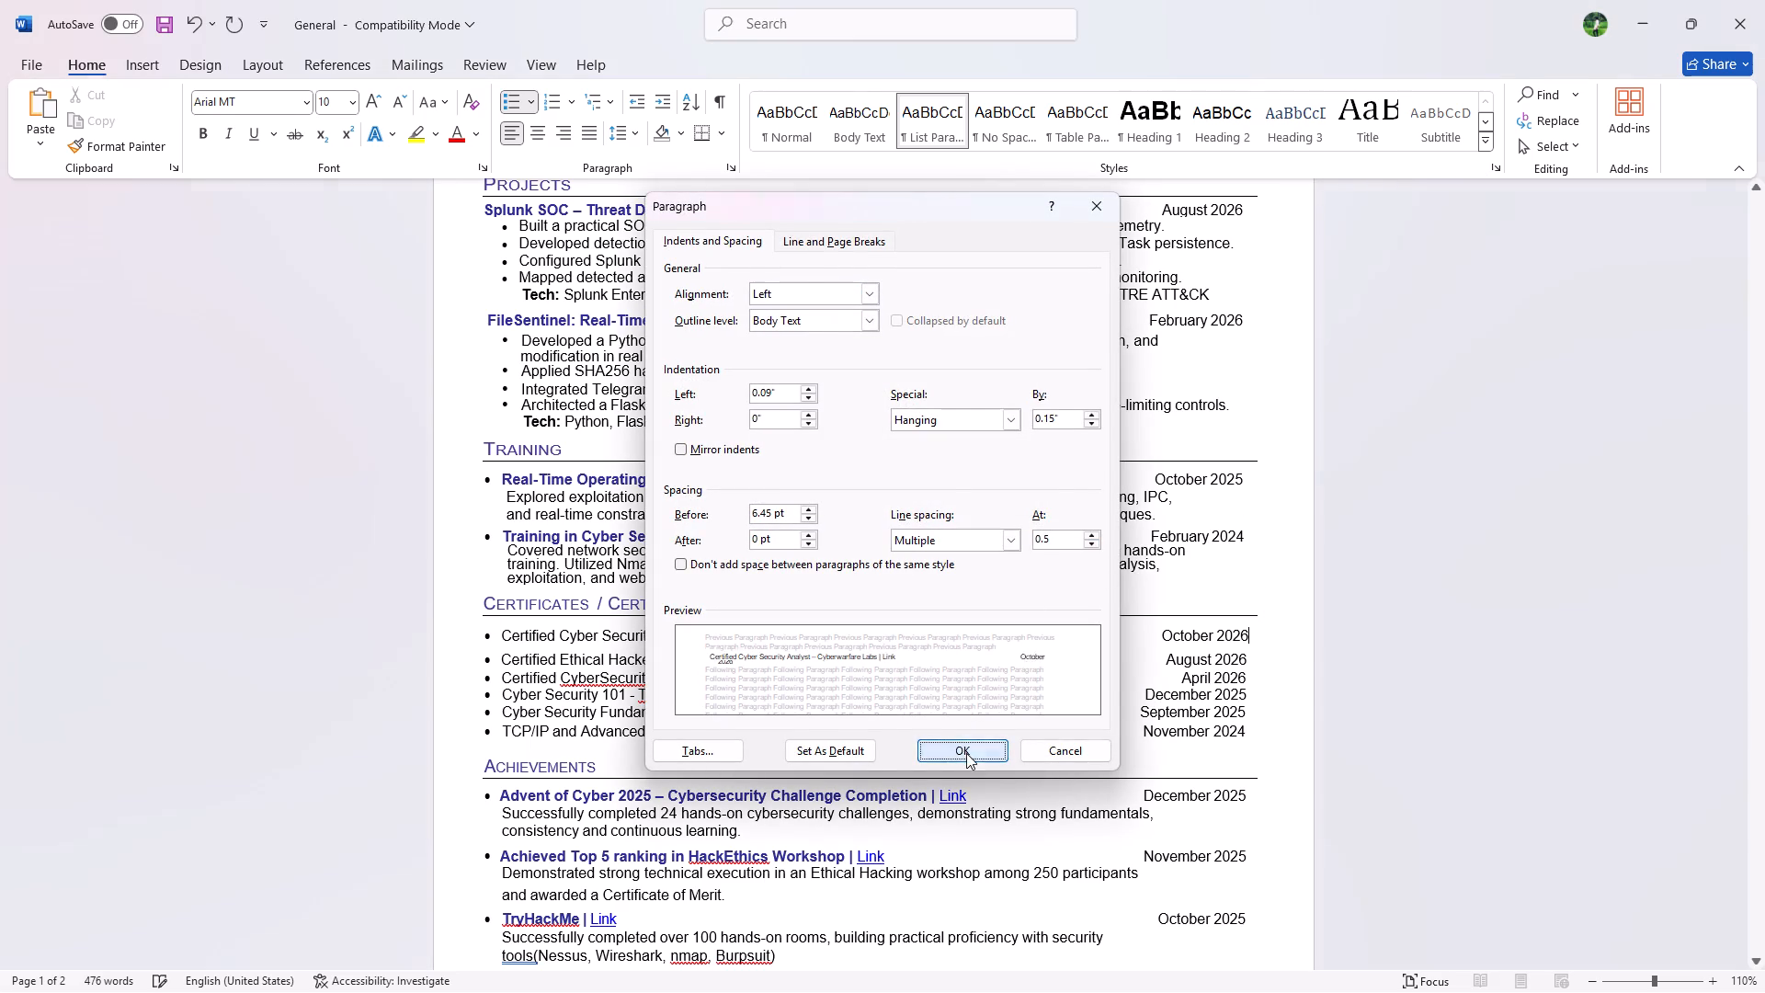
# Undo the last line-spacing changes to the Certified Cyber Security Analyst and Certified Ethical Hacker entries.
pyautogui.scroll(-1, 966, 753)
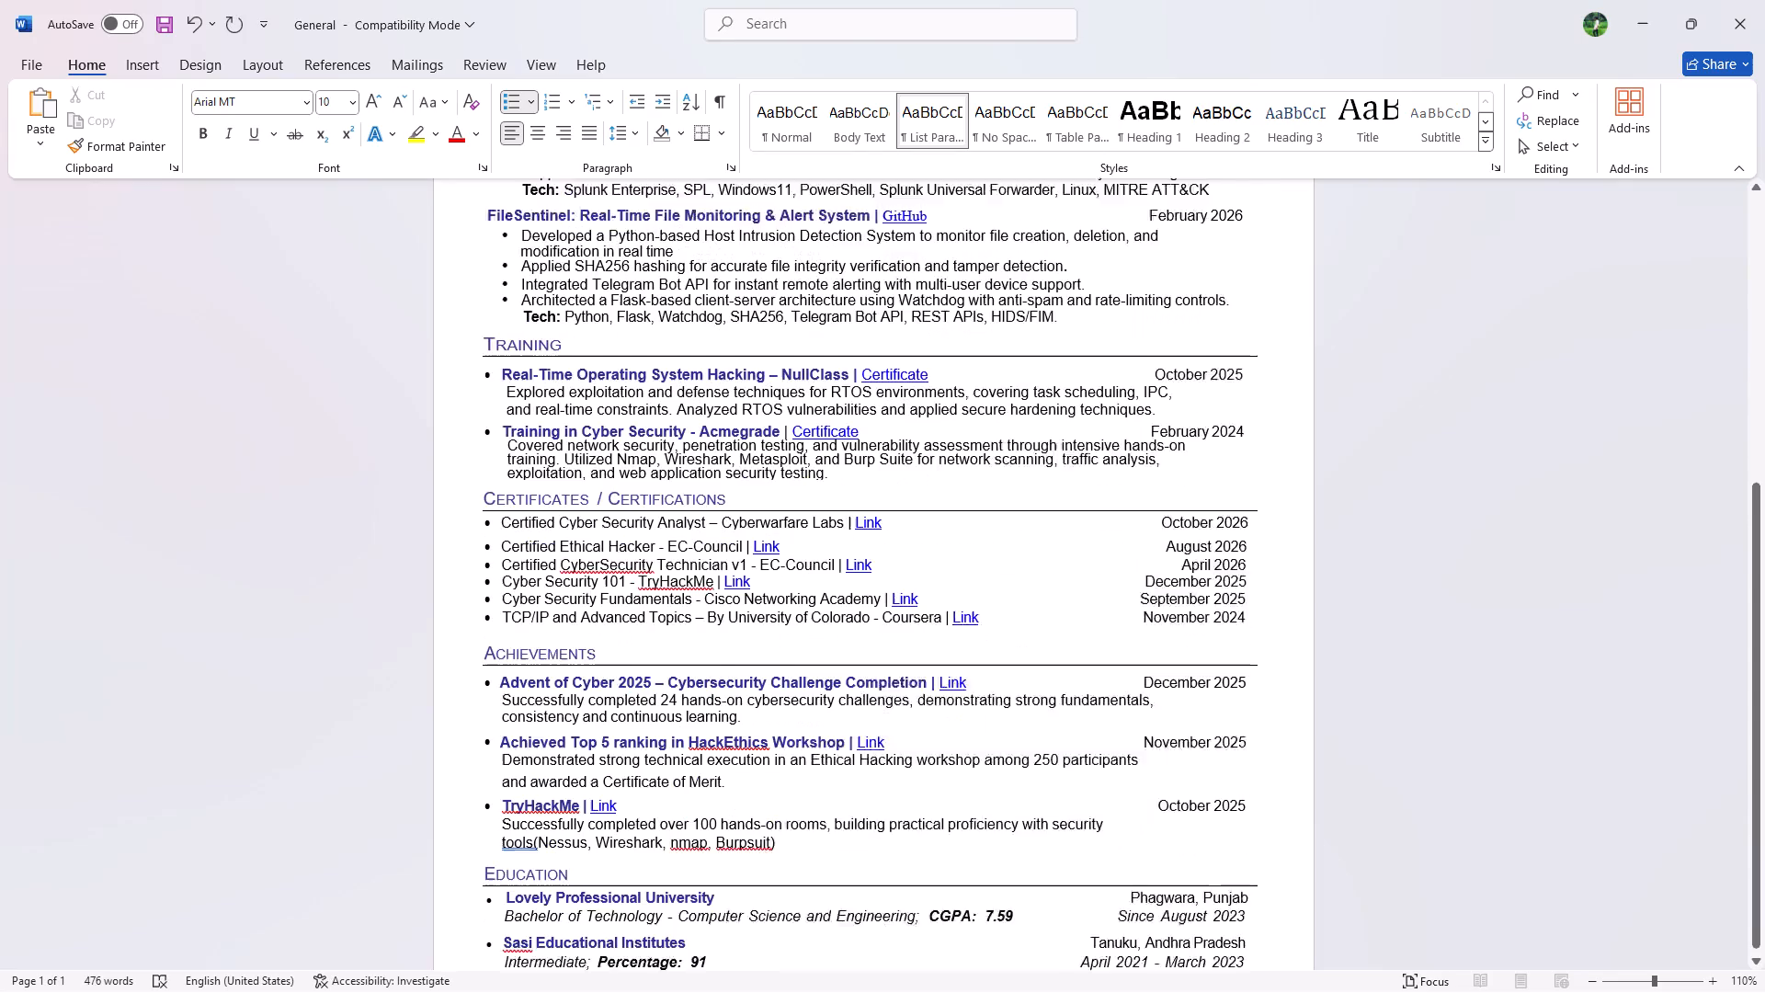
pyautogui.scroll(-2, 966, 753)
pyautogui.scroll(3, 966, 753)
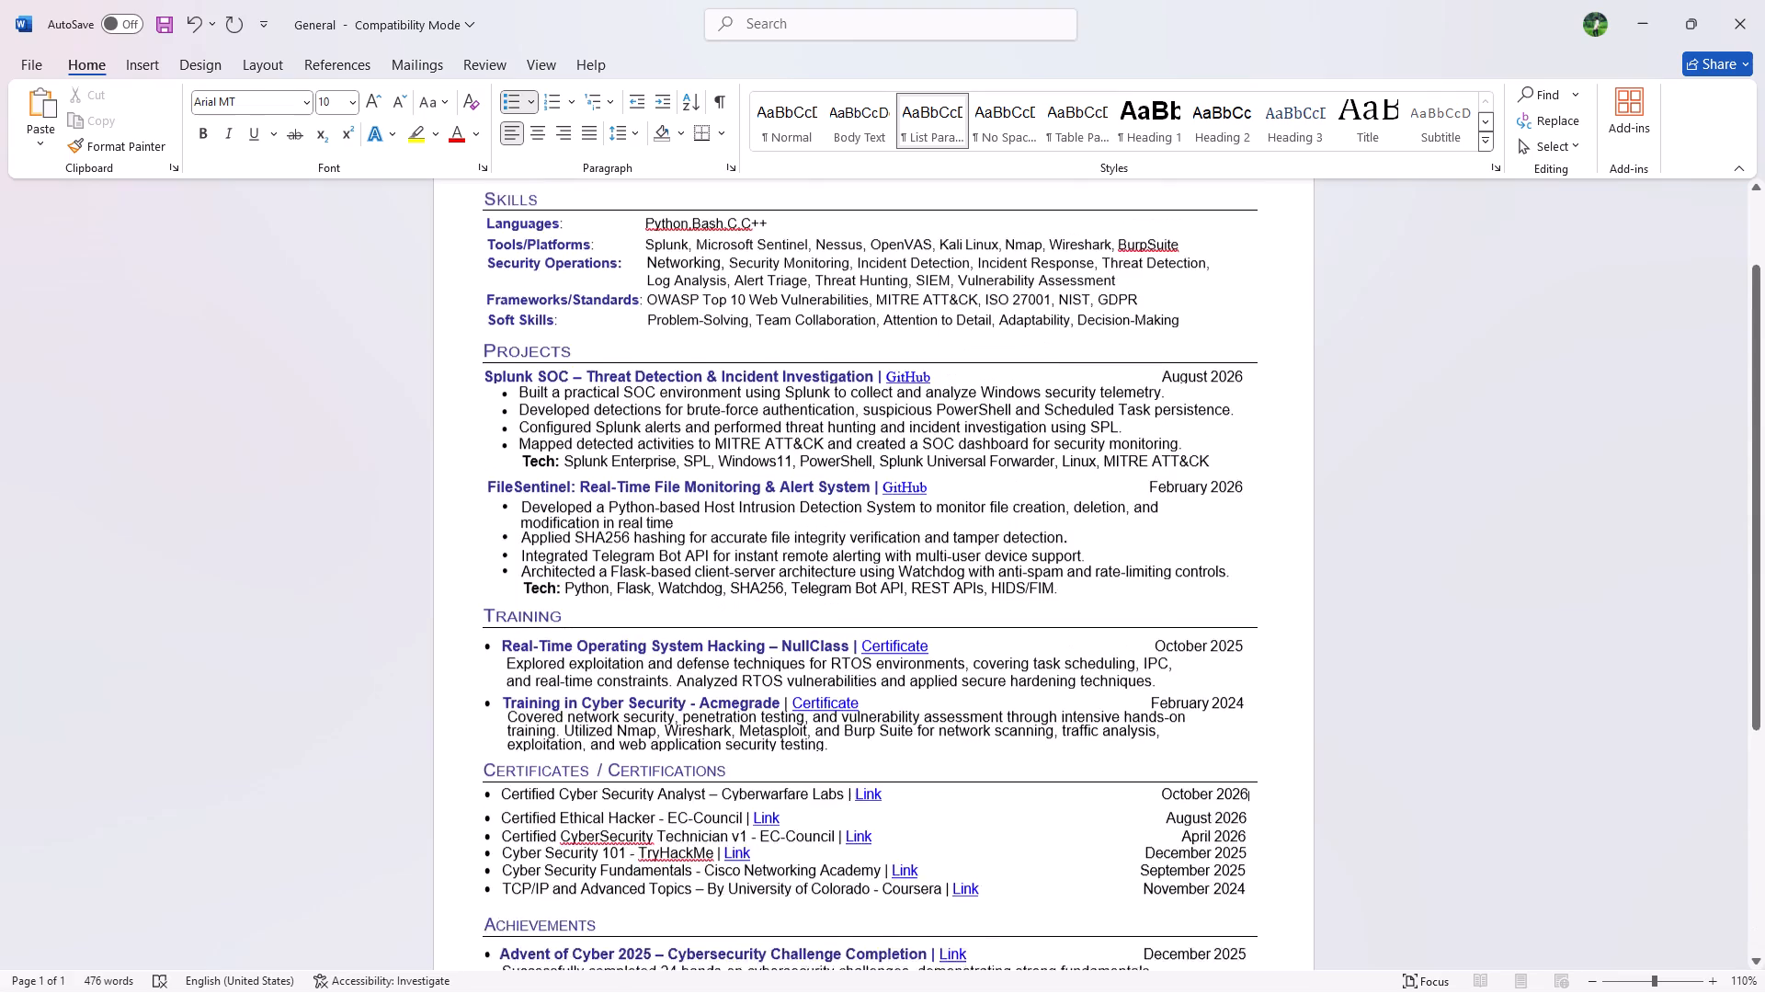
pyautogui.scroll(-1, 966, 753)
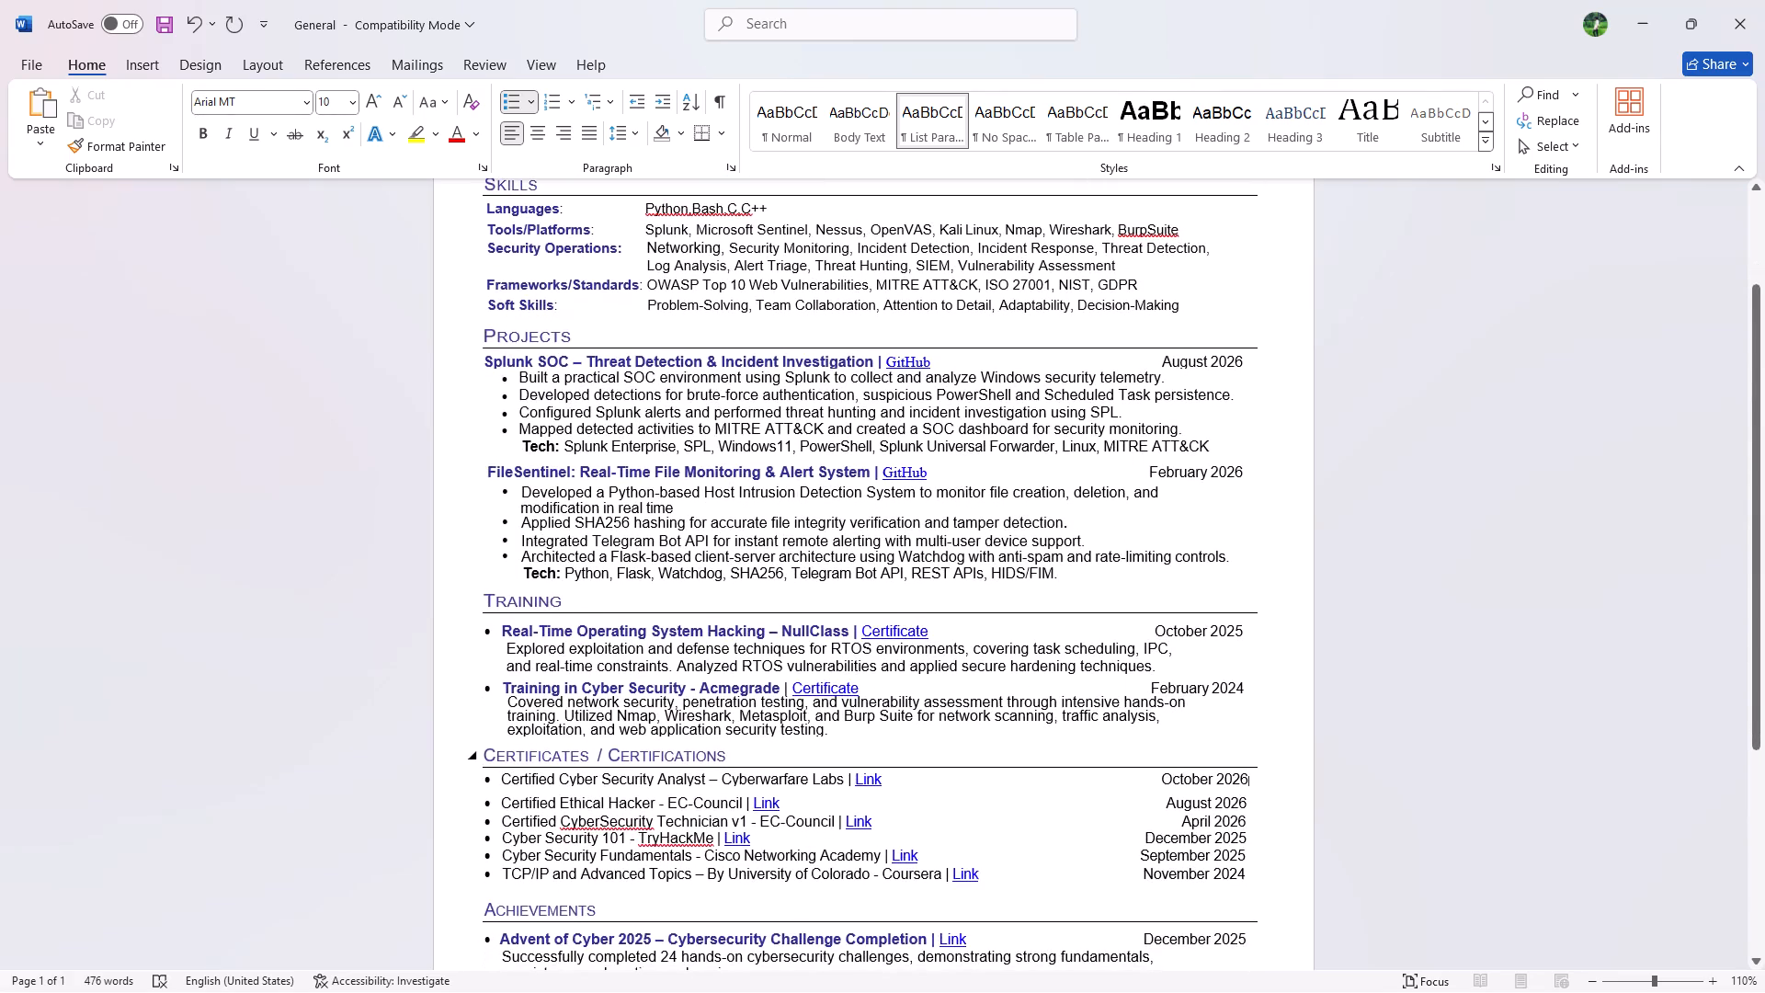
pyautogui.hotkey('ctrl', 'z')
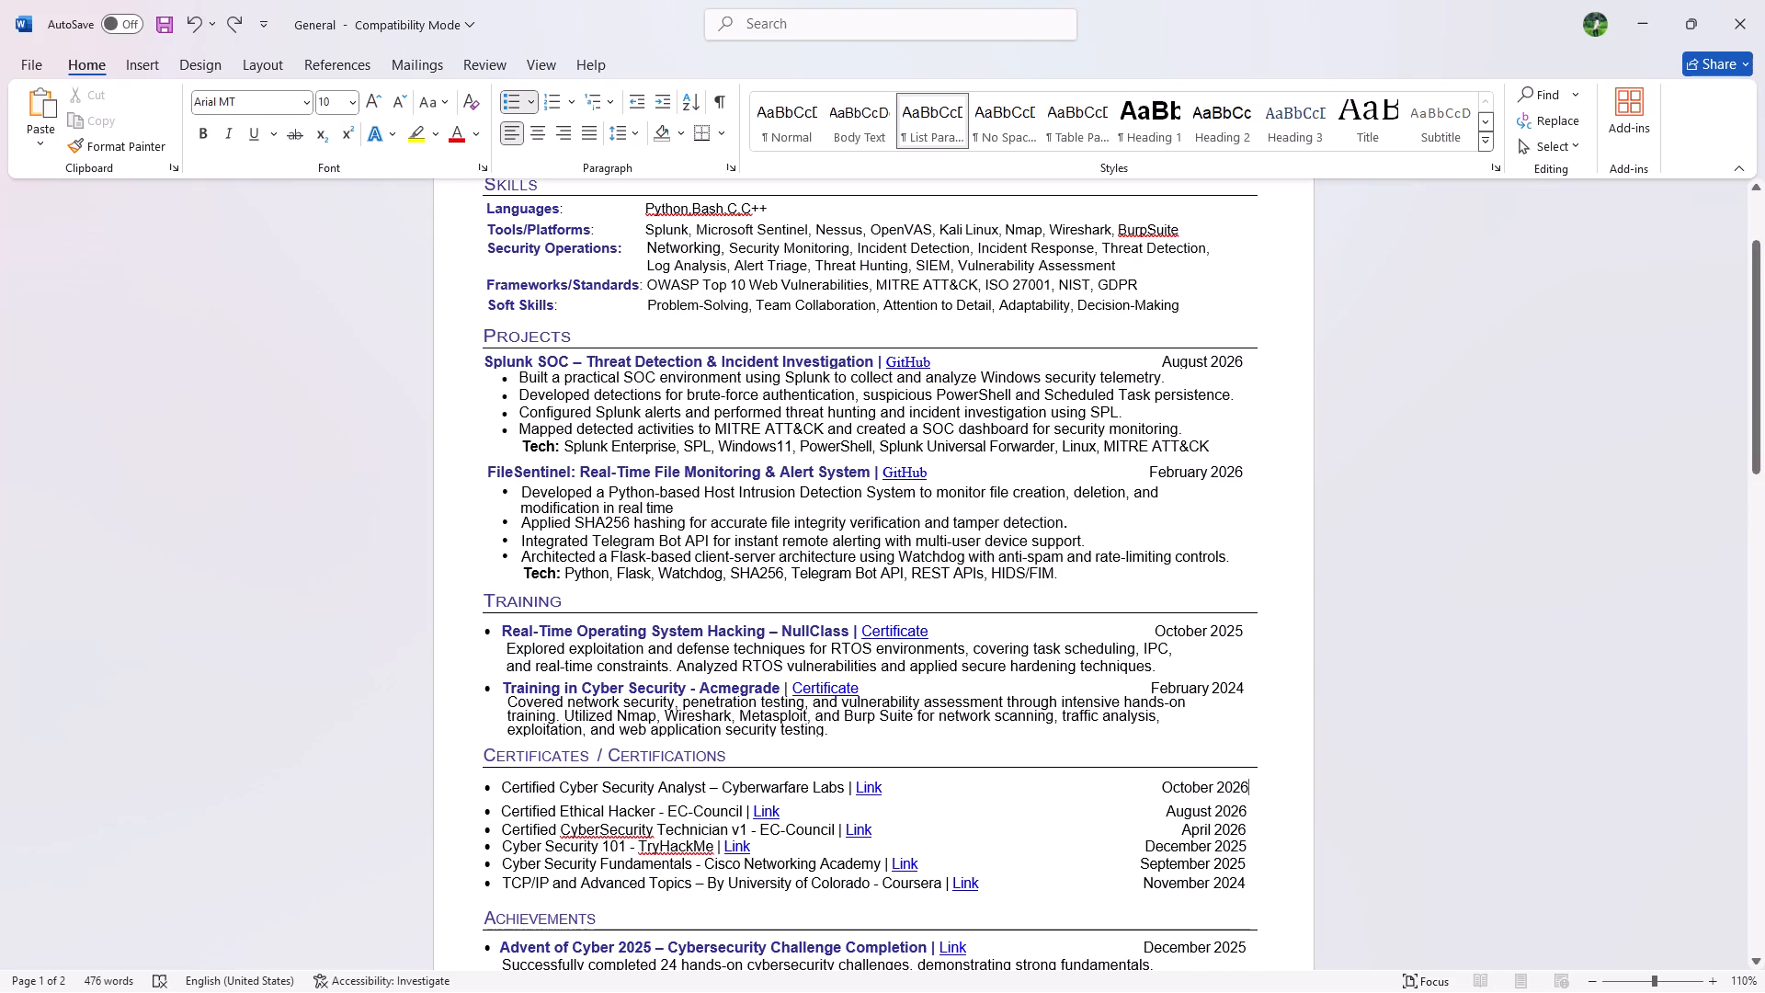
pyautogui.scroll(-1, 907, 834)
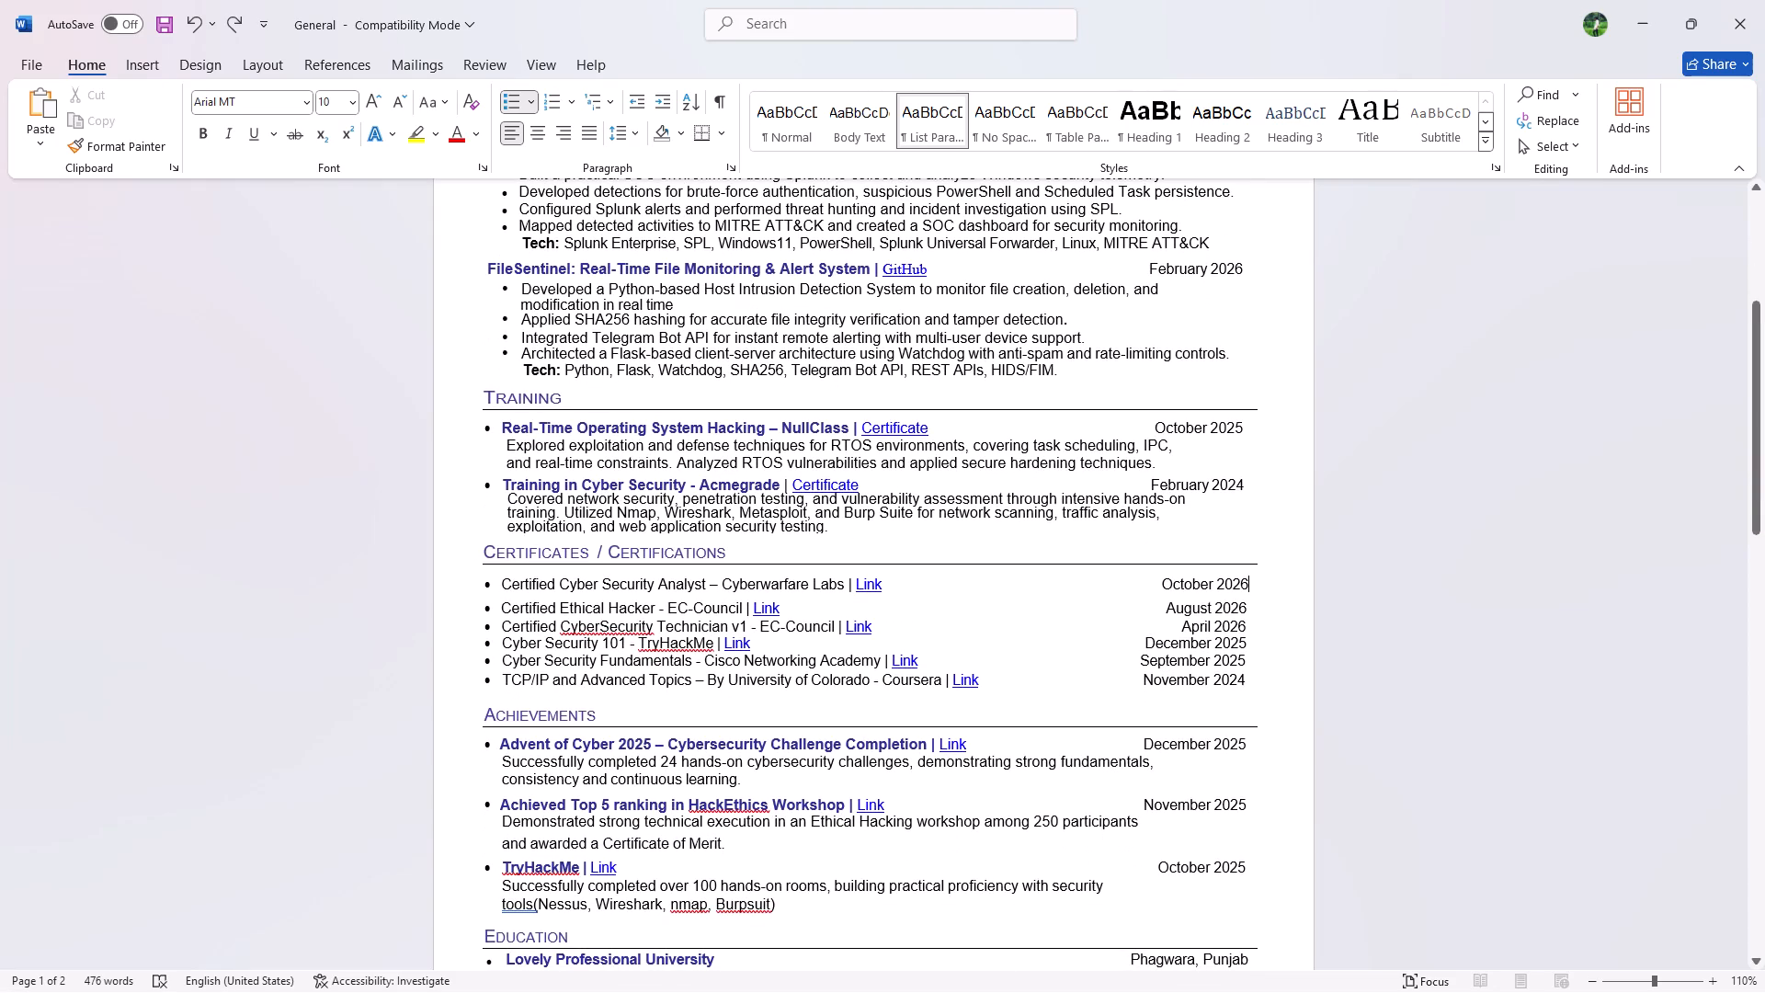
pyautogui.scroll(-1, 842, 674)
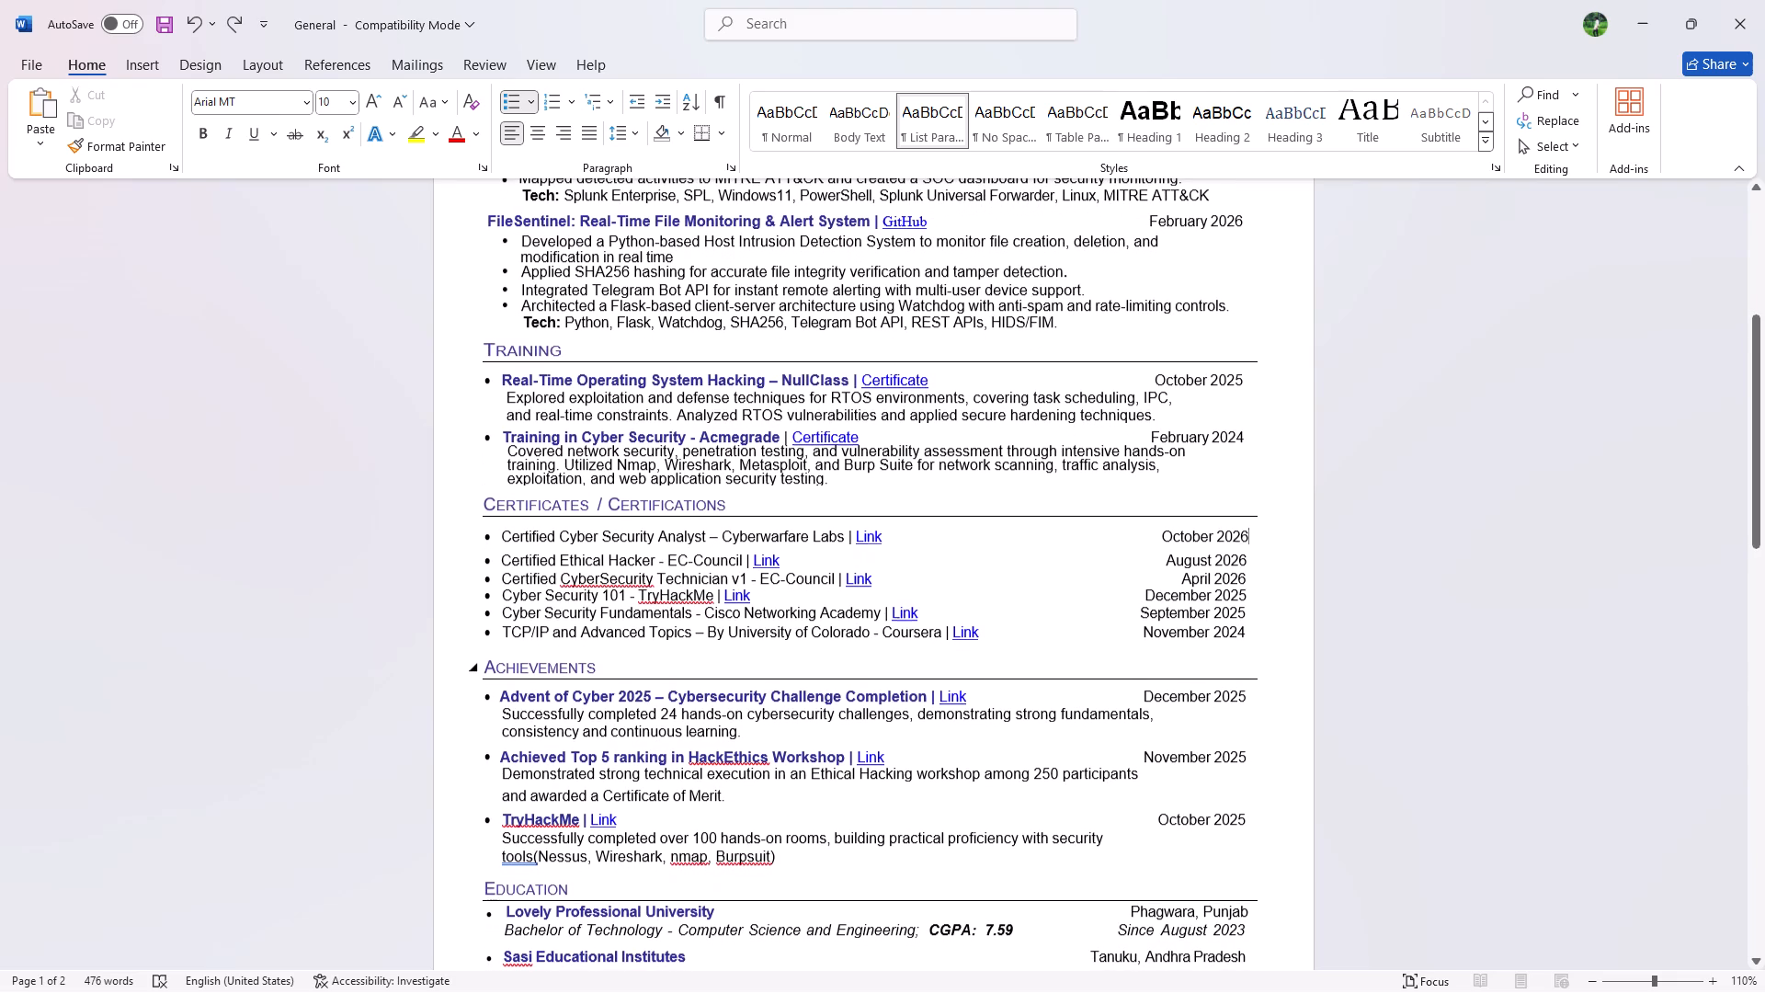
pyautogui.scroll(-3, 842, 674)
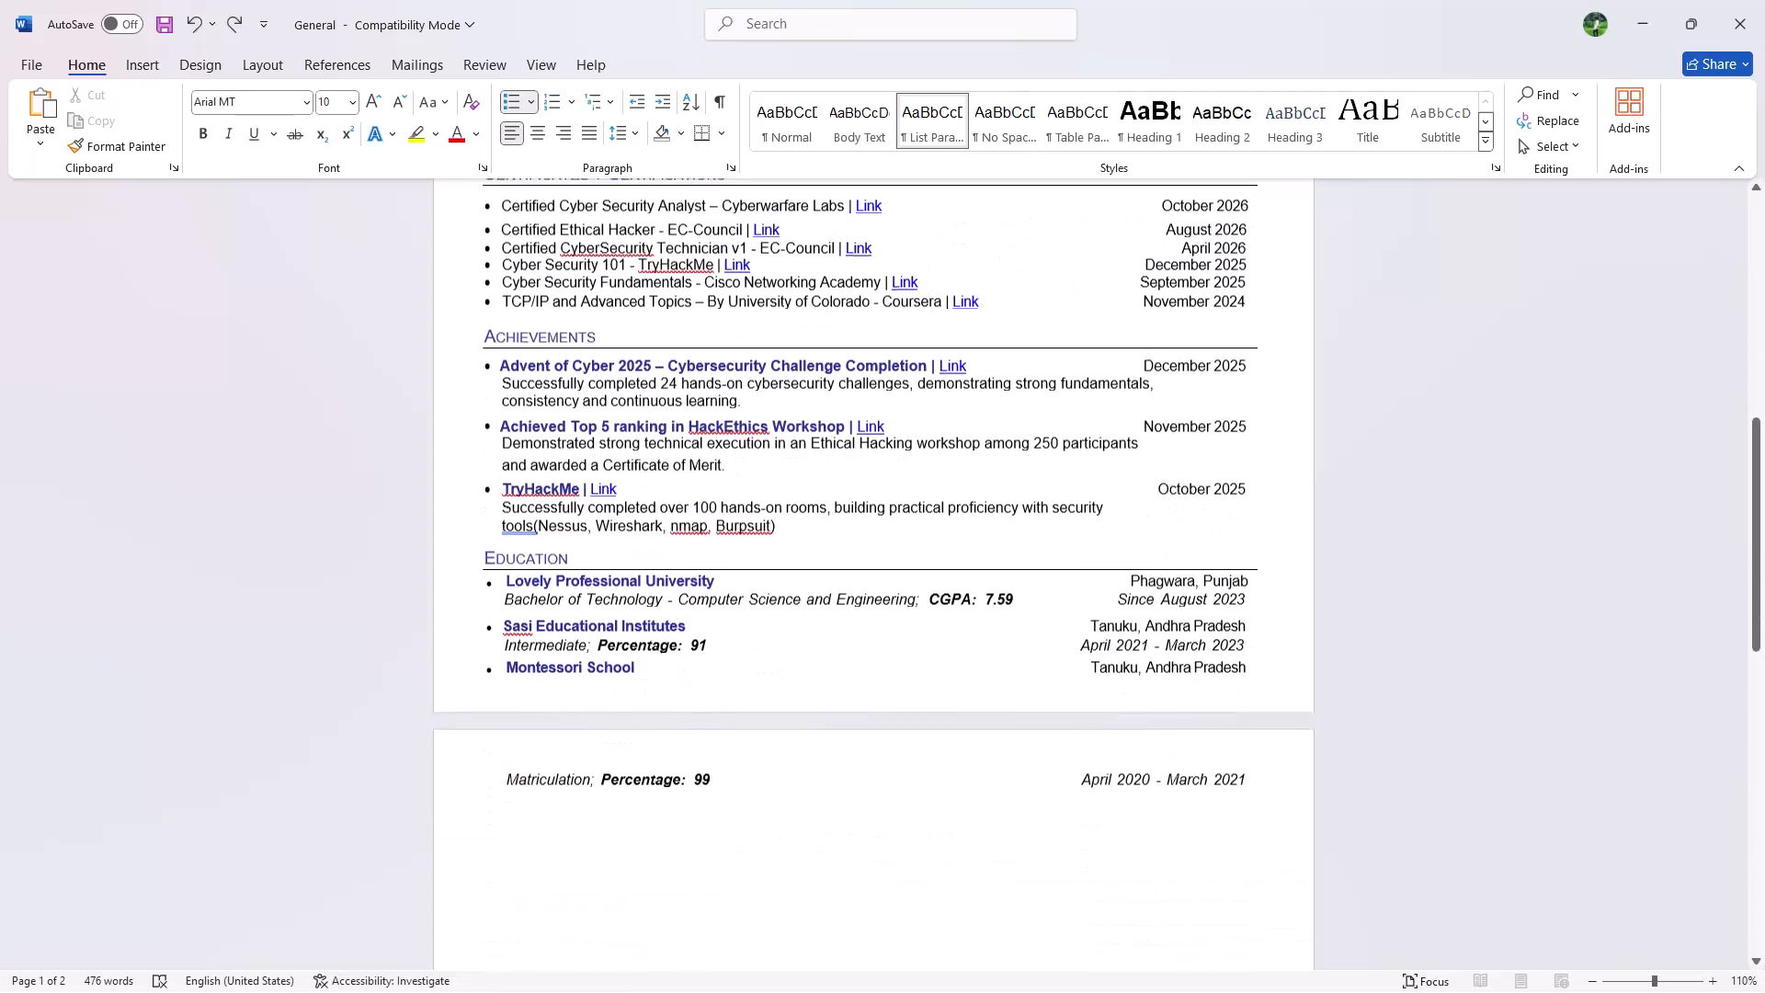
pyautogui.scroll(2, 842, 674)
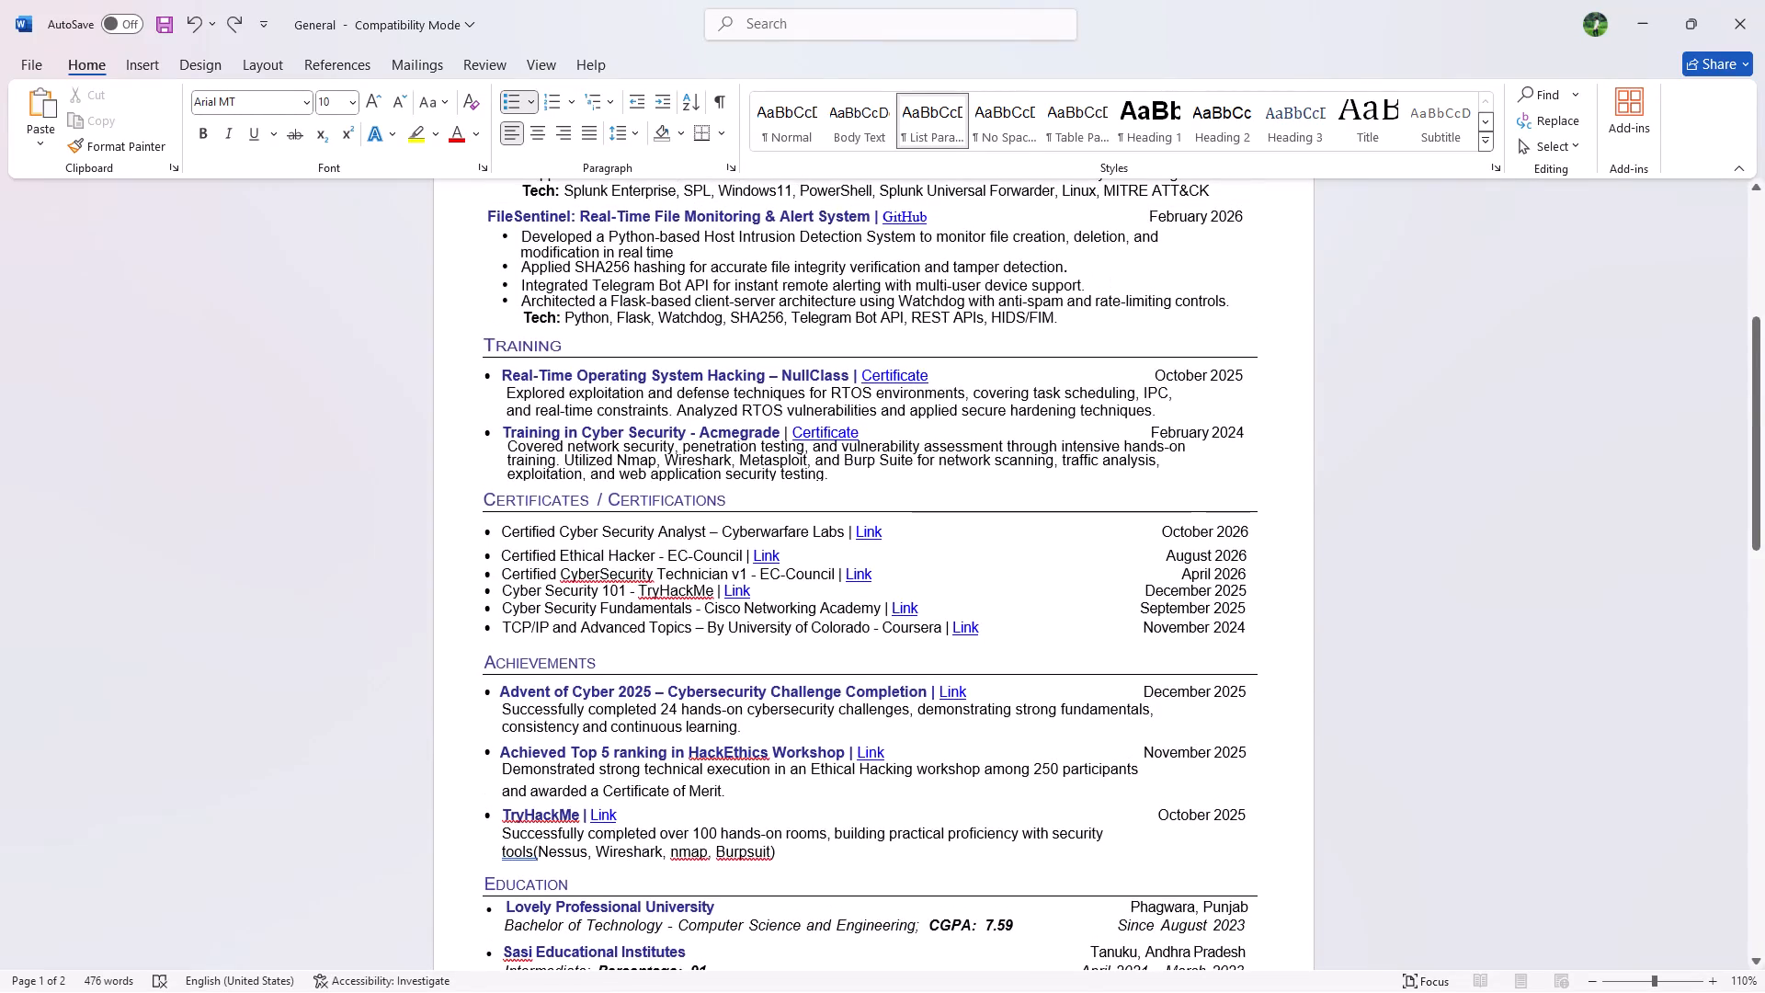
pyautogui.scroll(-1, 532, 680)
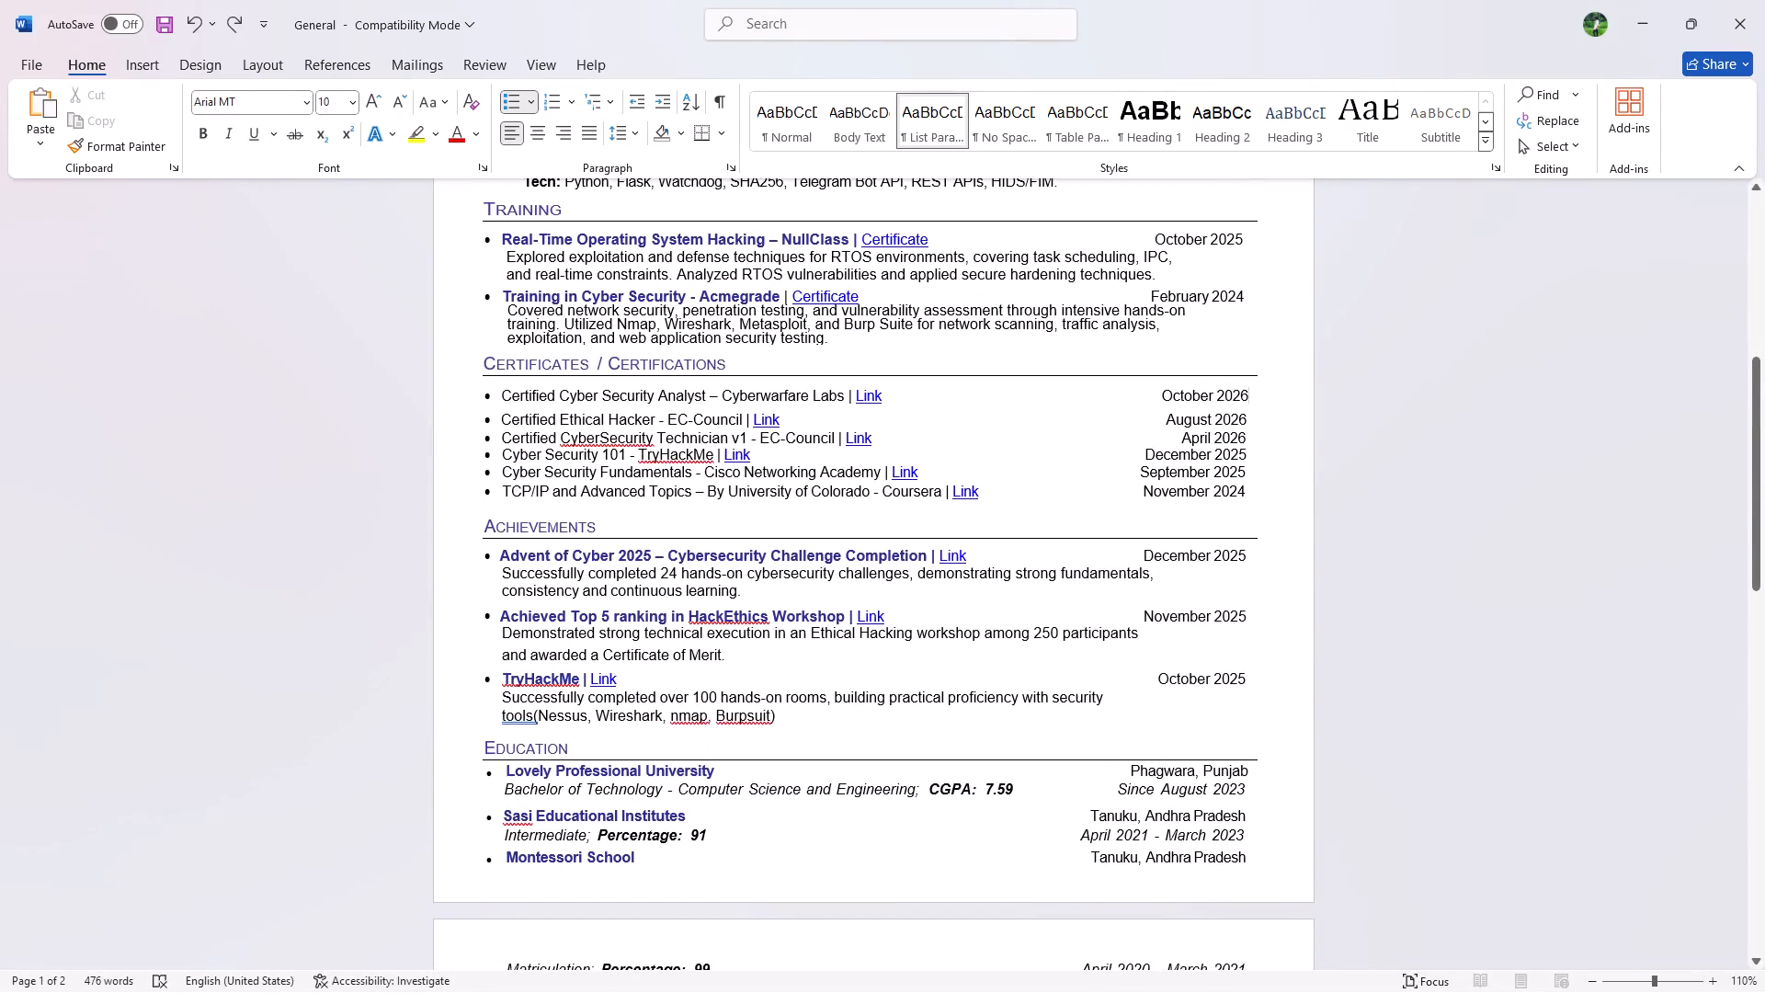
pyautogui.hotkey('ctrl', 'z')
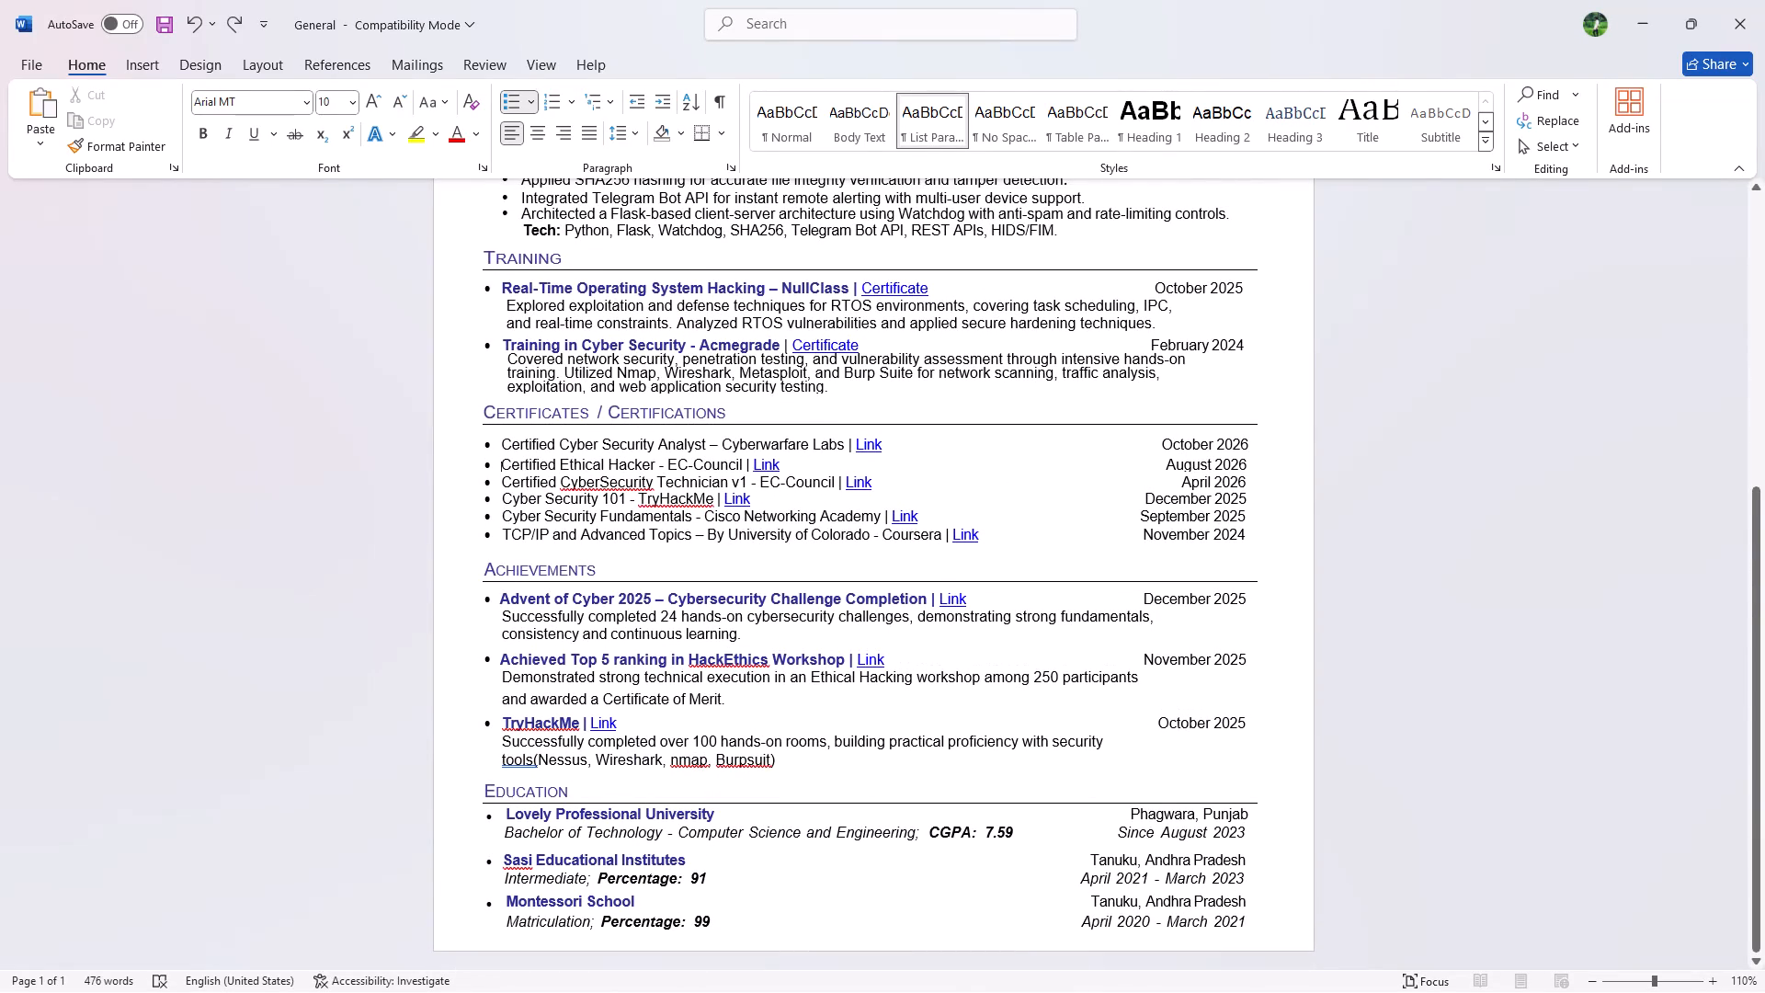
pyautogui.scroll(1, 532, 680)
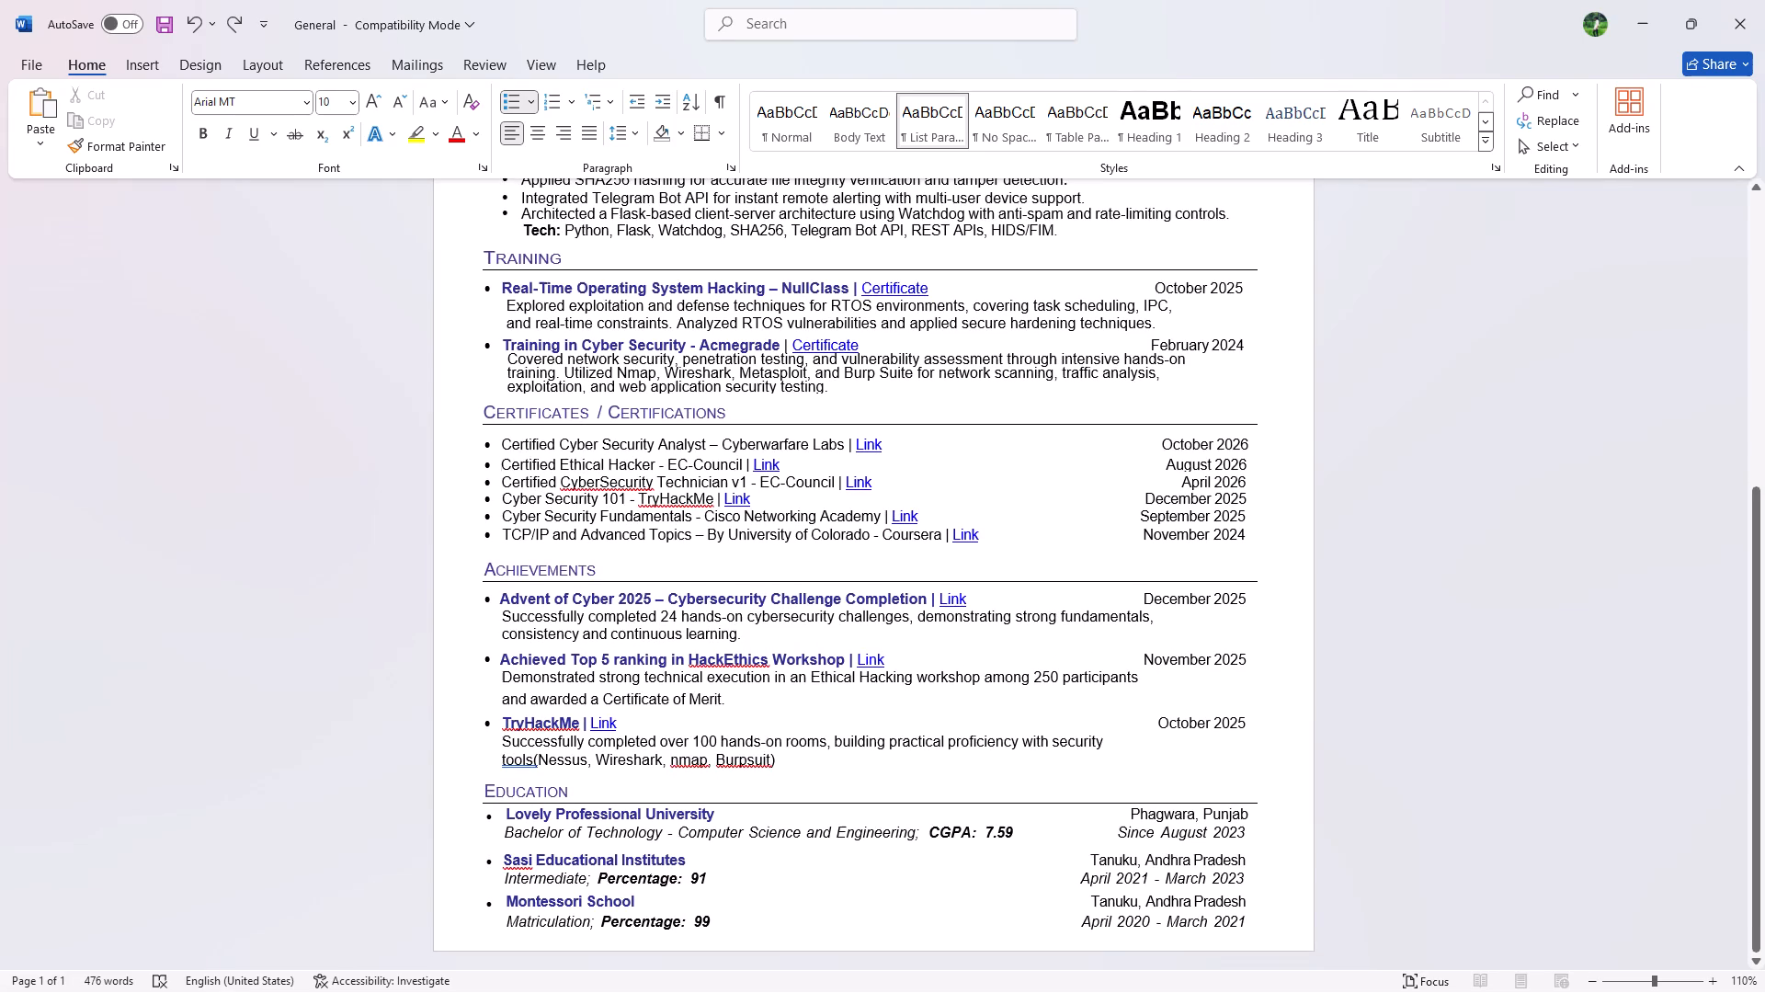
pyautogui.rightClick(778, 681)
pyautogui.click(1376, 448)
# Review the whole résumé from the header to the Education section for layout, spacing and one-page fit.
pyautogui.scroll(-5, 1077, 621)
pyautogui.scroll(-3, 1292, 827)
pyautogui.scroll(3, 1292, 827)
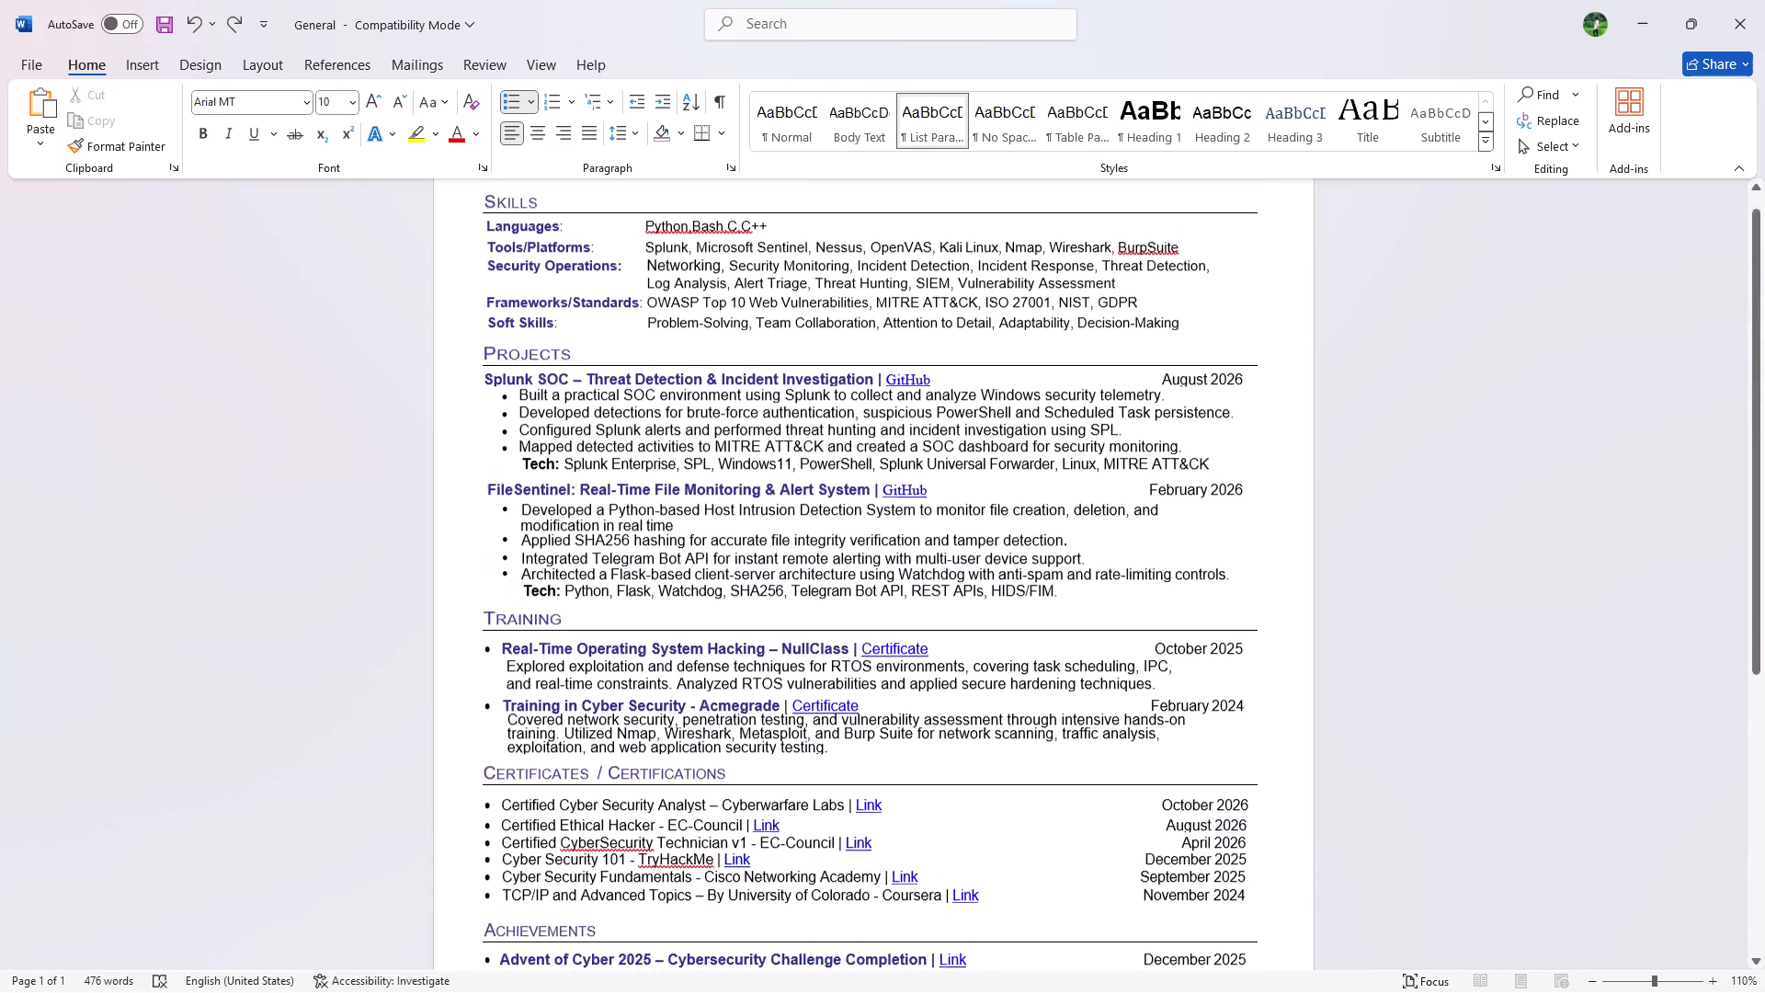
pyautogui.scroll(2, 1292, 827)
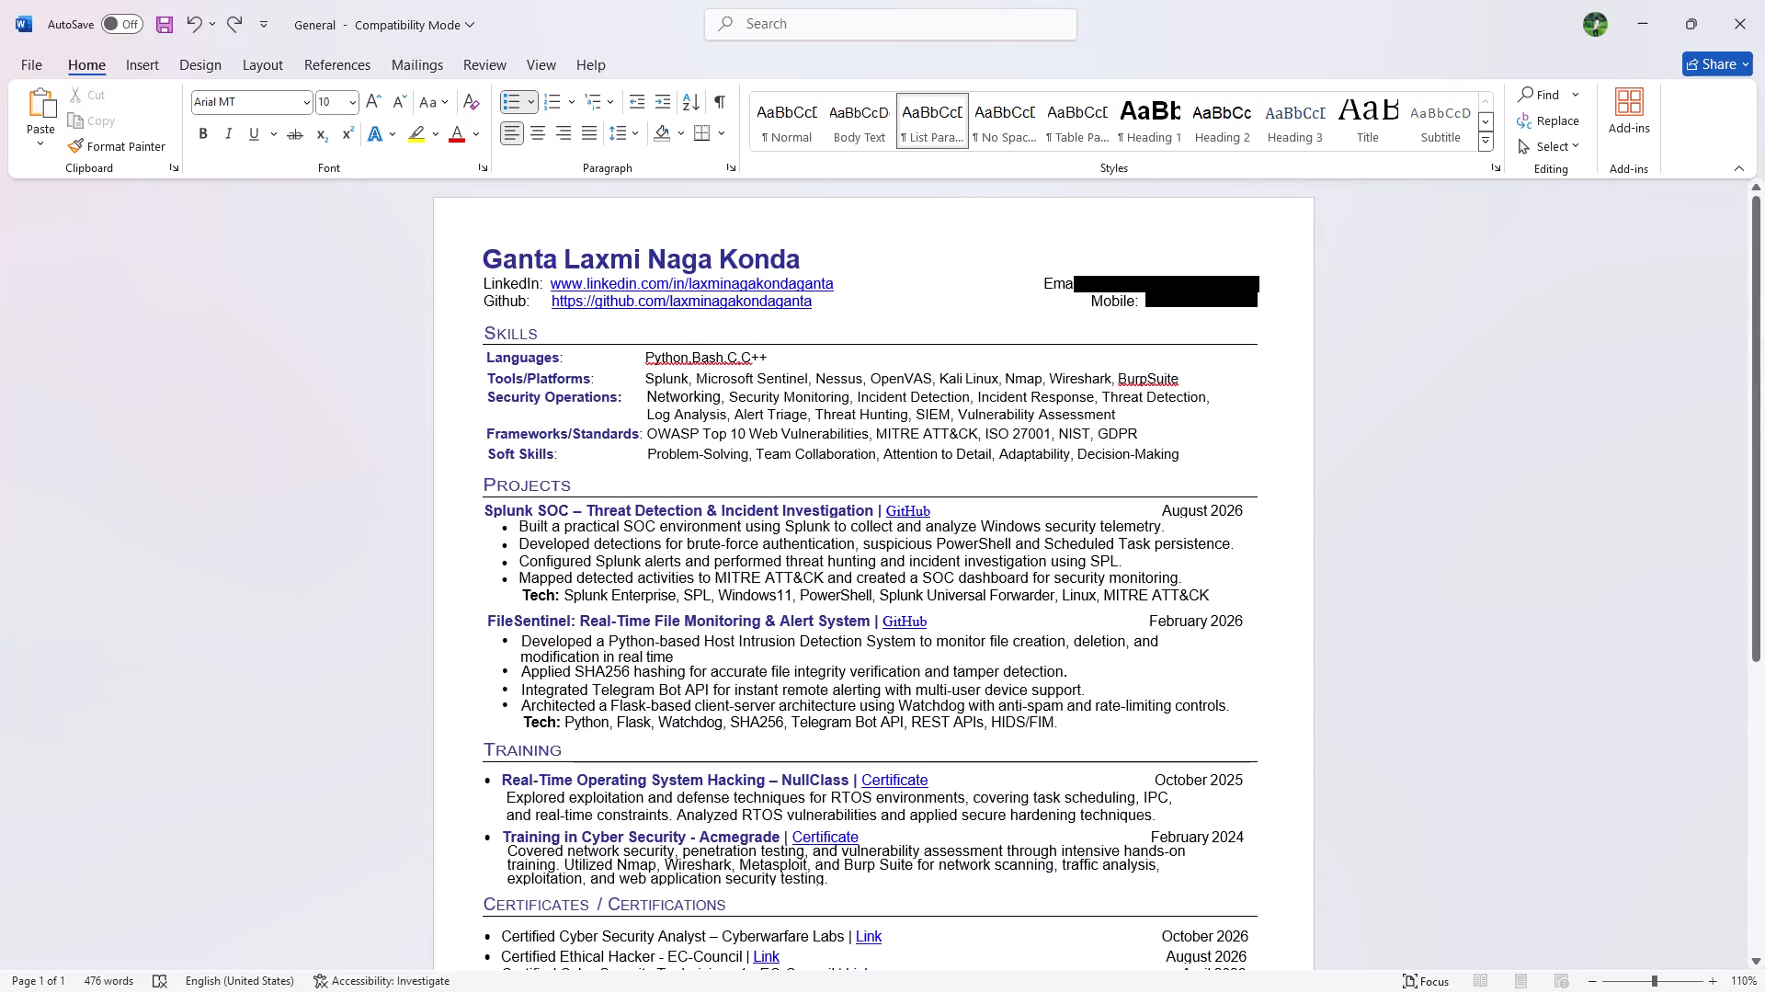
pyautogui.scroll(-1, 484, 403)
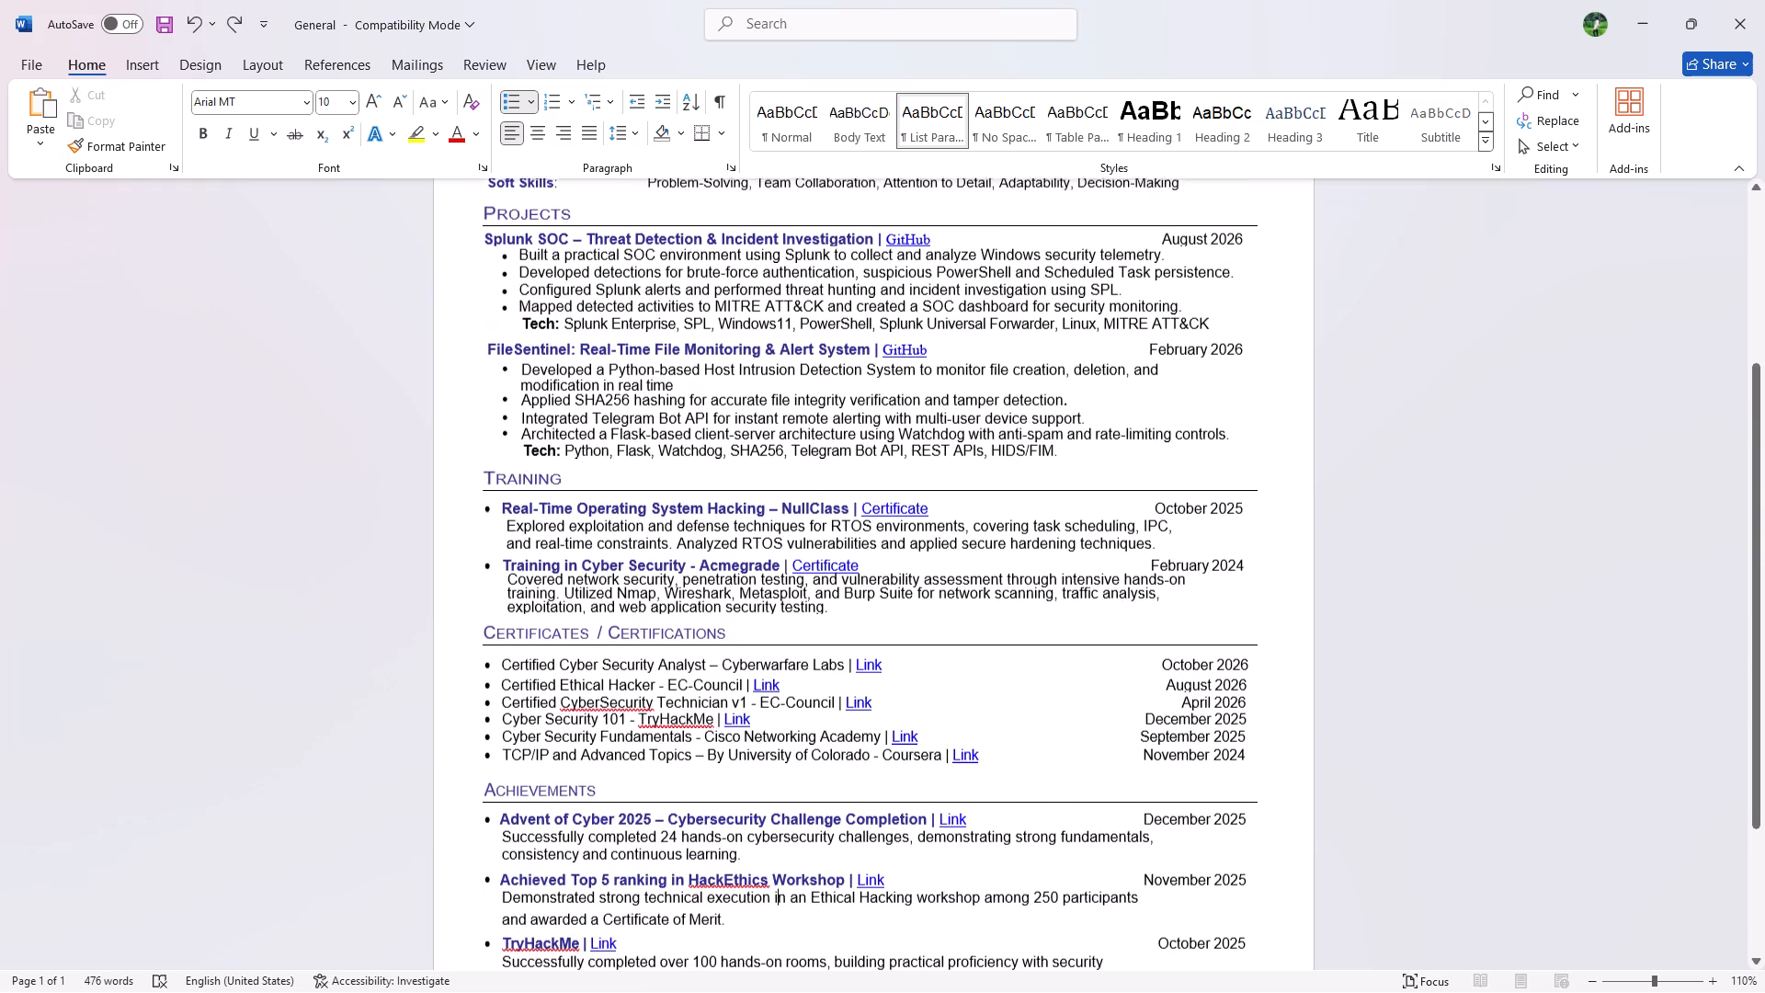
pyautogui.scroll(-3, 484, 403)
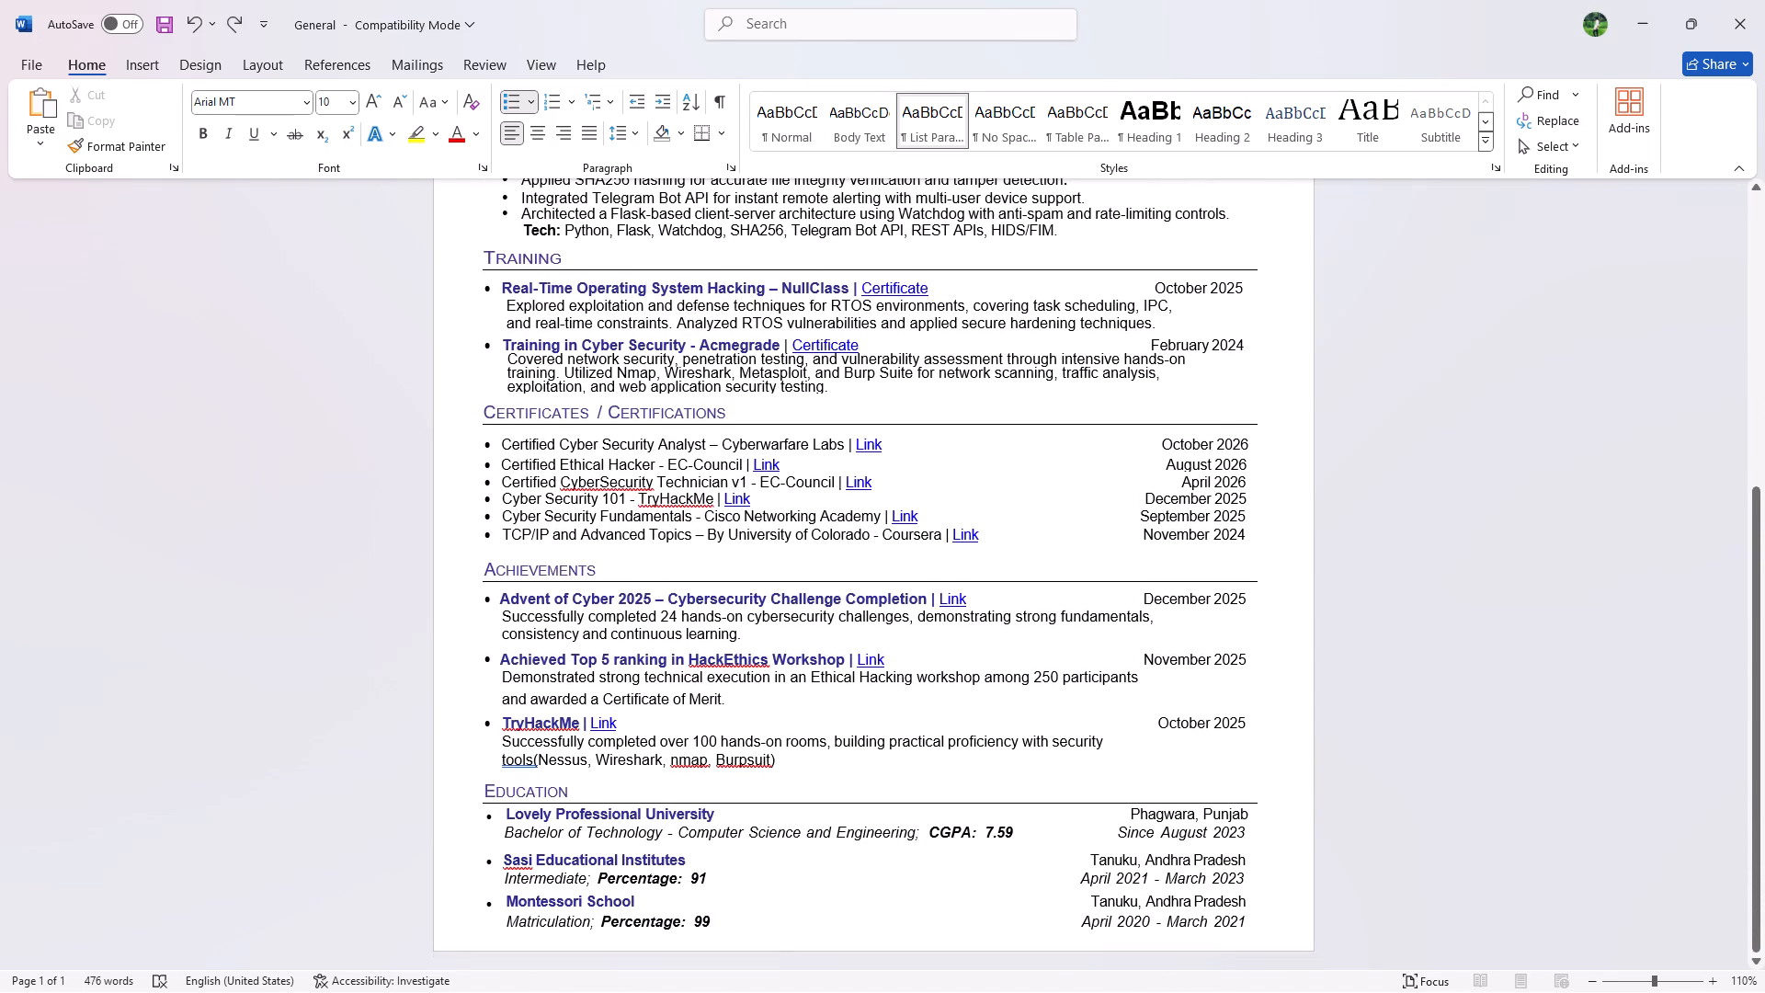
pyautogui.scroll(2, 666, 574)
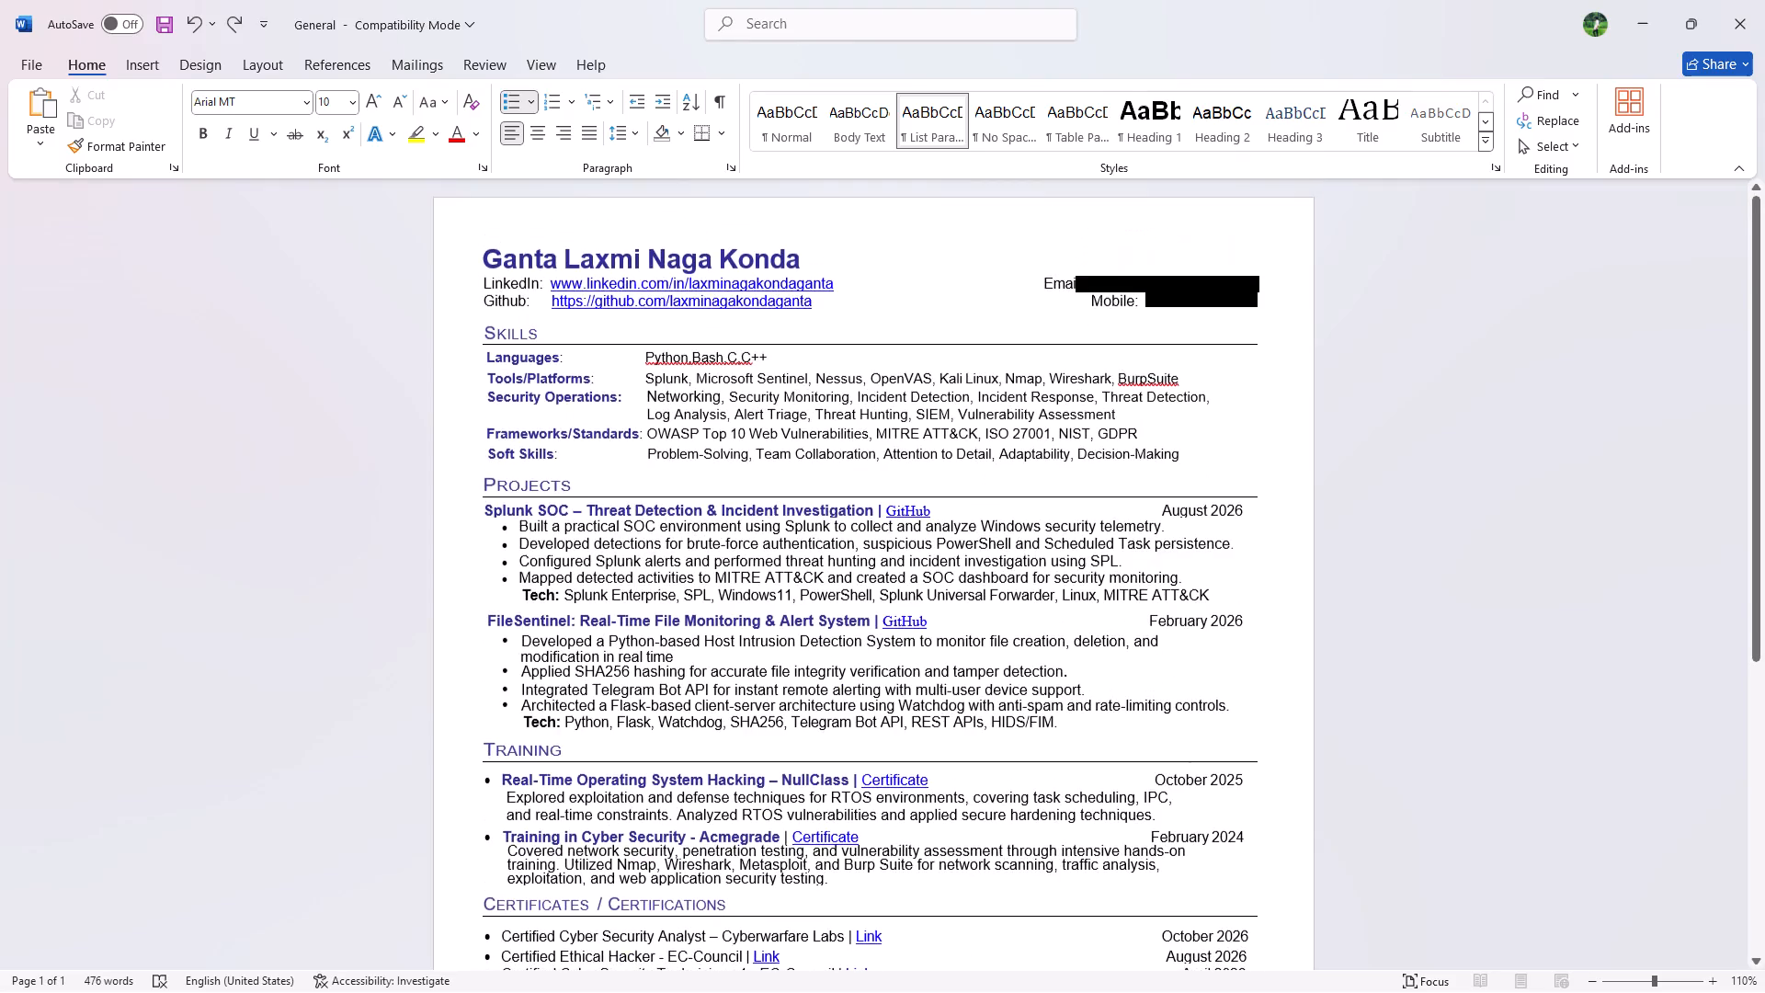
pyautogui.scroll(2, 666, 574)
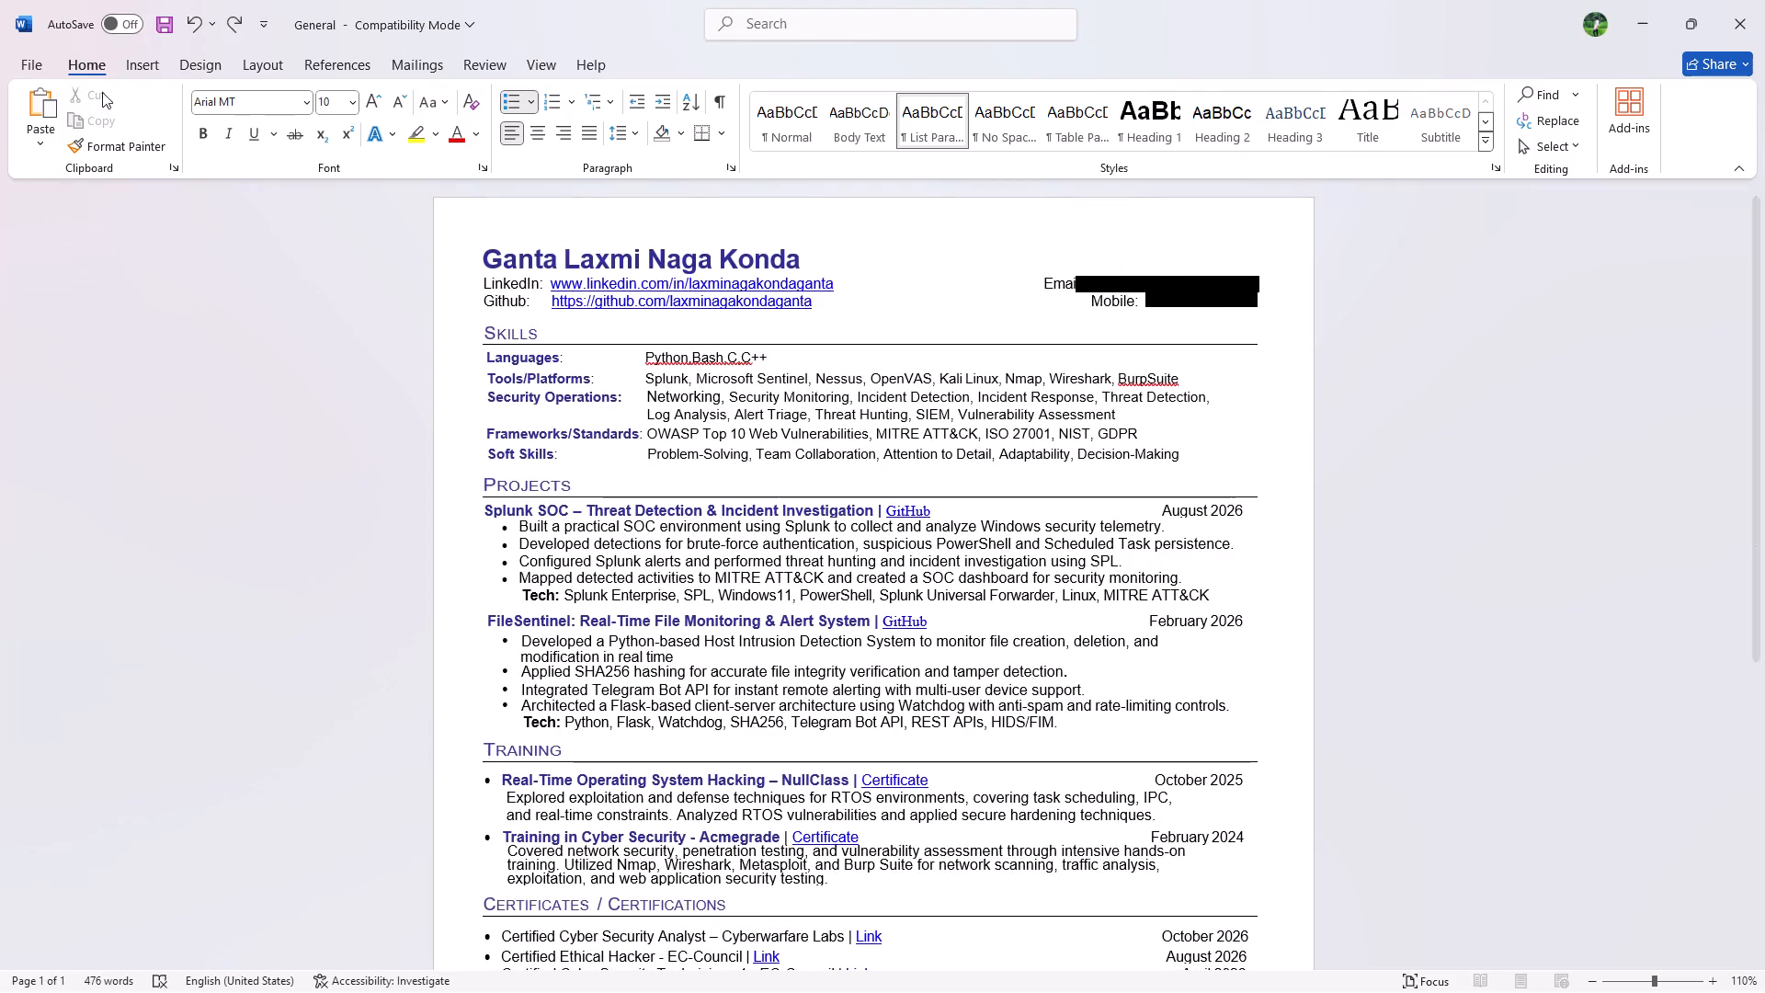
# Save a copy of the résumé as General.pdf in the CV folder under Documents.
pyautogui.click(45, 74)
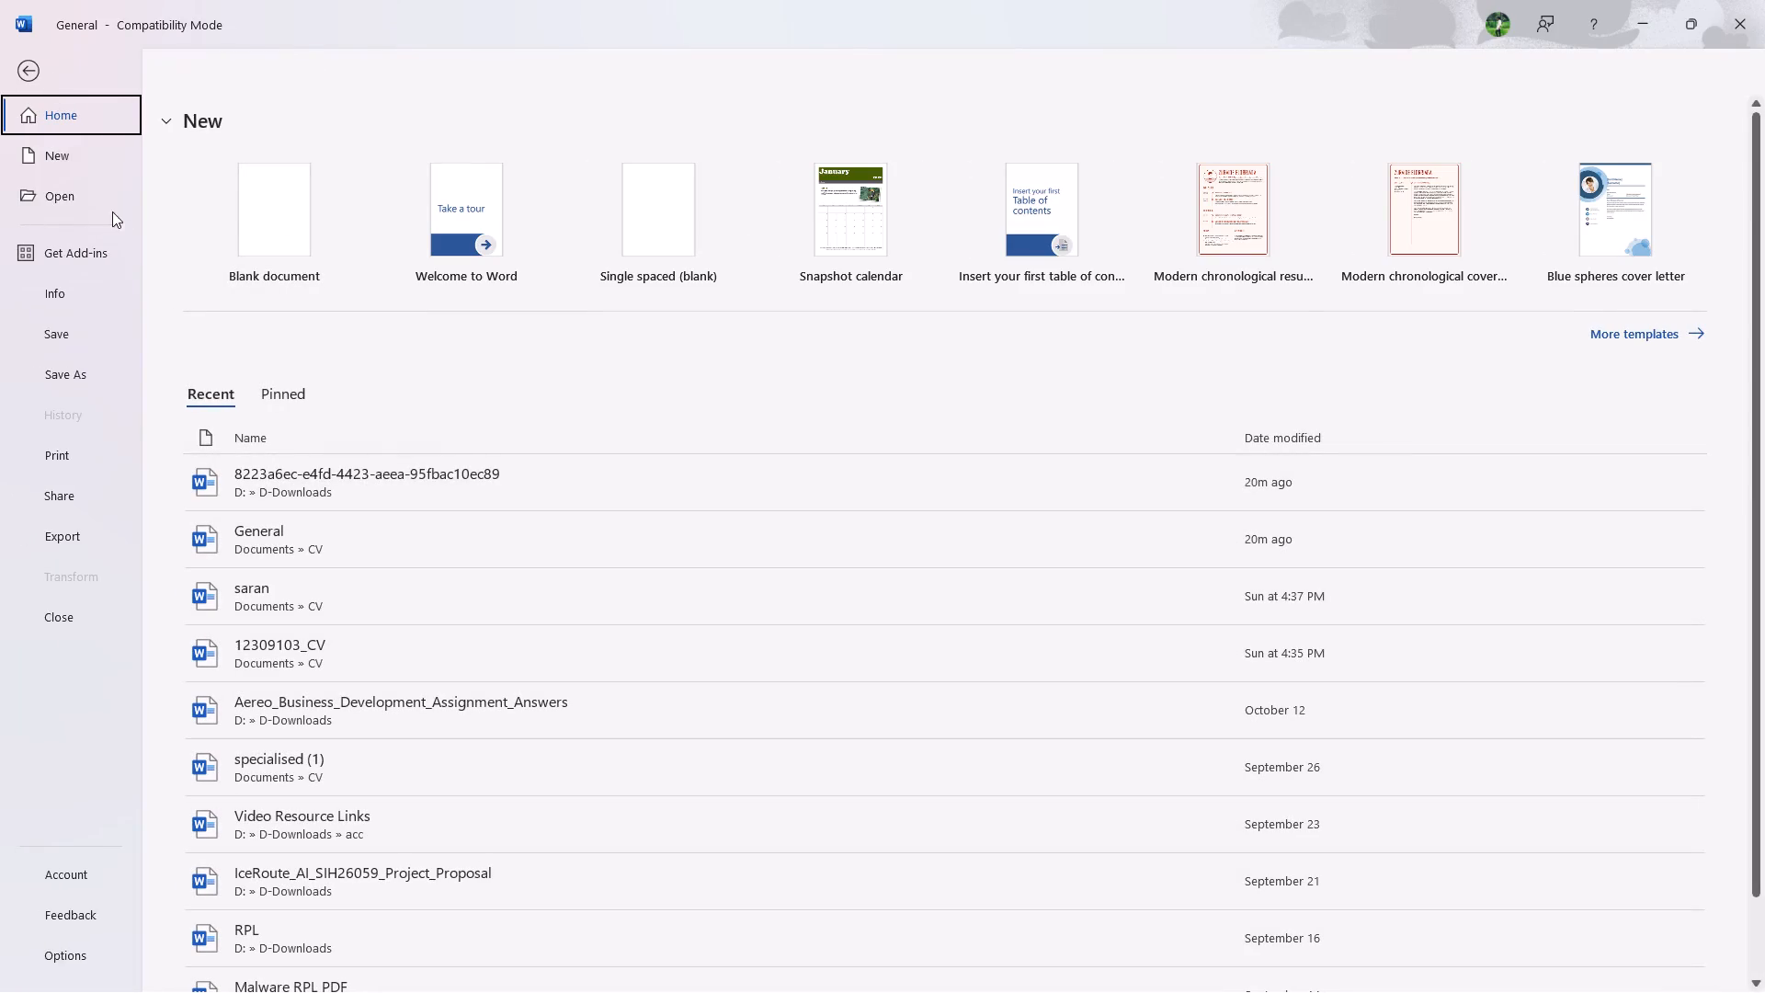
pyautogui.click(56, 371)
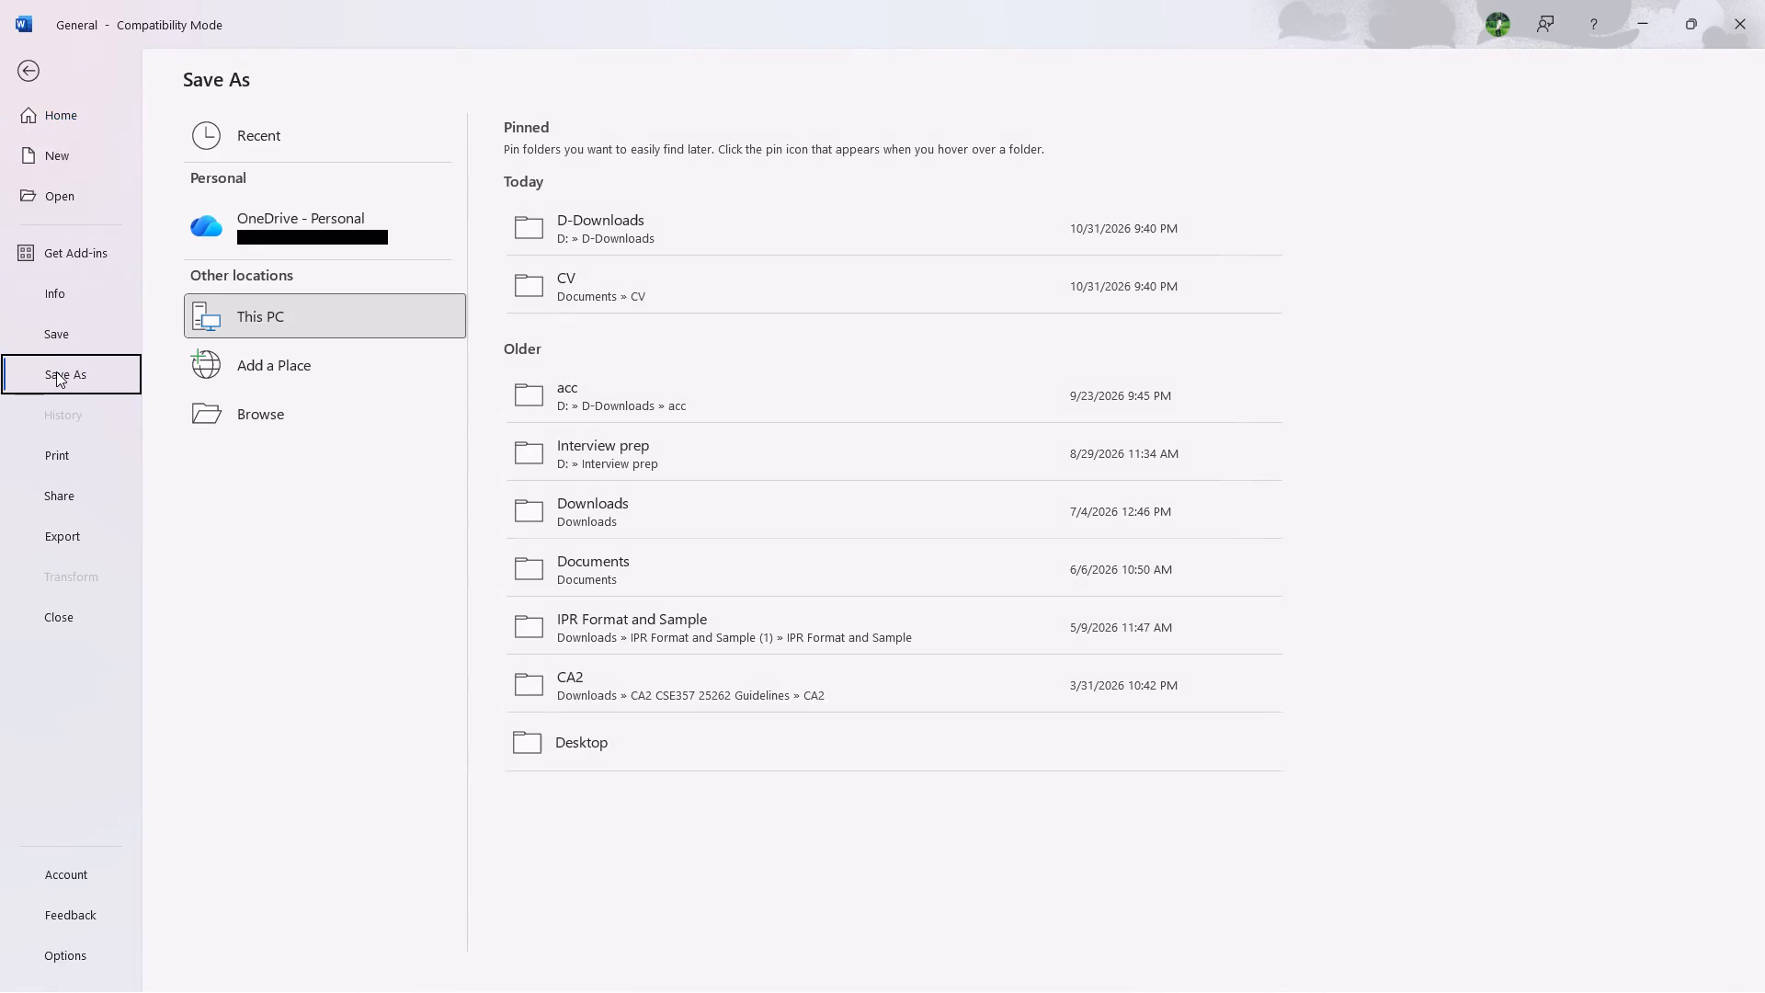
pyautogui.doubleClick(574, 208)
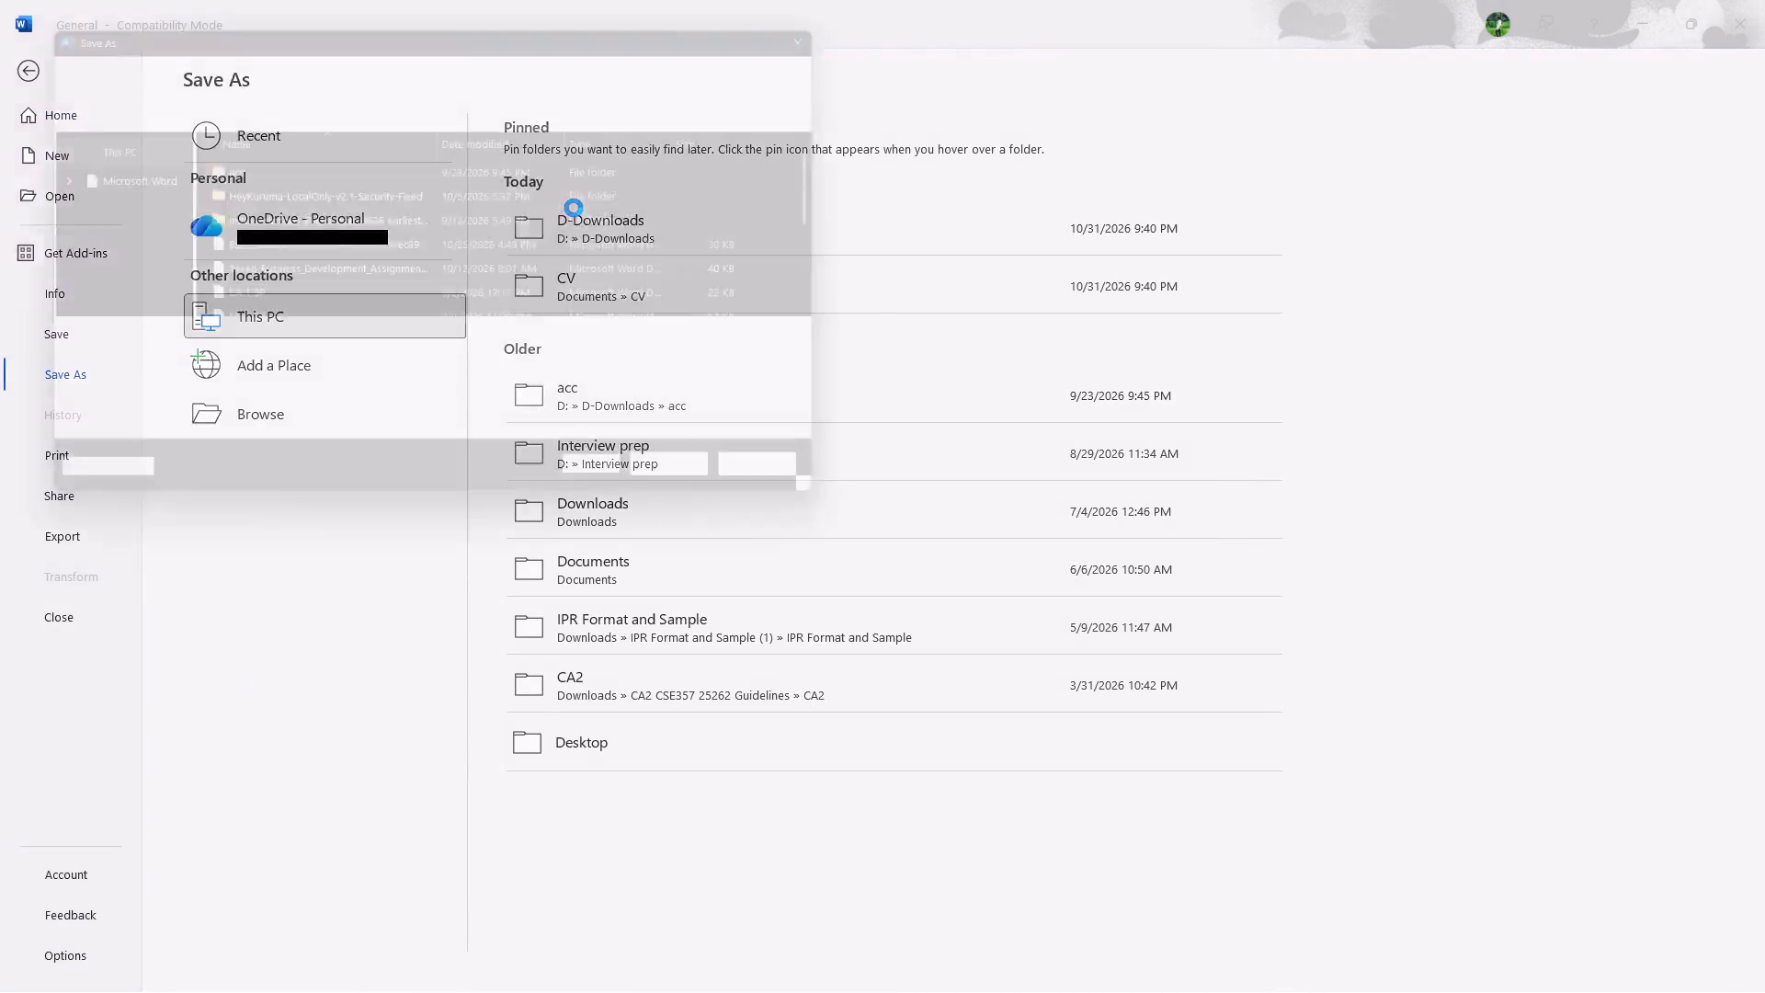
pyautogui.click(871, 17)
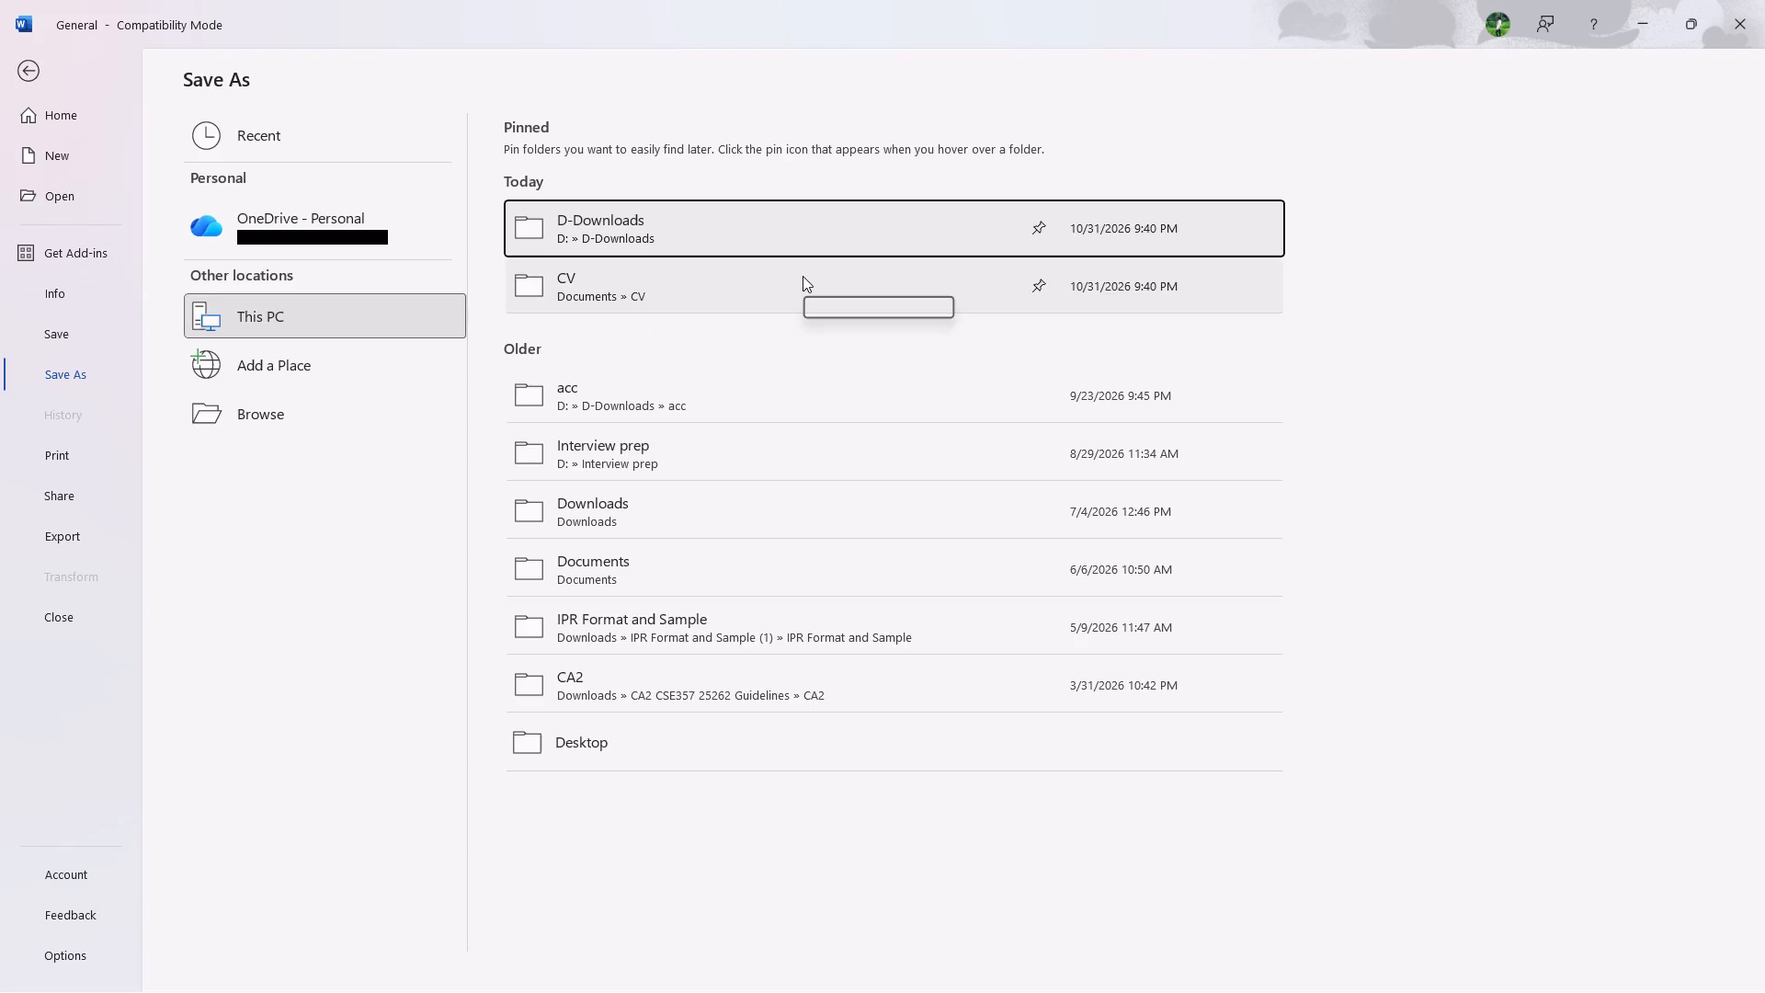
pyautogui.doubleClick(803, 276)
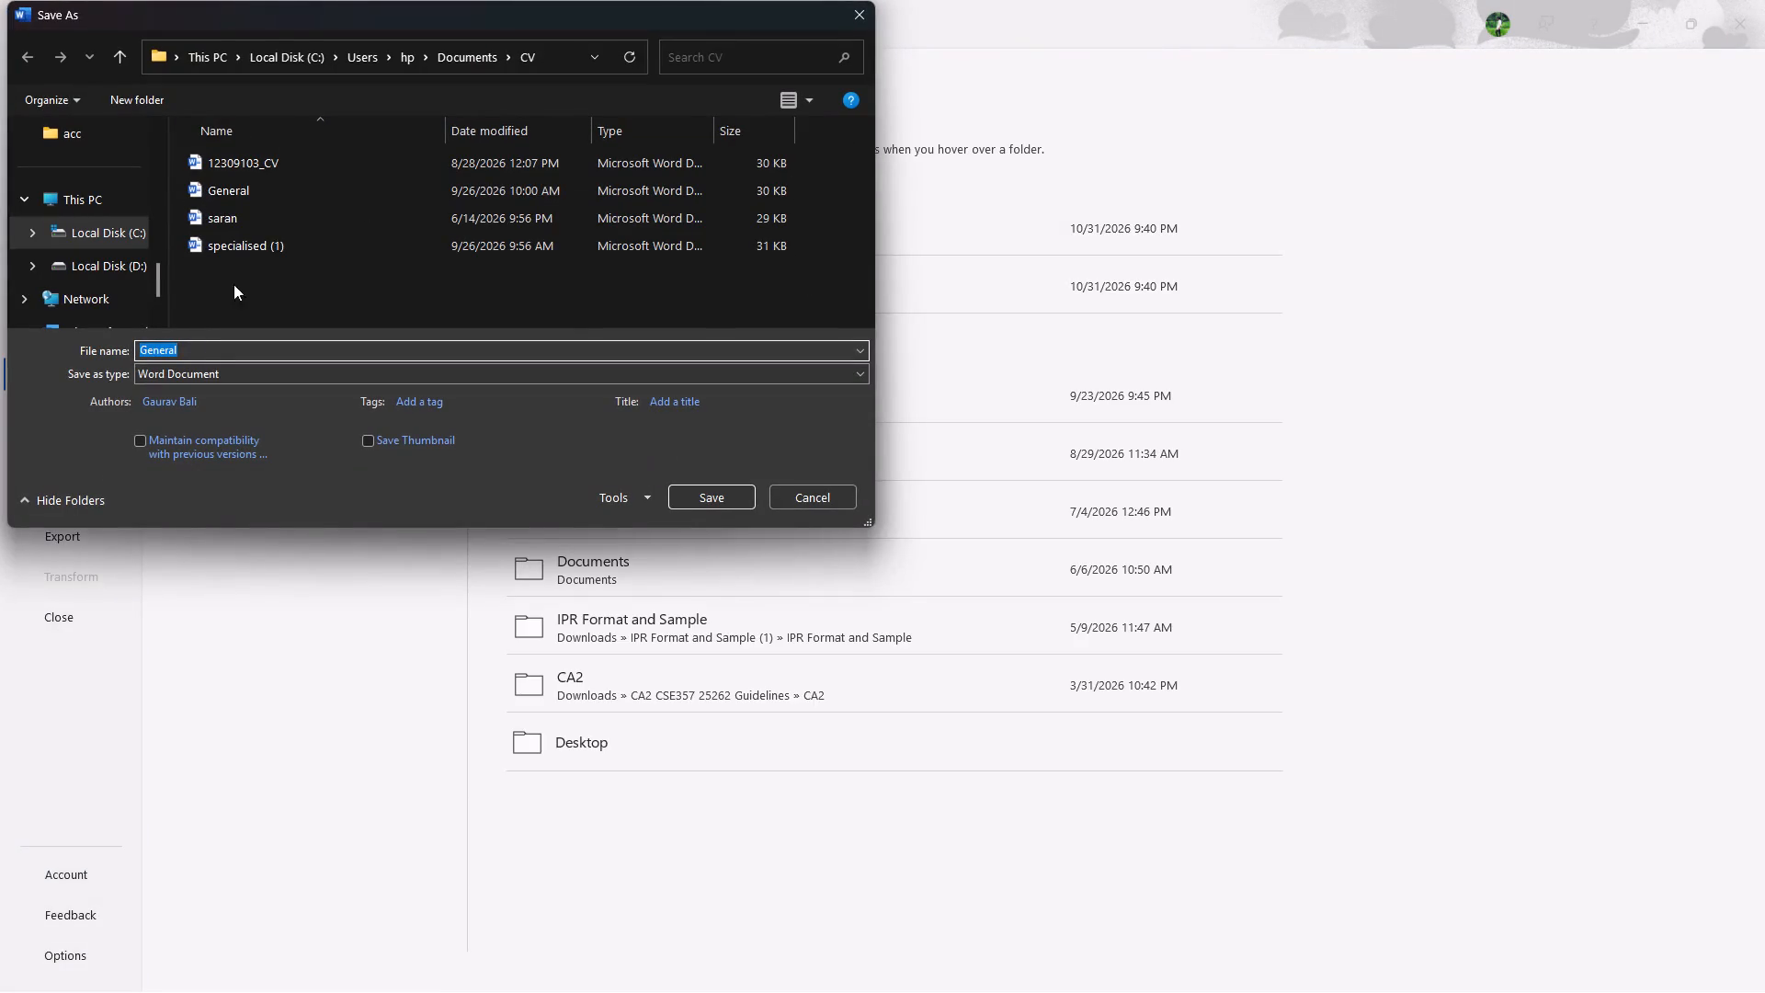
# Save the résumé in PDF format under the name General in the CV folder.
pyautogui.click(206, 377)
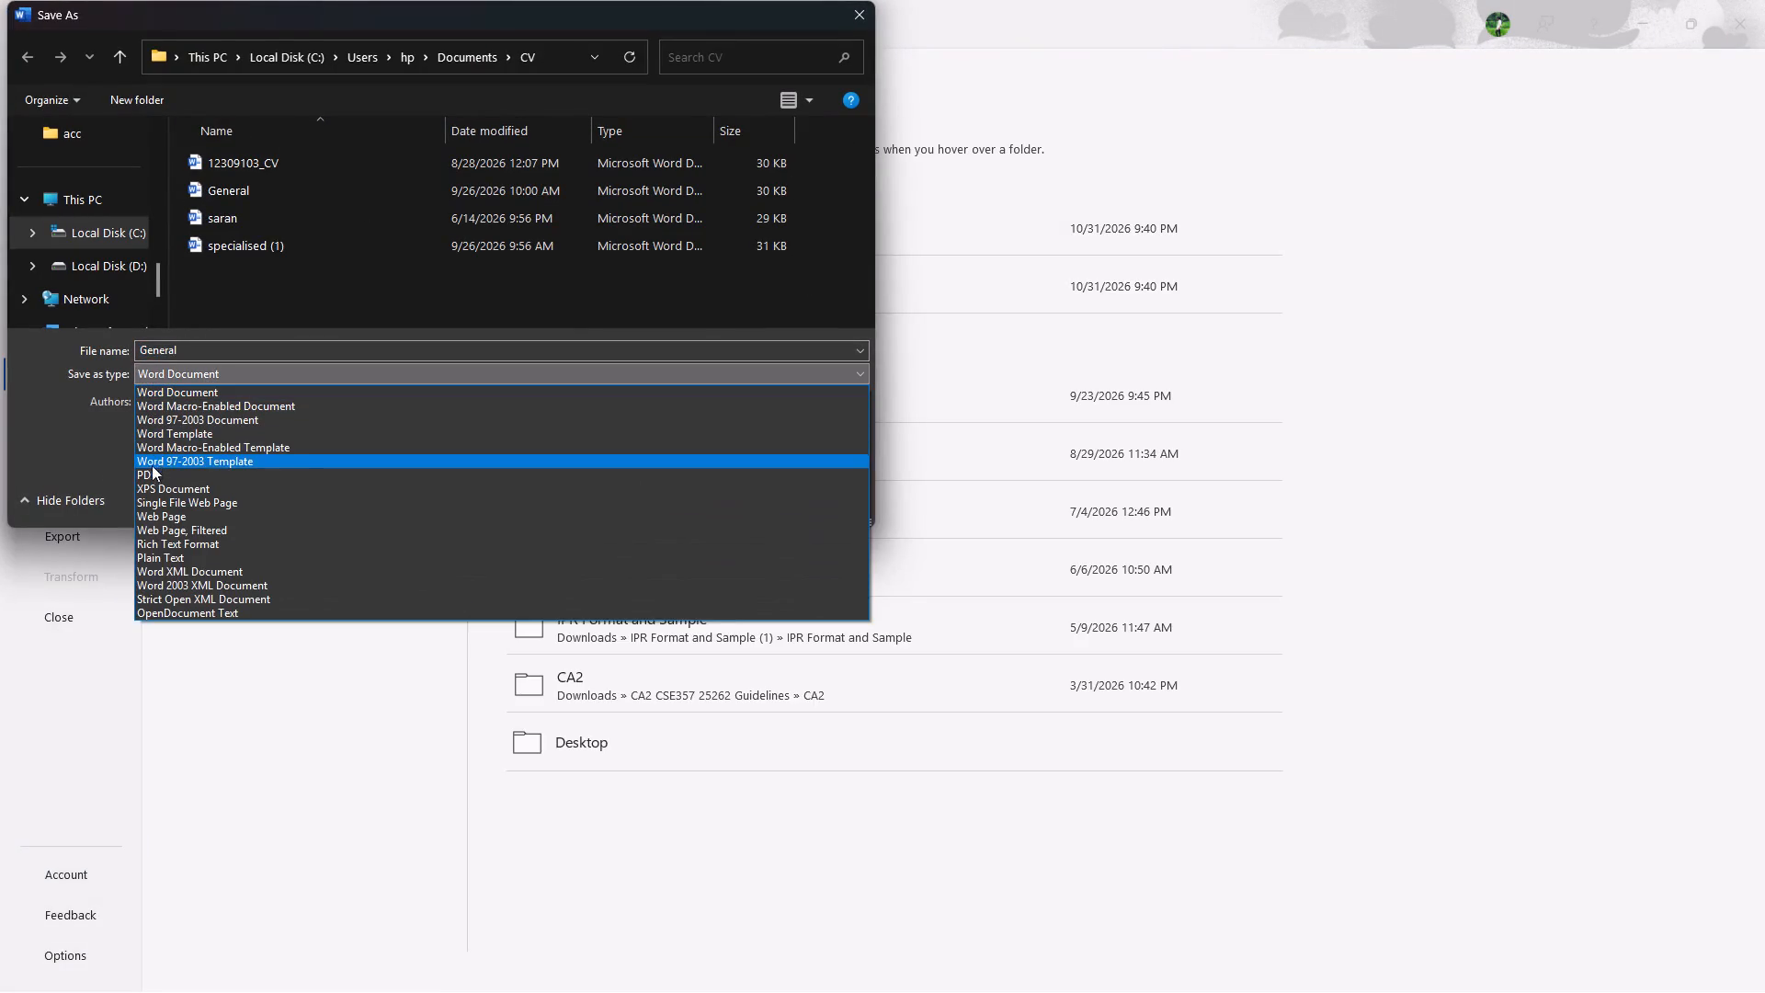
pyautogui.click(152, 472)
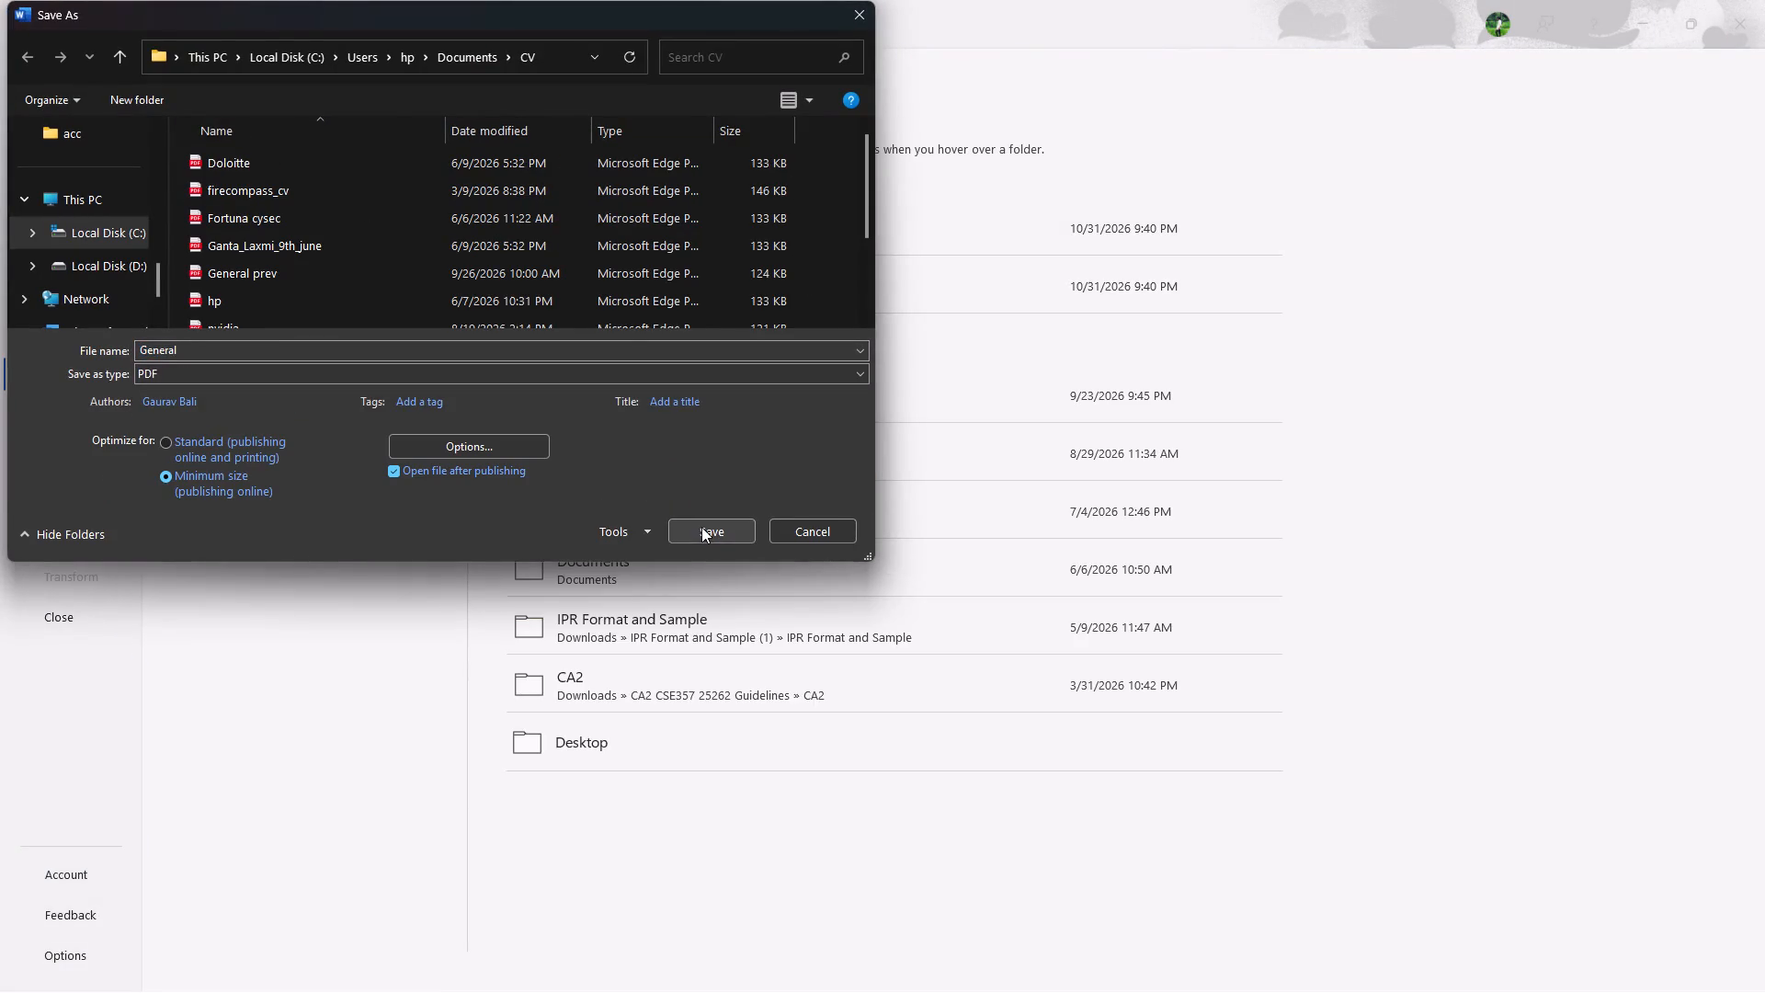
pyautogui.click(701, 527)
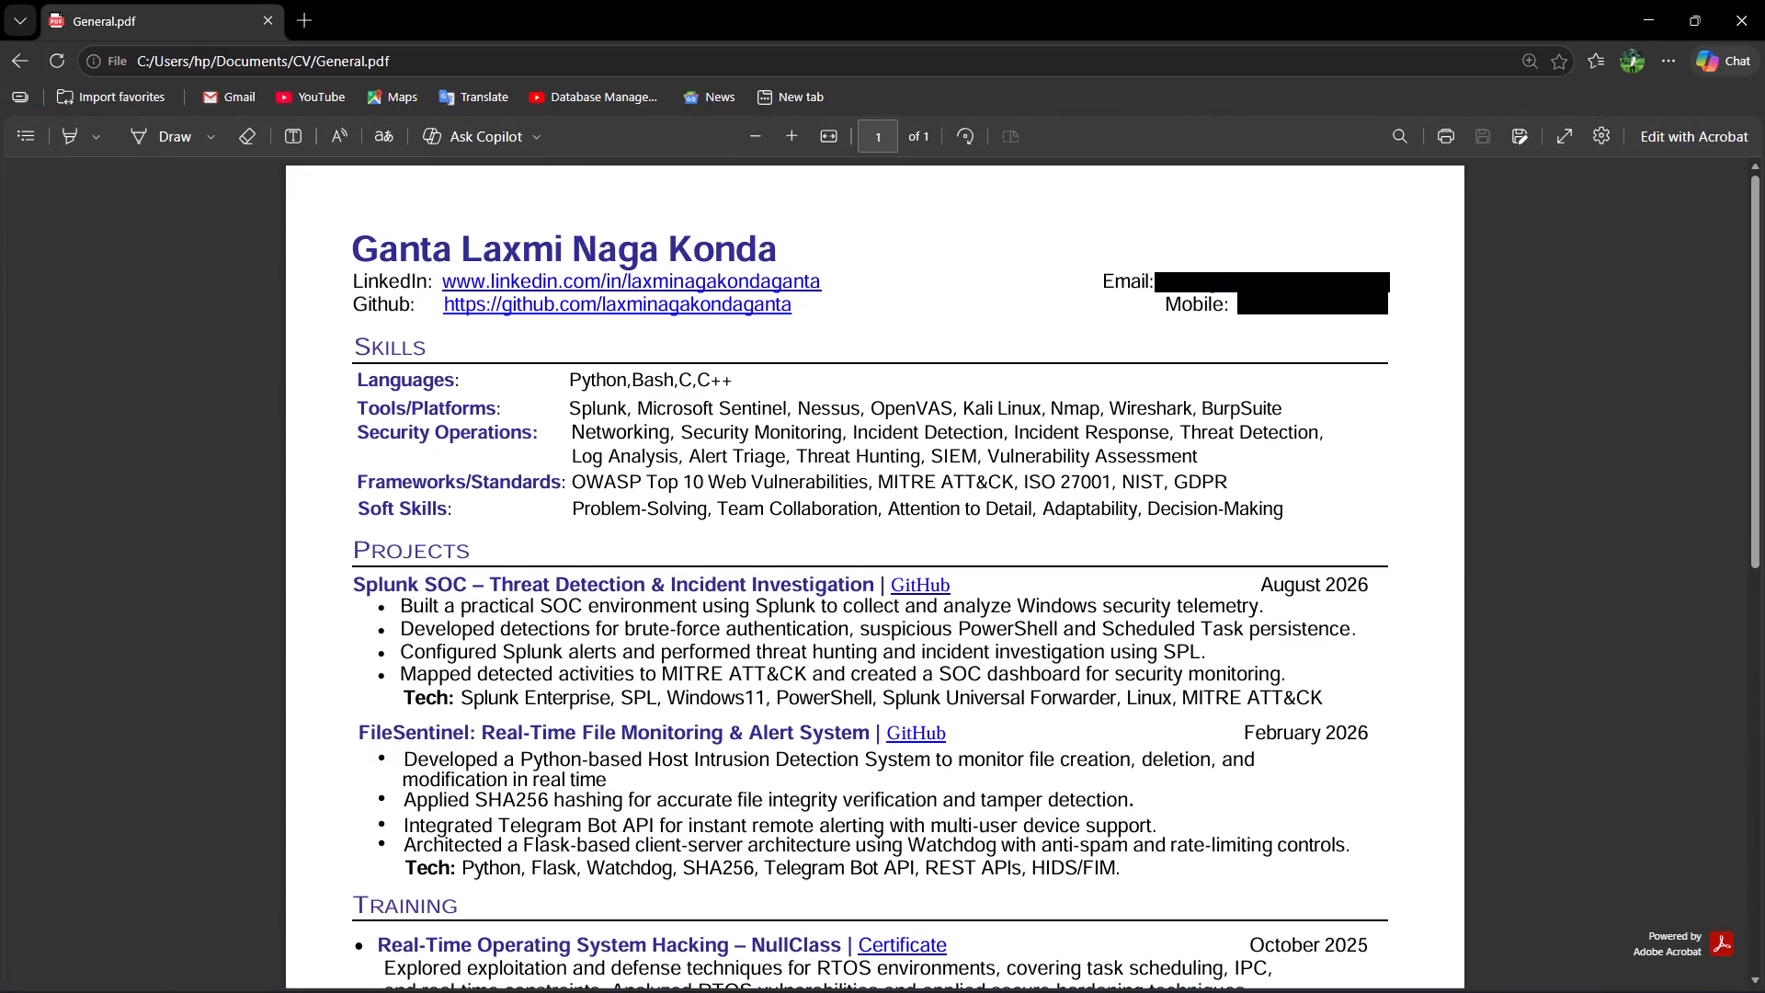
# Review the exported General.pdf from the header to the Education section for layout, spacing and one-page fit.
pyautogui.scroll(-2, 867, 746)
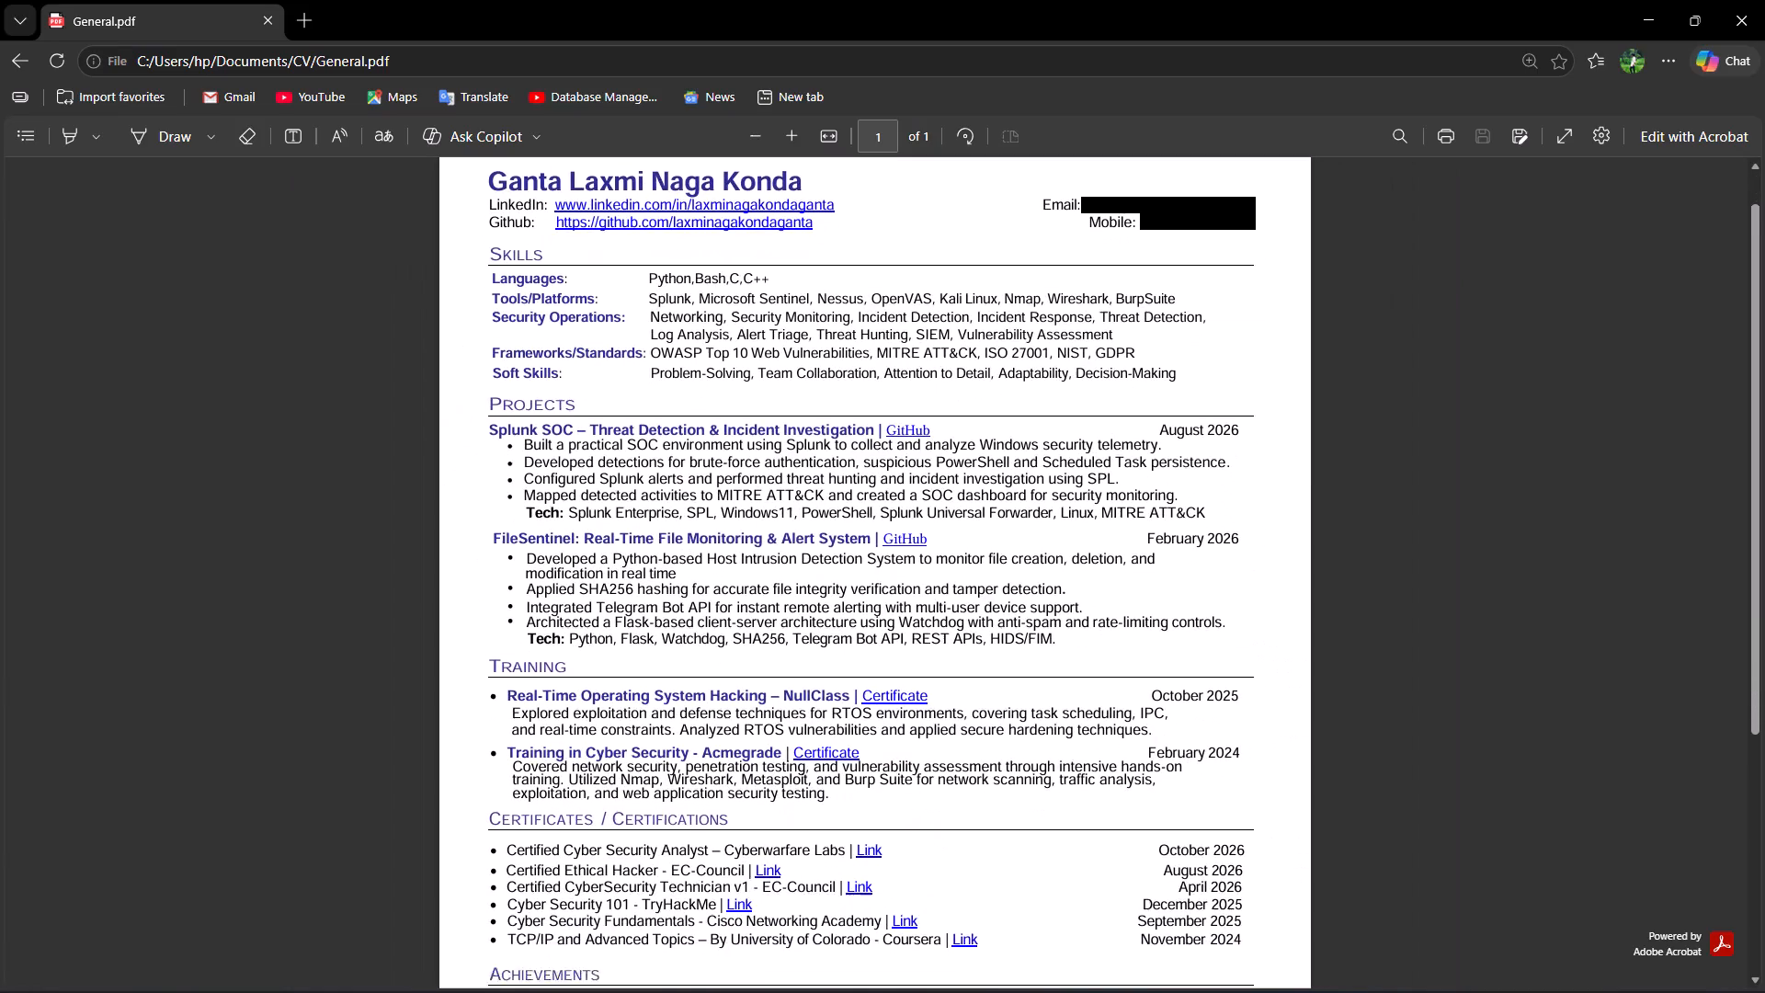
pyautogui.scroll(-5, 867, 746)
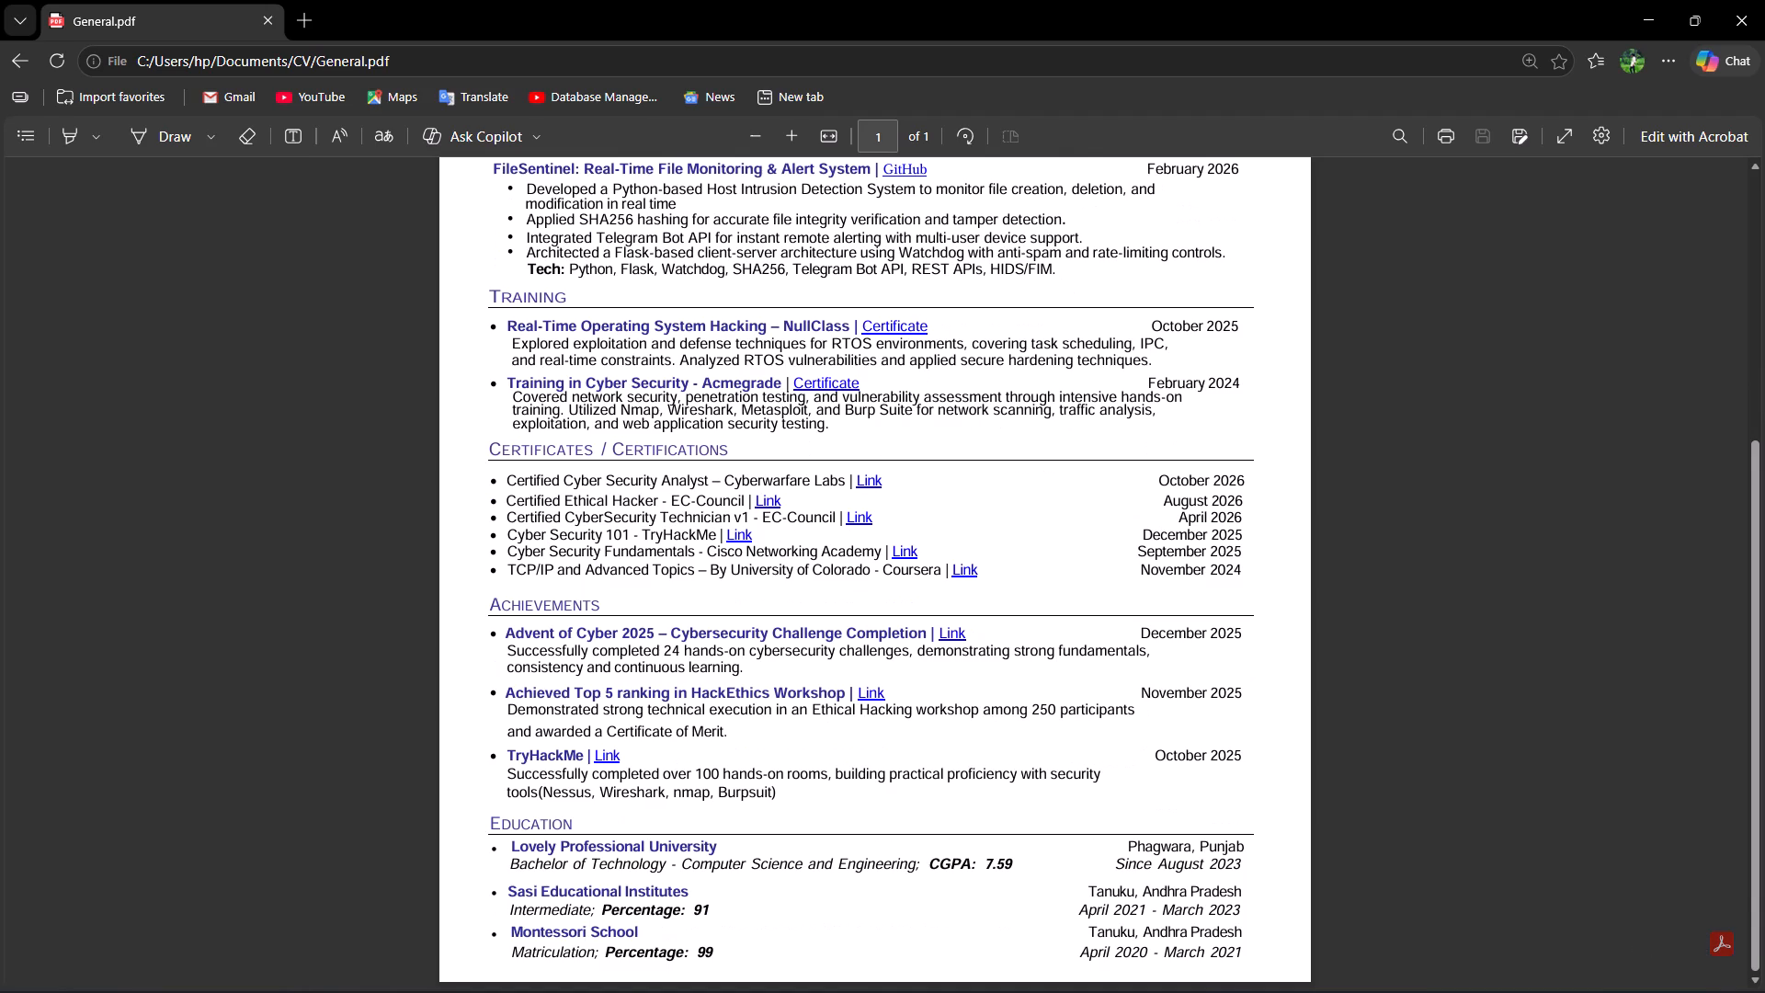
pyautogui.scroll(-5, 867, 746)
pyautogui.scroll(1, 867, 746)
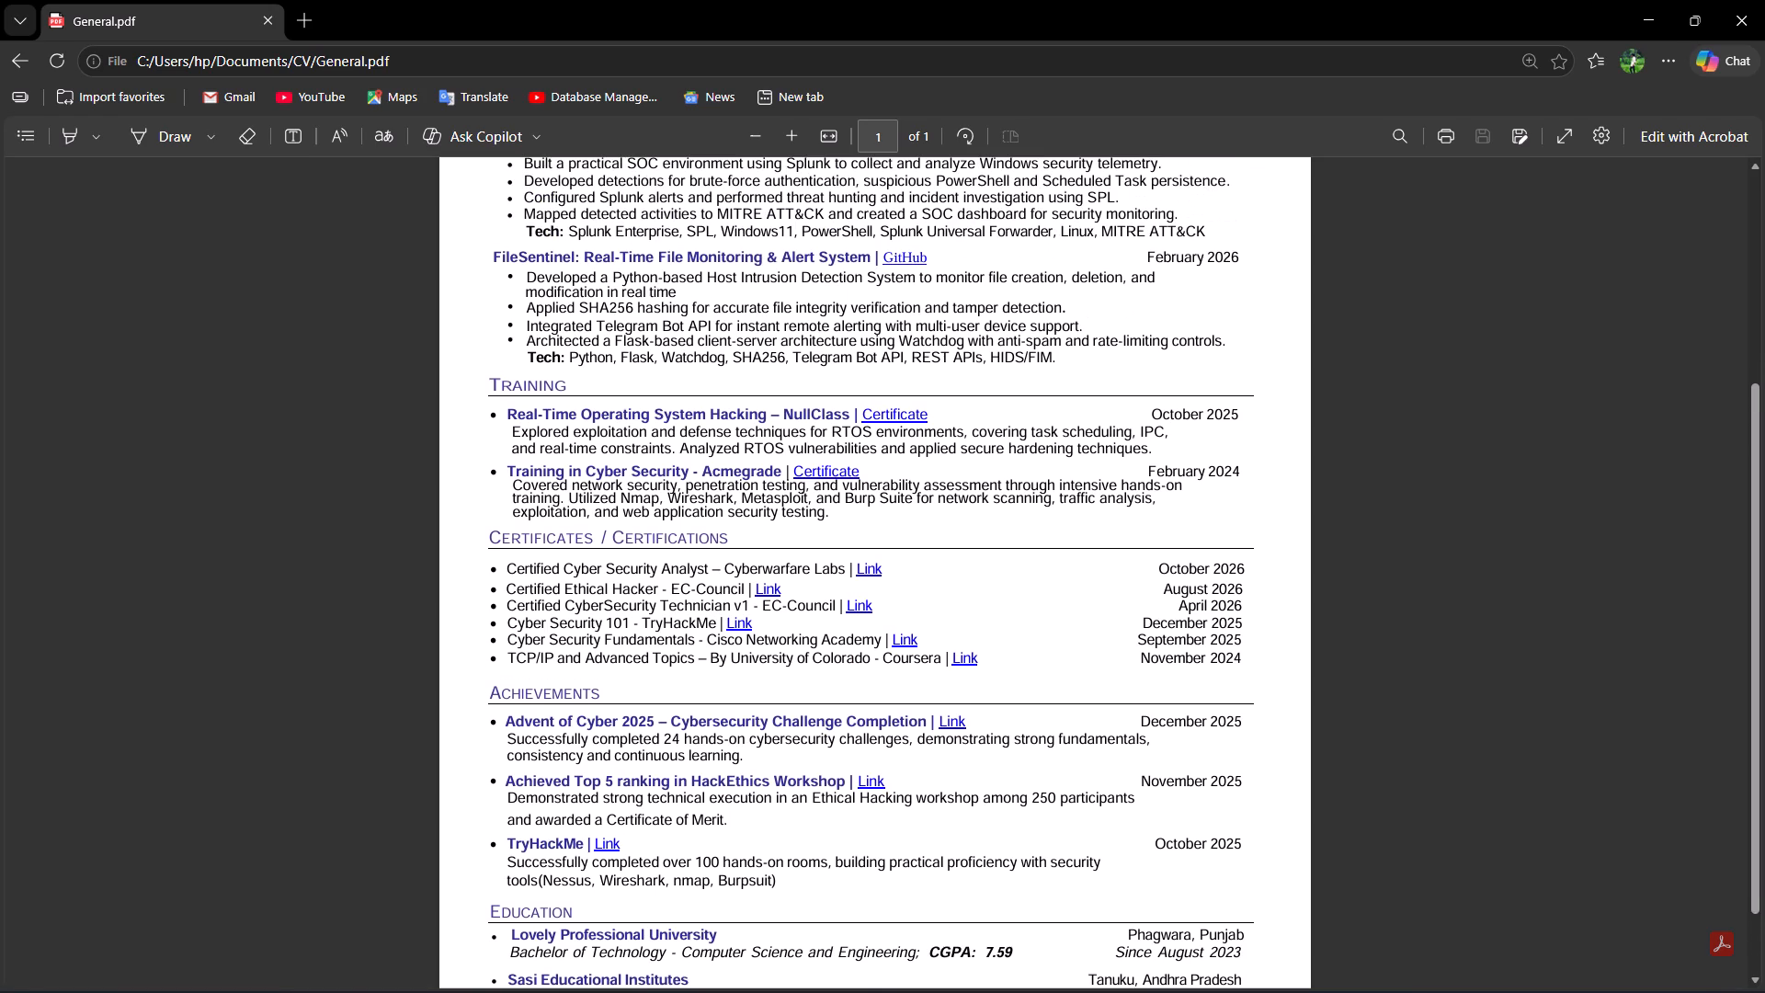
pyautogui.scroll(3, 867, 746)
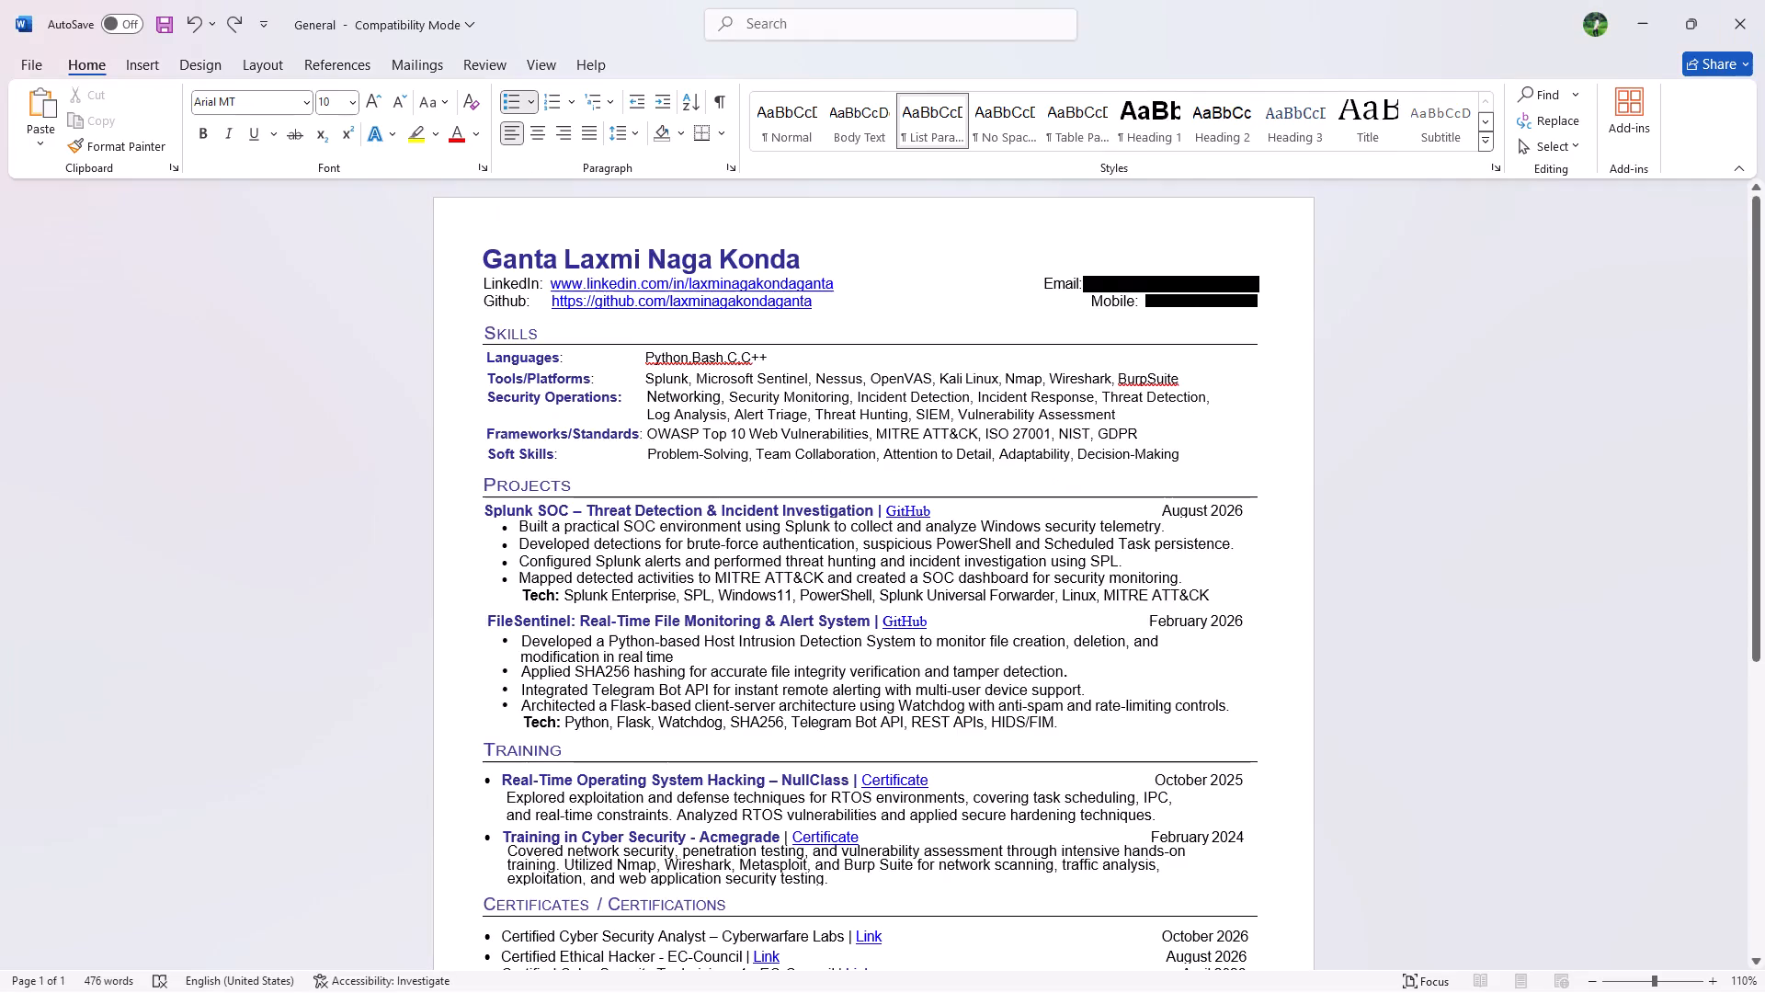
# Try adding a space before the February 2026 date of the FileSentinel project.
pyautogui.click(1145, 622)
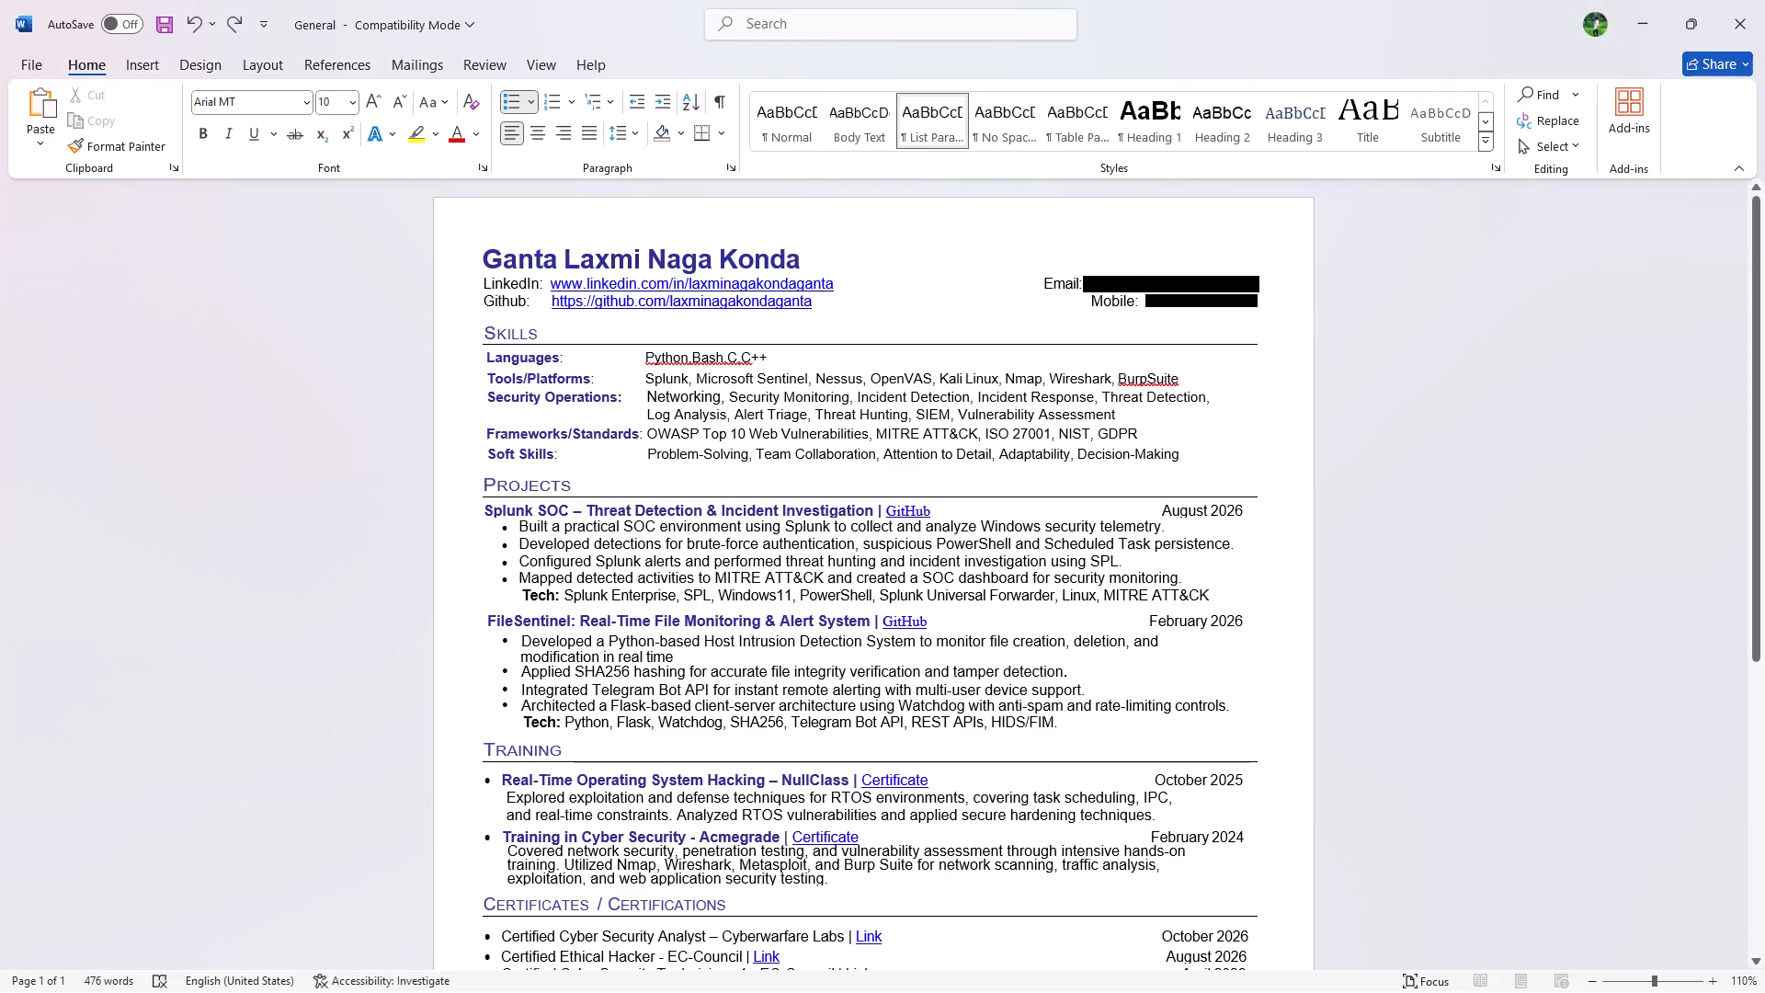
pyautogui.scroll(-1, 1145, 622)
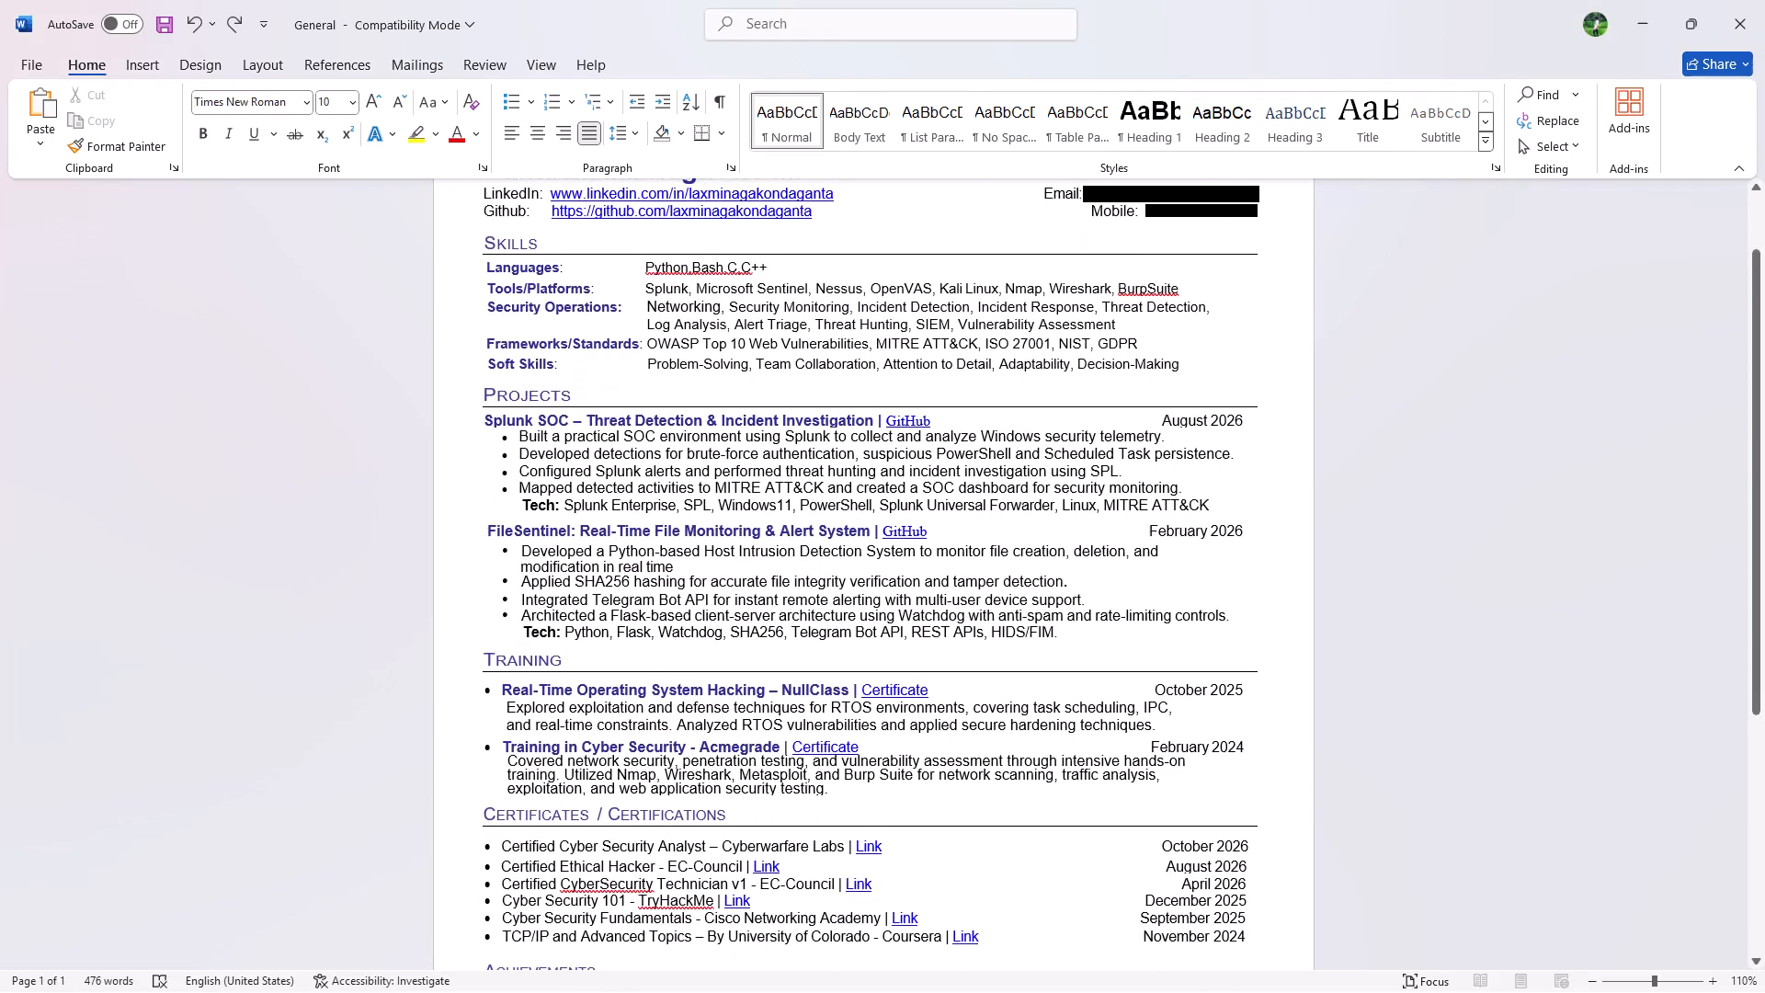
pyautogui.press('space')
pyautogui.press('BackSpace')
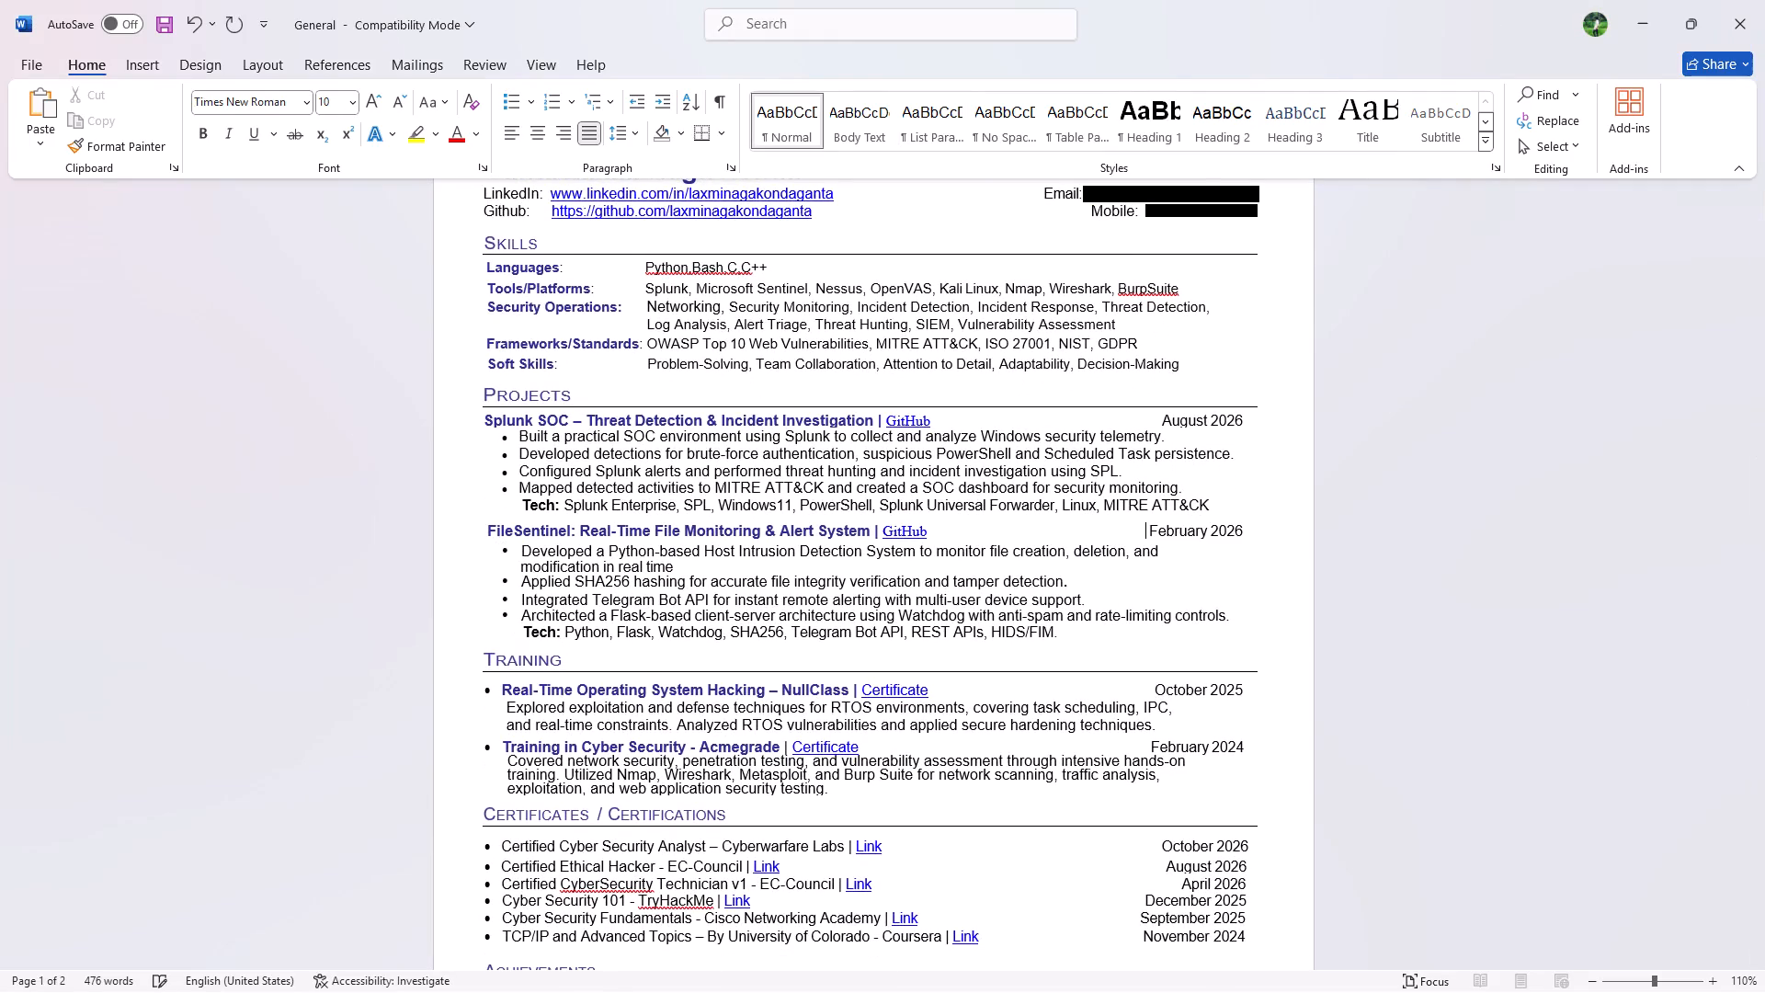
# Close the General résumé document, saving its changes in the CV folder under Documents.
pyautogui.scroll(-5, 1145, 622)
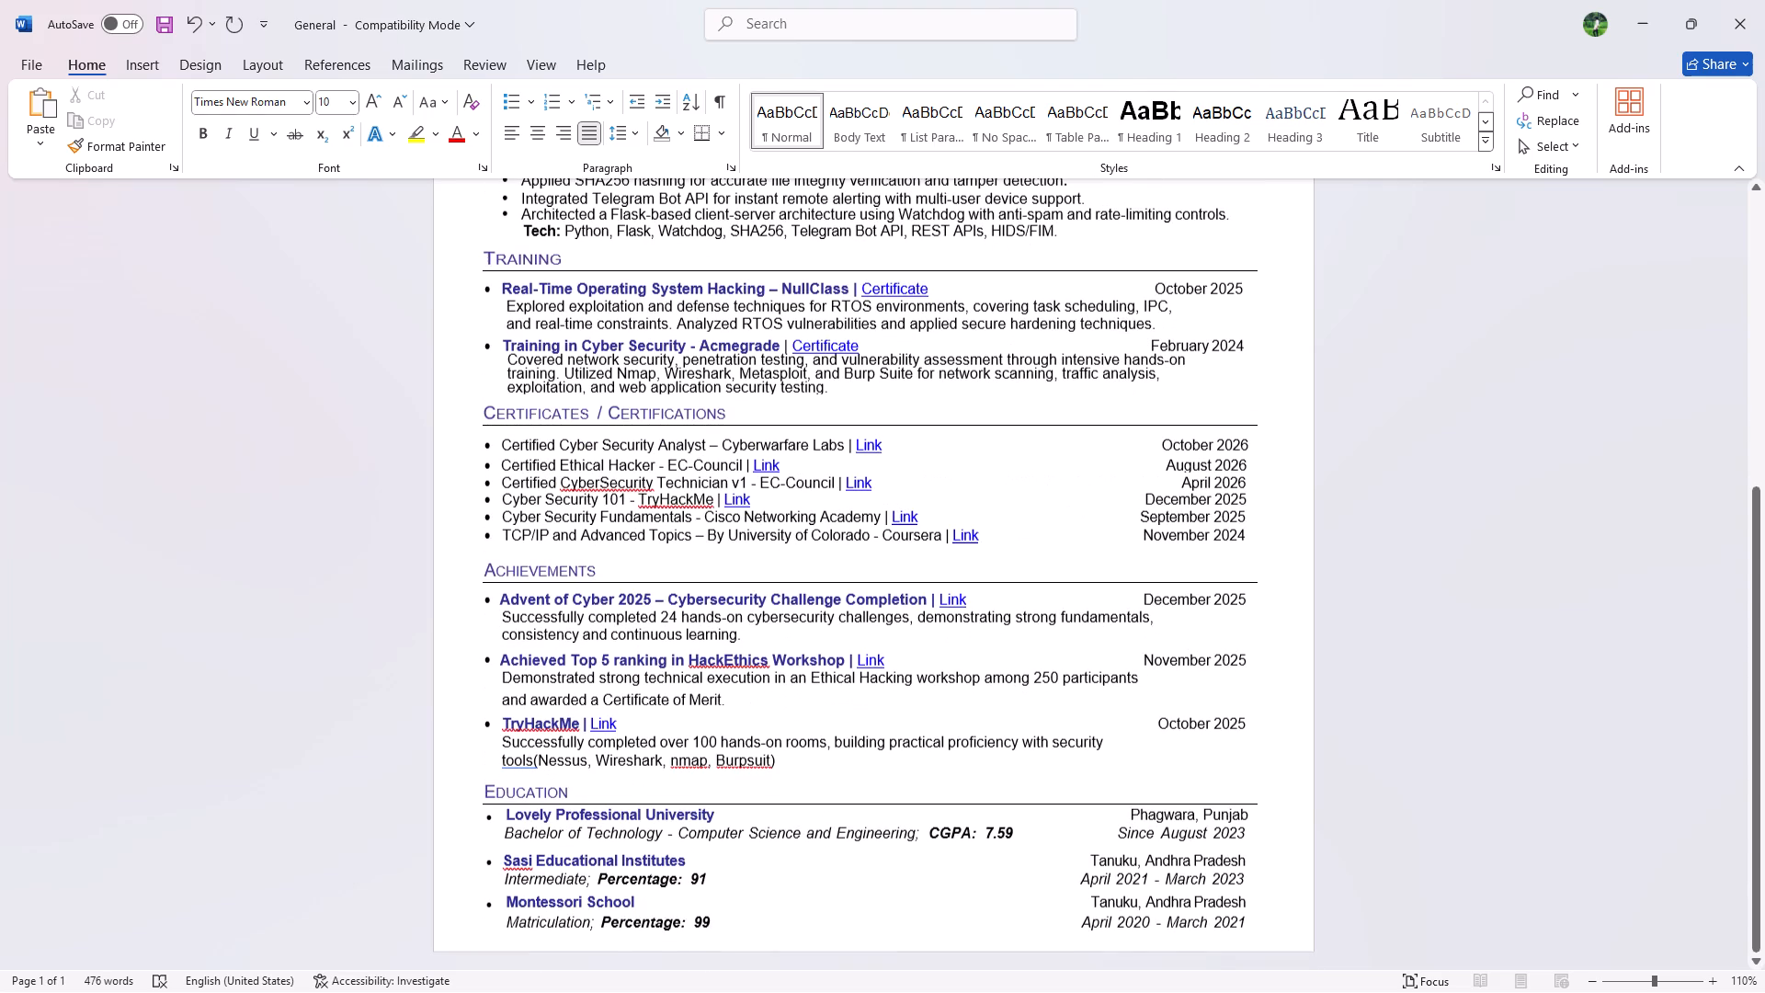
pyautogui.scroll(-2, 1145, 622)
pyautogui.click(1764, 0)
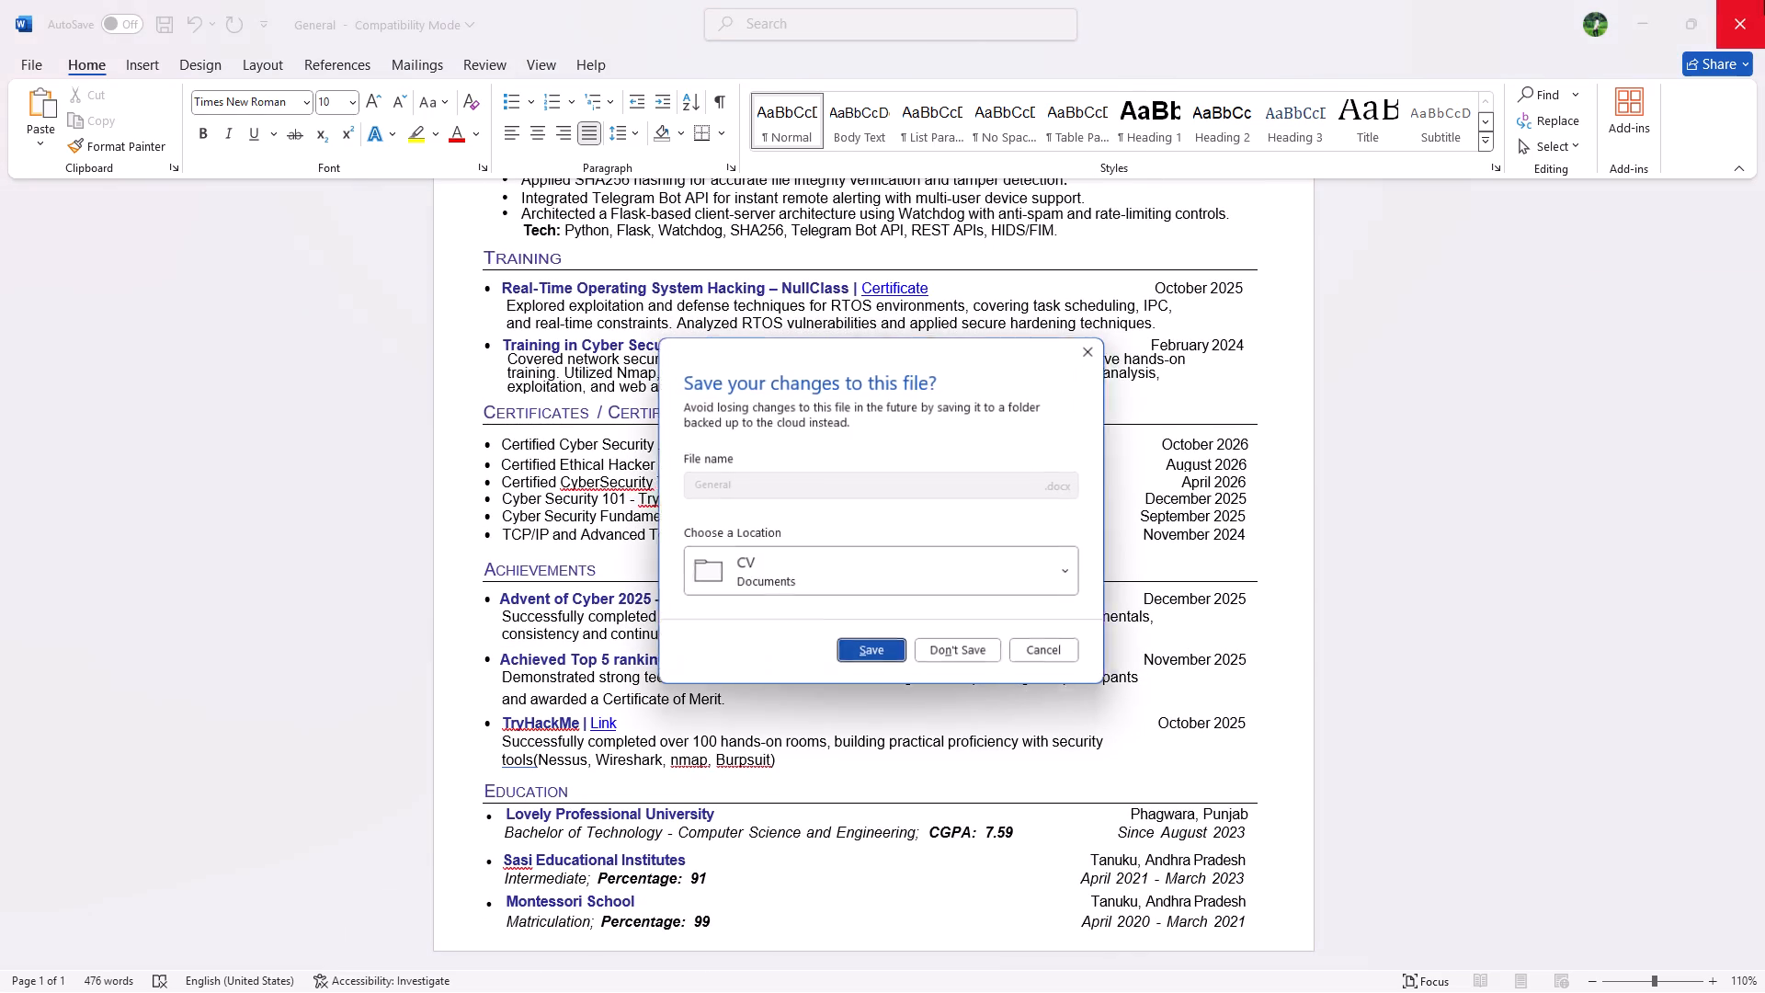
pyautogui.click(885, 657)
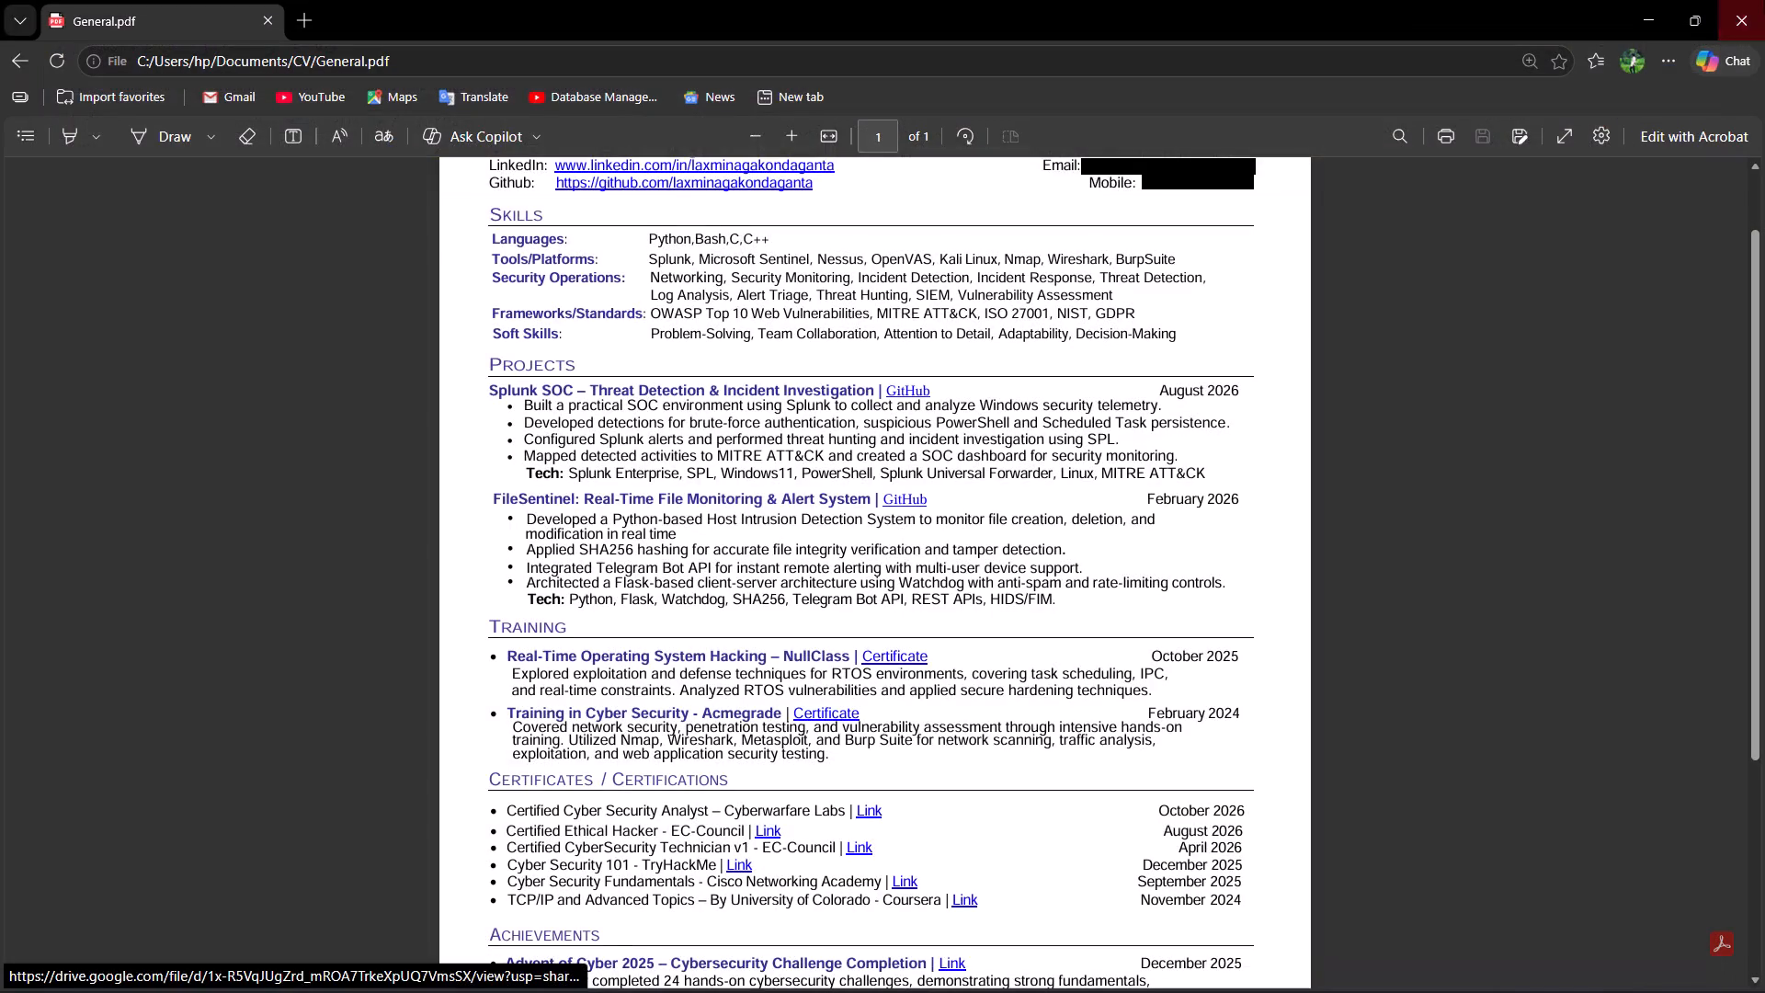
# Close the browser window showing the exported General.pdf résumé.
pyautogui.click(1764, 0)
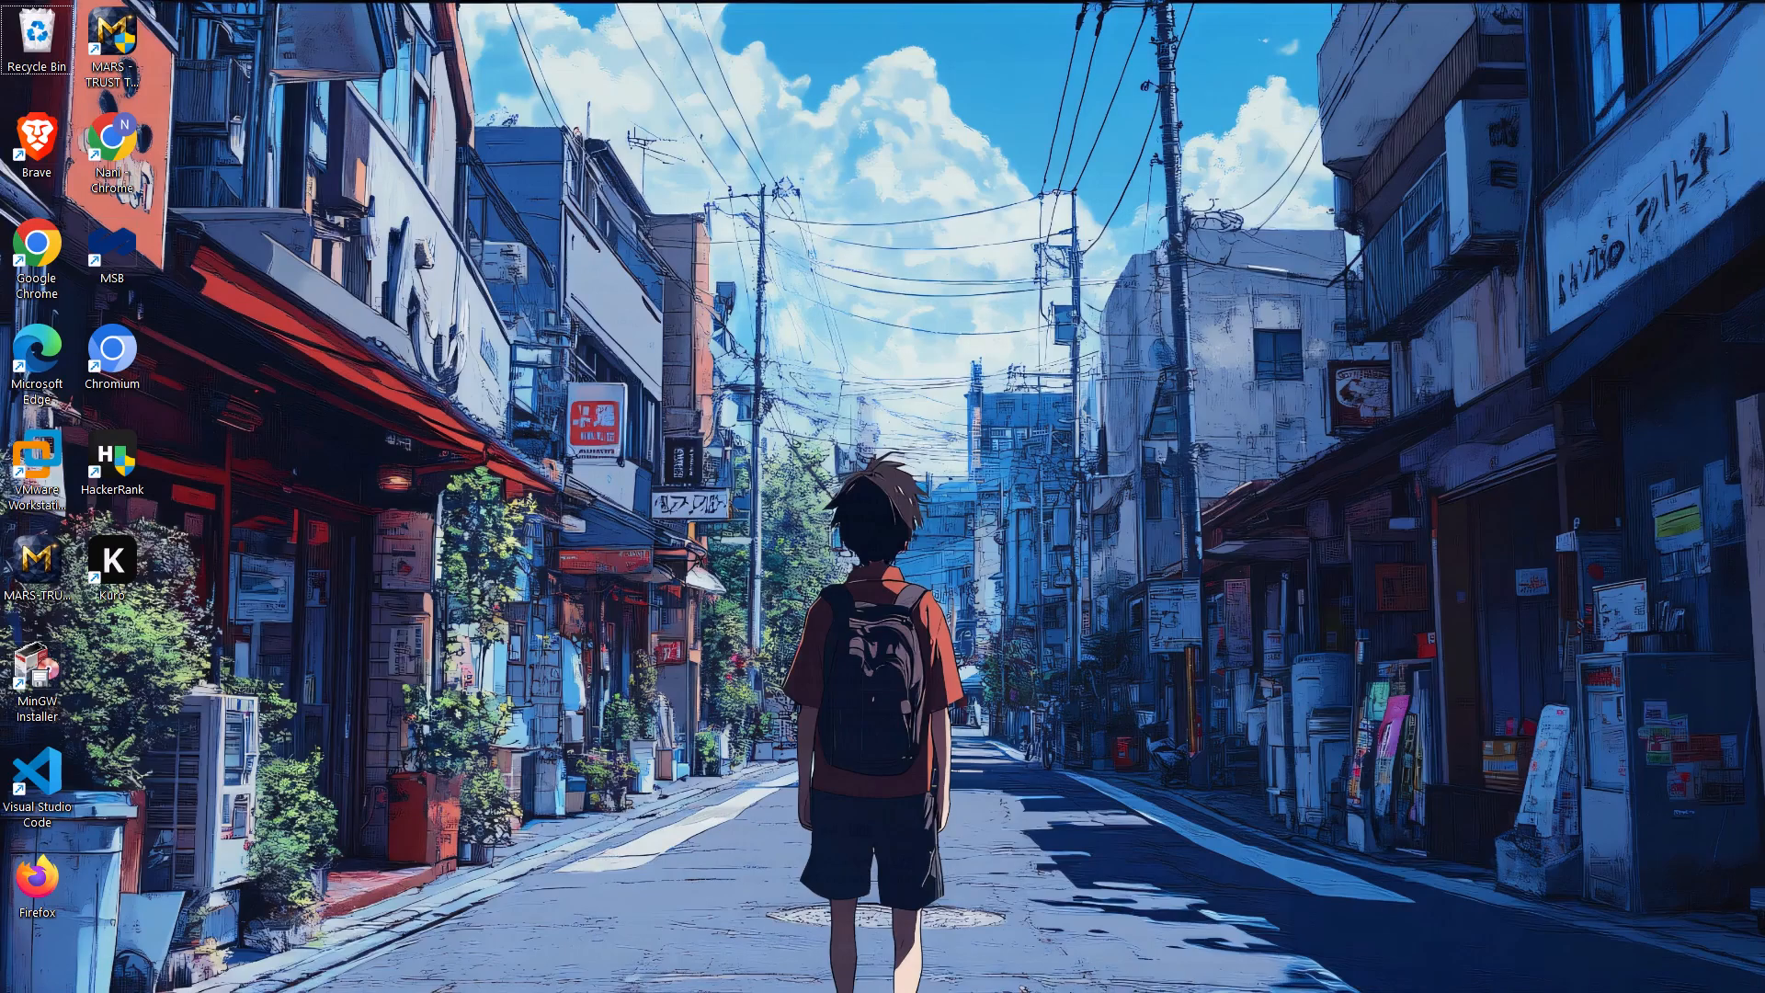
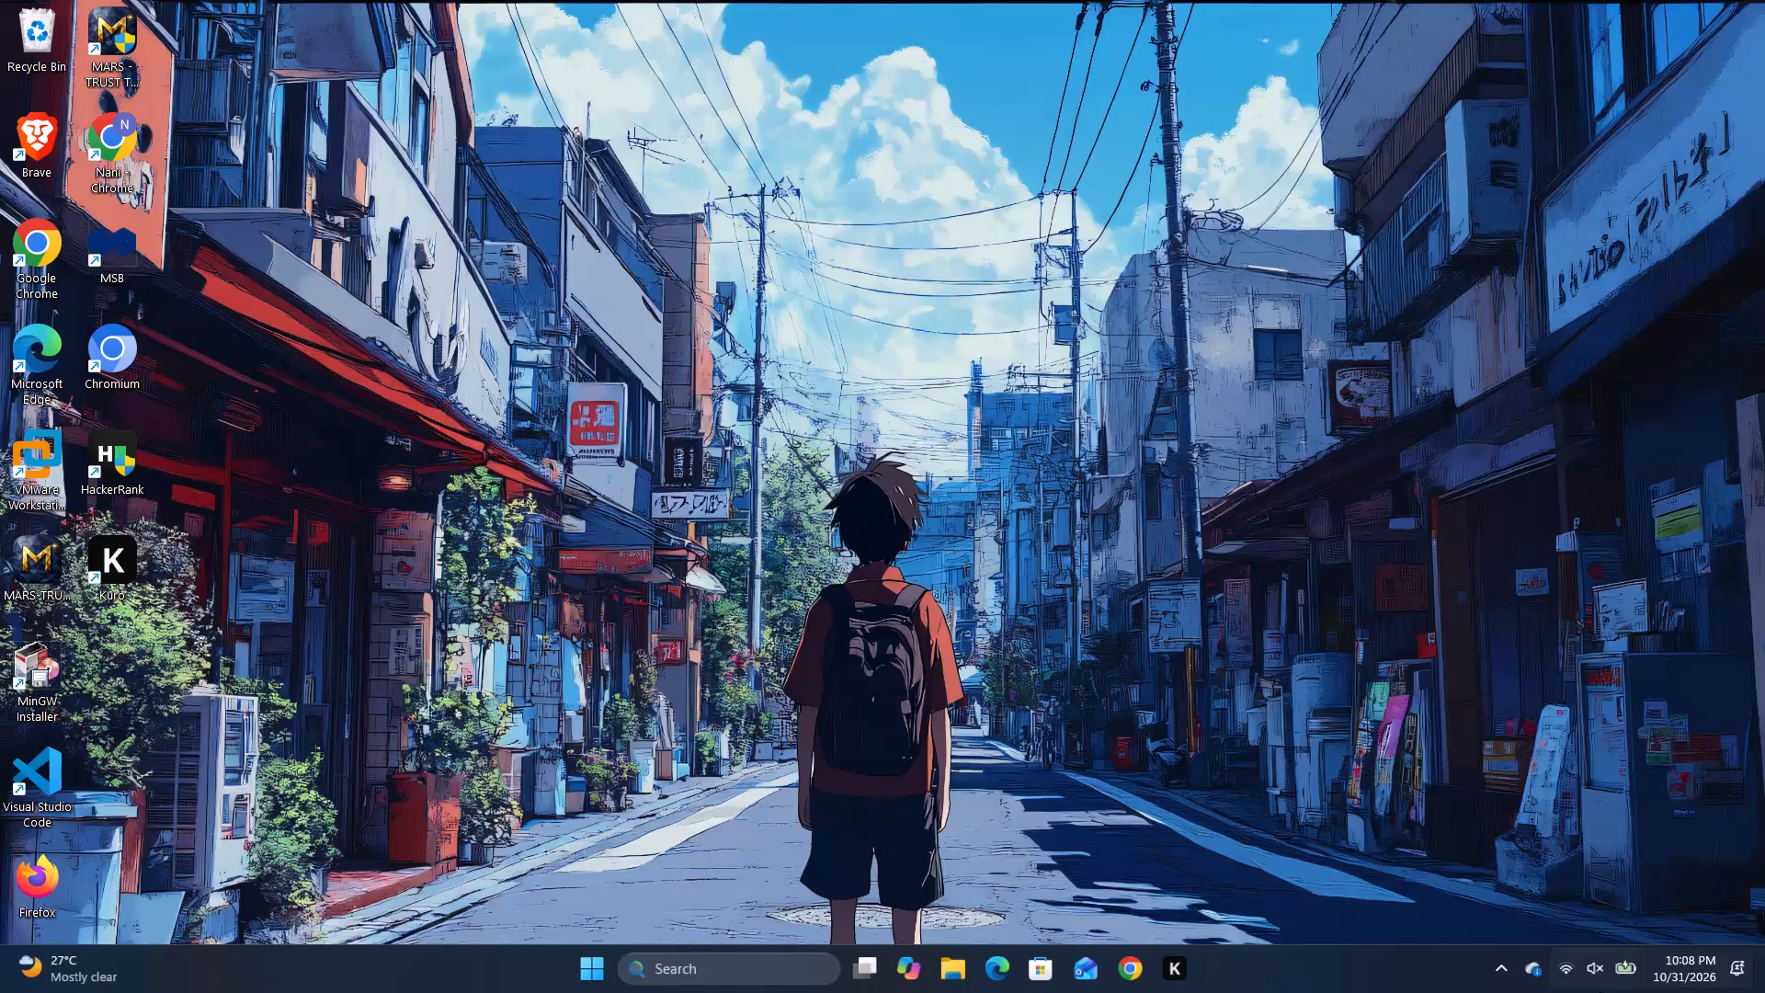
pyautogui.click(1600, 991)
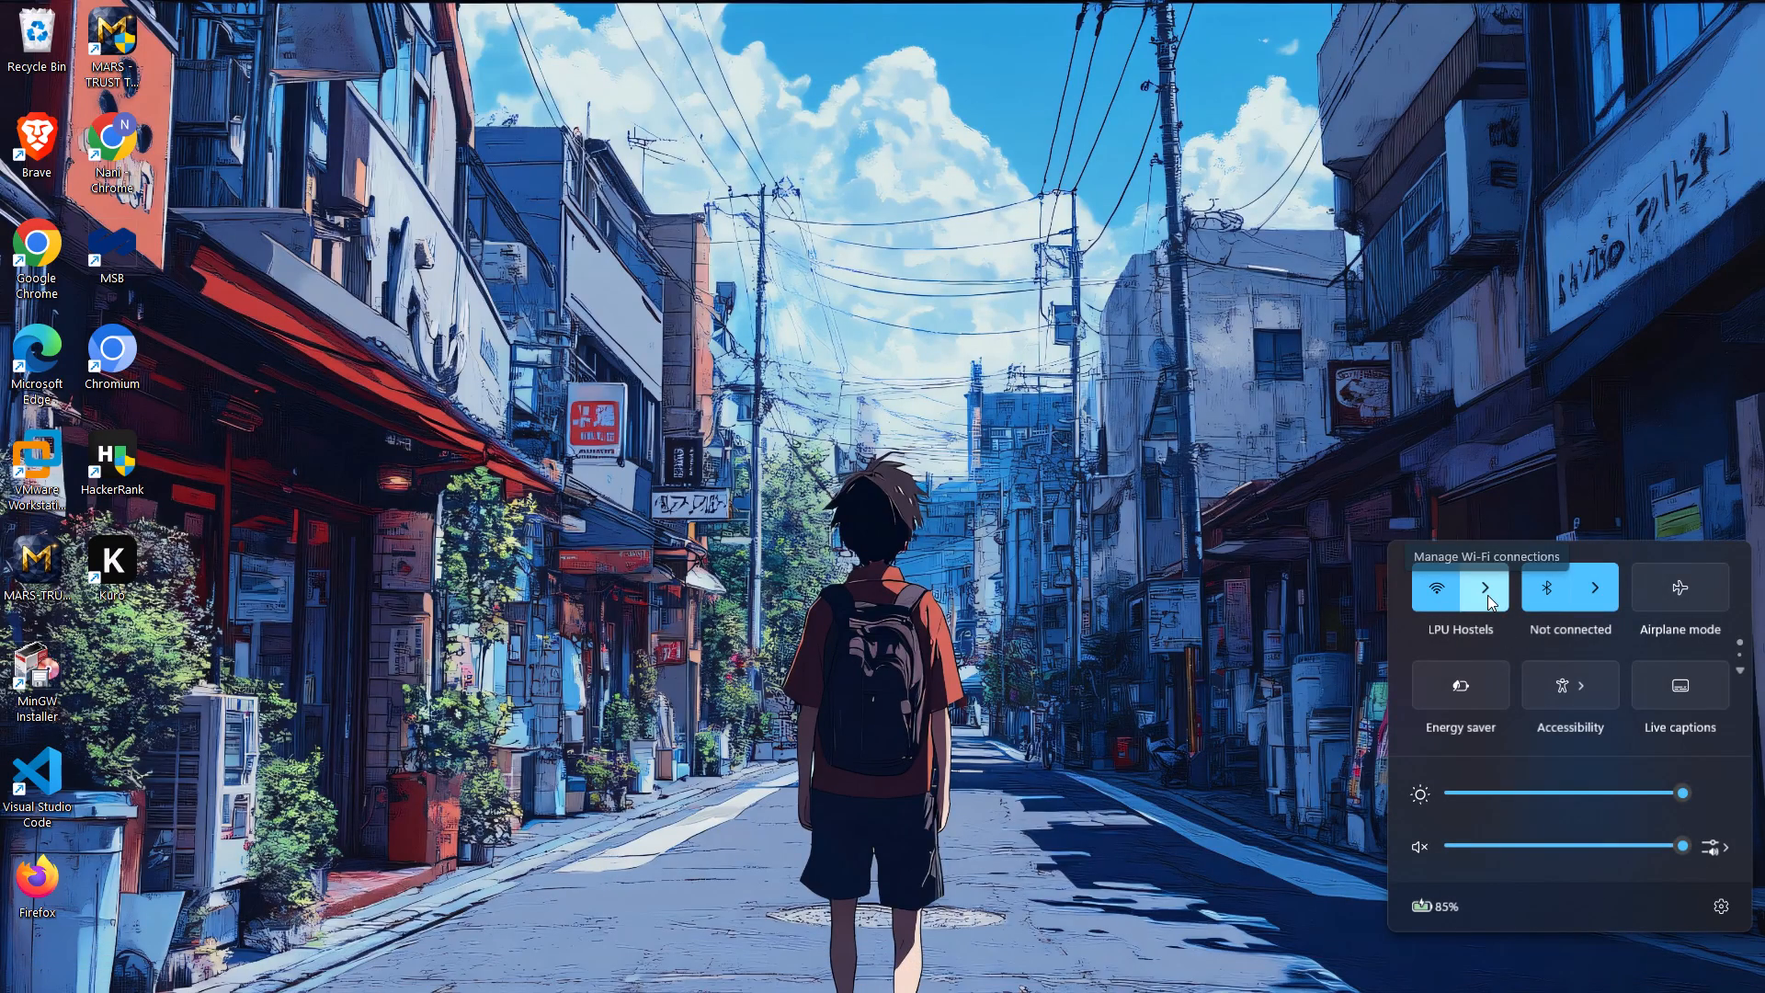
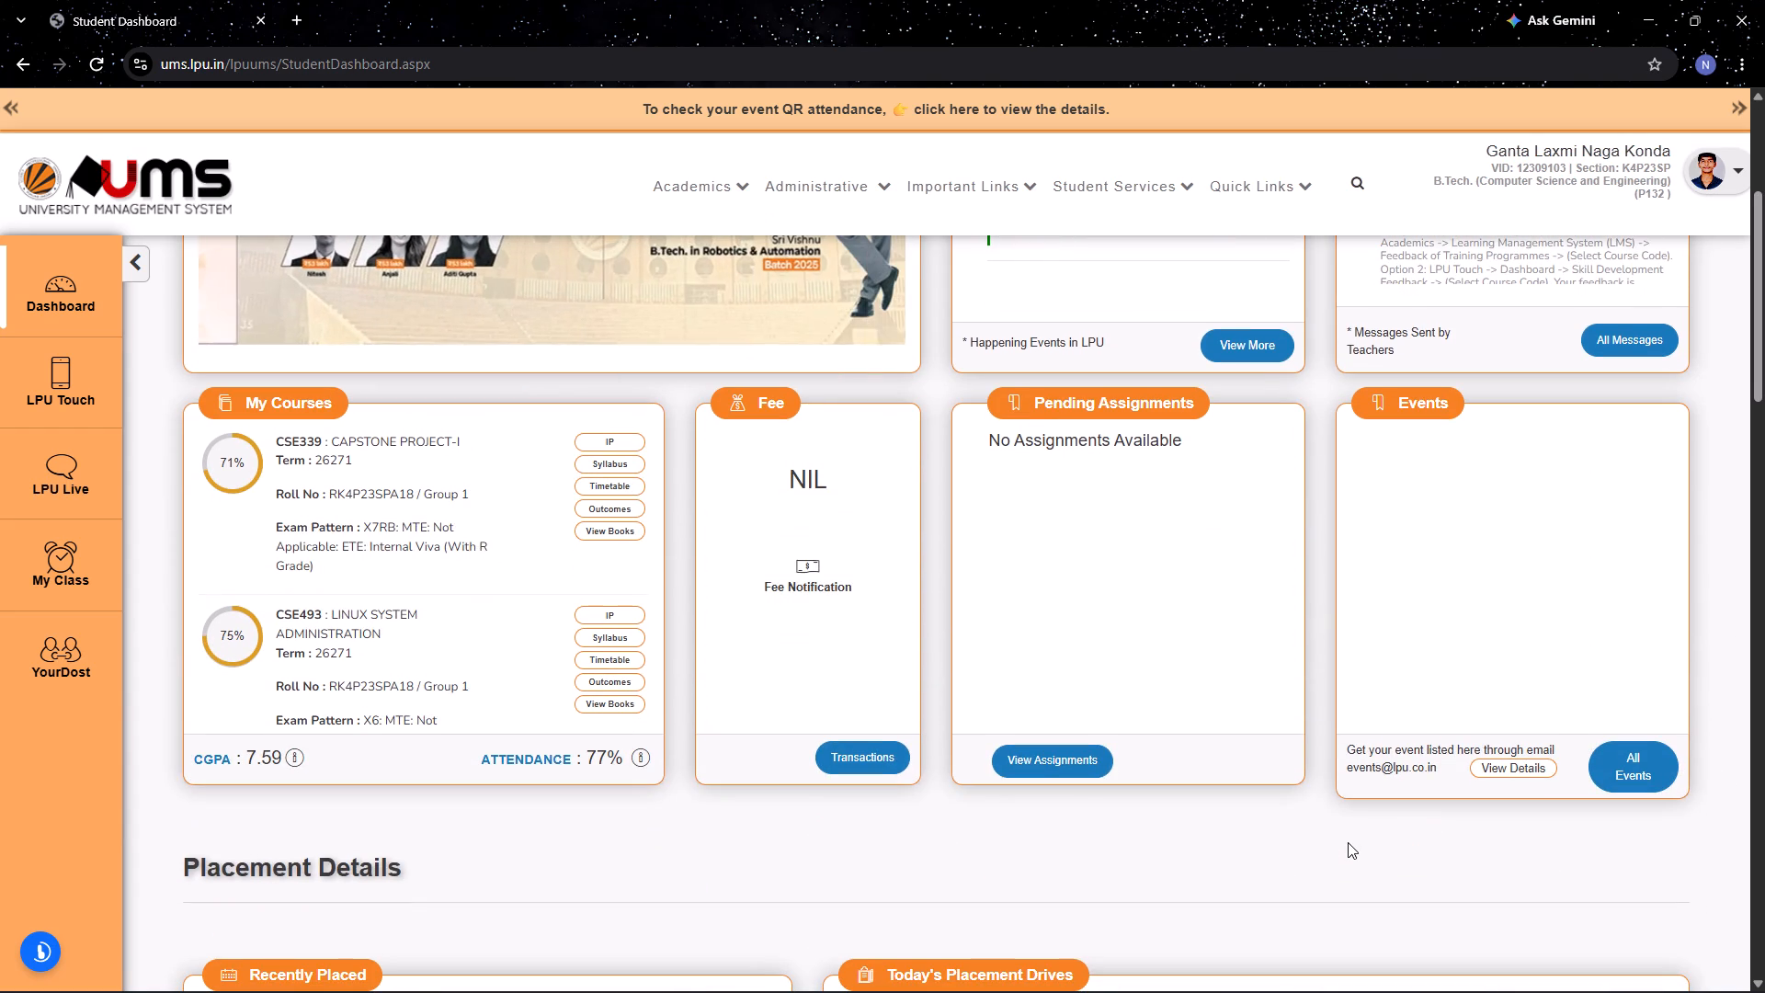
# Open the Placement Portal and examine the upcoming drives under Placement and One Year Internship, plus the policy and announcement sections.
pyautogui.scroll(8, 1348, 842)
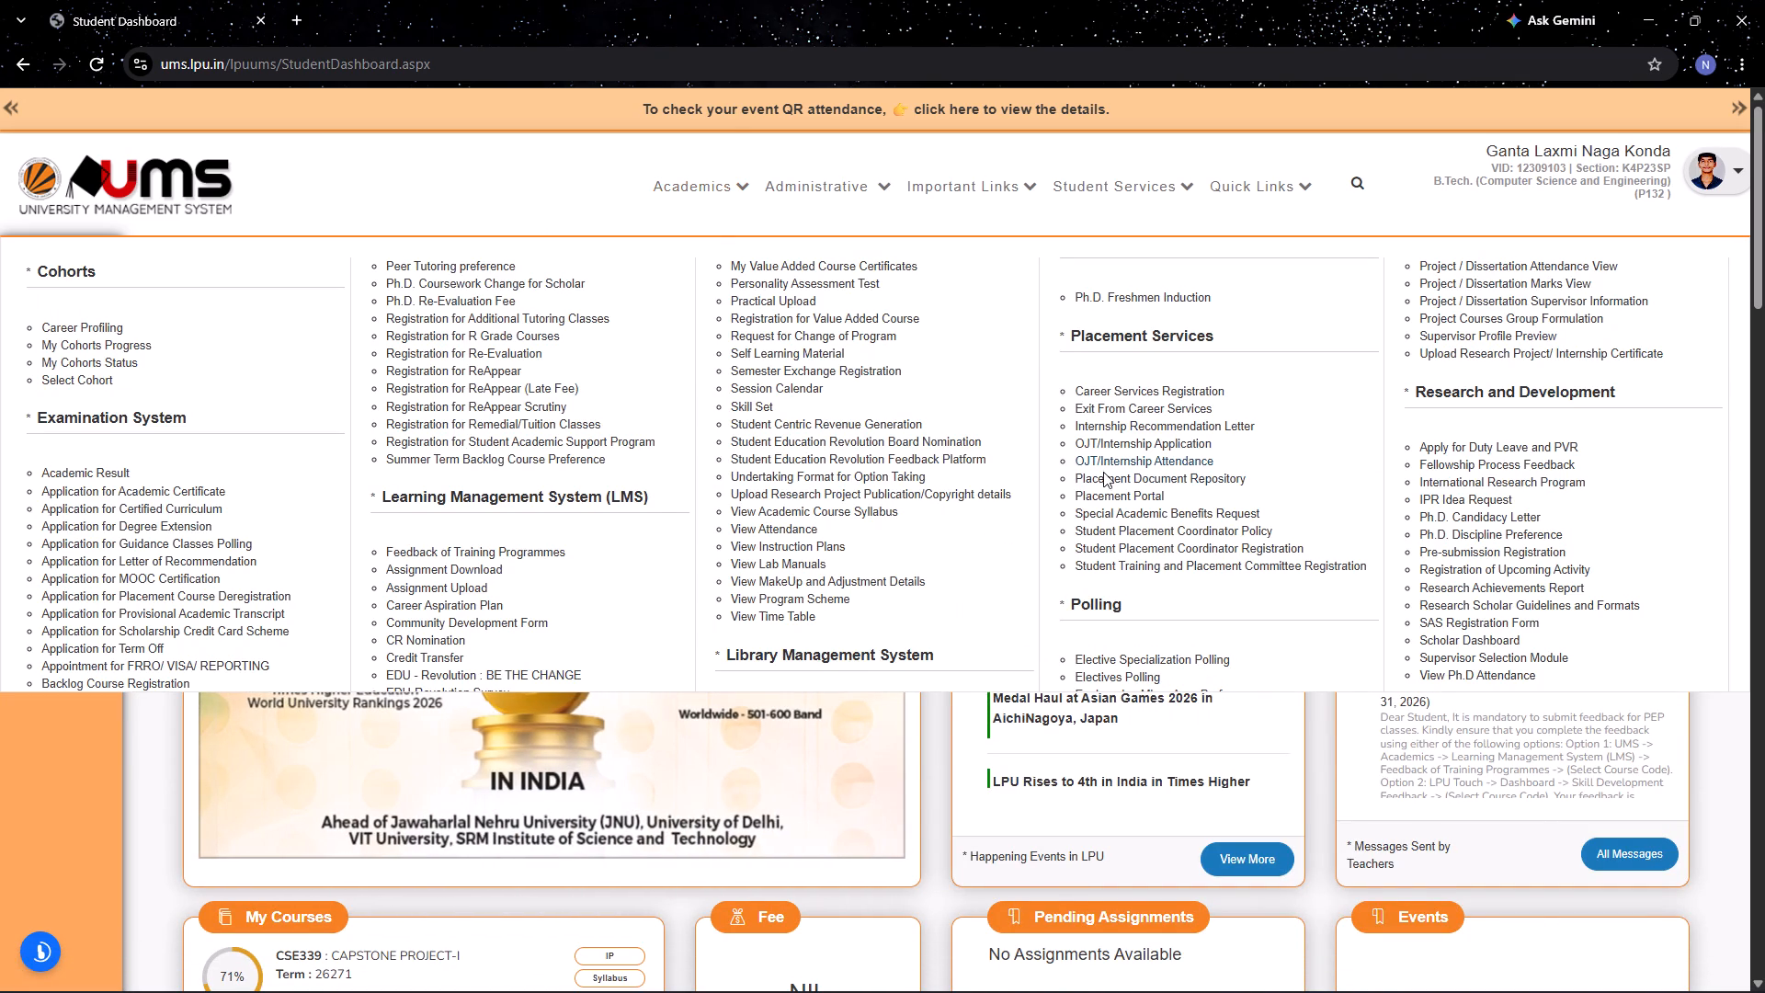
pyautogui.click(1111, 498)
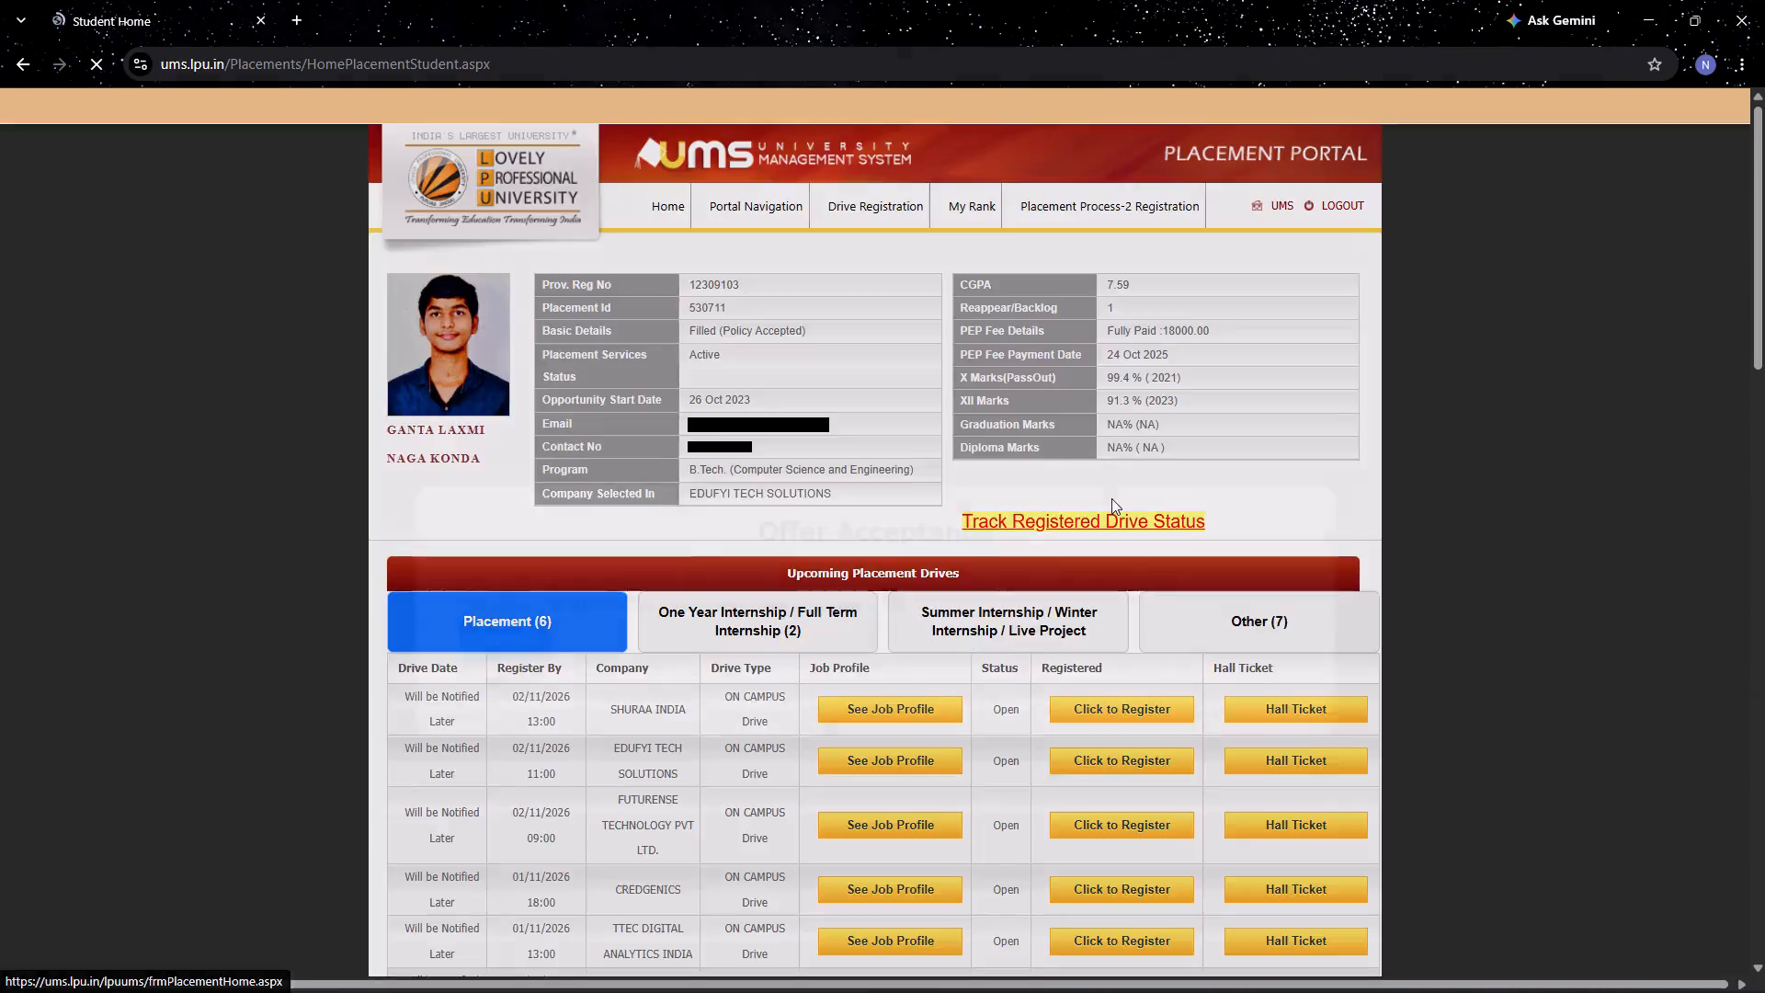
pyautogui.click(473, 695)
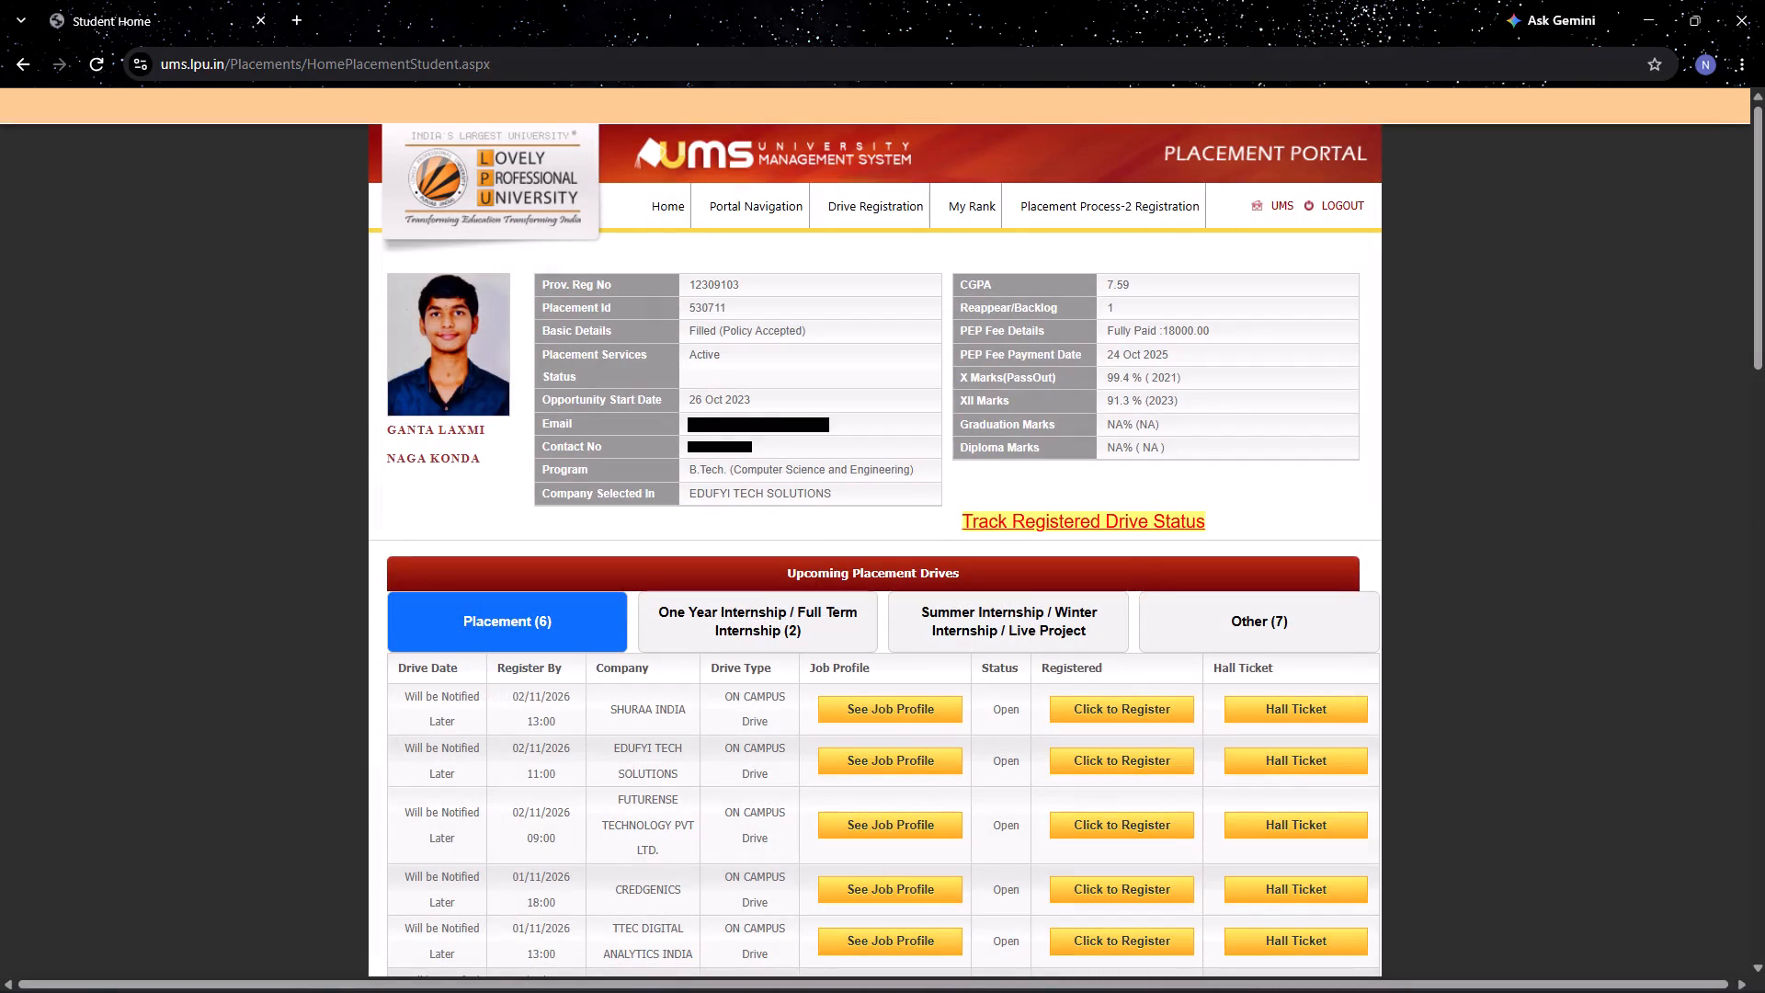
pyautogui.click(732, 633)
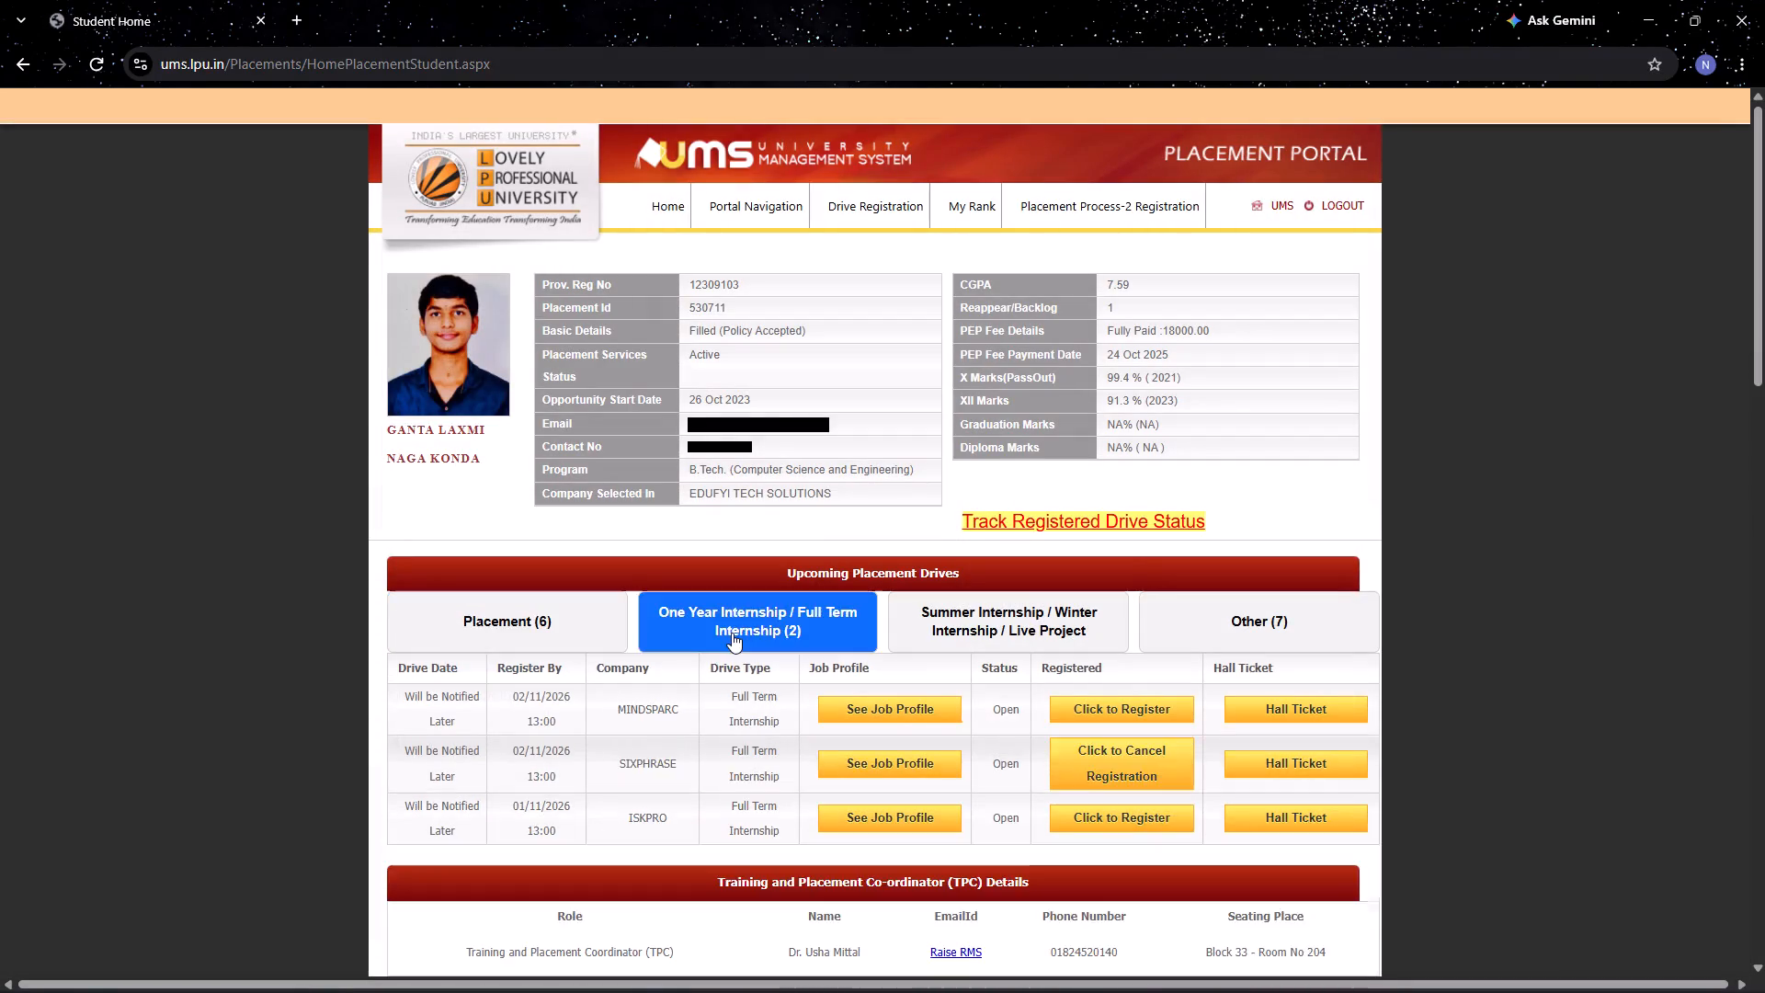
pyautogui.click(592, 622)
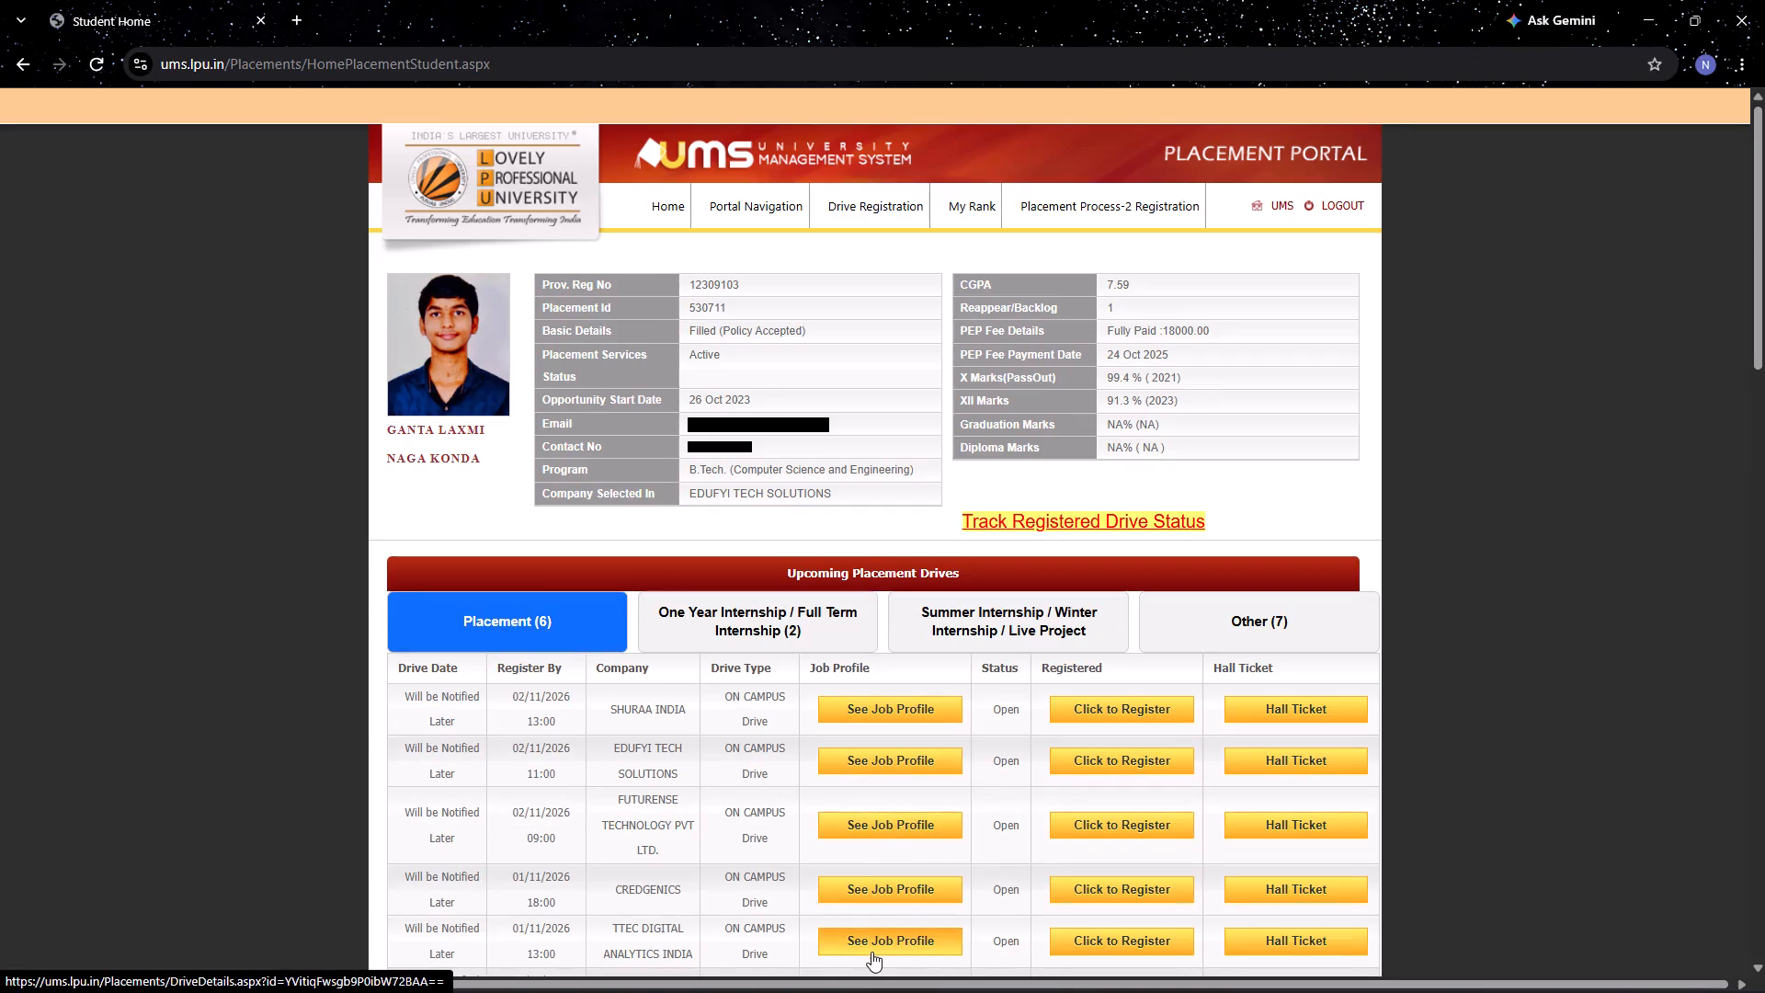
pyautogui.scroll(-4, 735, 820)
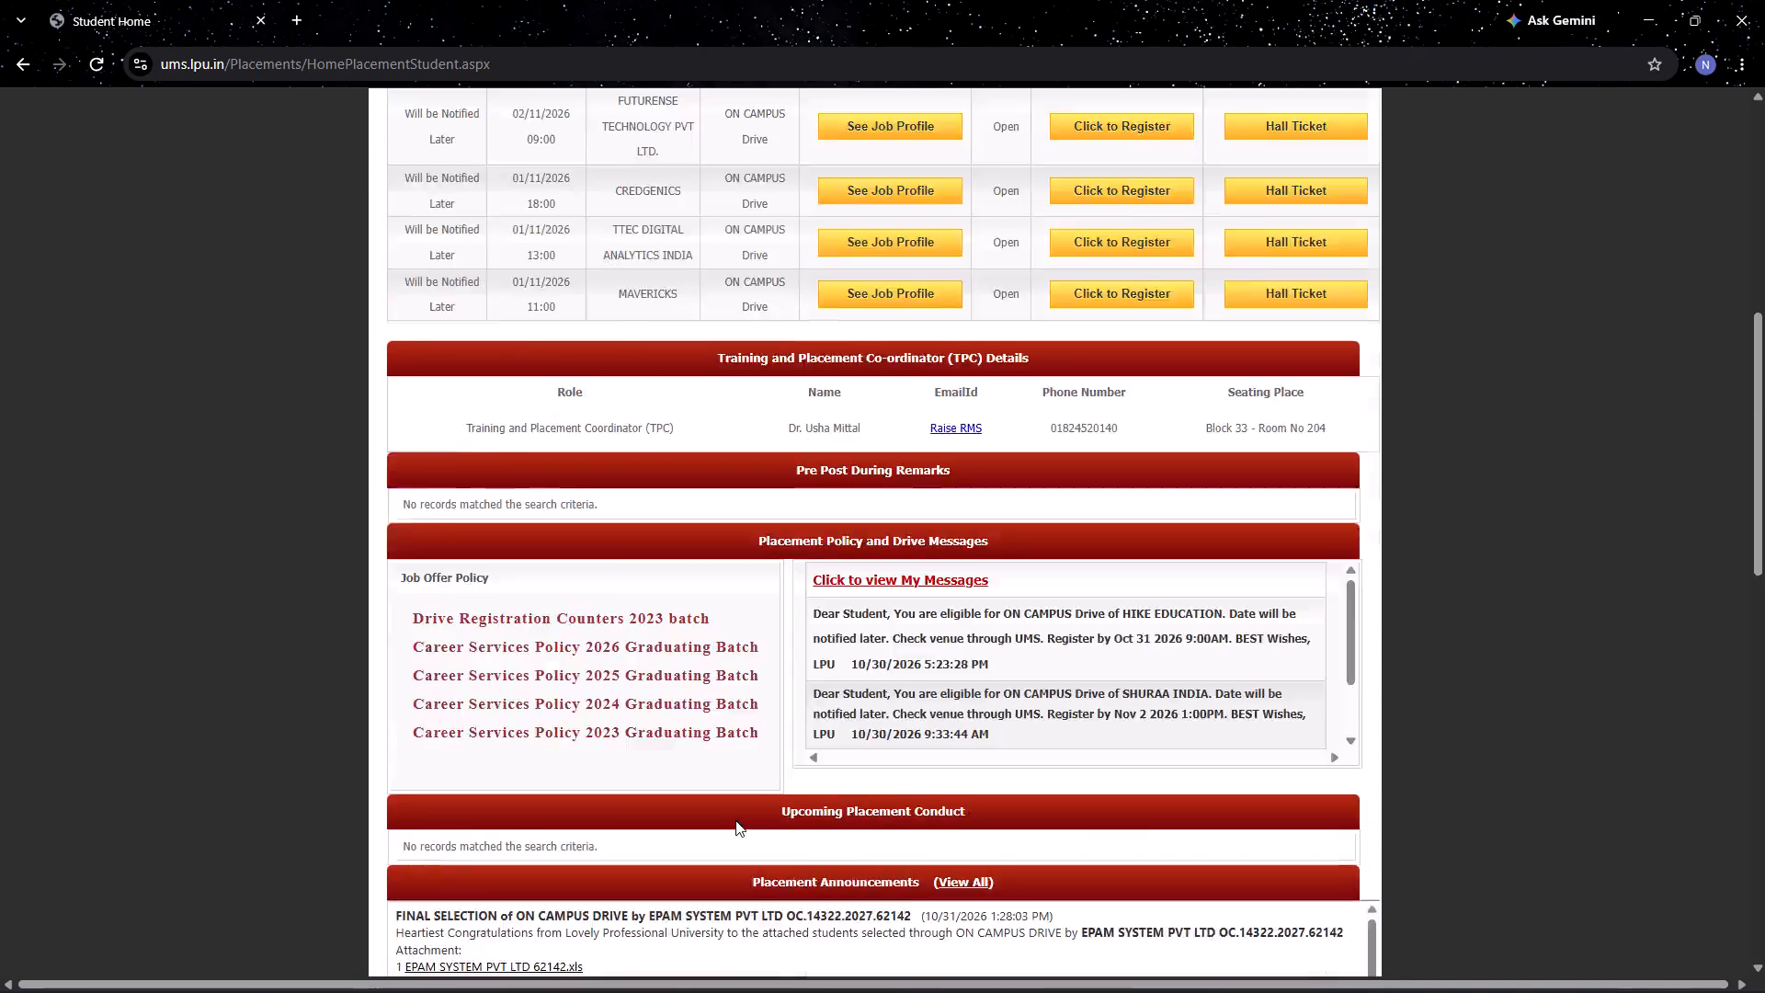
pyautogui.scroll(-1, 735, 820)
pyautogui.scroll(19, 735, 820)
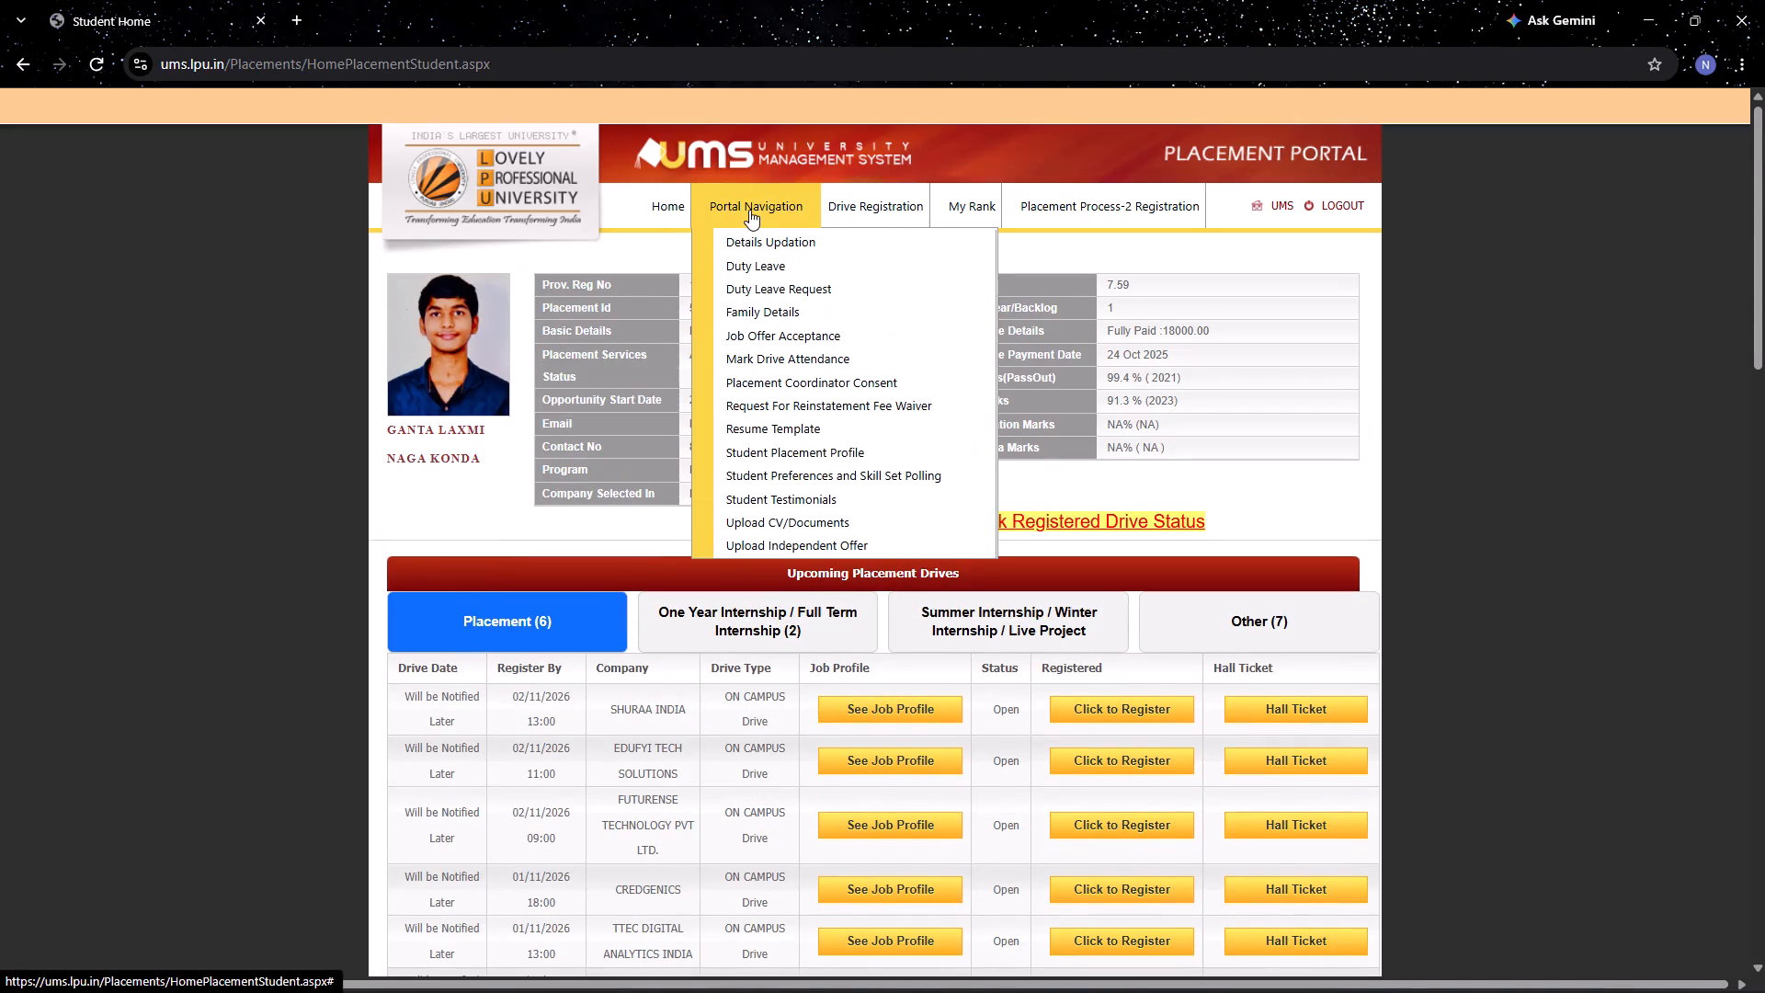
pyautogui.click(495, 503)
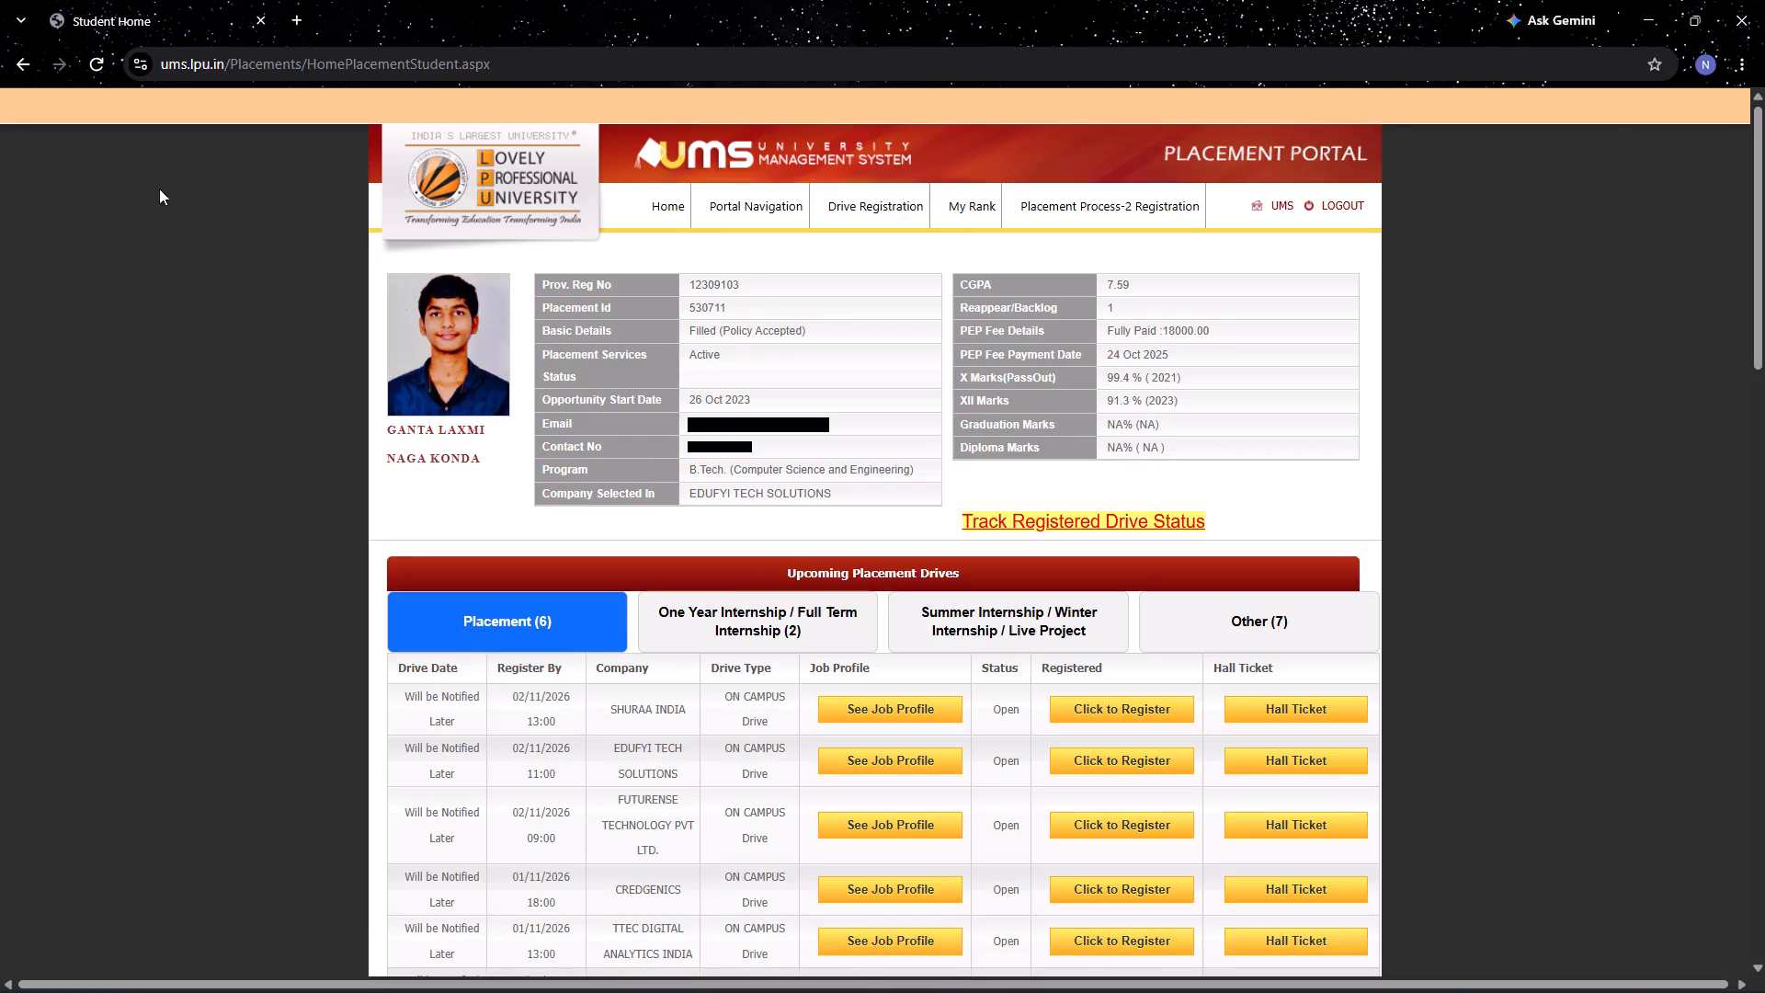
# Return to the student dashboard, look at the Part-time job listings, and close that page.
pyautogui.click(16, 65)
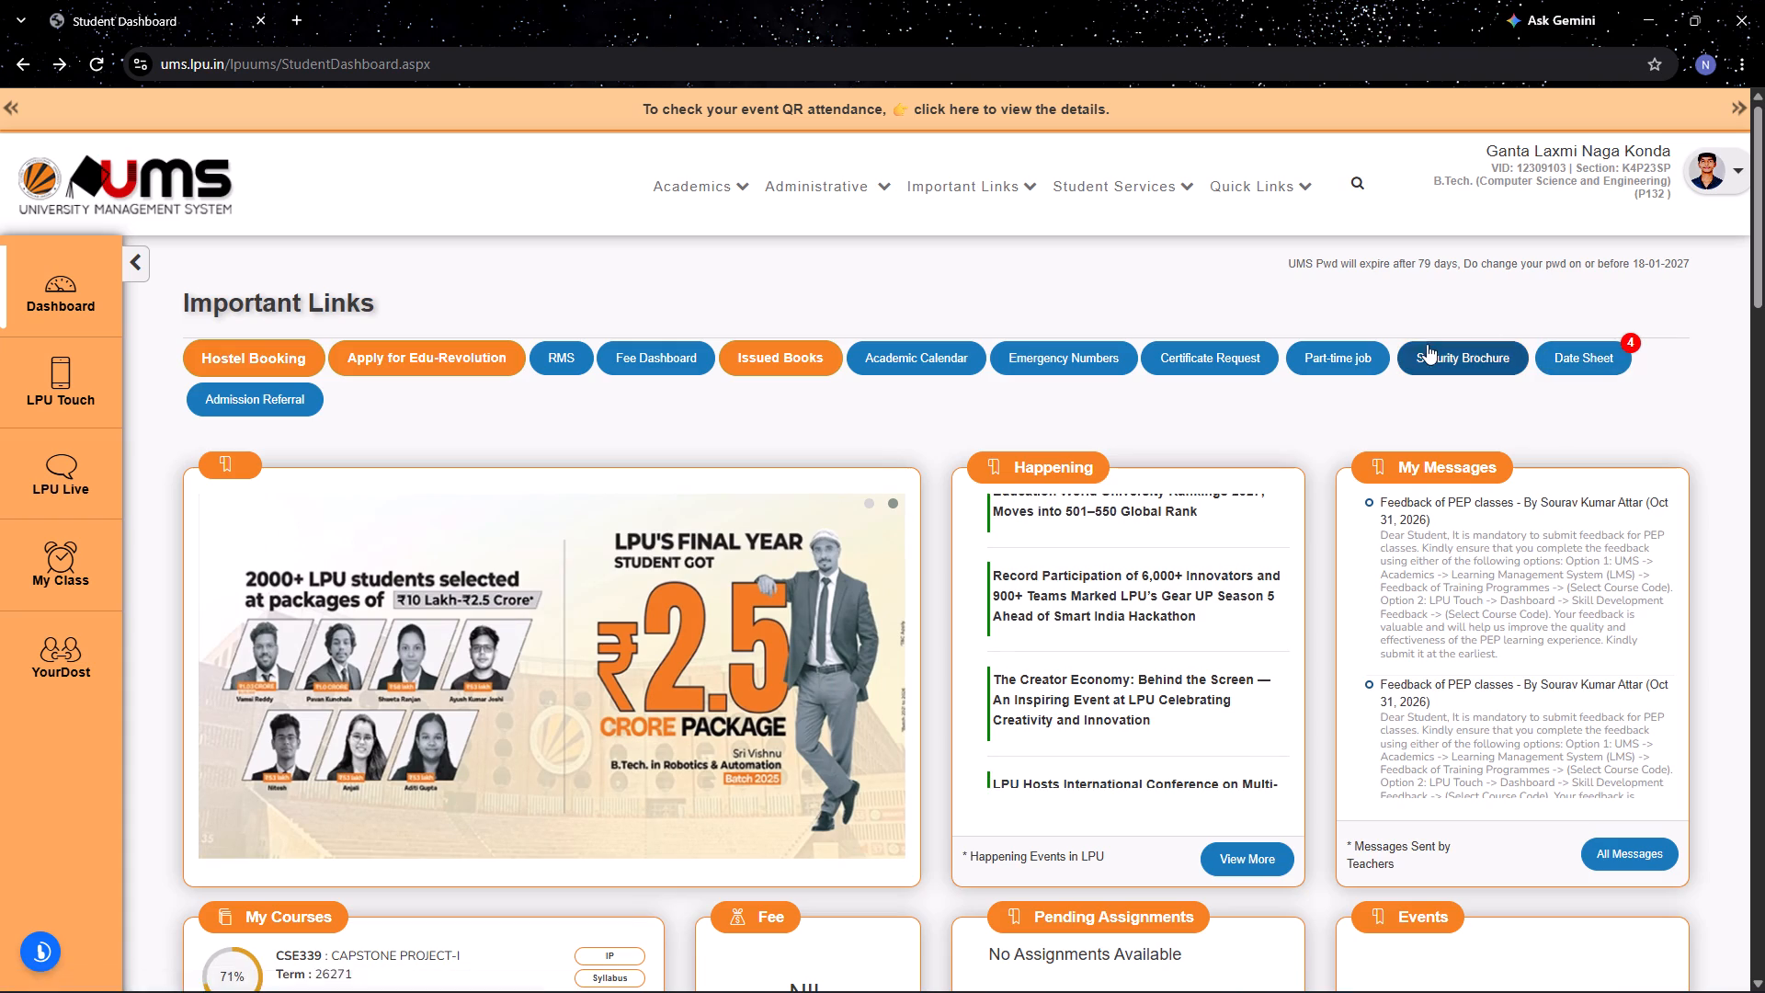
pyautogui.click(1339, 353)
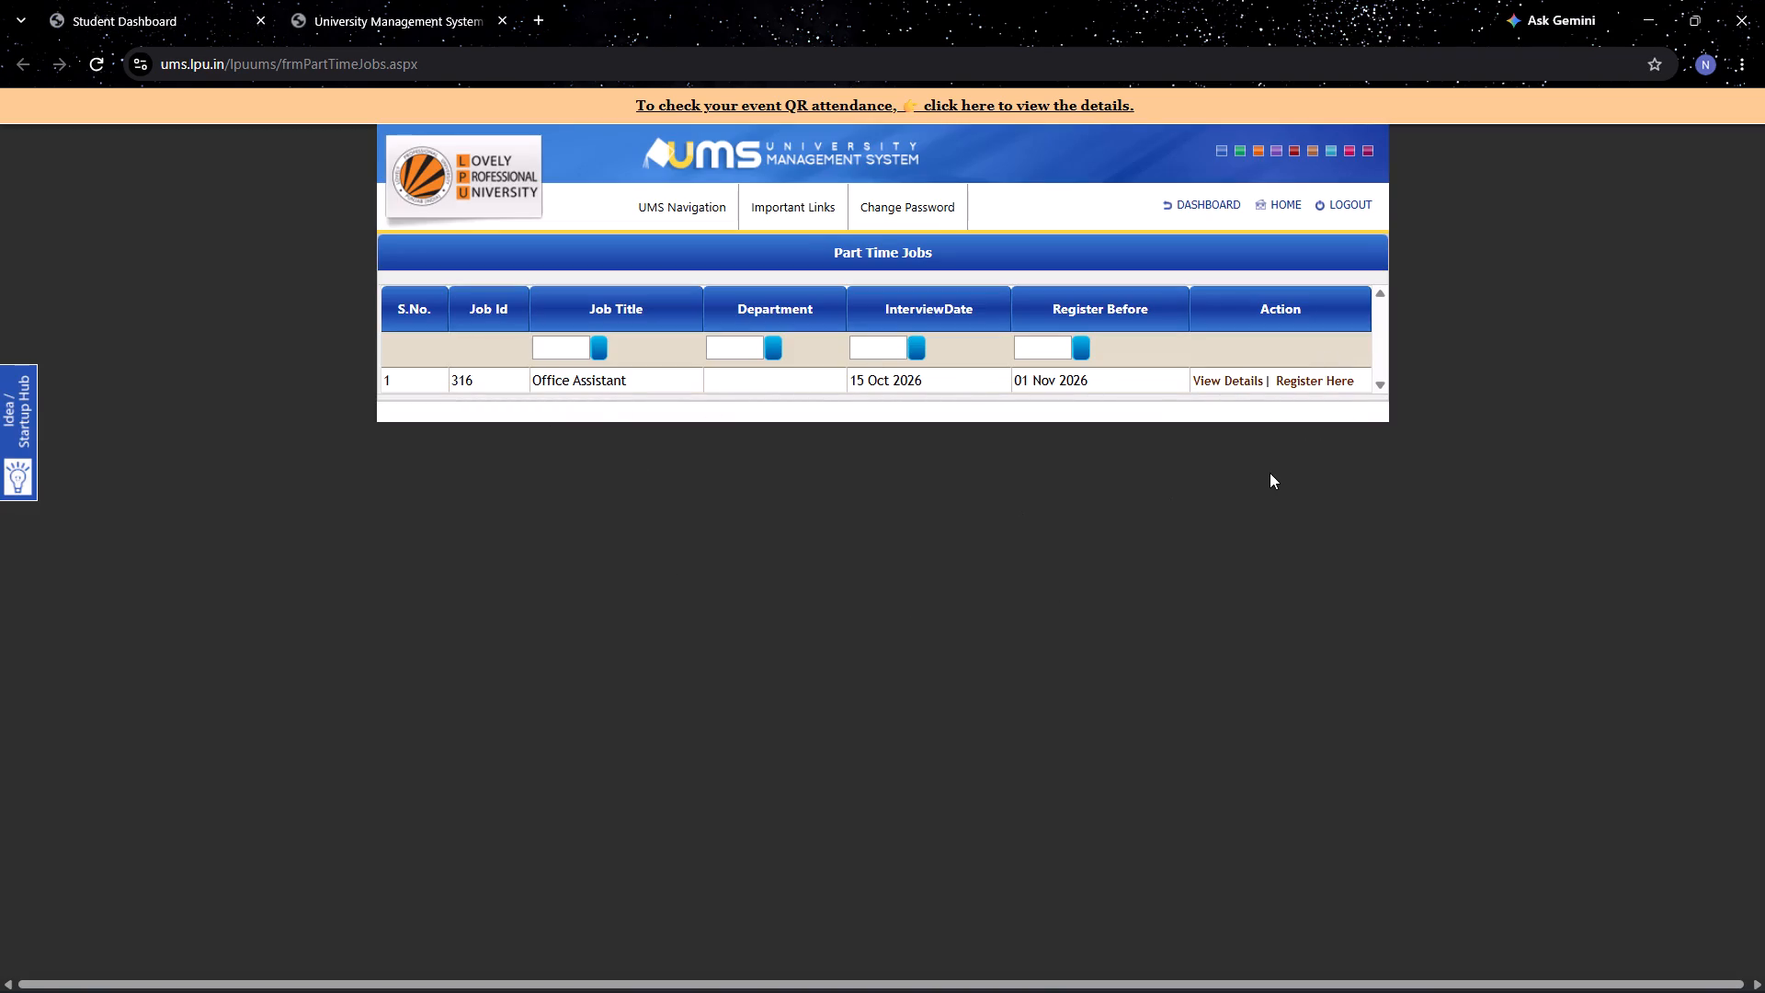
pyautogui.hscroll(7, 1270, 473)
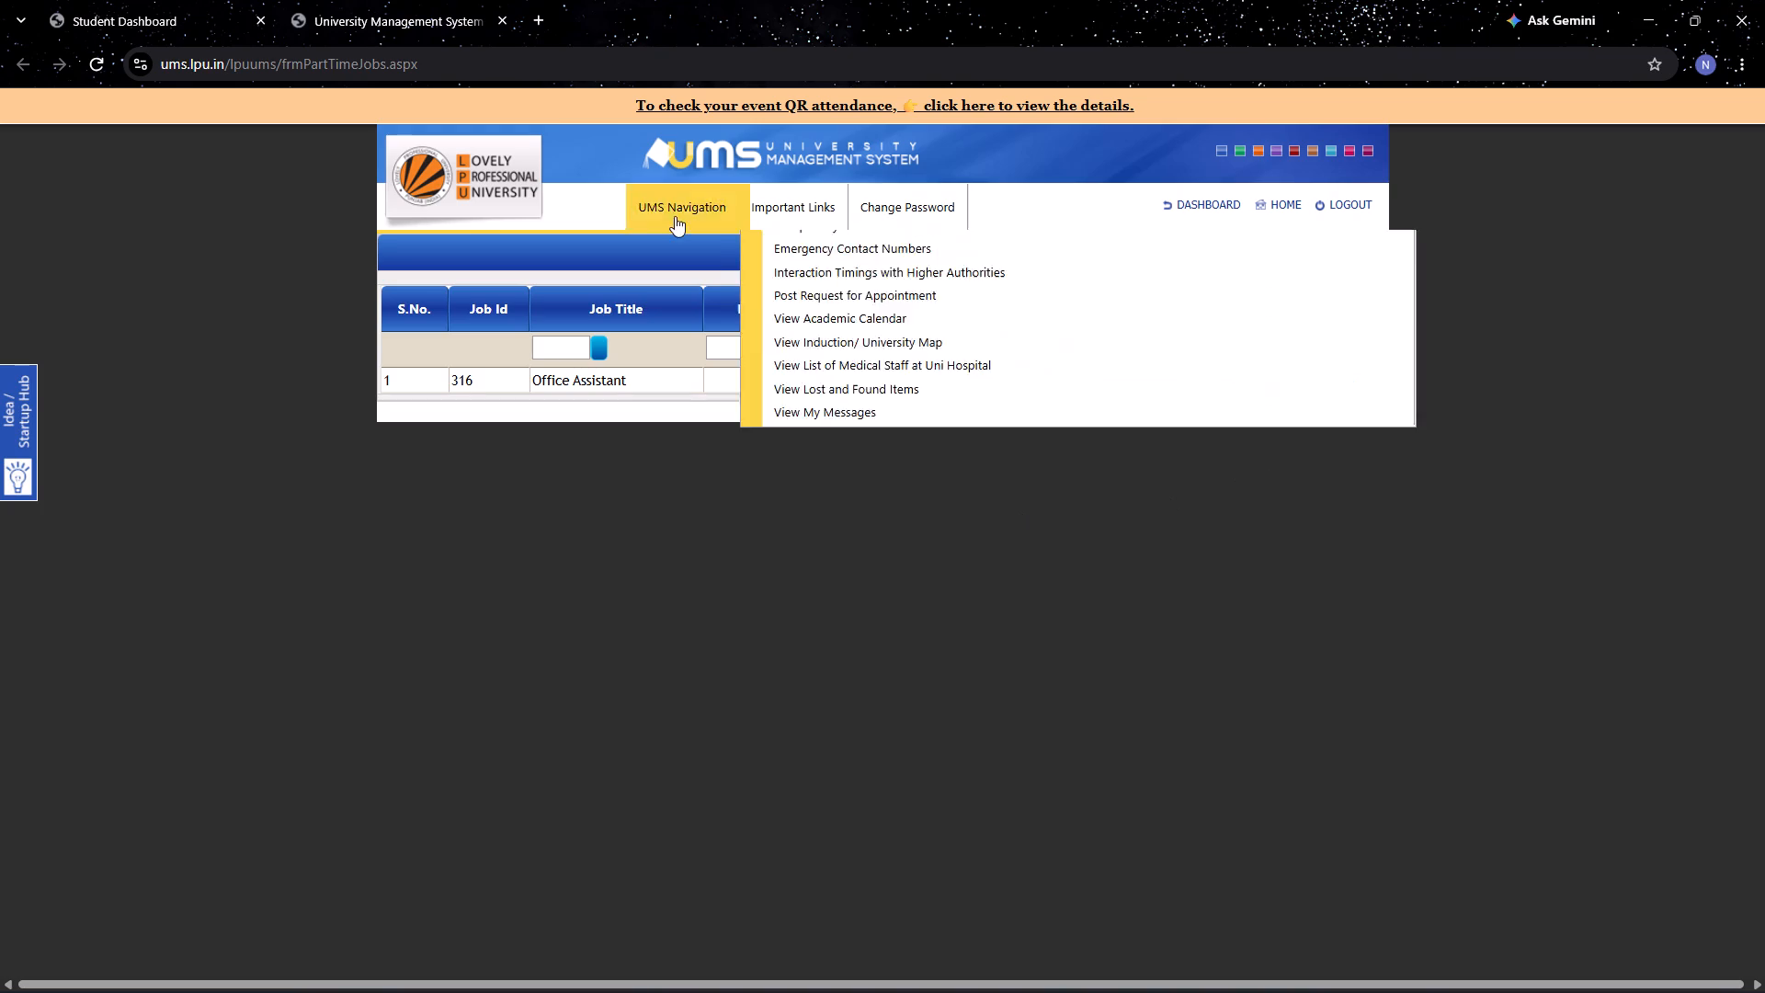
pyautogui.click(141, 0)
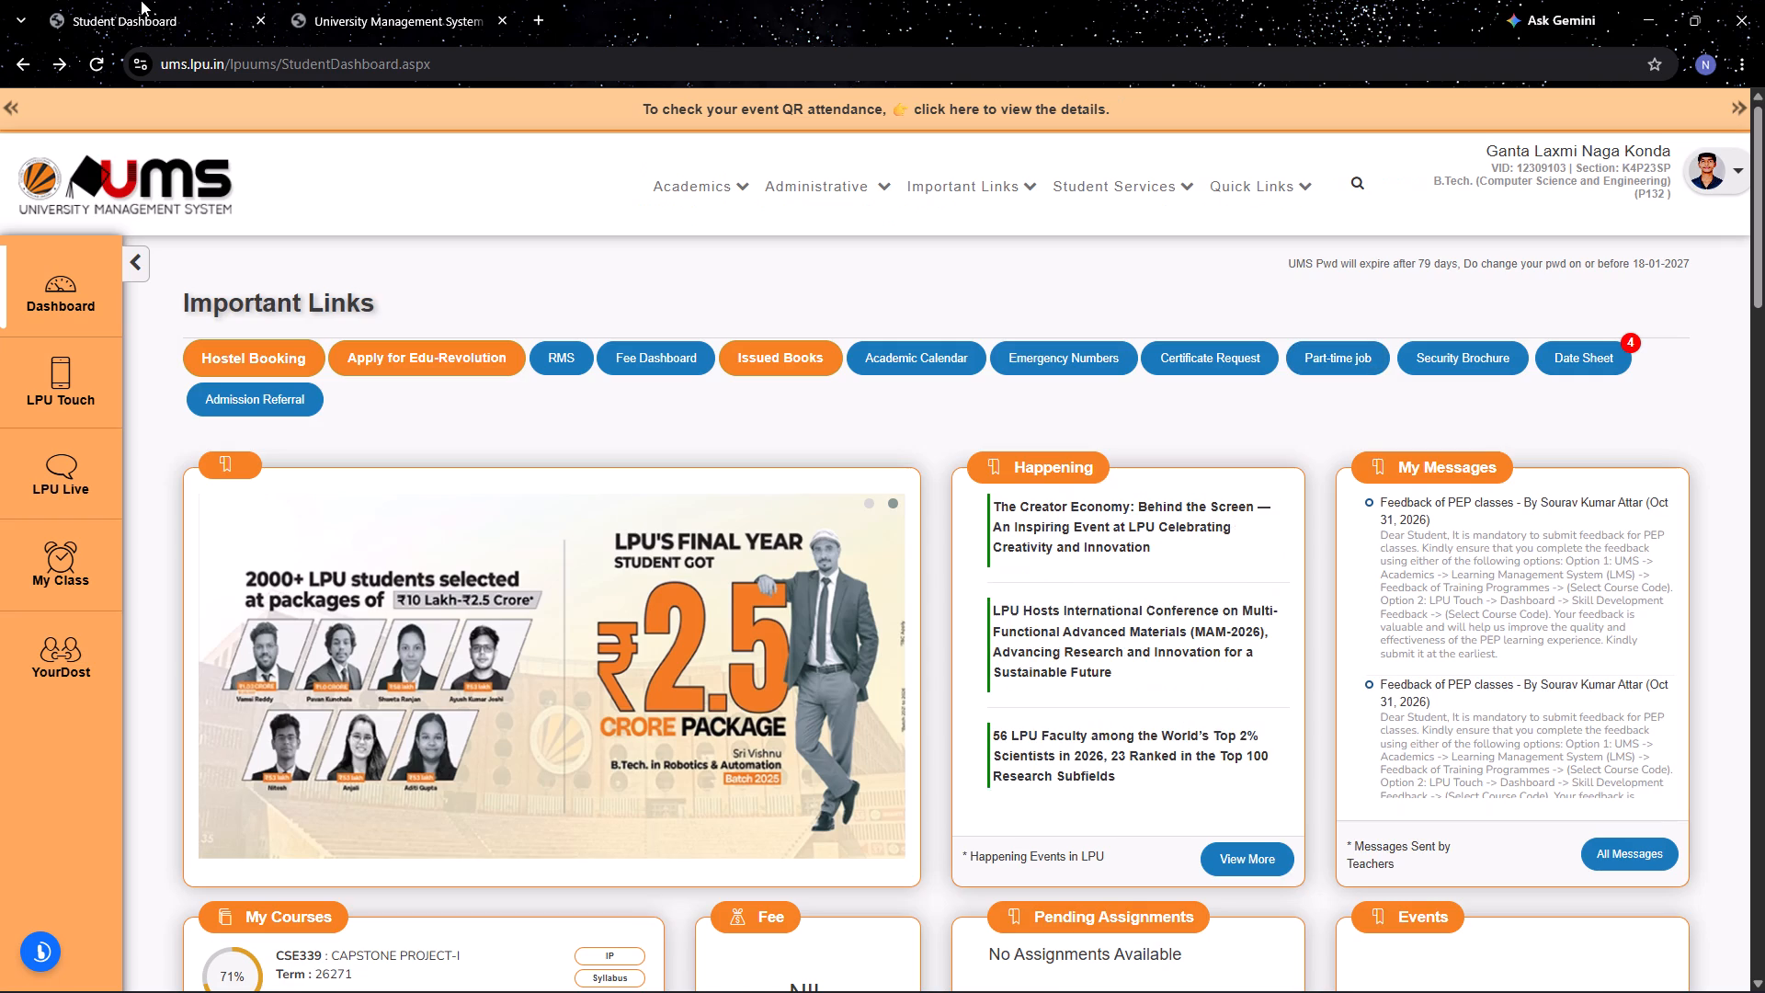
pyautogui.click(506, 29)
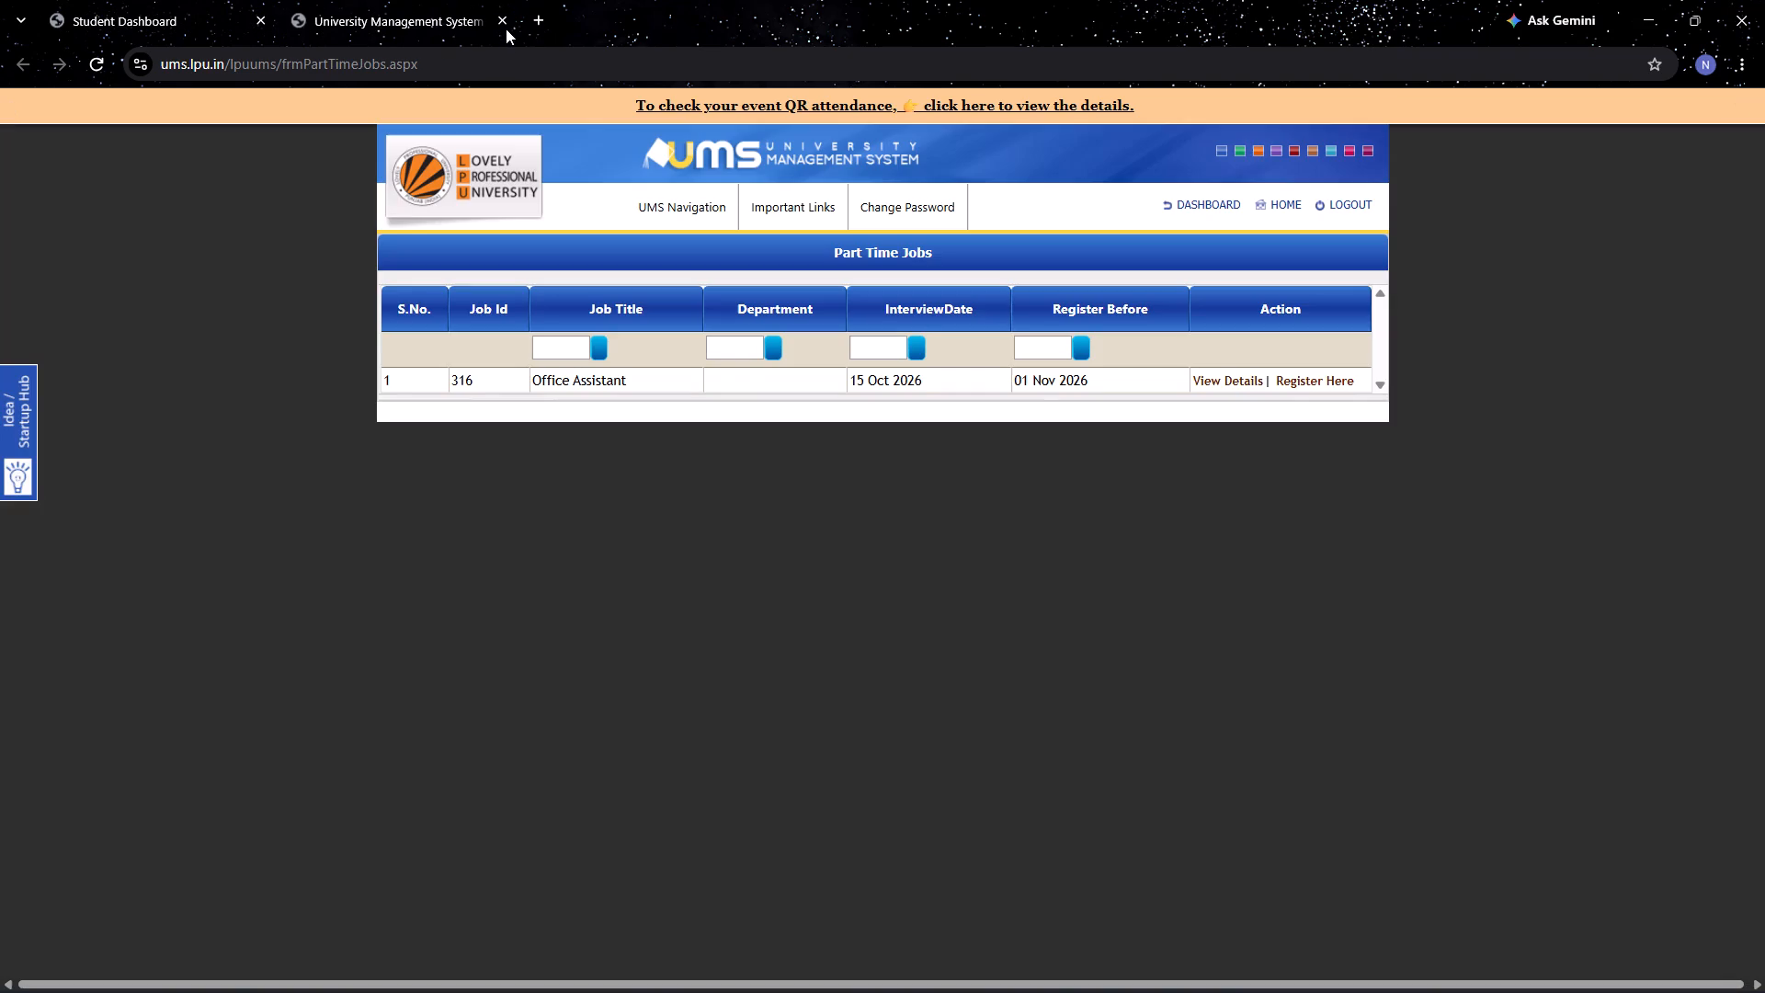
pyautogui.click(503, 22)
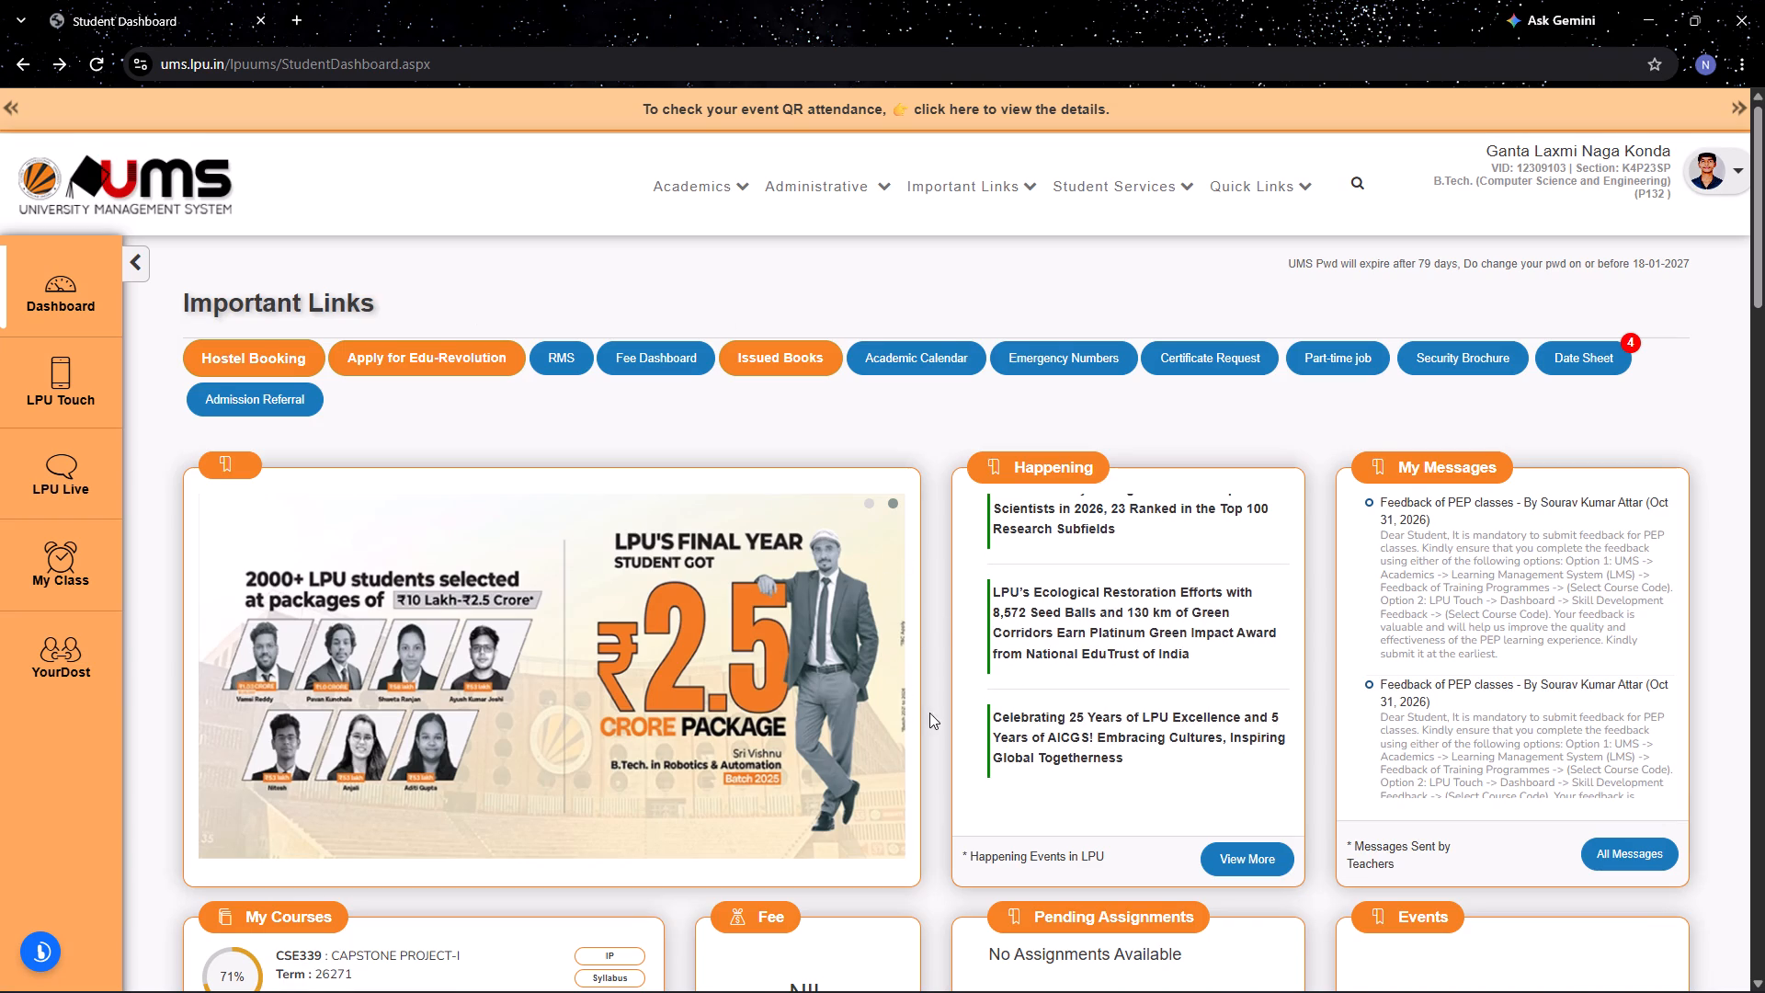
# Look through the student dashboard from My Courses and Placement Details to the announcements, Know your Authorities and Social Footprints sections.
pyautogui.scroll(-4, 929, 722)
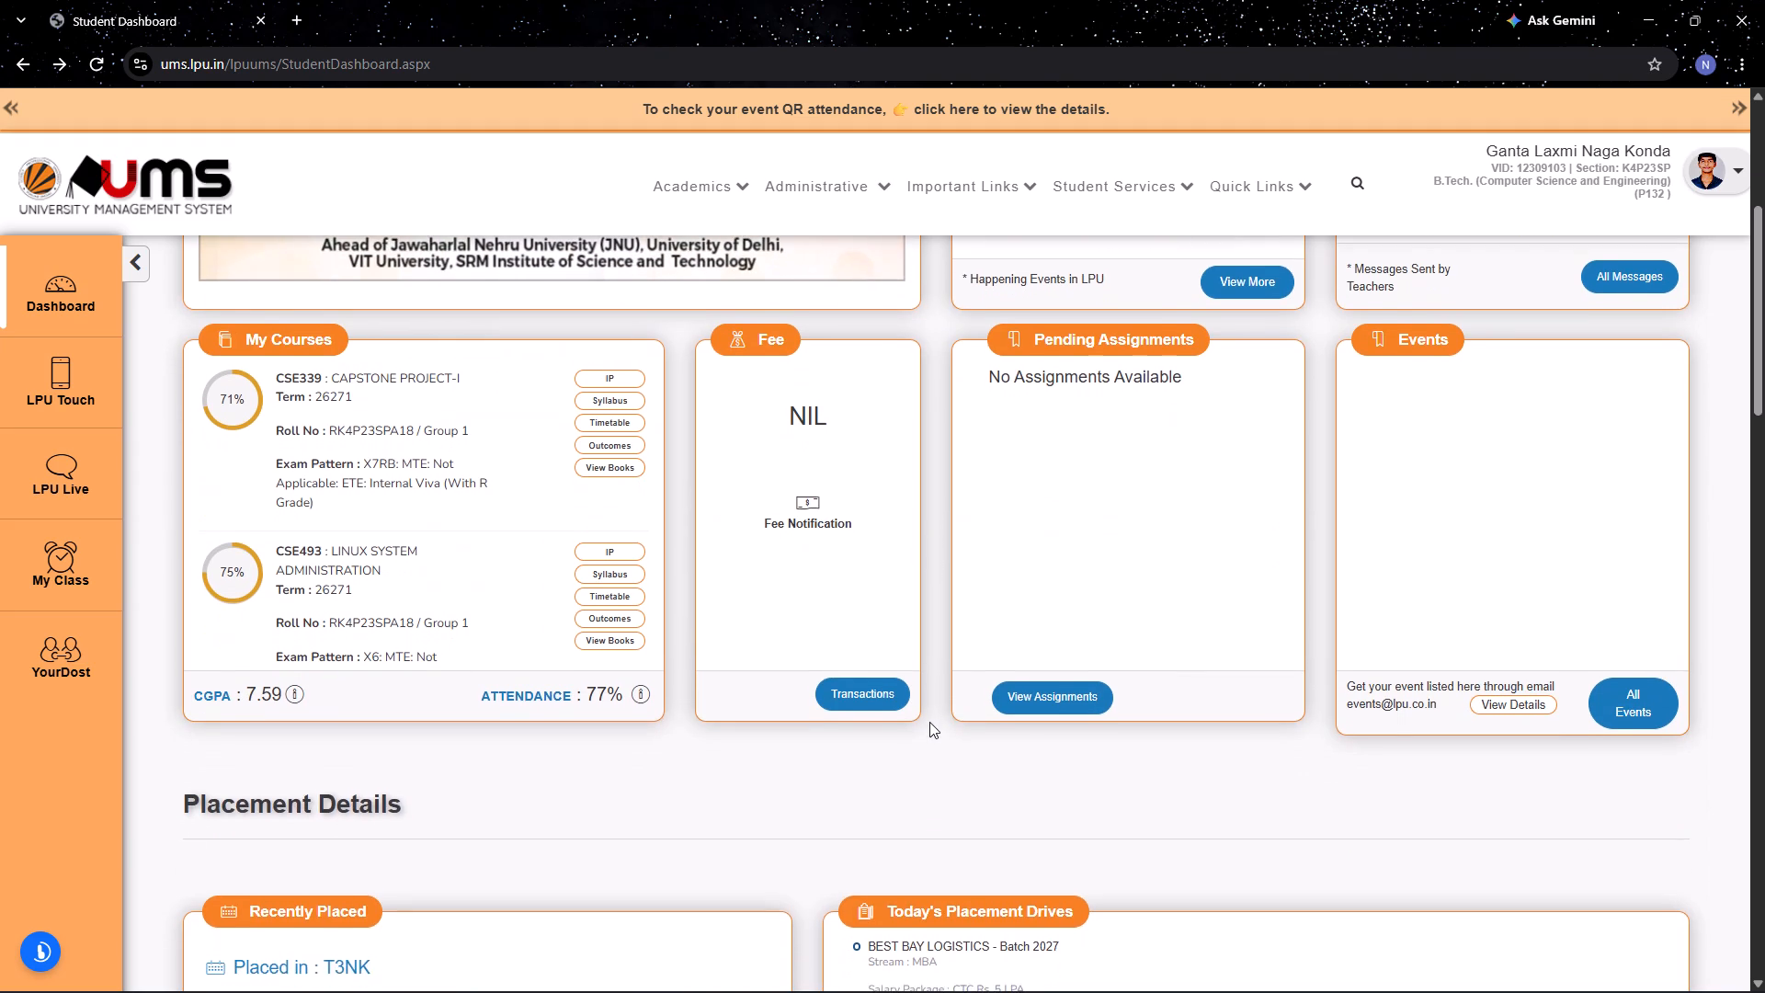
pyautogui.scroll(-4, 929, 722)
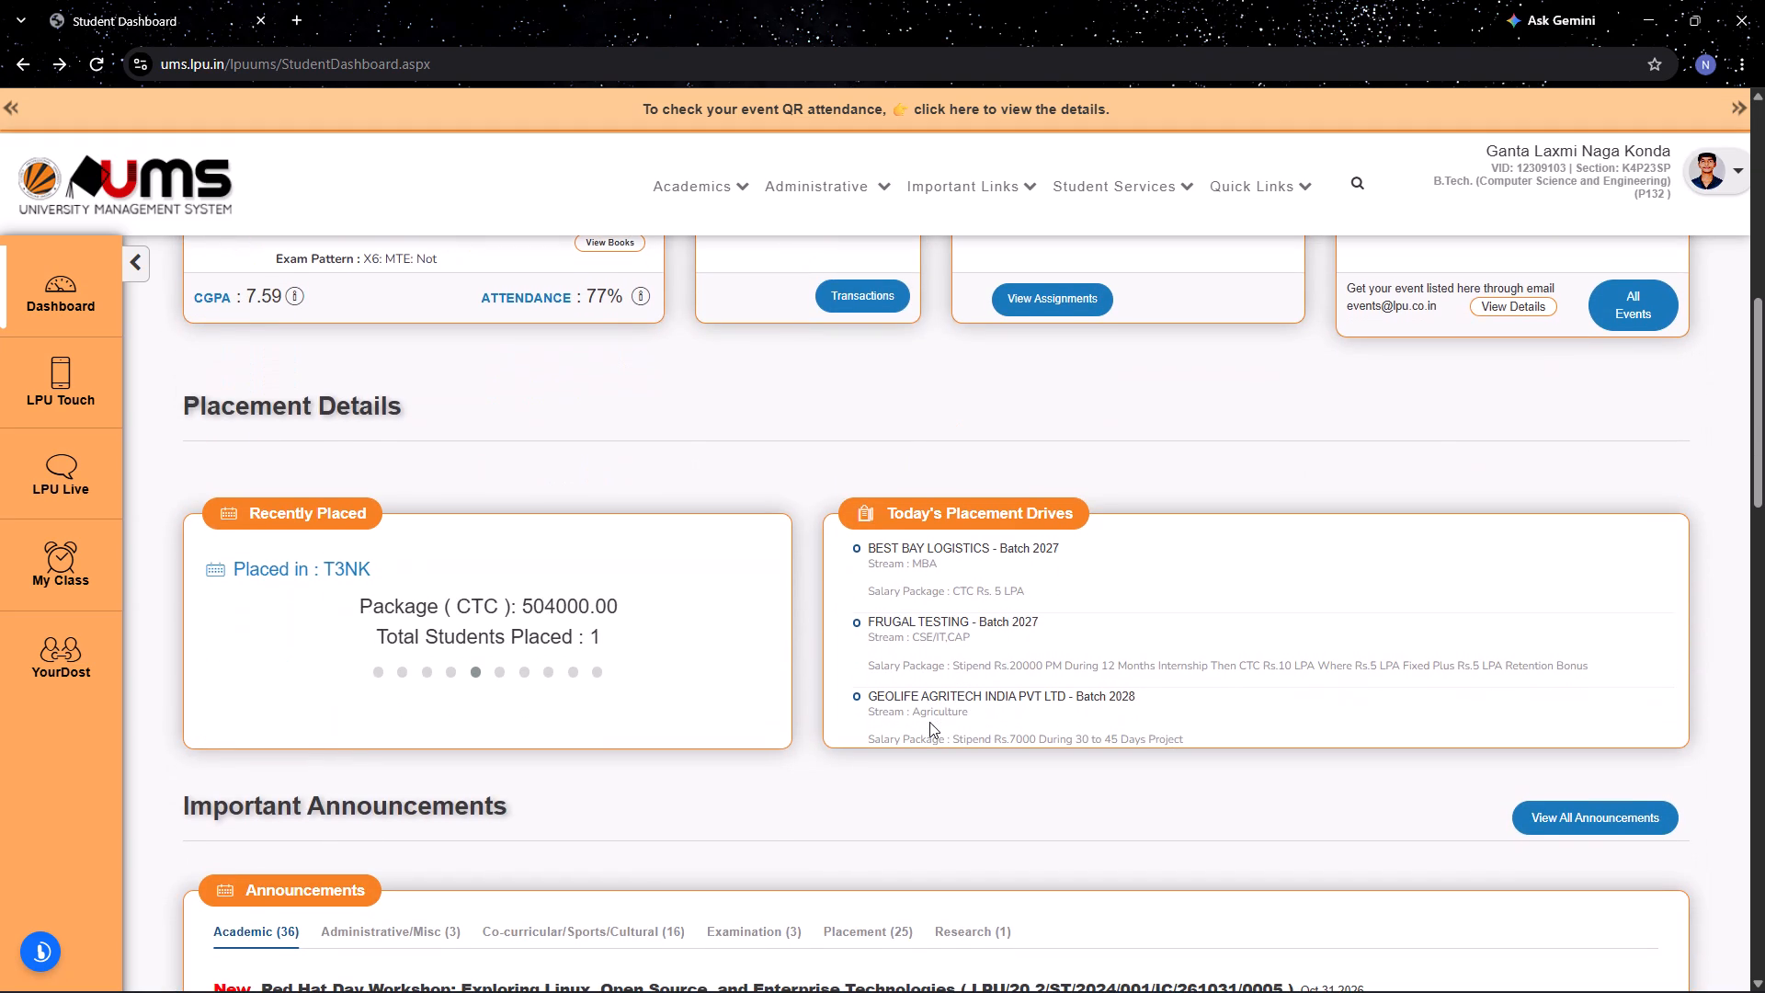
pyautogui.scroll(-1, 929, 722)
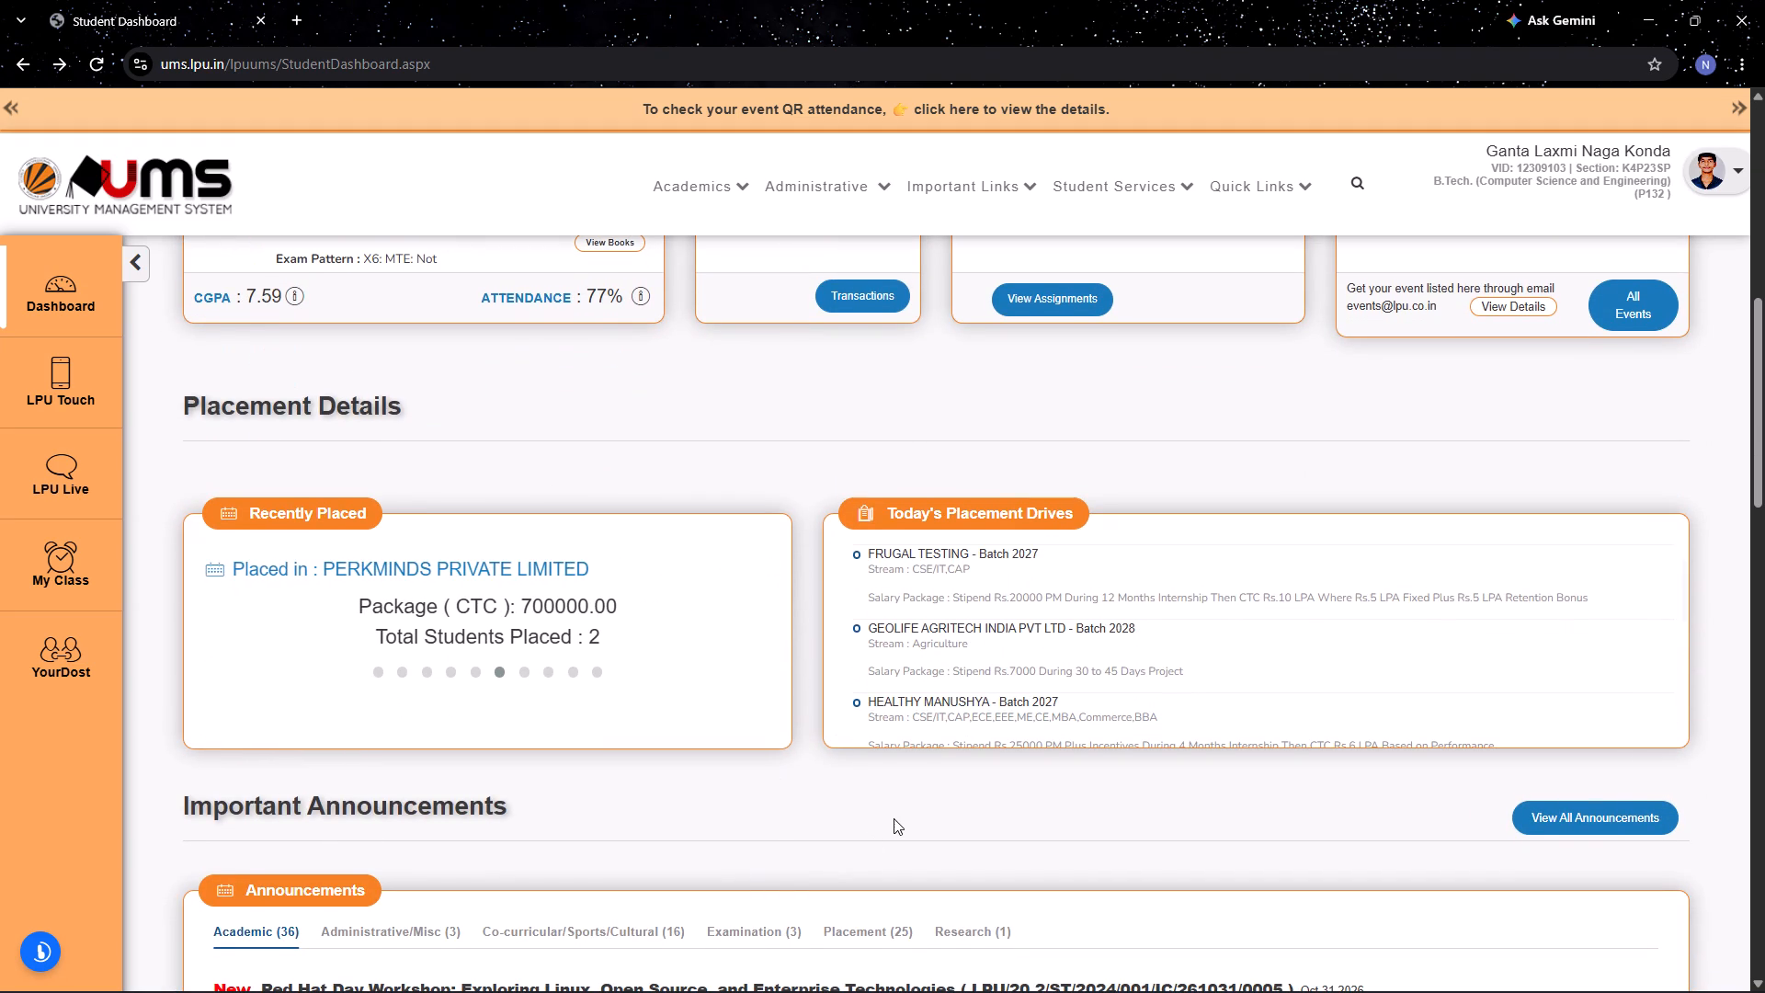
pyautogui.scroll(-4, 894, 818)
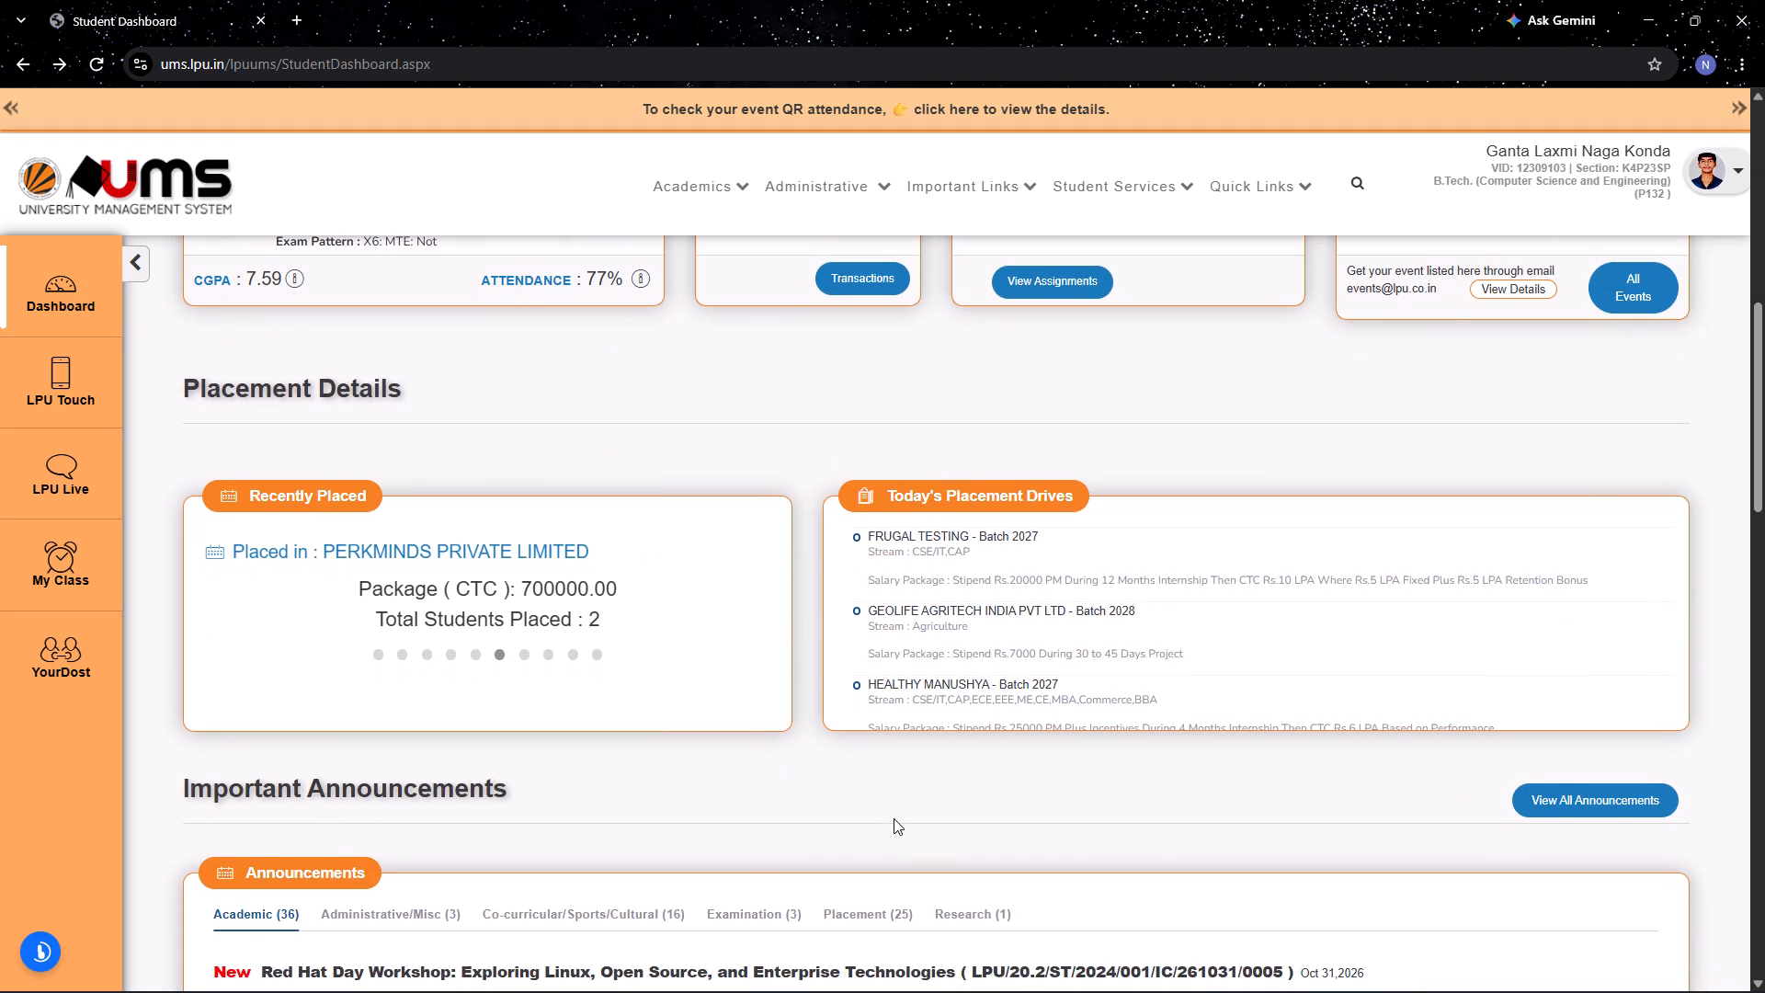
pyautogui.scroll(-11, 894, 818)
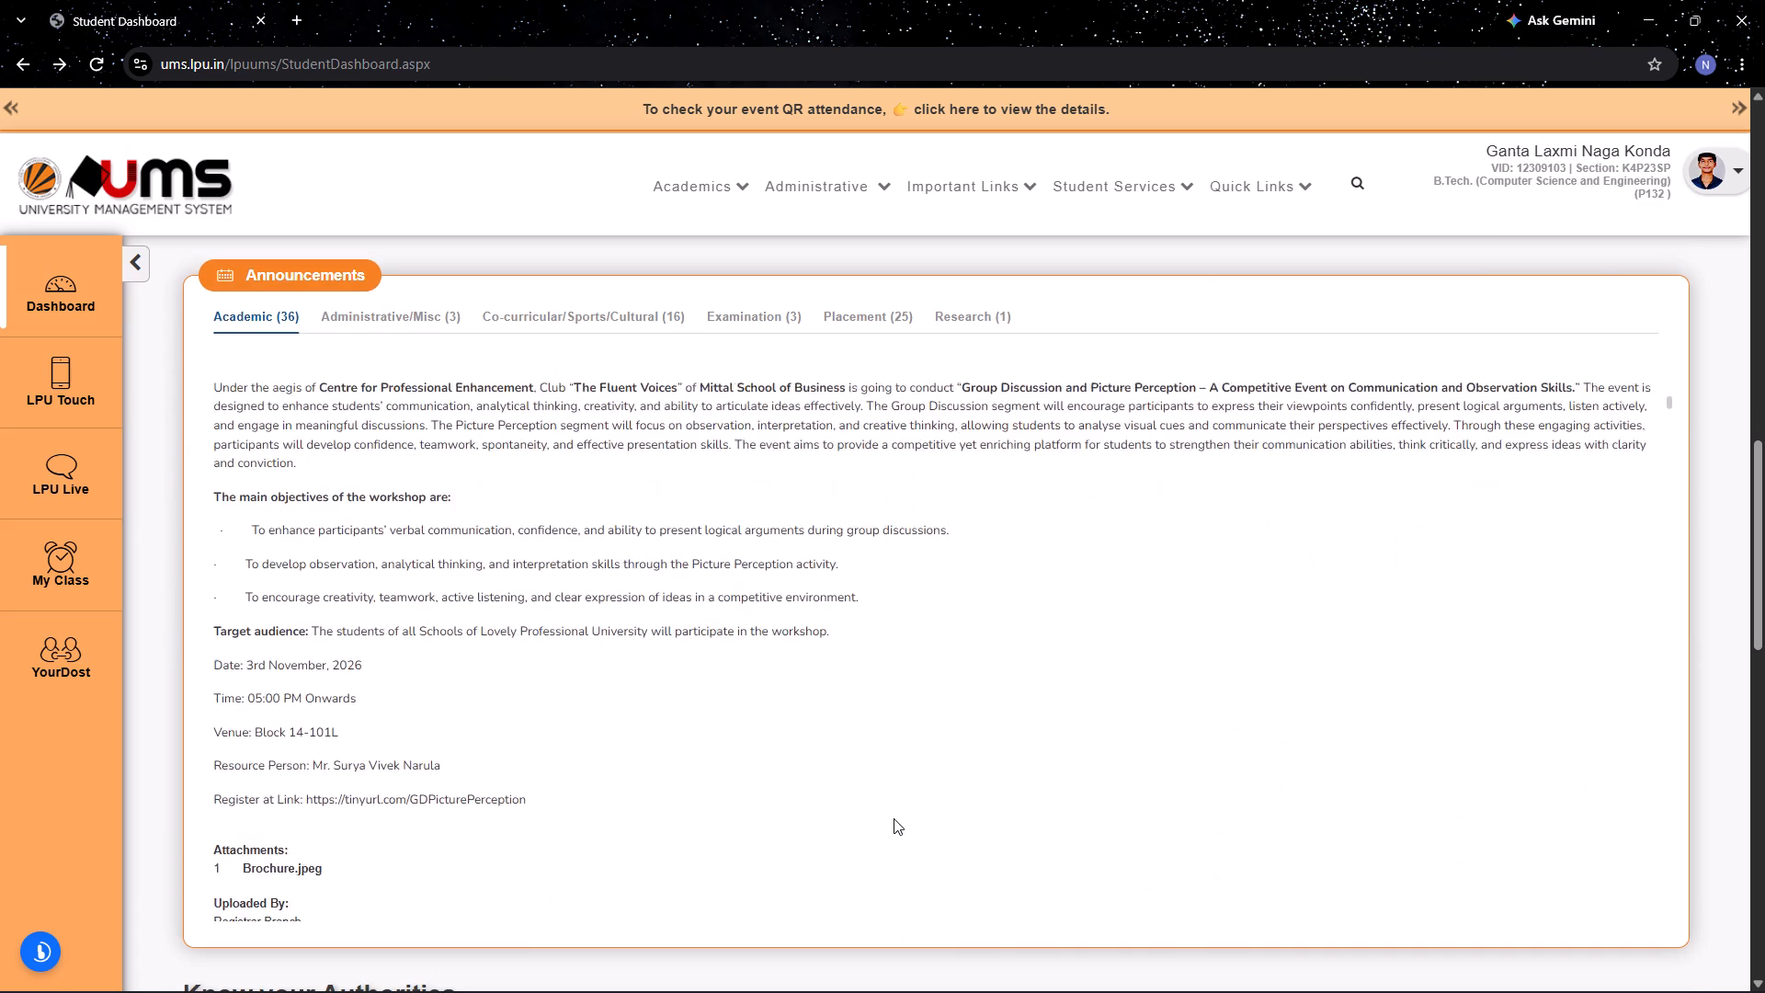
pyautogui.scroll(-2, 894, 818)
pyautogui.scroll(-3, 713, 971)
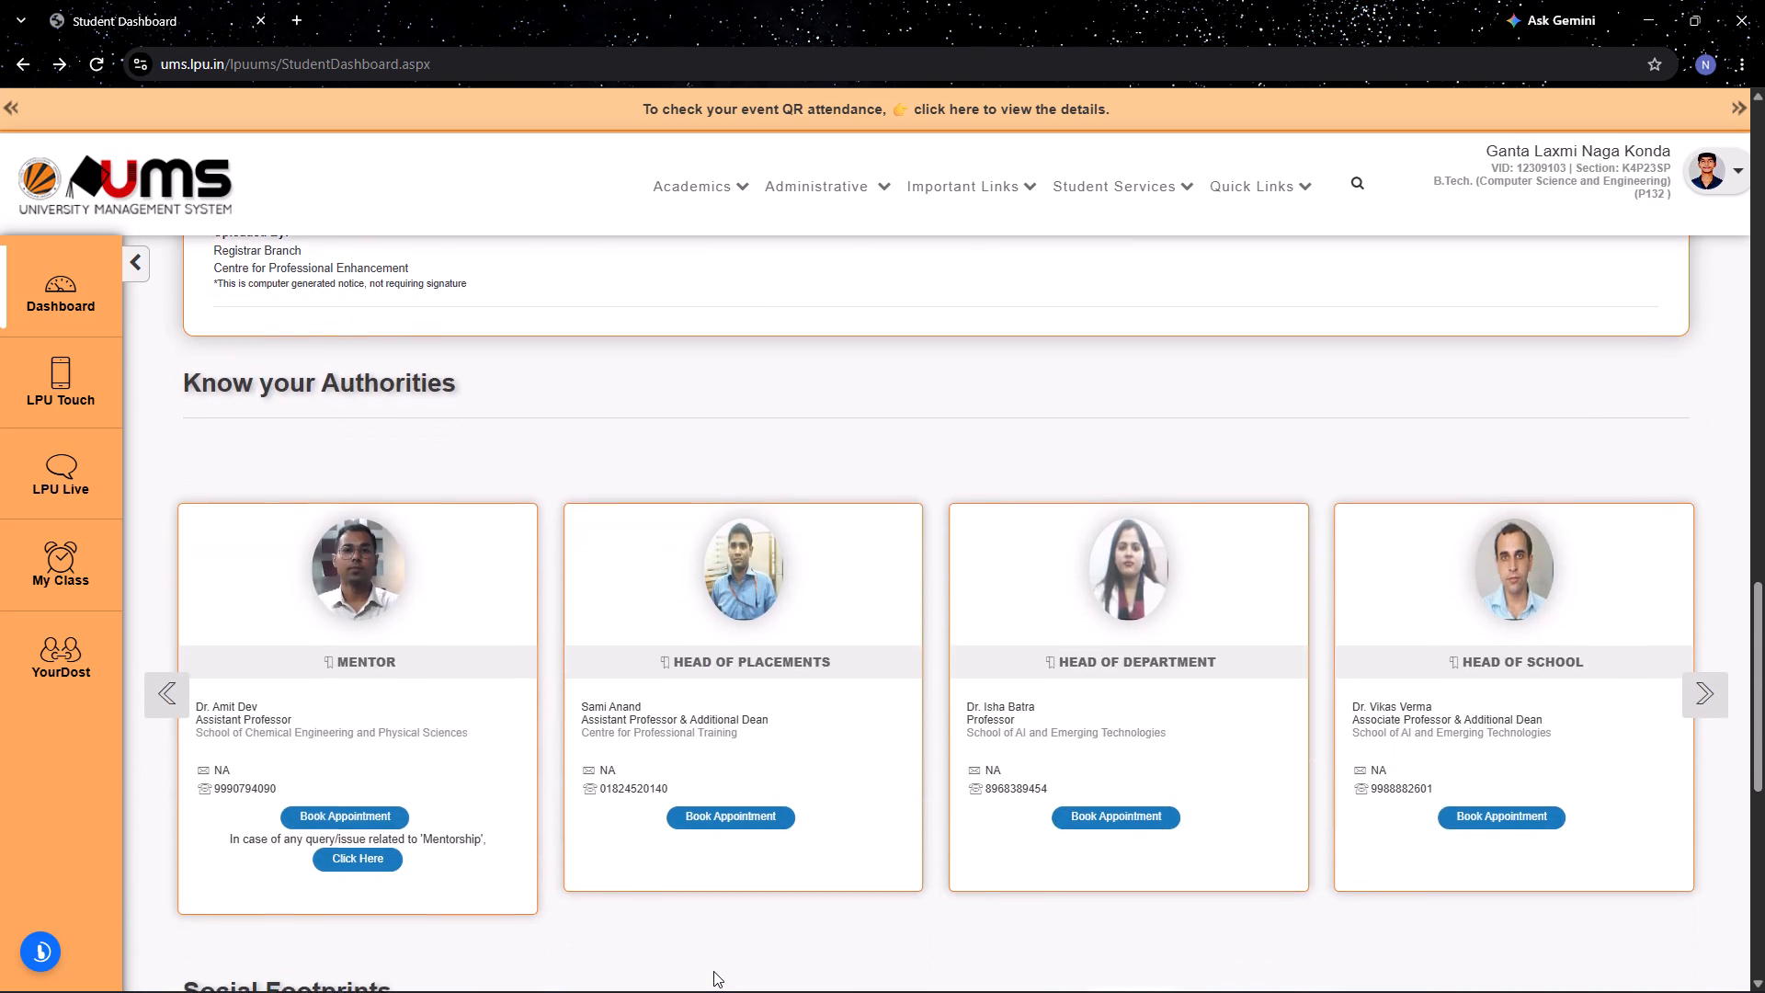
pyautogui.scroll(-3, 713, 971)
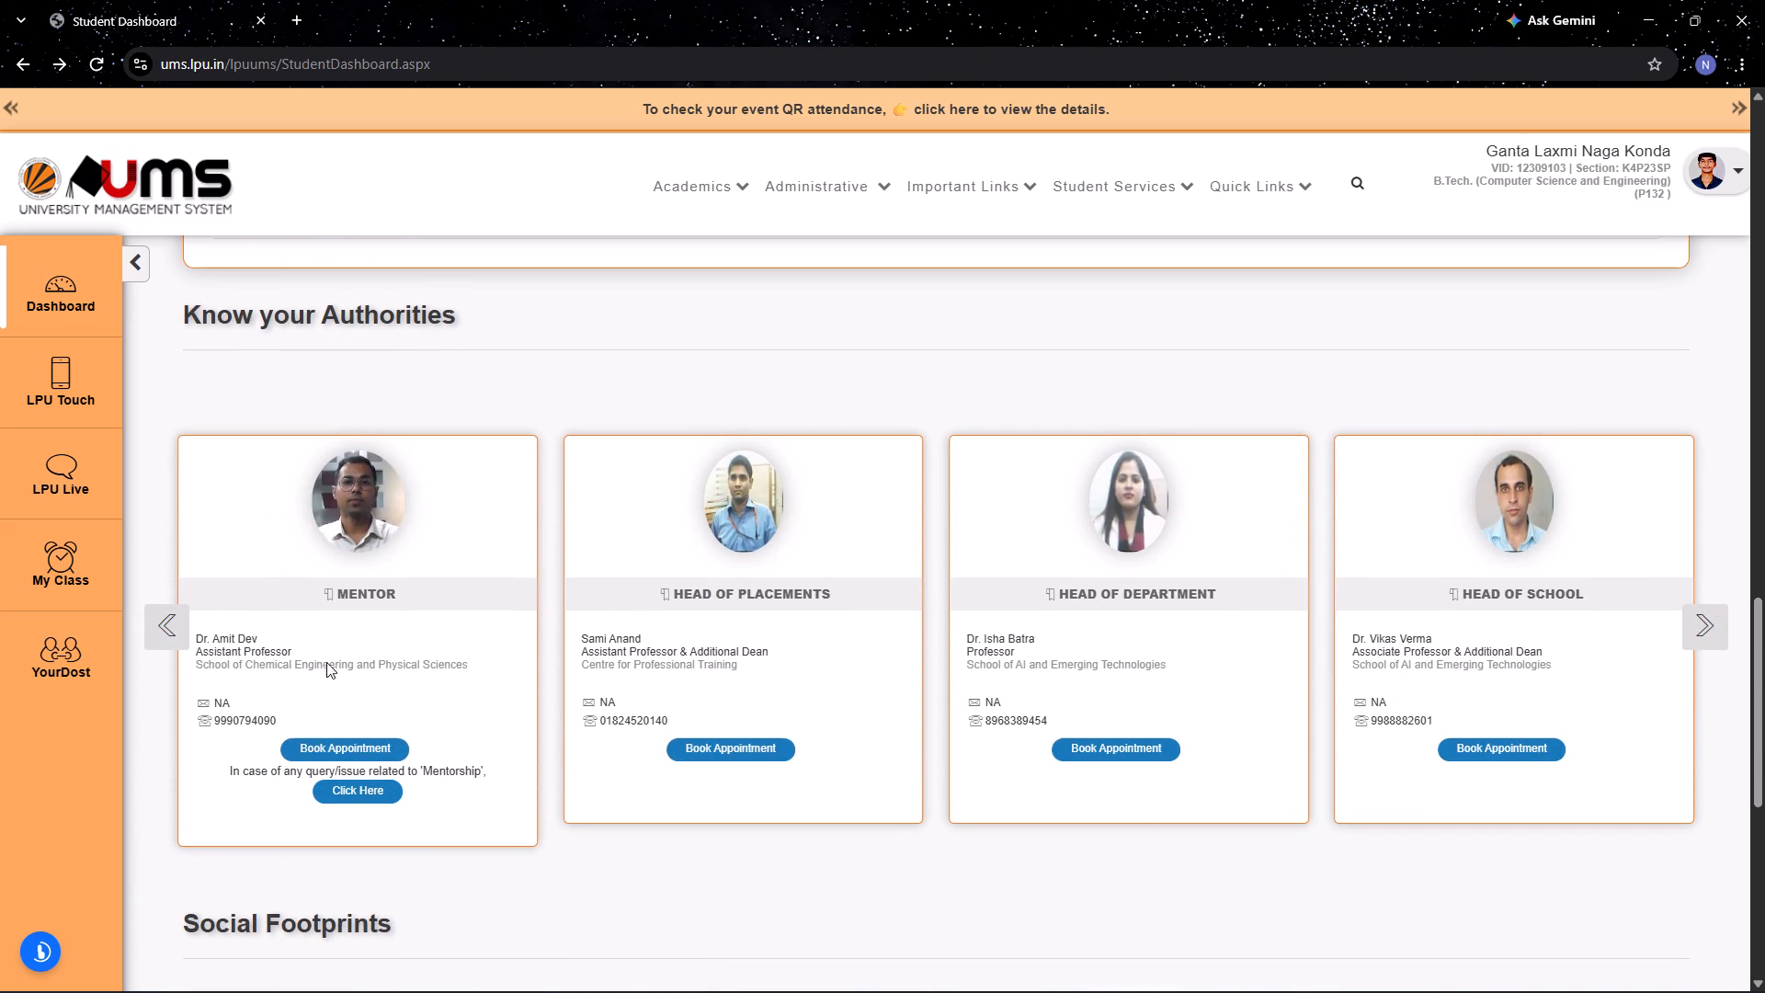
pyautogui.hscroll(-3, 1135, 610)
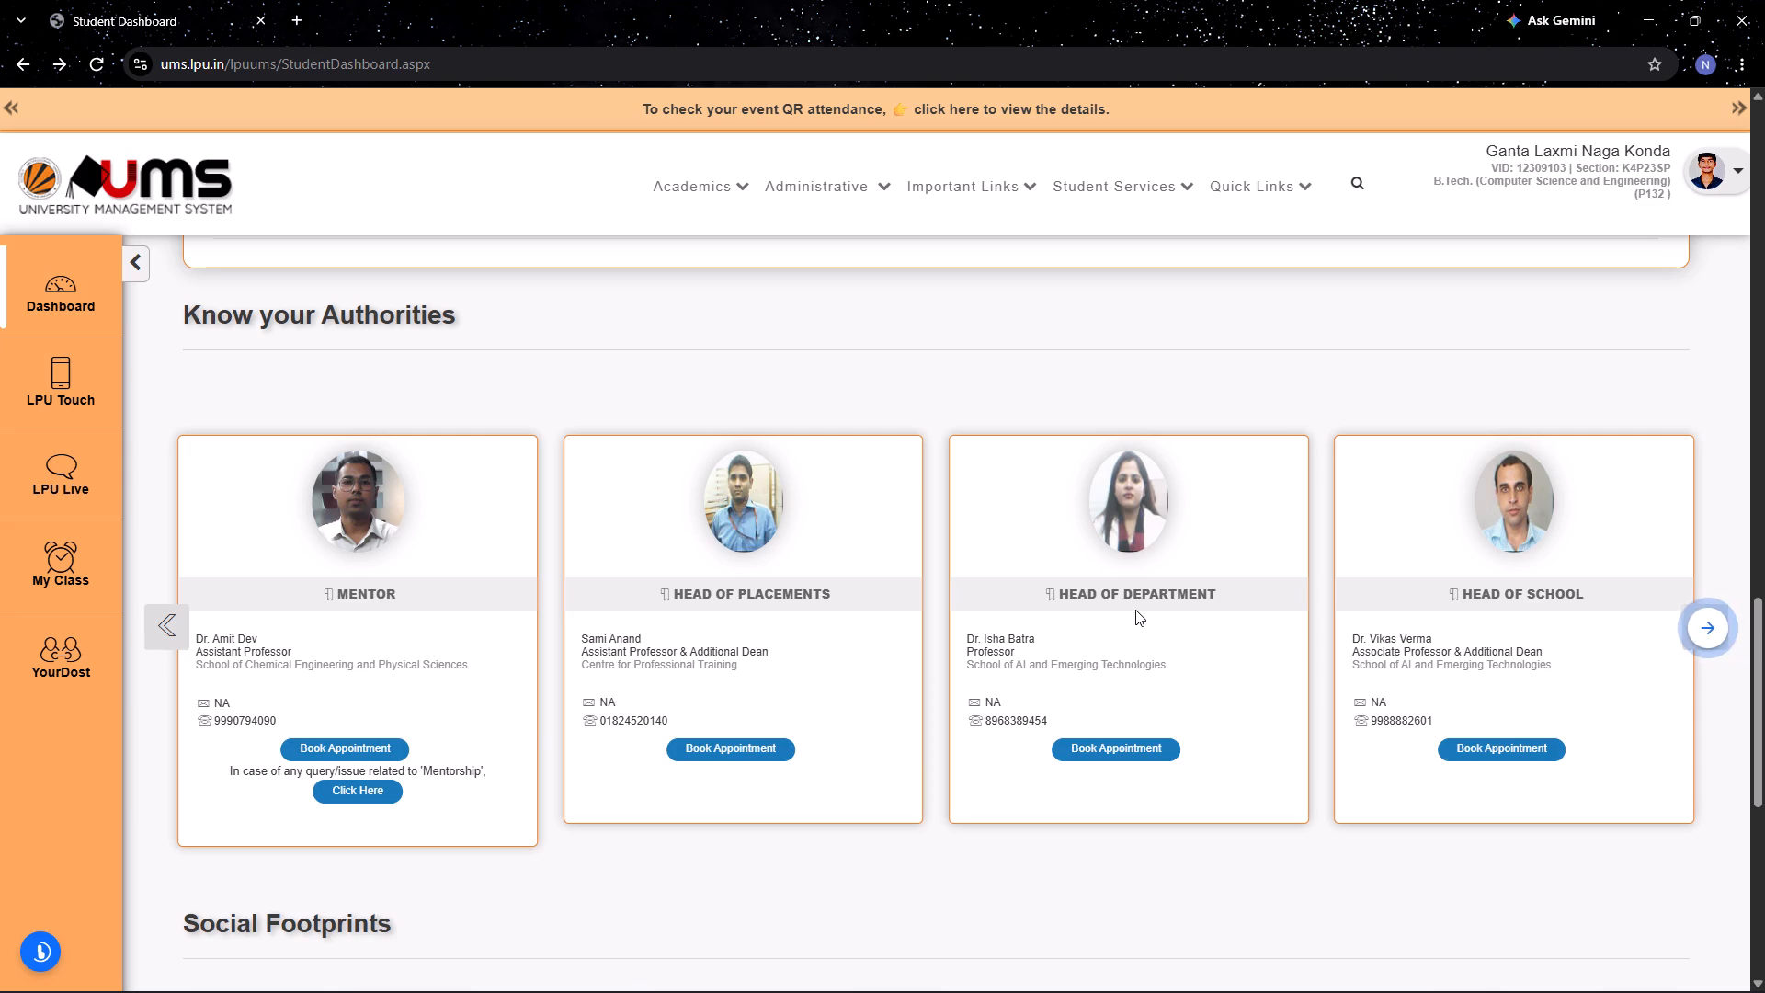
pyautogui.scroll(-10, 1703, 645)
pyautogui.scroll(16, 1703, 645)
pyautogui.scroll(19, 1703, 645)
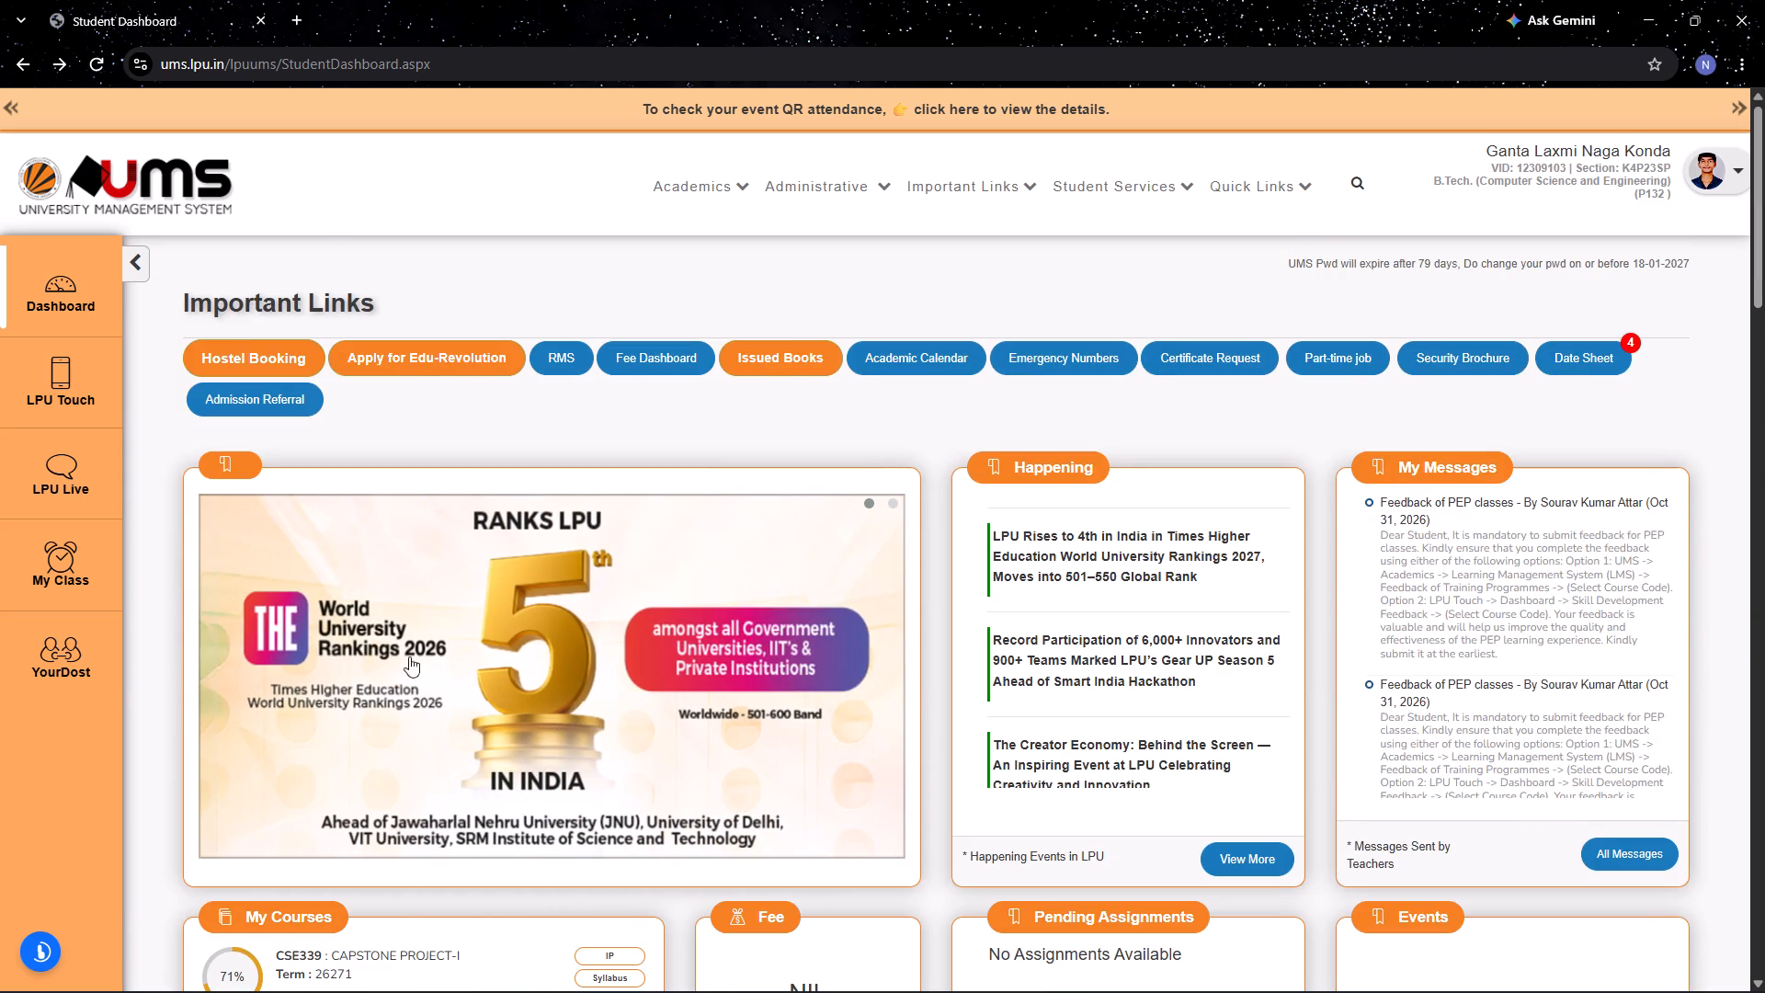
pyautogui.click(1740, 106)
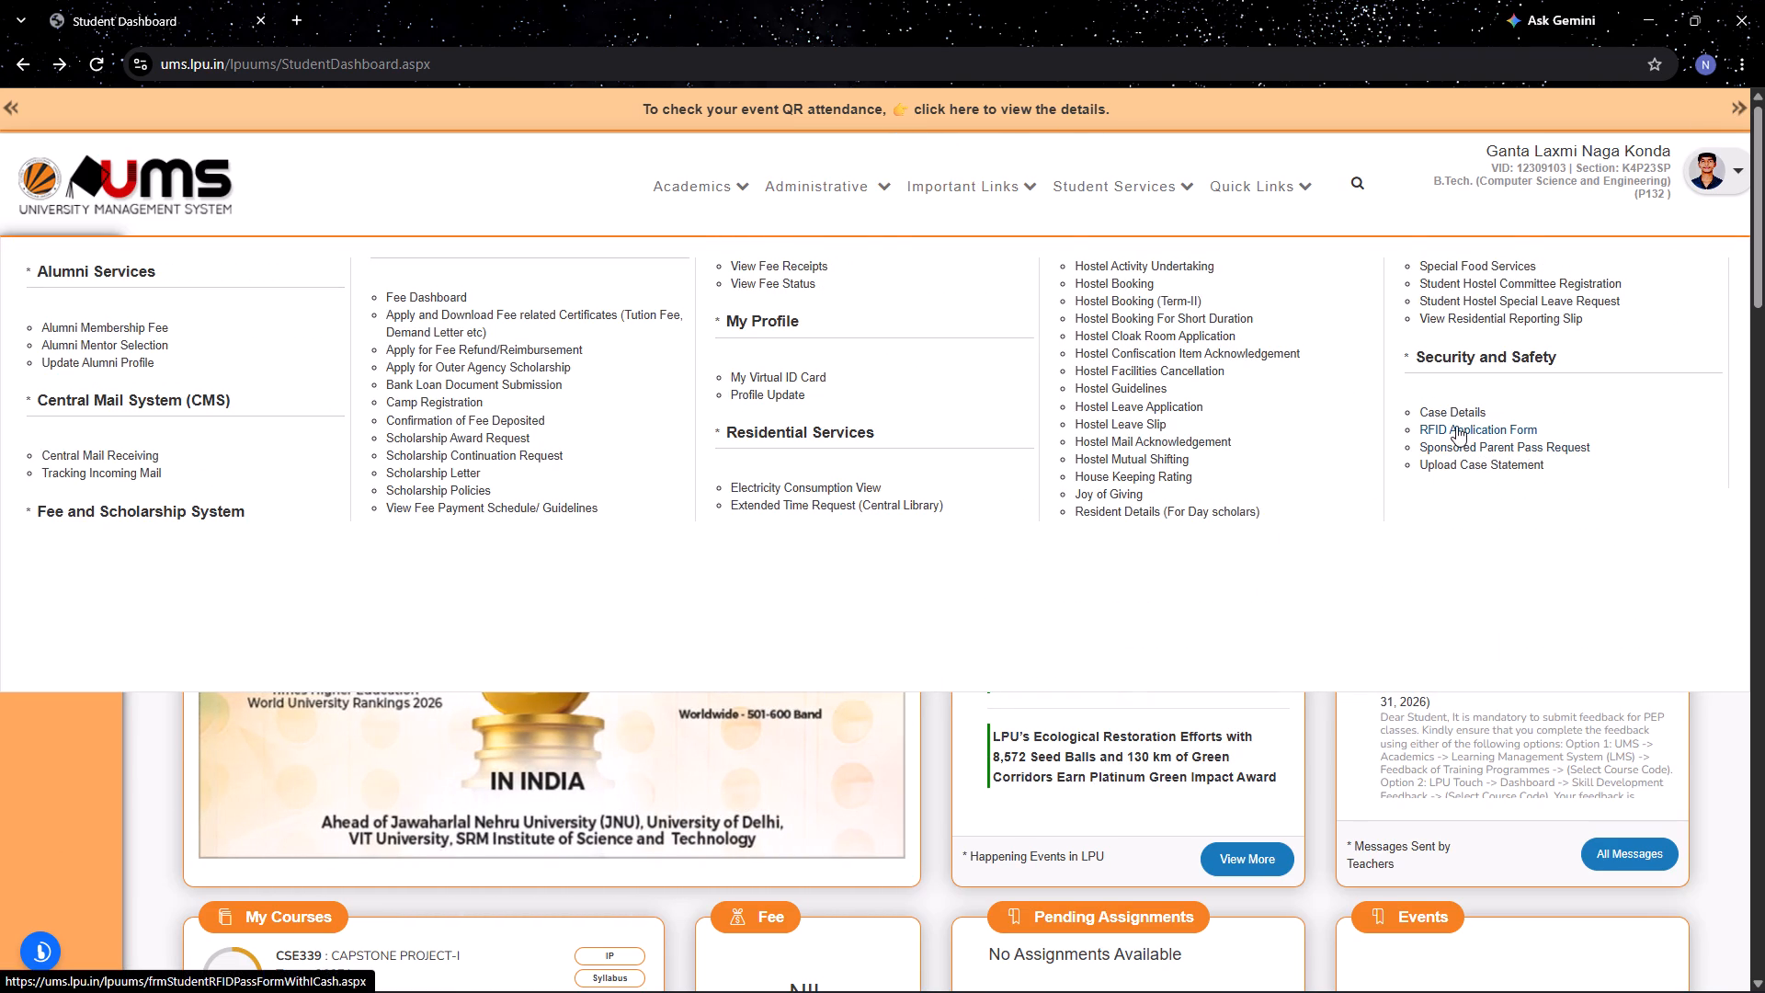
# Open the Electricity Consumption View from the Residential Services links.
pyautogui.click(739, 489)
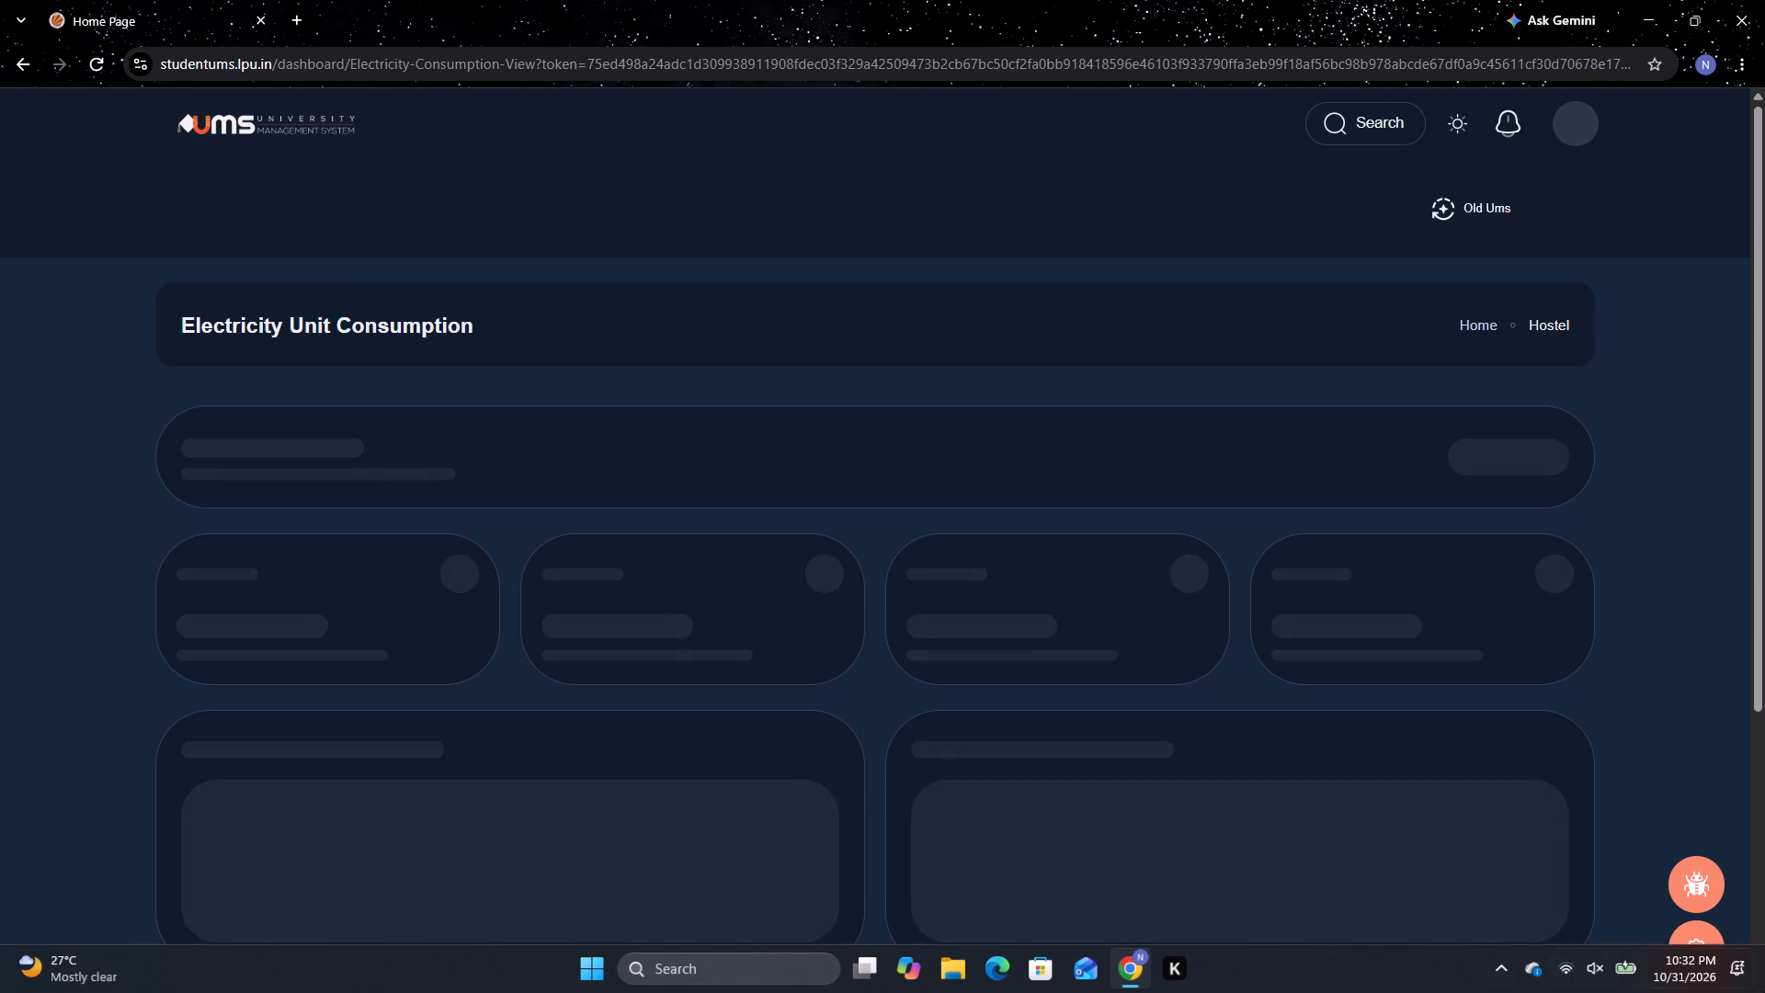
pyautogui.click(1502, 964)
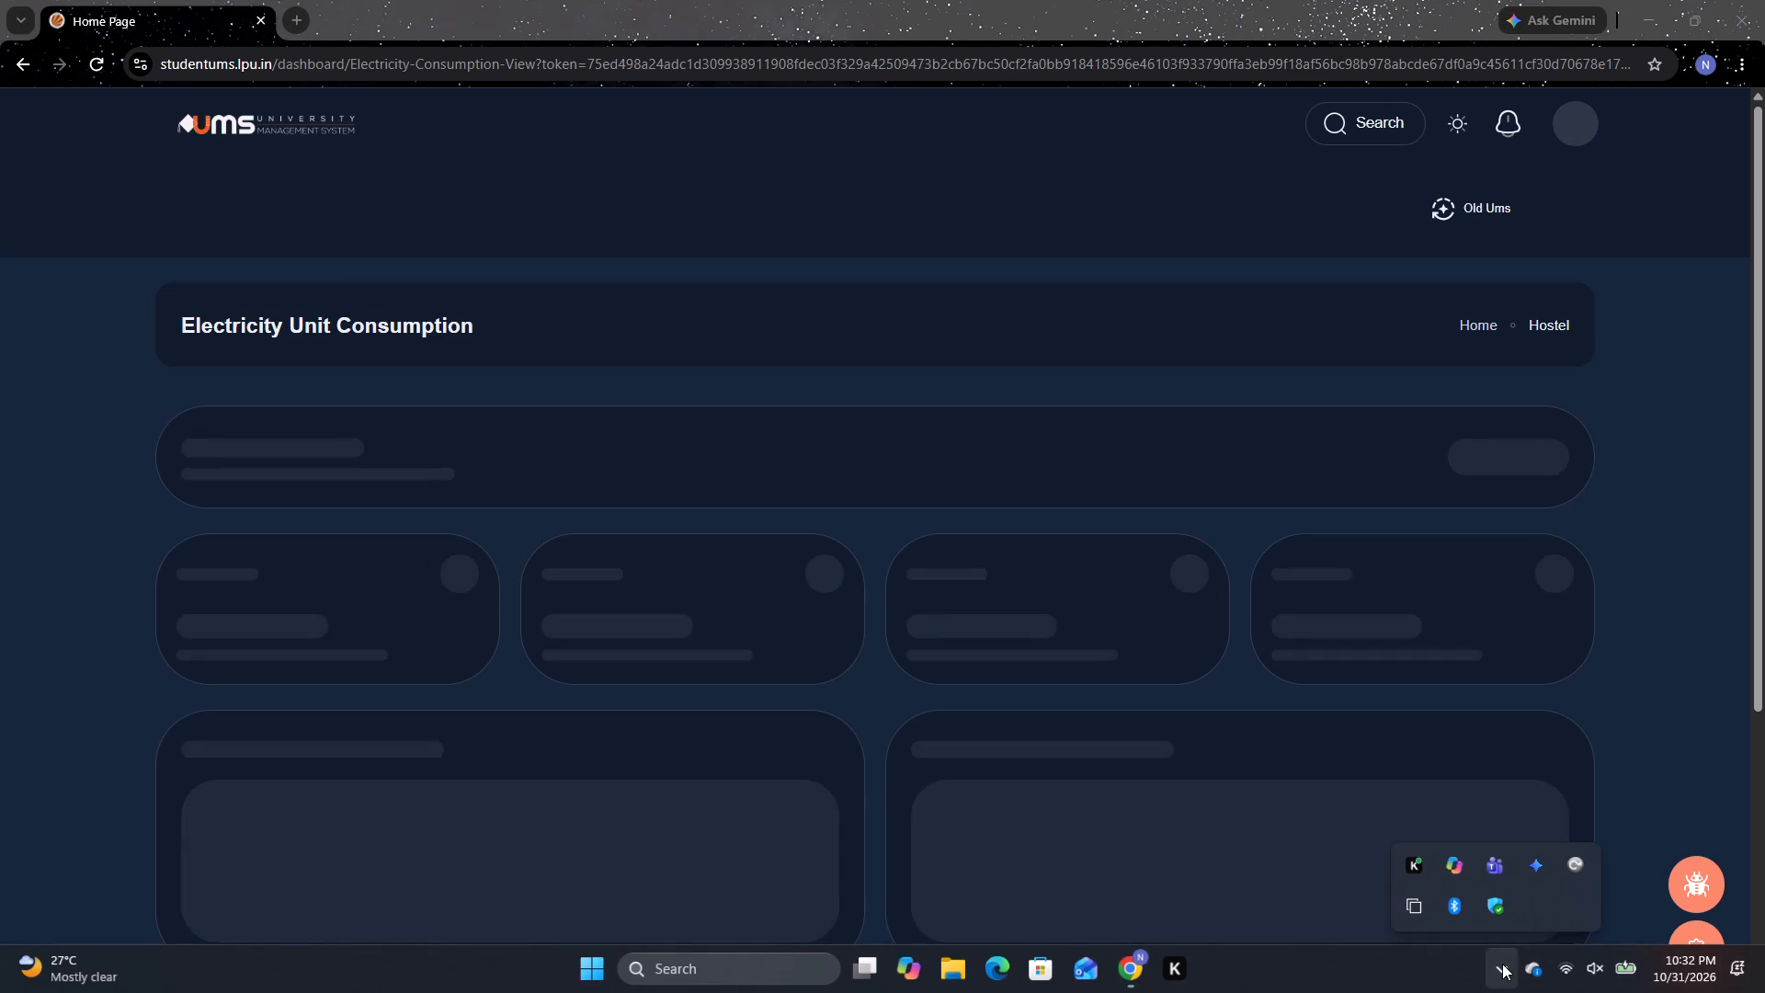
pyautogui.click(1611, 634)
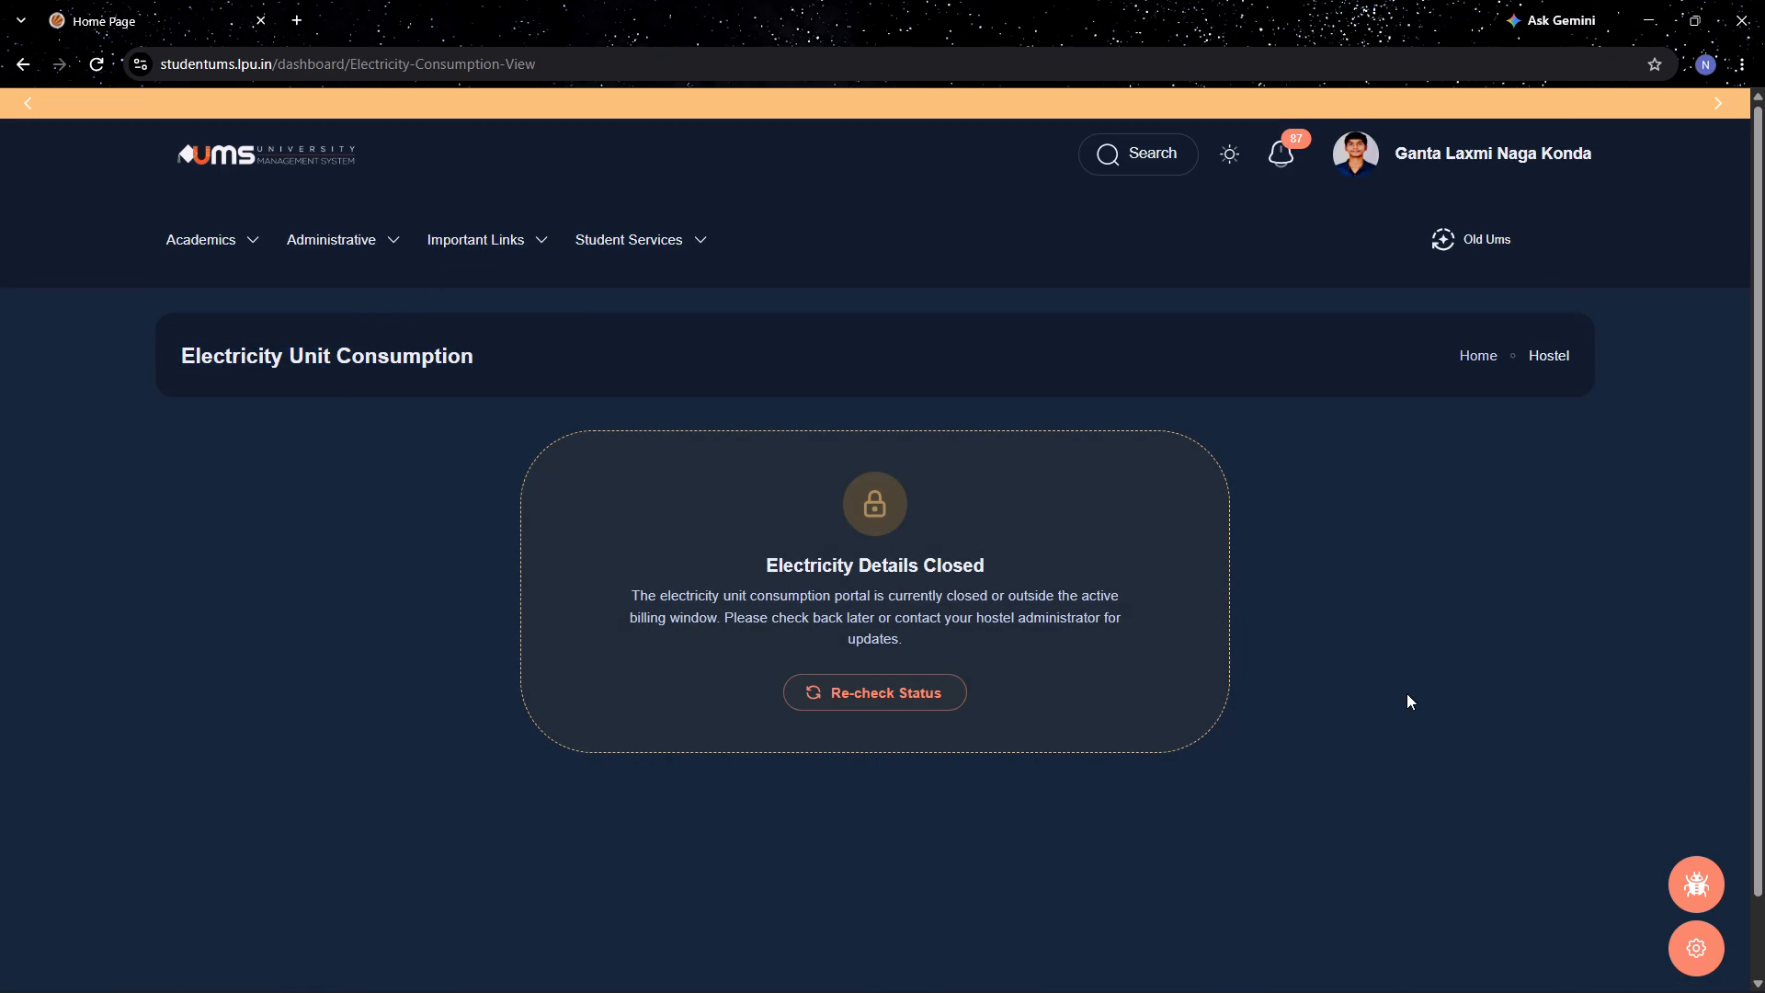
# Re-check the status of the electricity unit consumption details.
pyautogui.click(854, 680)
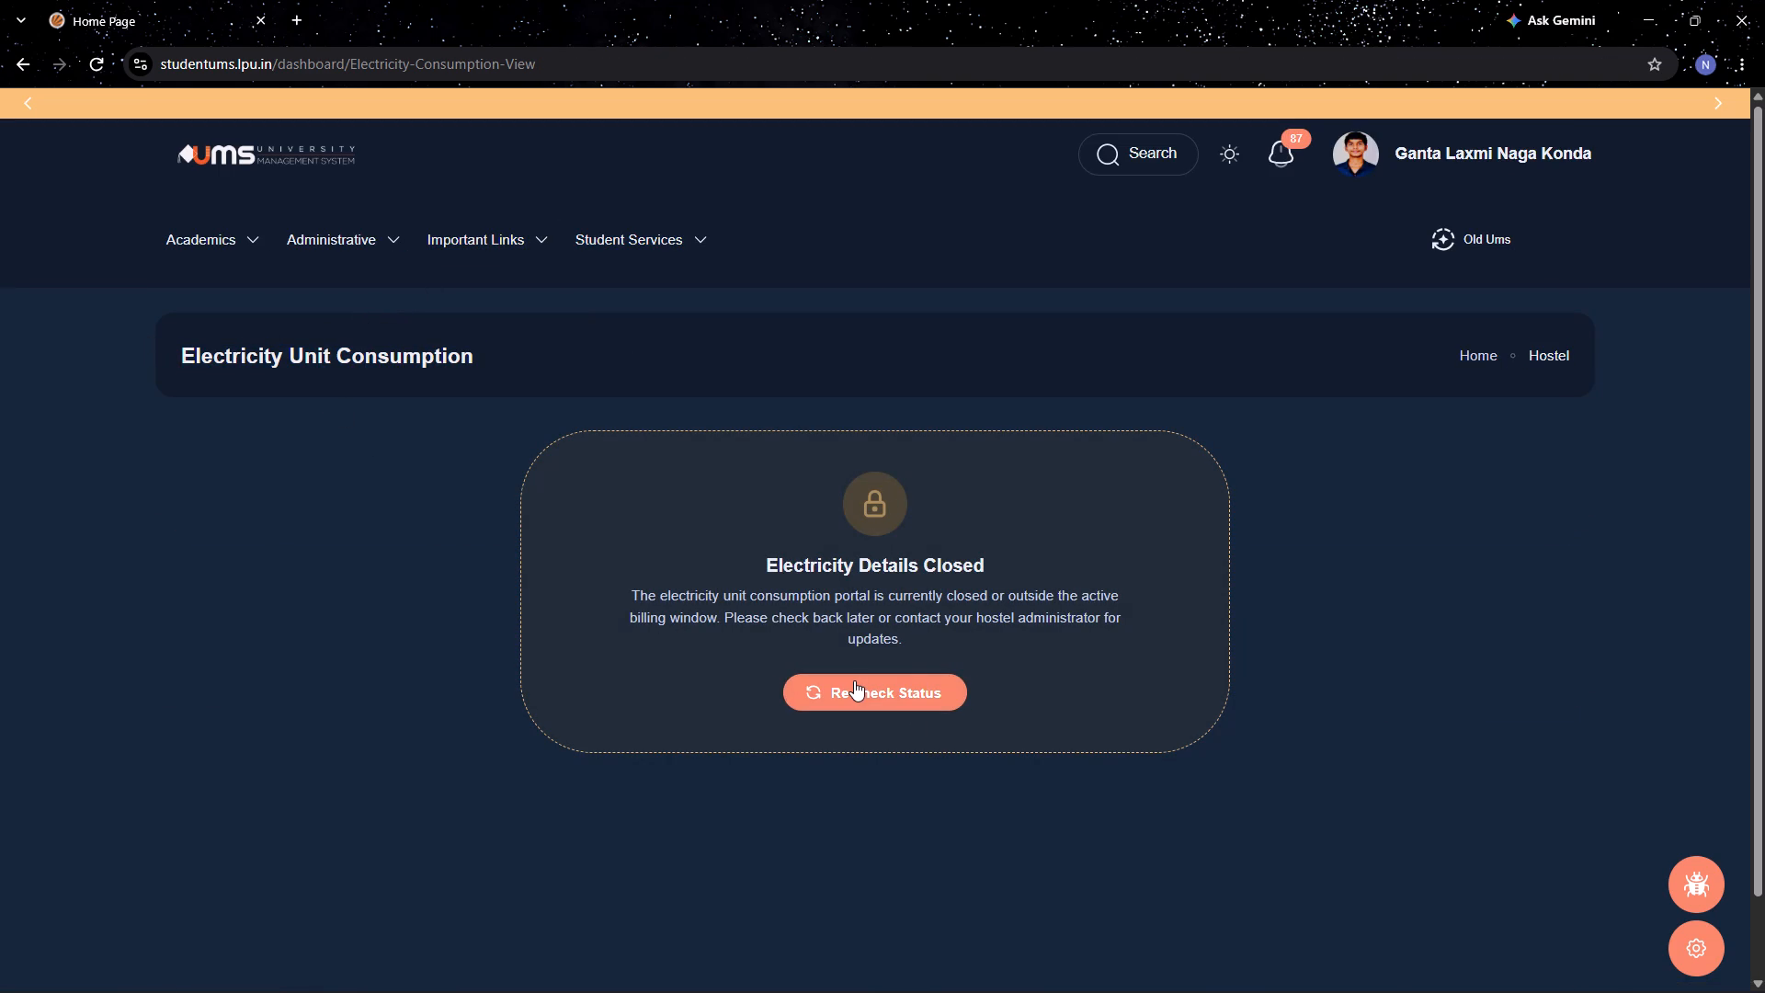
pyautogui.click(854, 680)
pyautogui.click(854, 680)
pyautogui.click(854, 680)
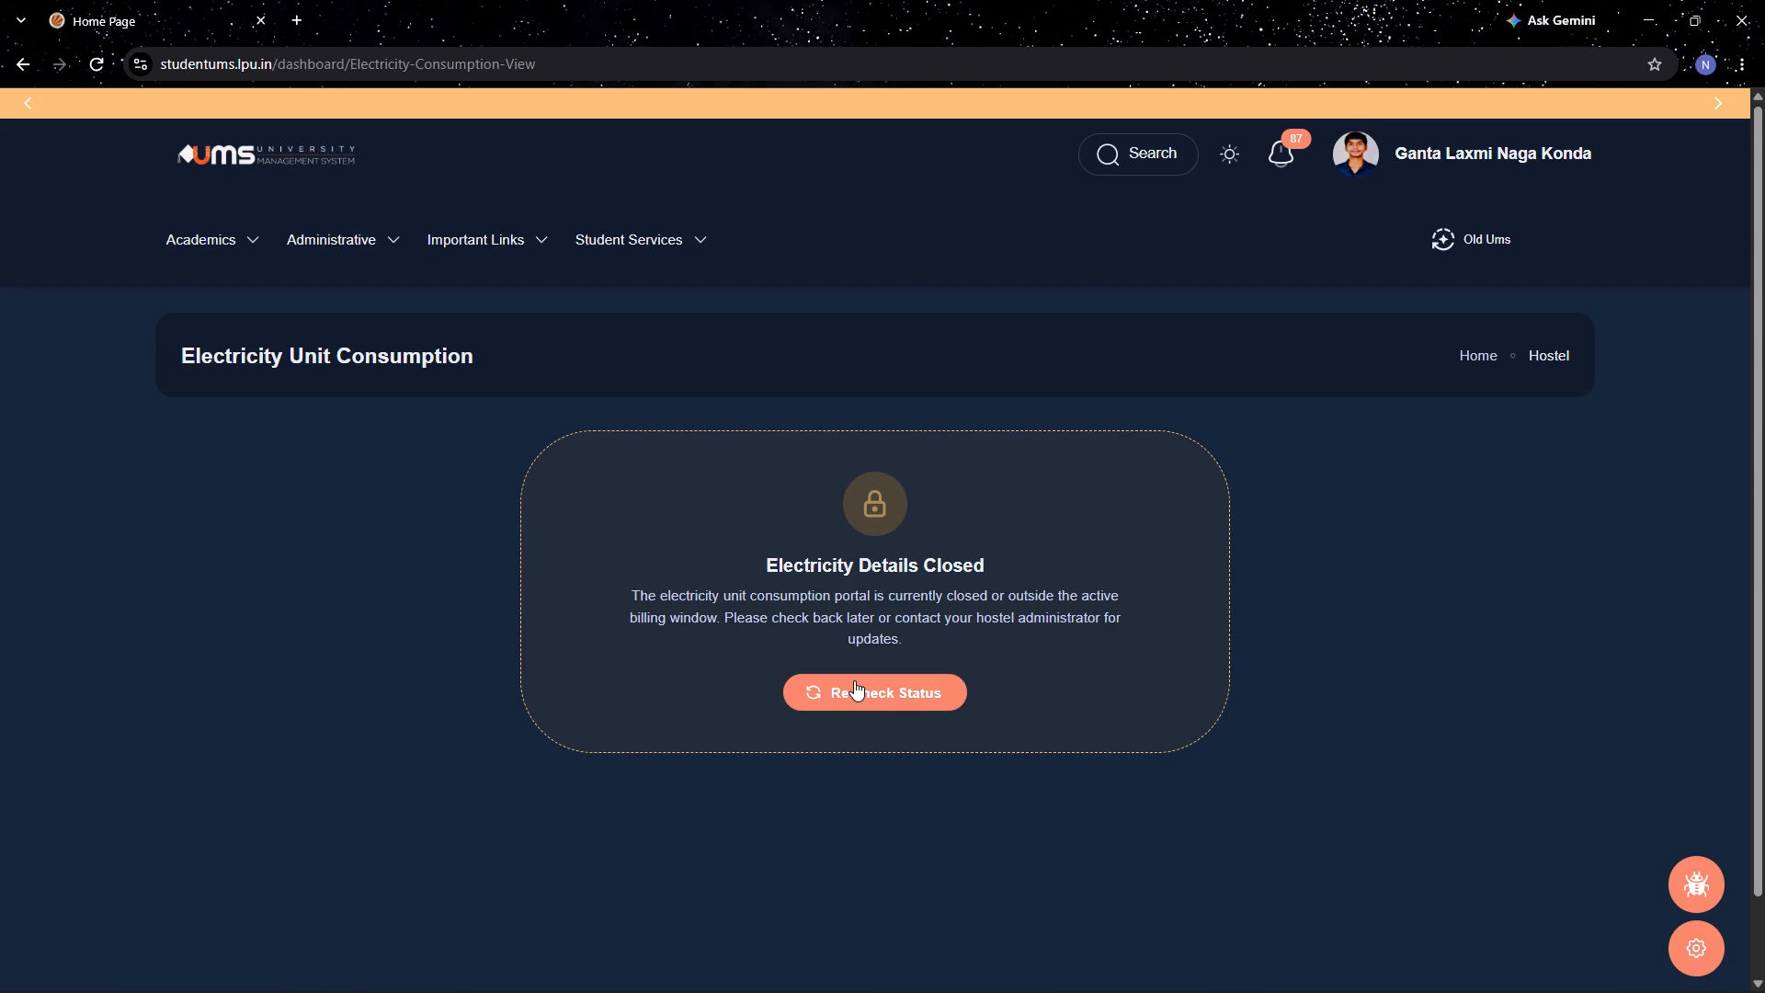
pyautogui.click(854, 680)
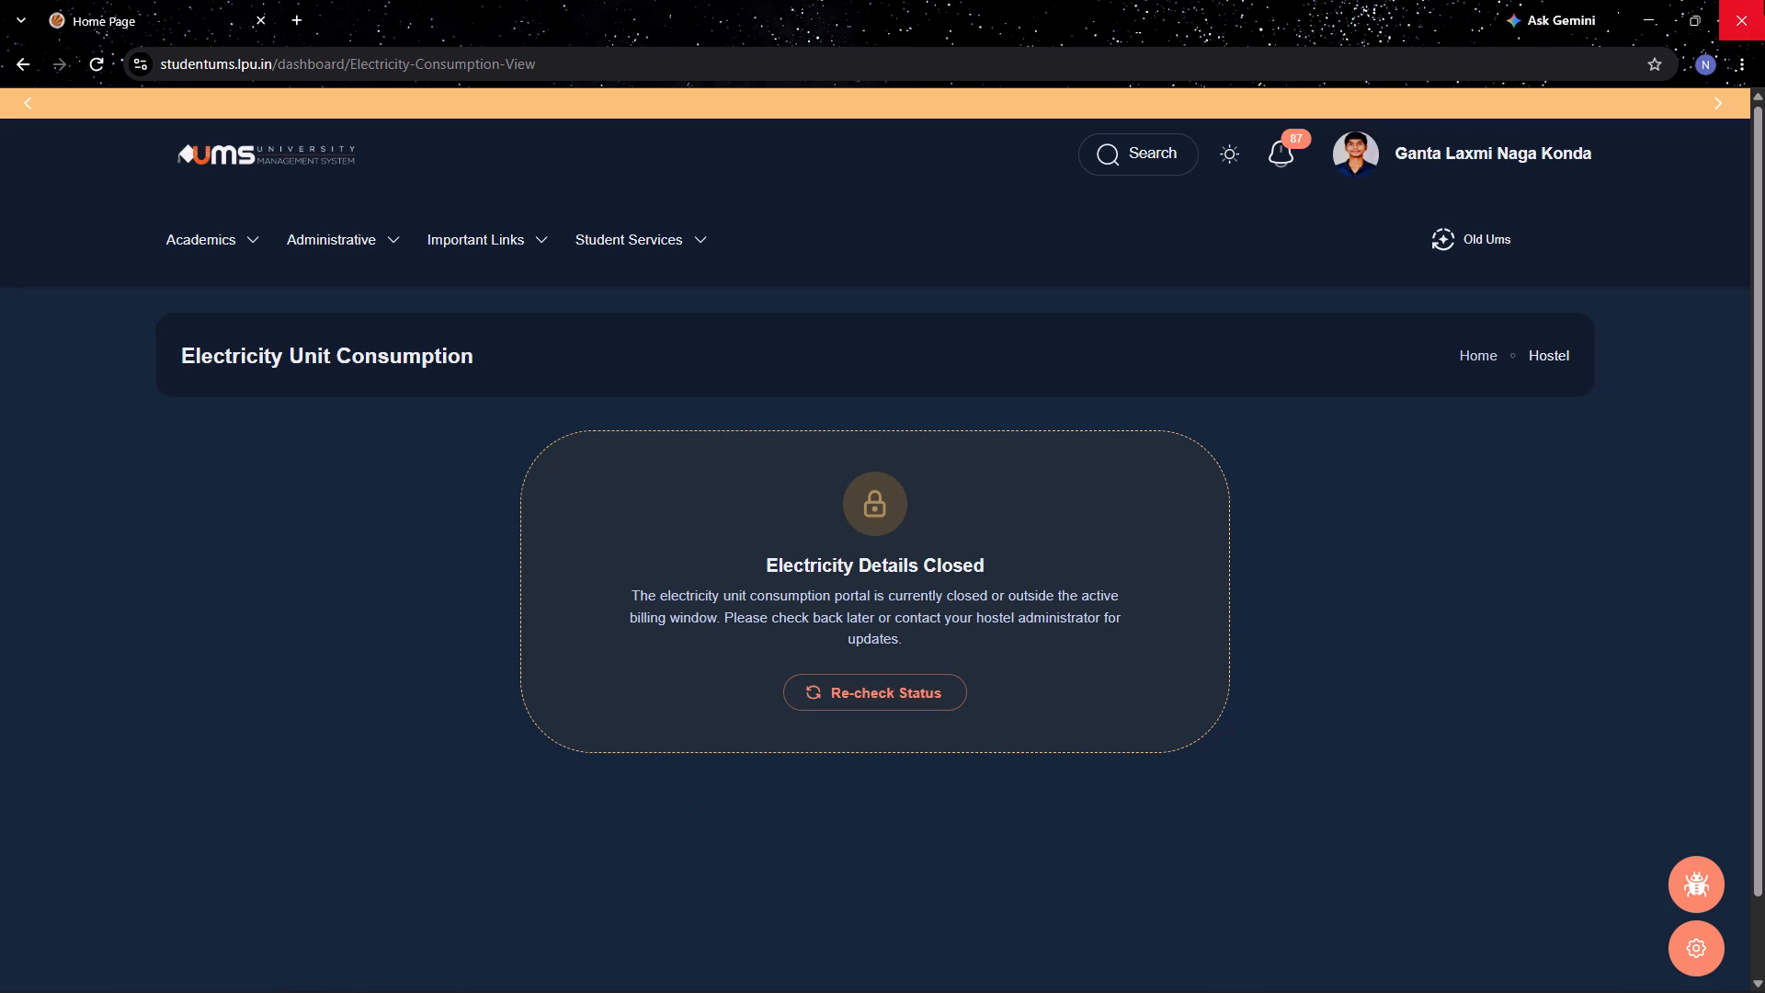
# Close the Chrome window and relaunch Chrome from the desktop profile shortcut with a new tab.
pyautogui.click(1764, 0)
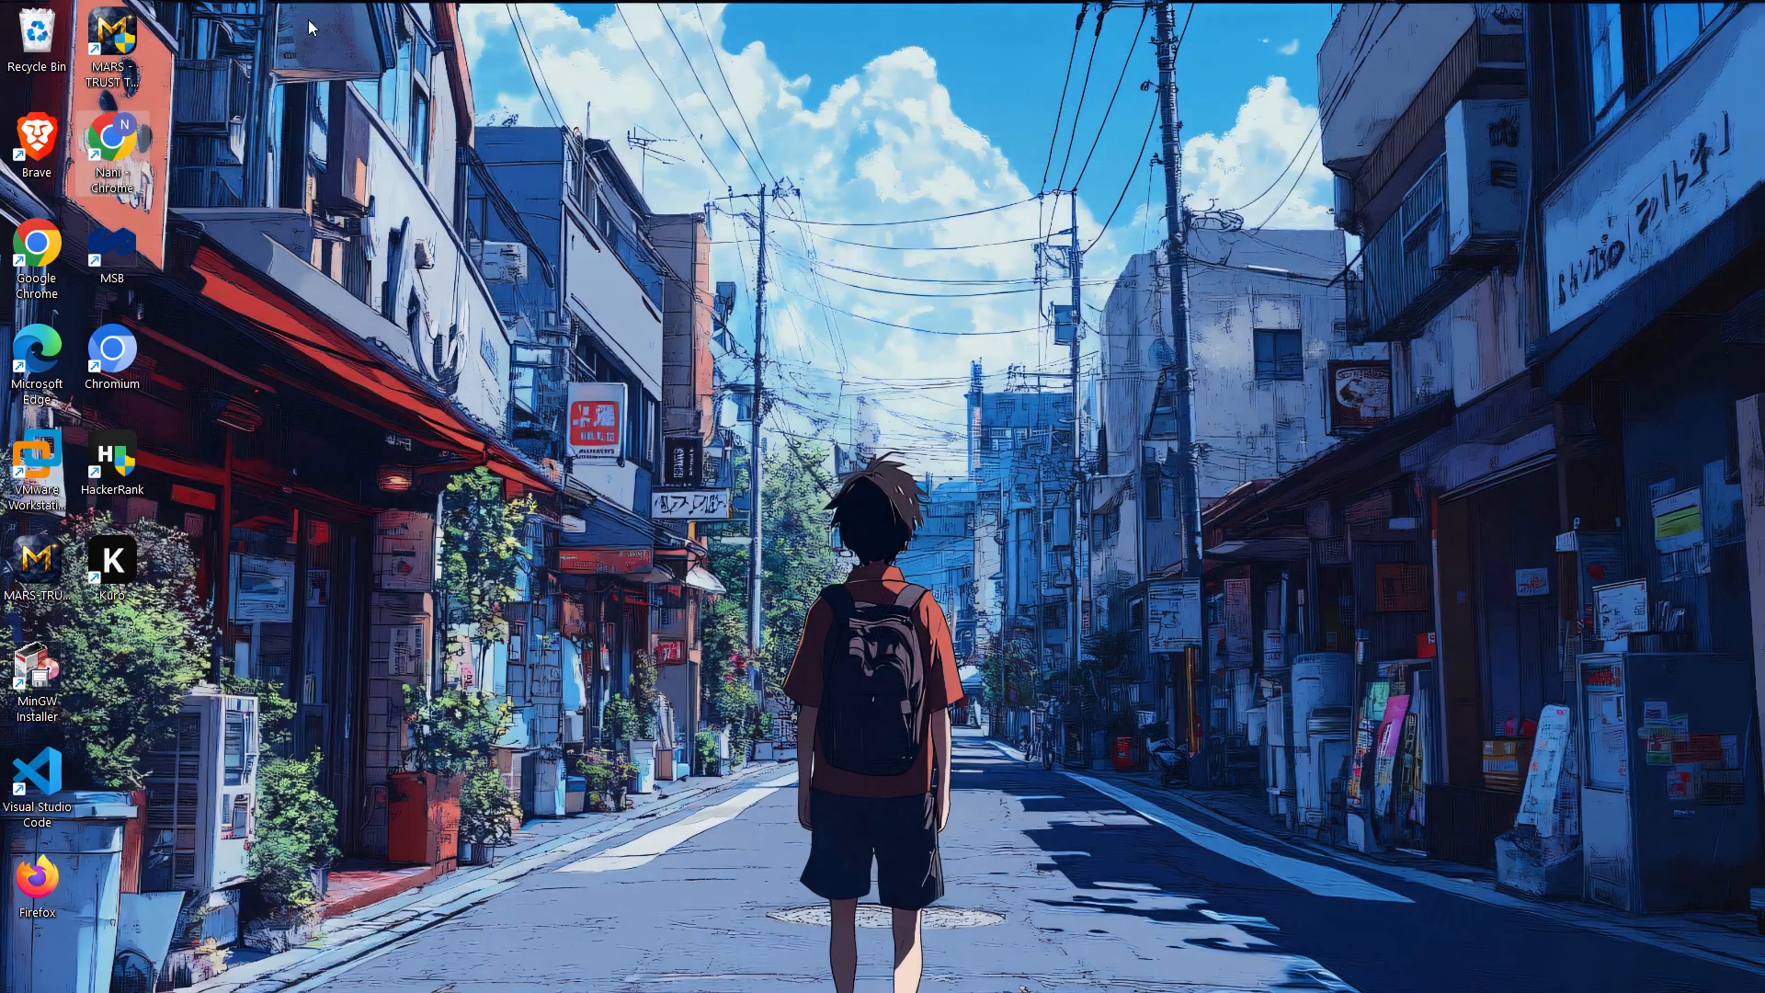
pyautogui.tripleClick(112, 148)
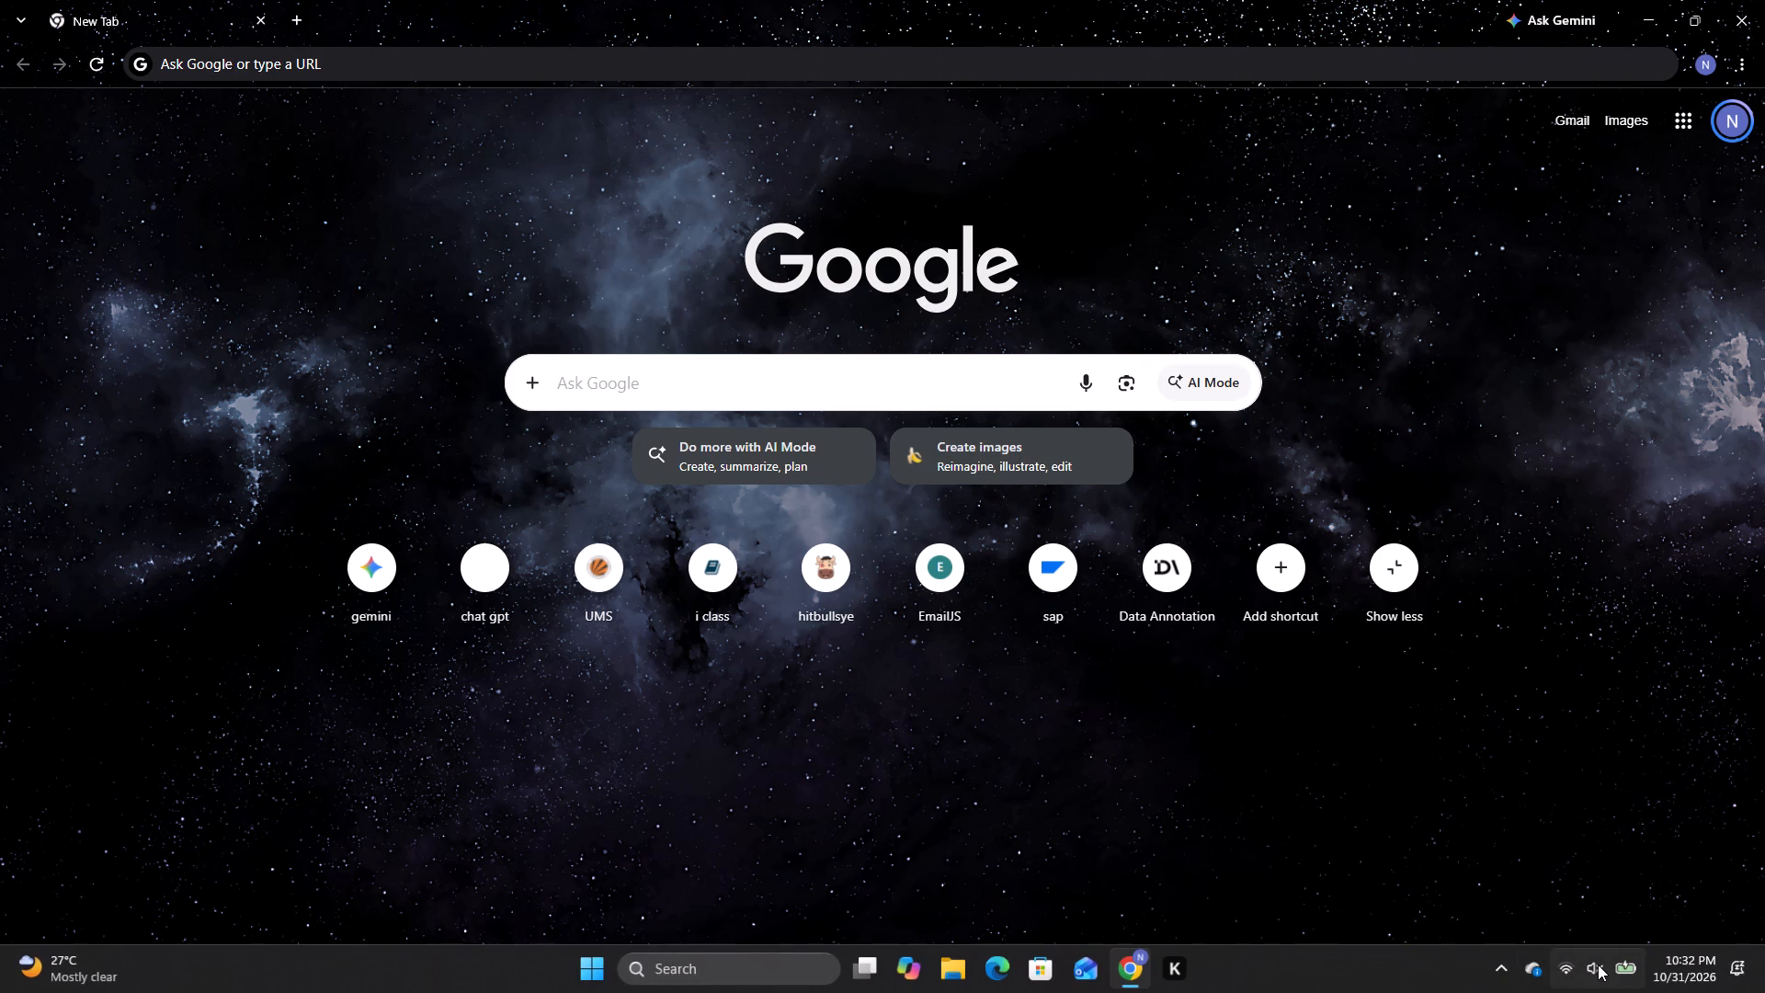
pyautogui.click(1497, 977)
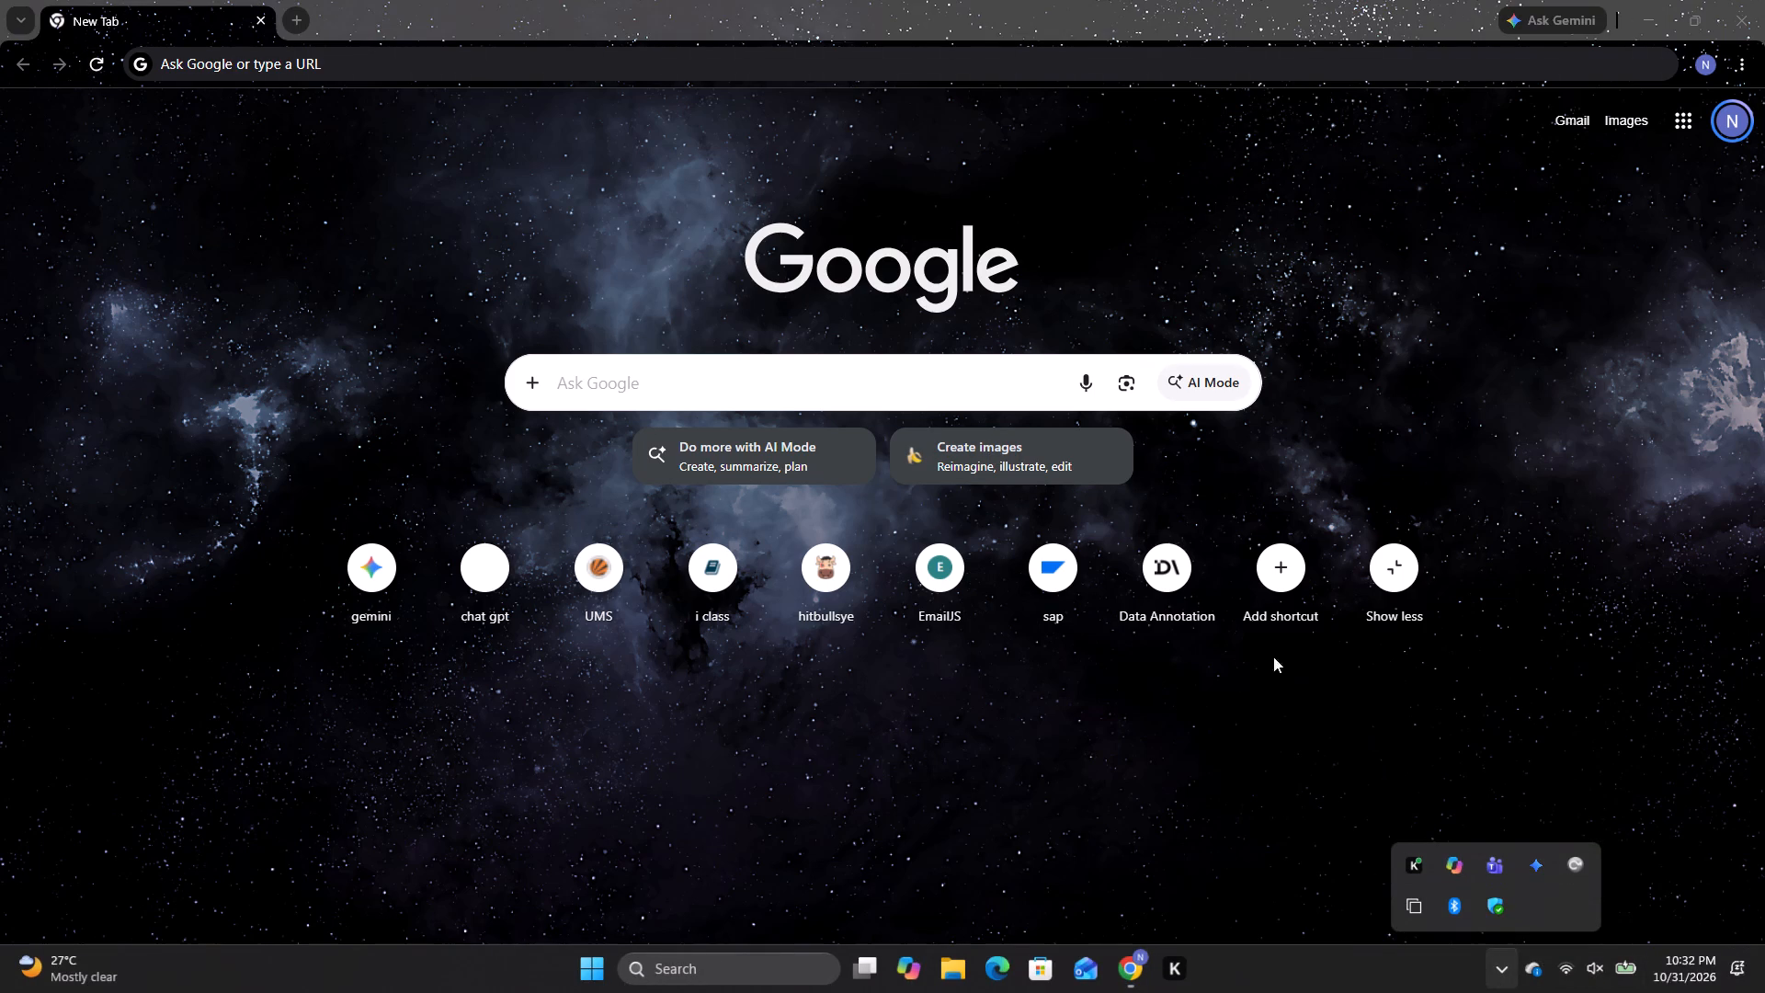
pyautogui.click(1187, 622)
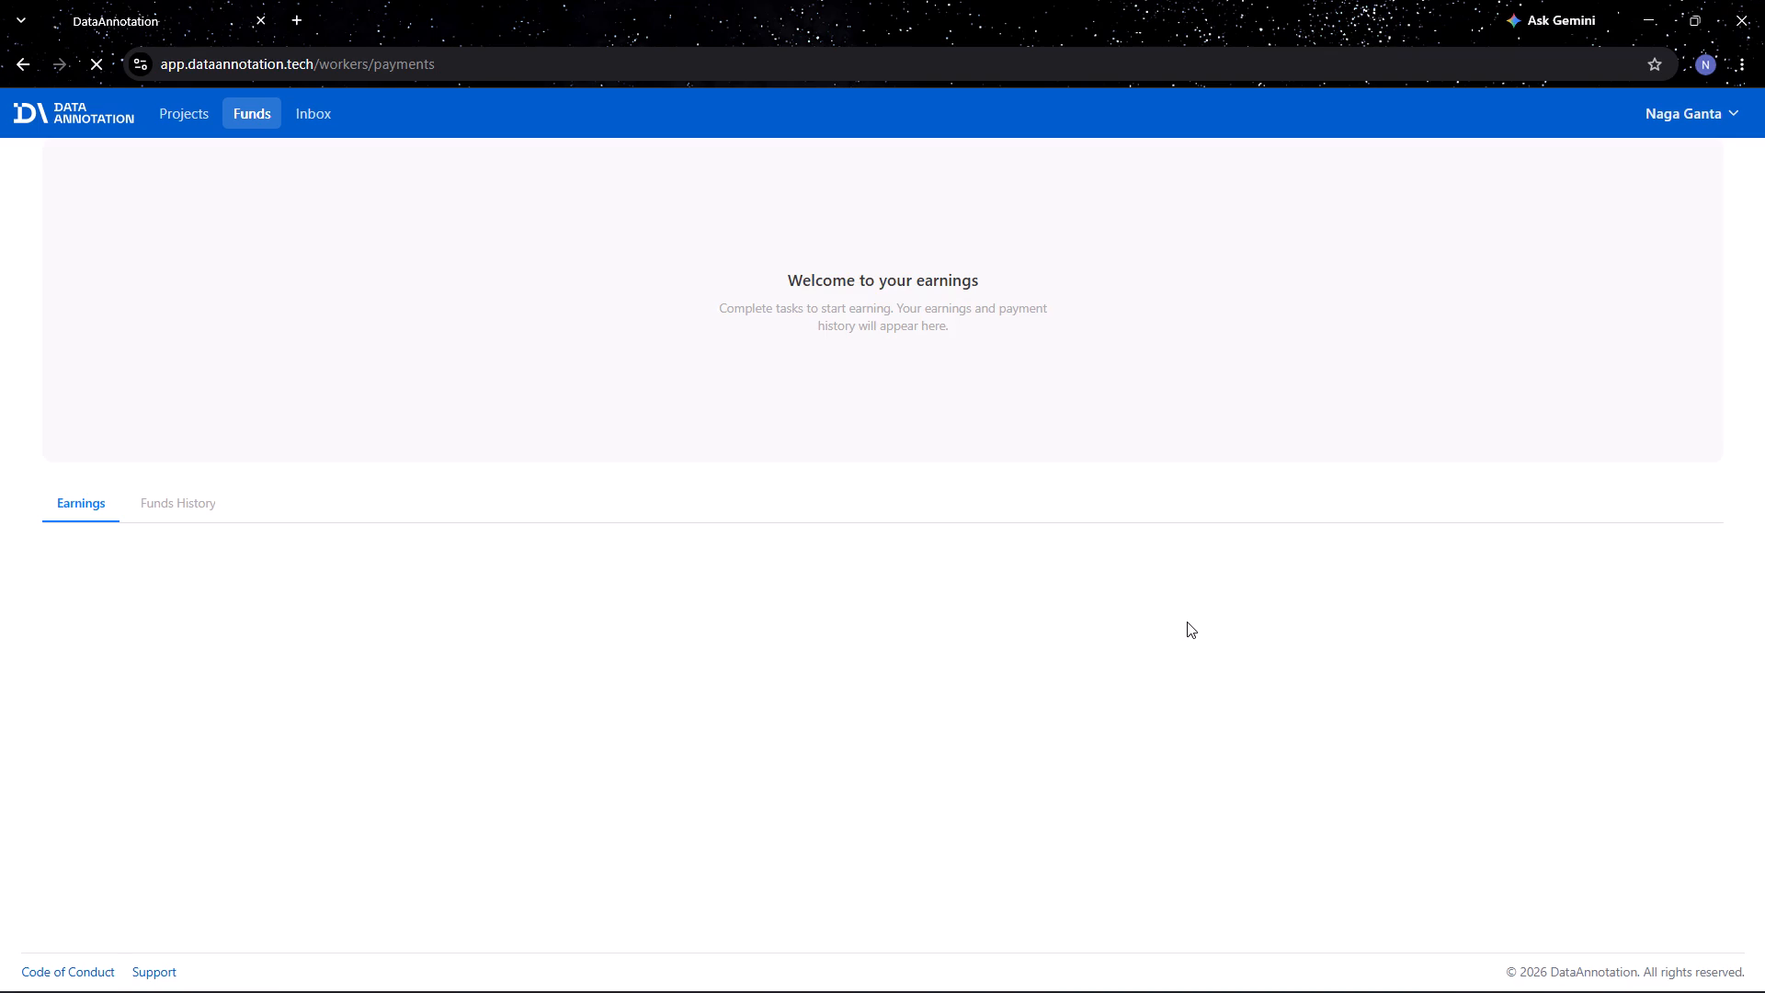